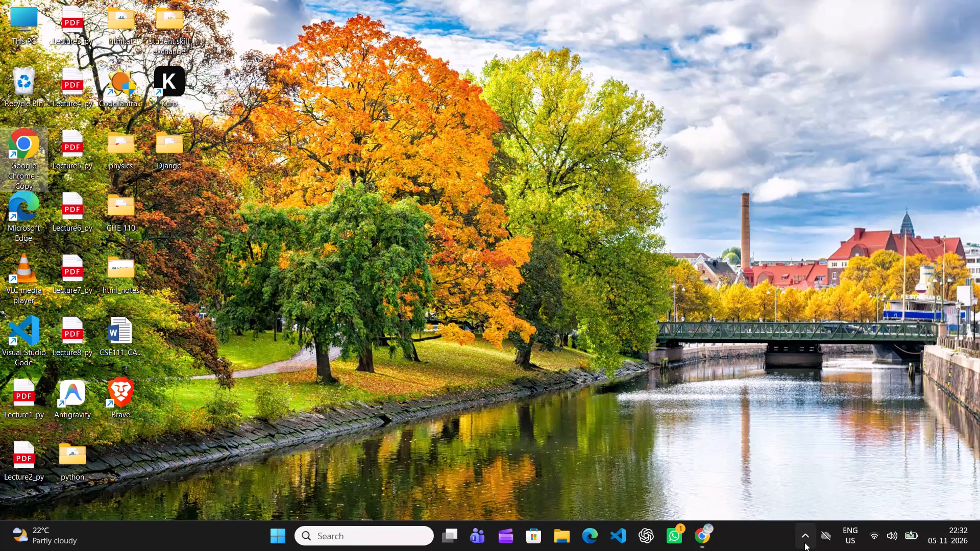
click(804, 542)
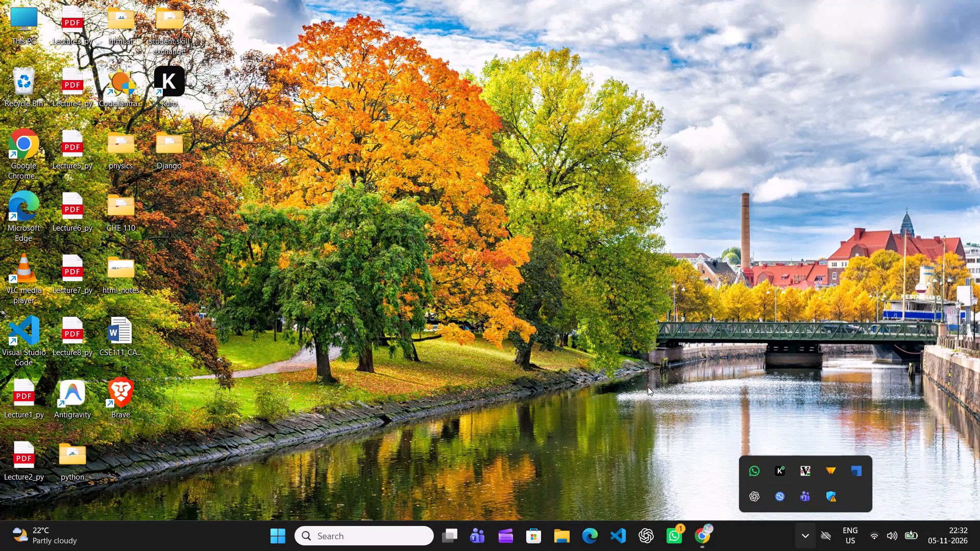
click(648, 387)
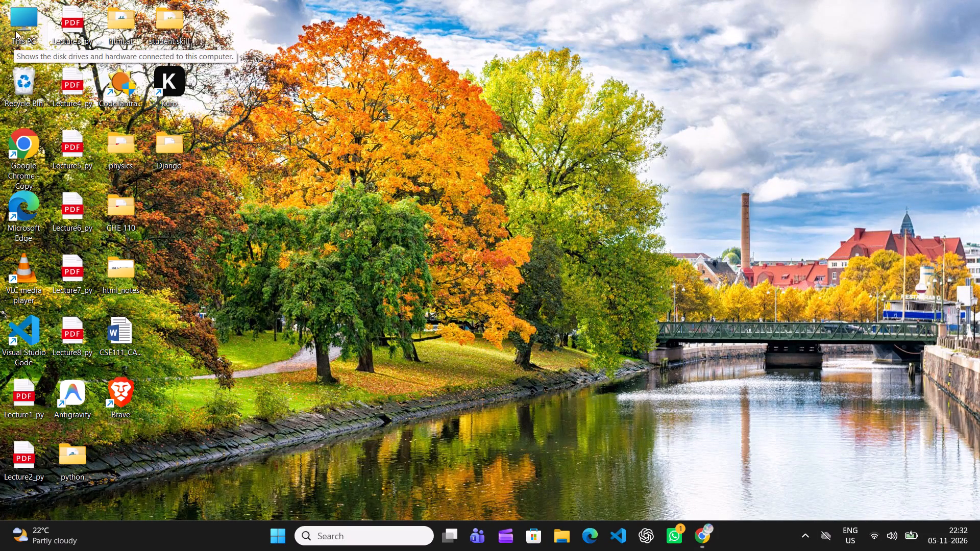
Open This PC from the desktop to browse the computer's files.
double_click(16, 31)
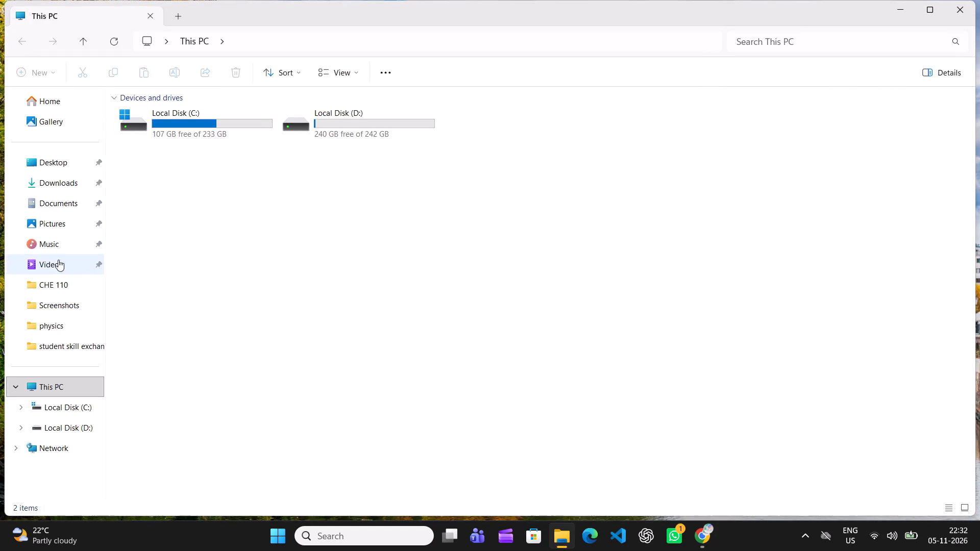
Preview the WhatsApp image dated 04-11-2026 in the Downloads folder, close it, and delete the file.
click(51, 191)
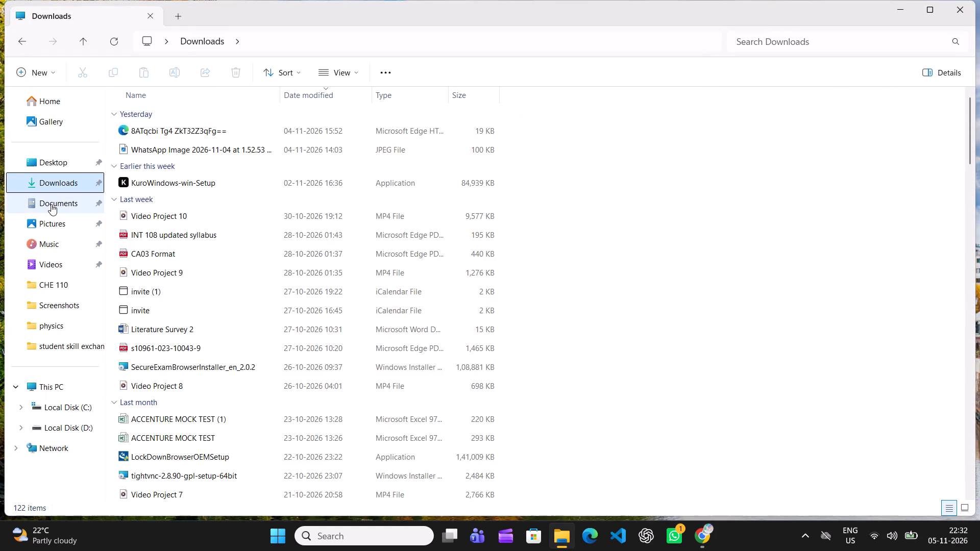
double_click(191, 148)
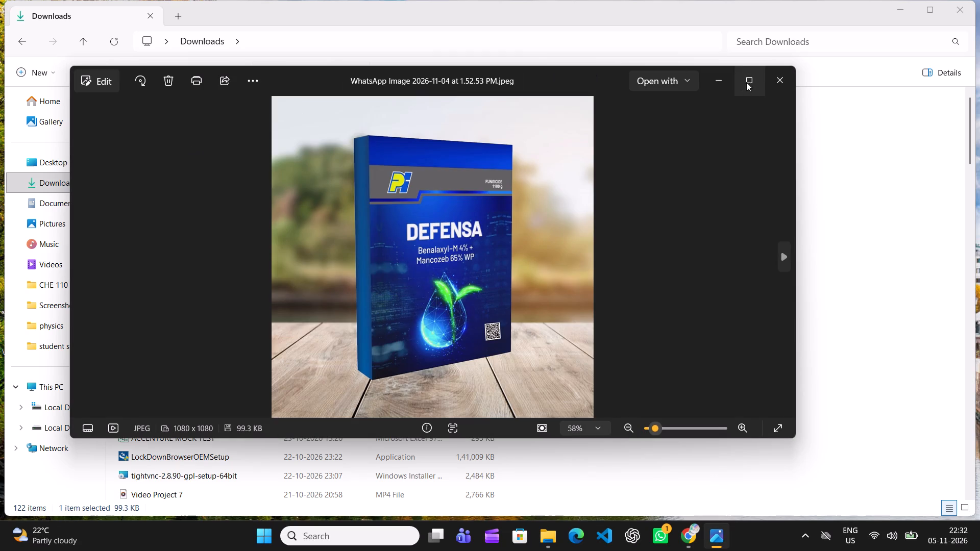
click(772, 81)
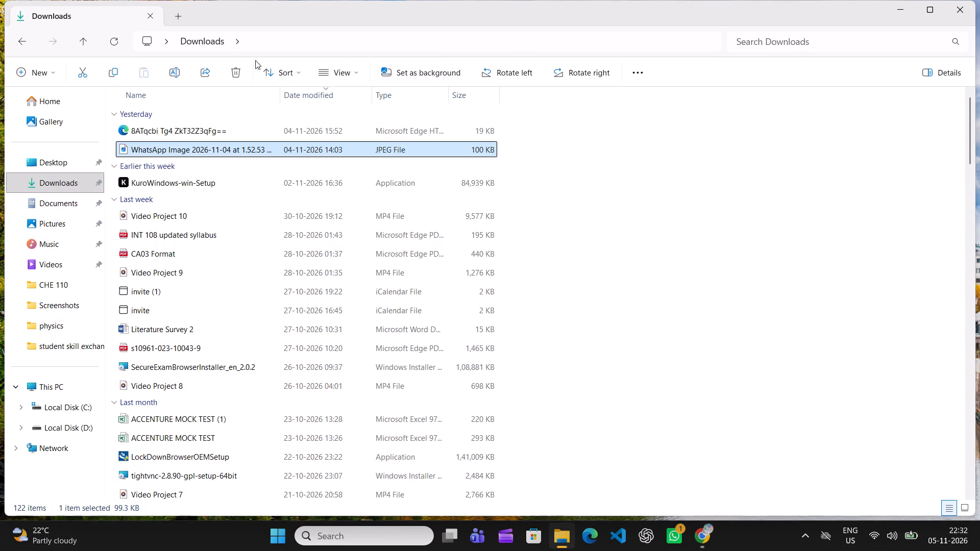
click(238, 66)
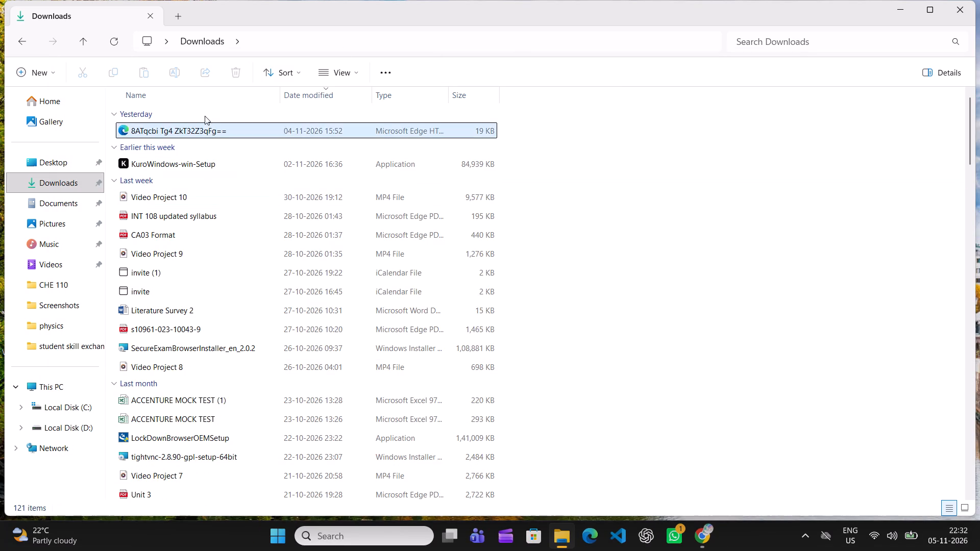
Open yesterday's .htm file from Downloads in Microsoft Edge, using that app just once.
click(208, 132)
double_click(208, 132)
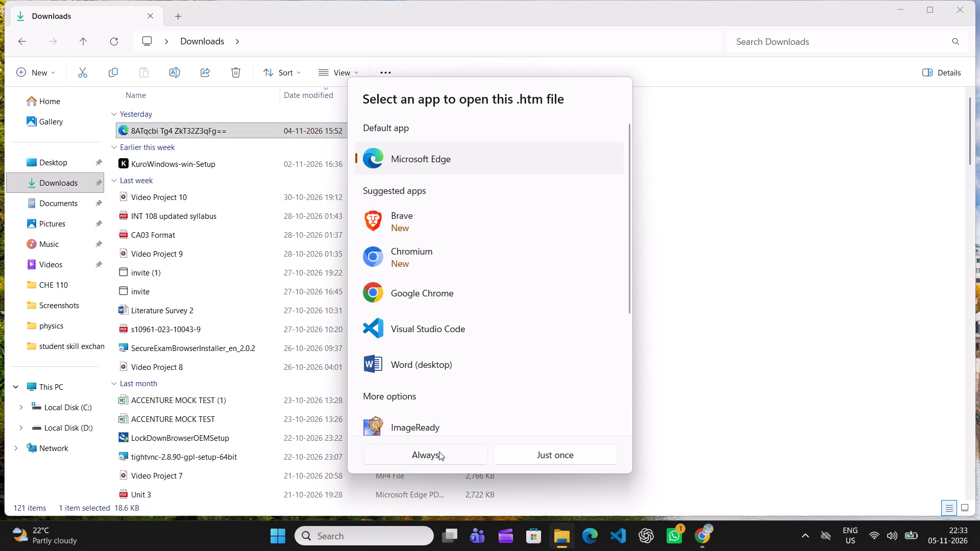
click(524, 457)
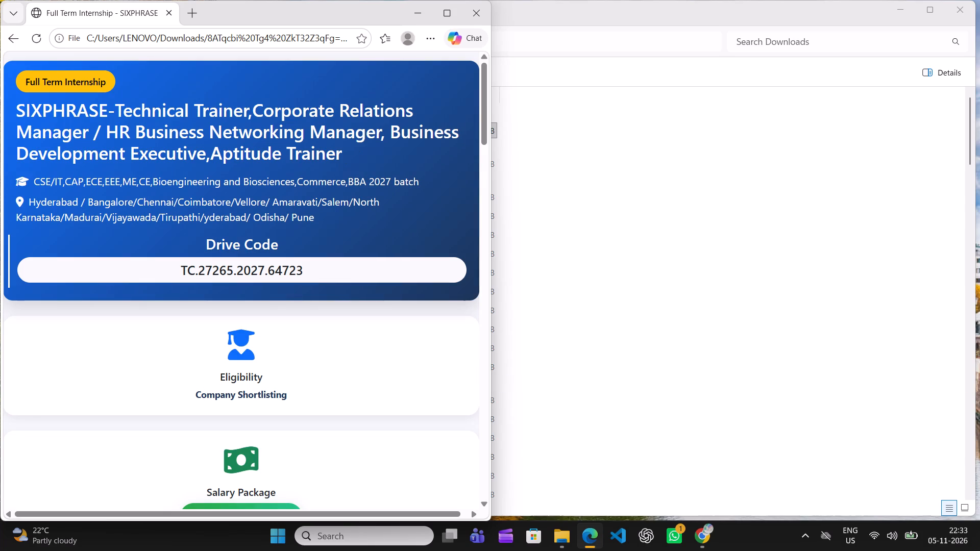
Look through the designations, responsibilities, skills and salary details on the downloaded SIXPHRASE Full Term Internship page.
scroll(312, 208, down, 7)
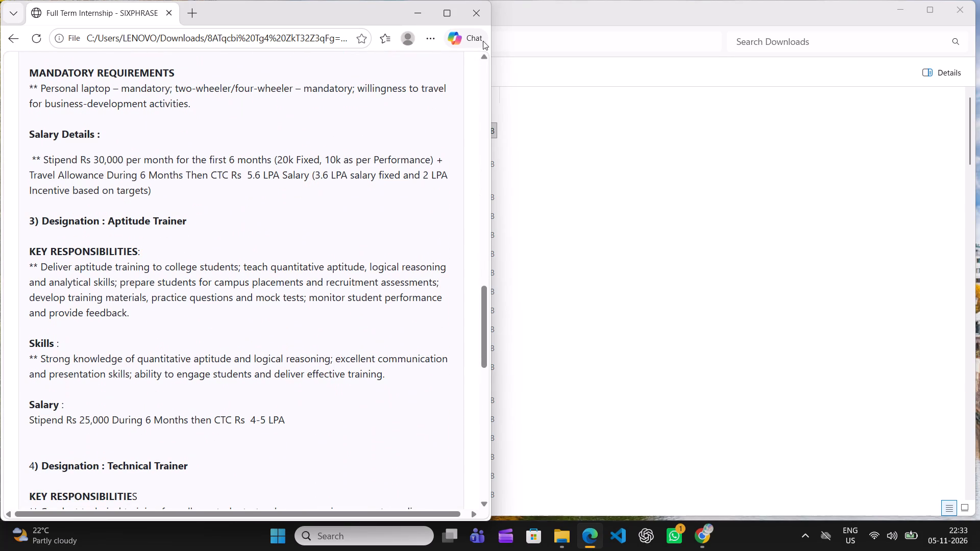
Close the SIXPHRASE internship page and delete its downloaded HTML file from the Downloads folder.
click(467, 7)
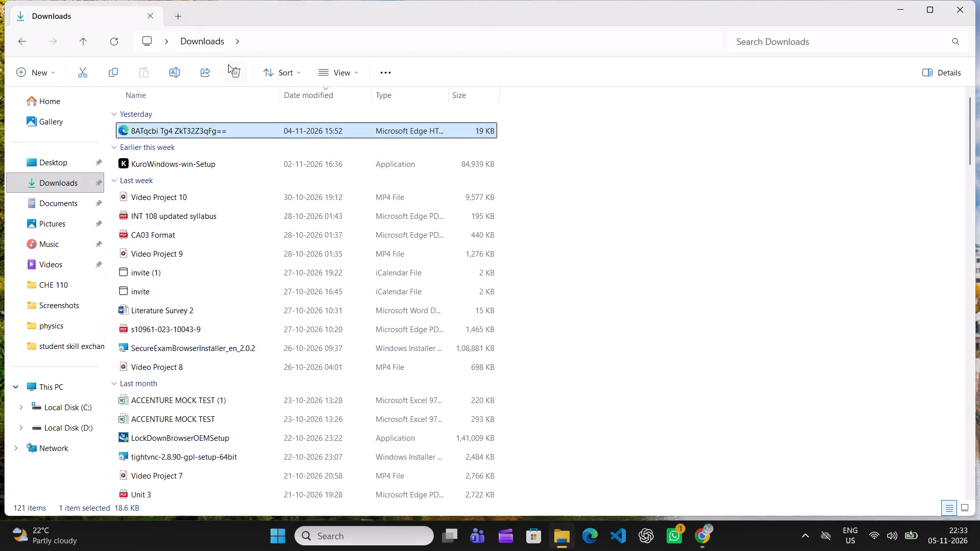
click(228, 64)
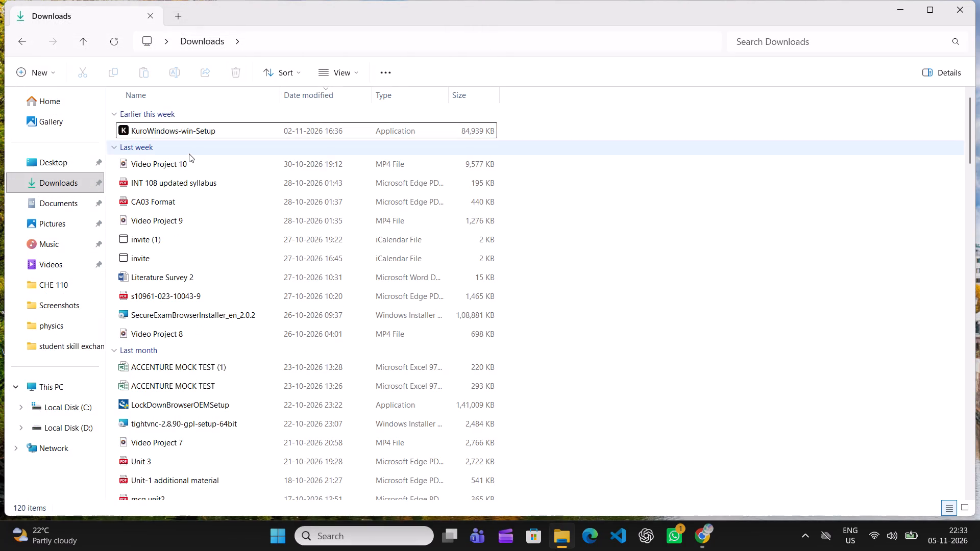
Delete the Video Project 10 MP4 file from the Downloads folder.
click(186, 163)
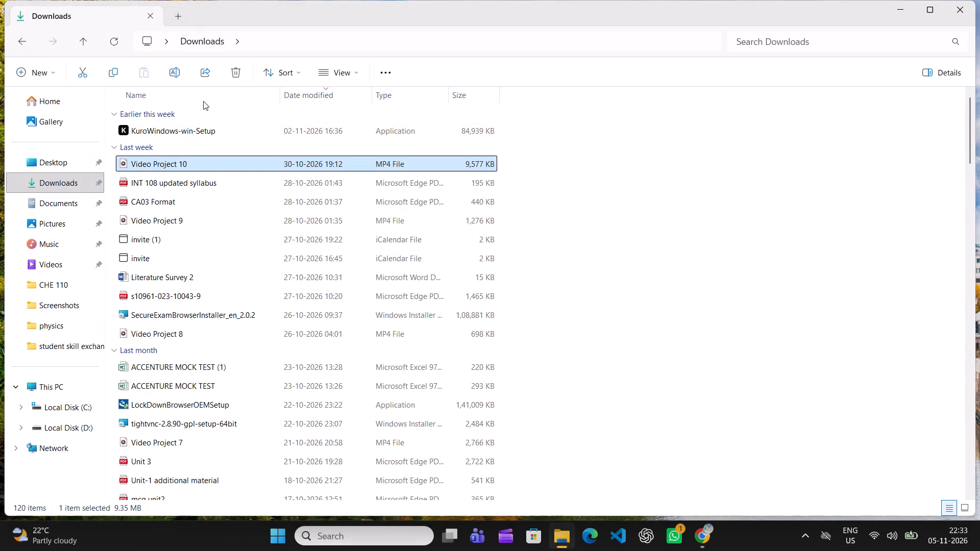
click(234, 75)
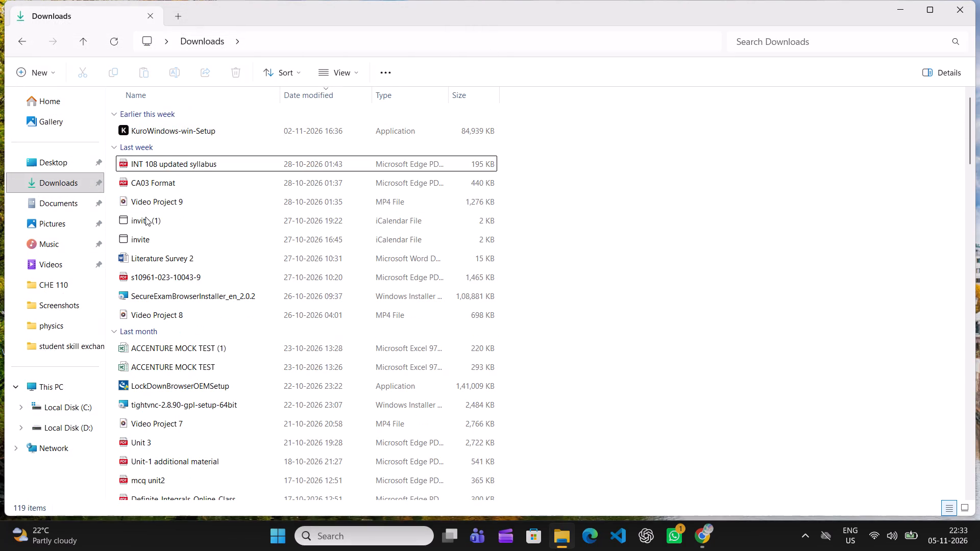
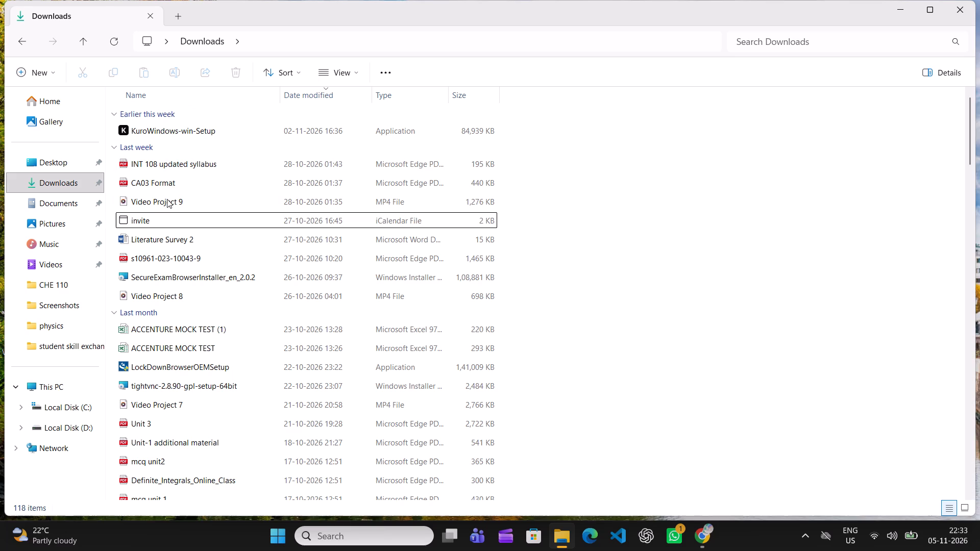
Delete the invite iCalendar file from the Downloads folder.
click(164, 222)
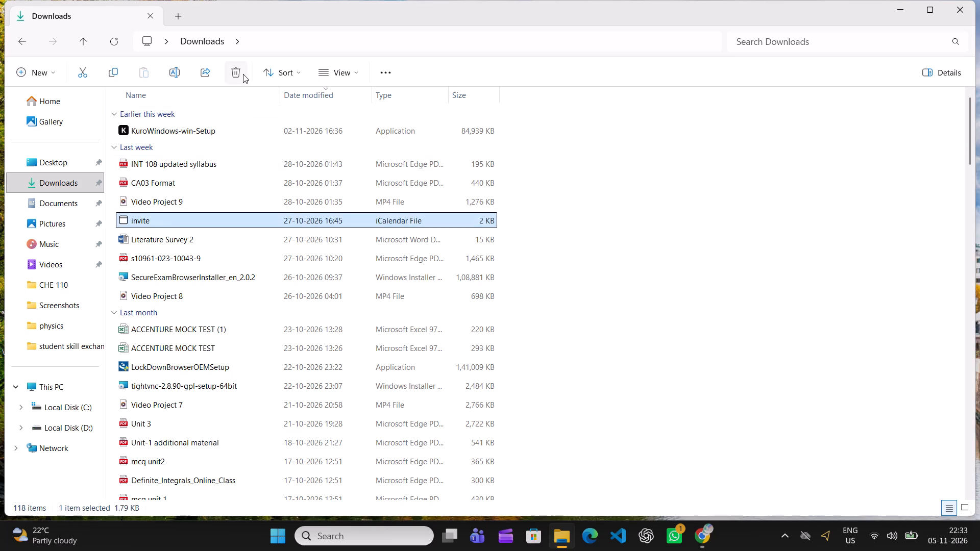
click(243, 74)
Open the Literature Survey 2 document from Downloads in Word to preview its contents.
double_click(210, 226)
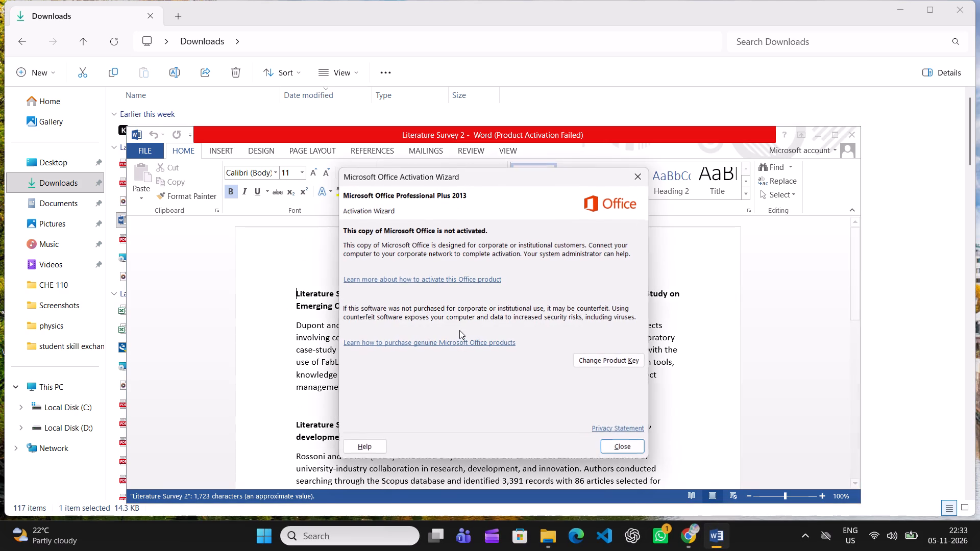
Dismiss the activation wizard, skim and close the Literature Survey 2 document, and delete its file from Downloads.
click(623, 447)
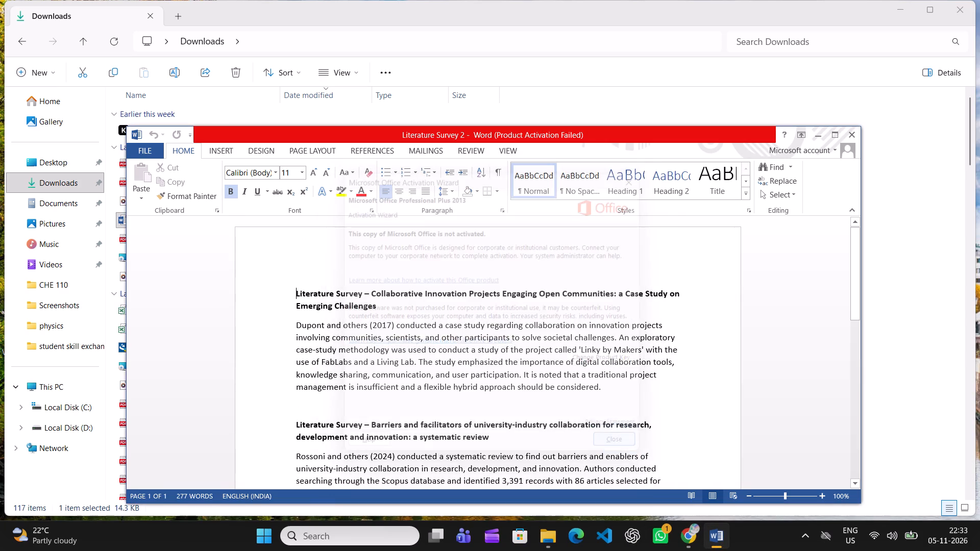
scroll(623, 447, down, 15)
scroll(623, 447, up, 2)
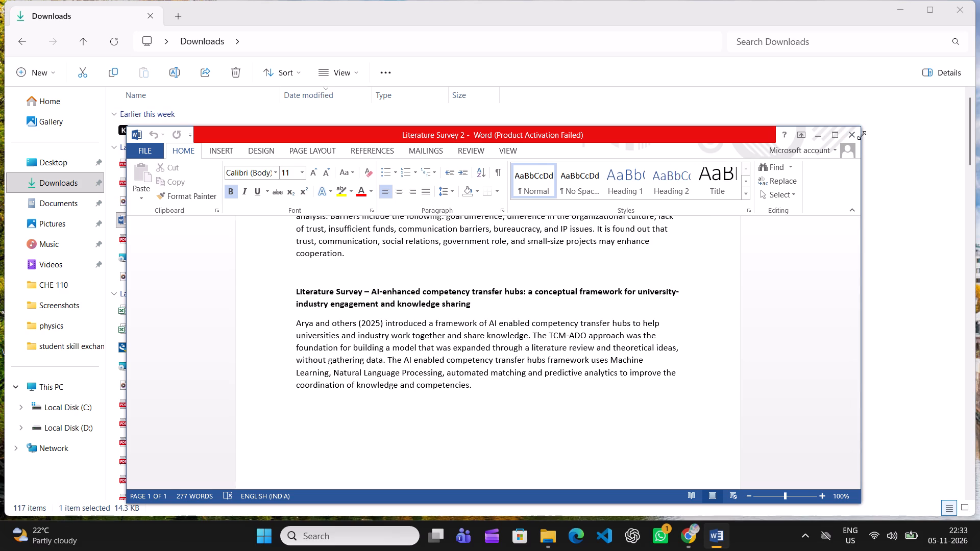
click(845, 130)
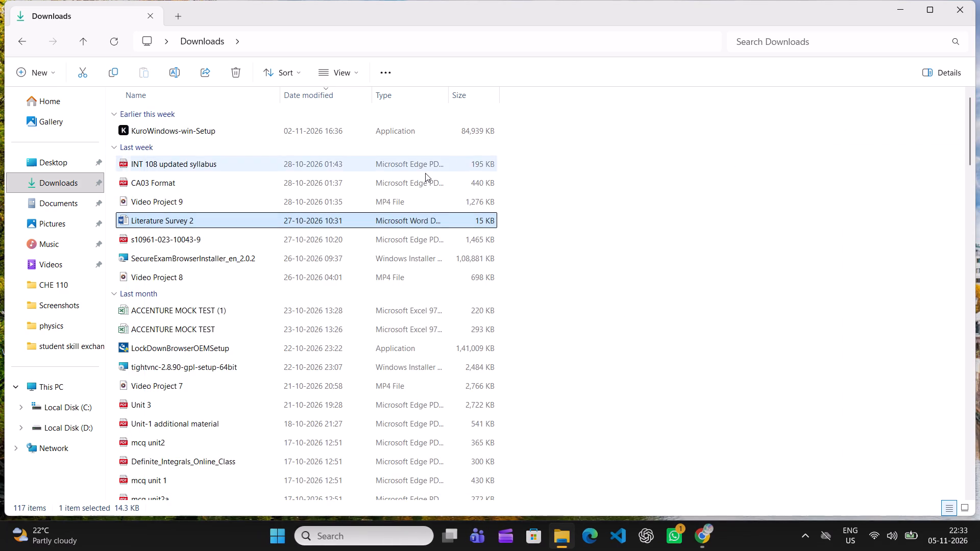
click(232, 72)
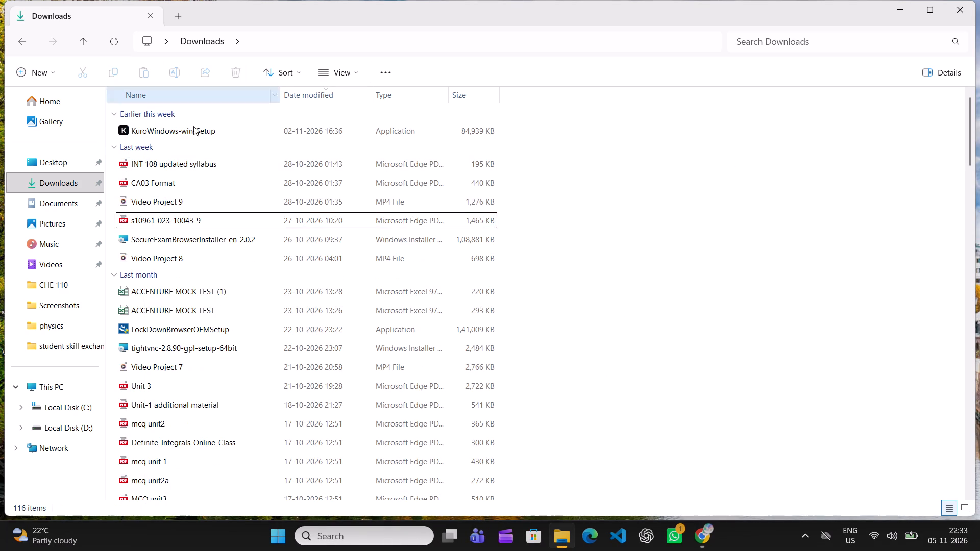
Delete the SecureExamBrowserInstaller_en_2.0.2 installer and the Video Project 8 file from the Downloads folder.
click(146, 242)
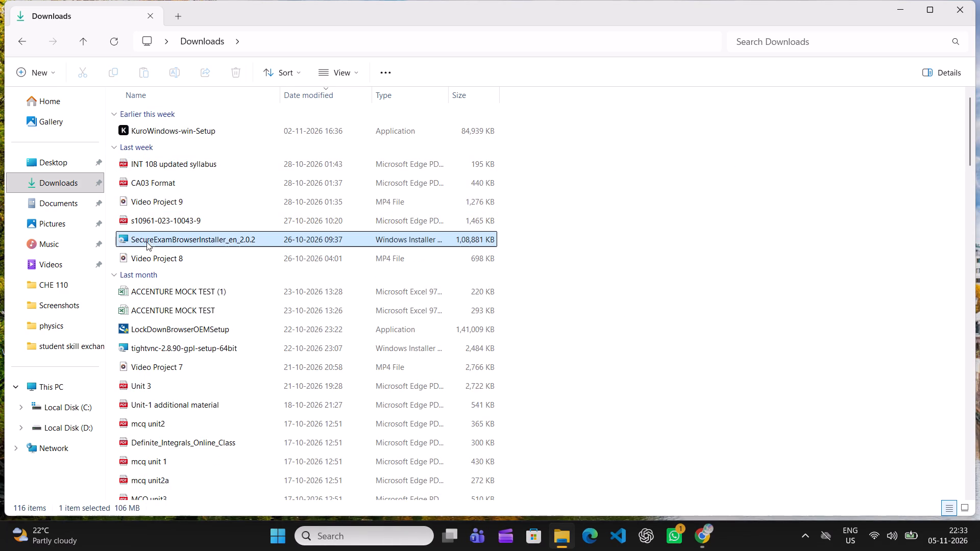
click(233, 66)
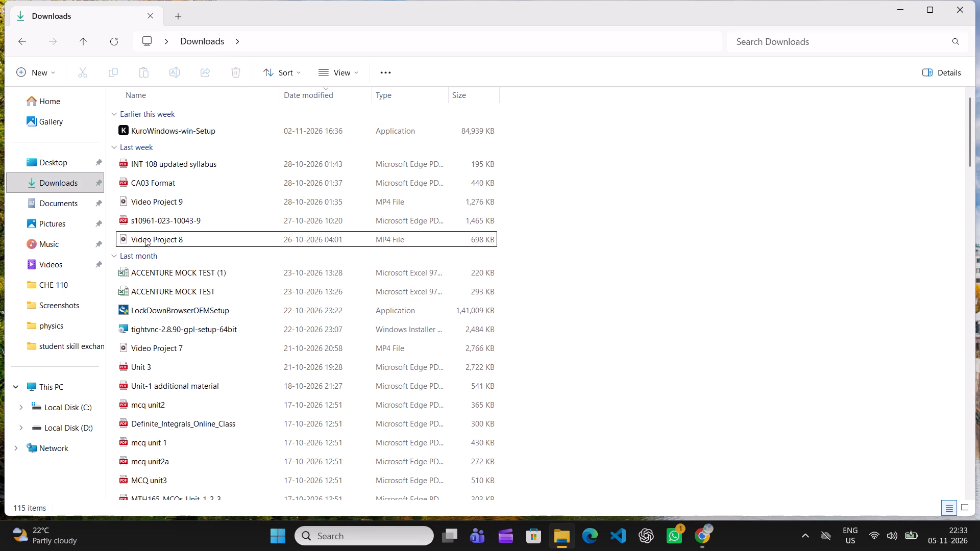
click(145, 240)
click(239, 68)
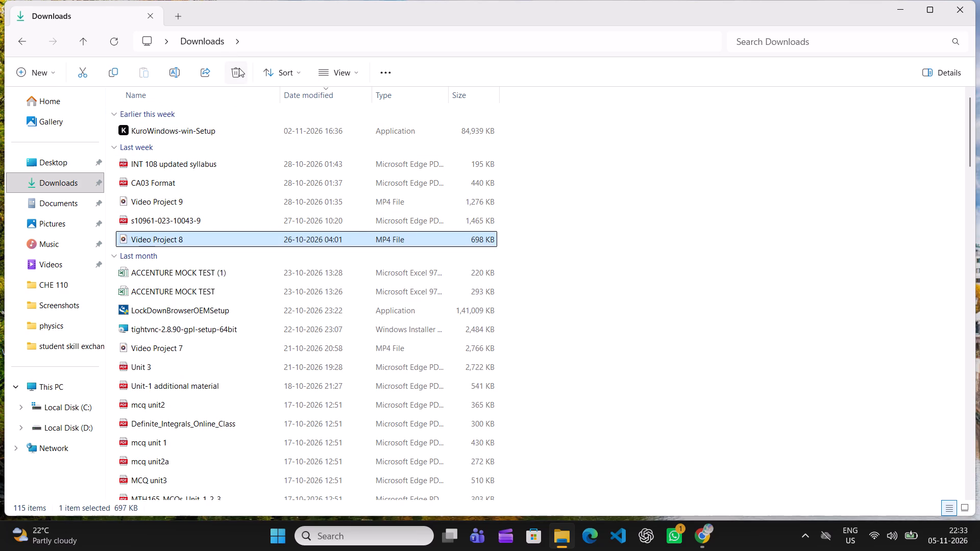
Delete both ACCENTURE MOCK TEST spreadsheets, including the (1) copy, from the Downloads folder.
click(193, 248)
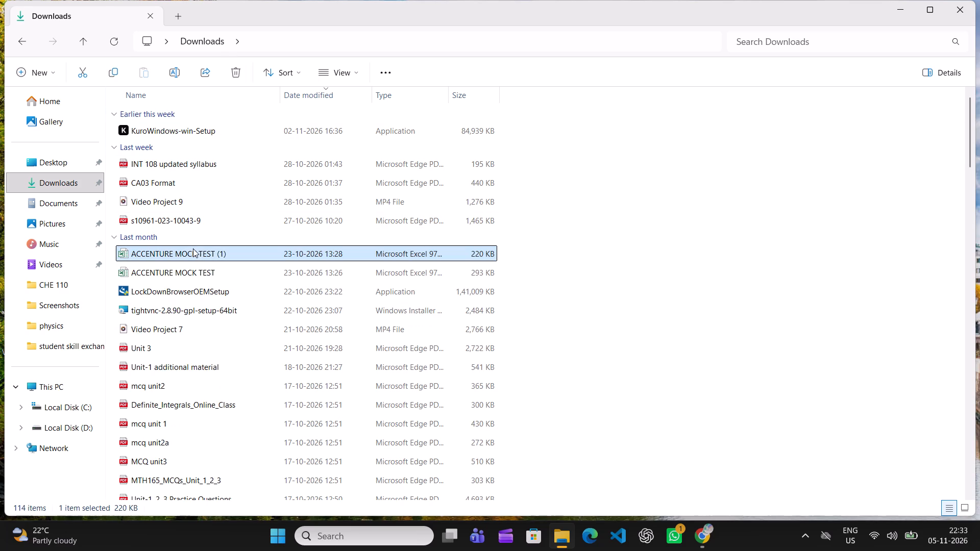
click(232, 57)
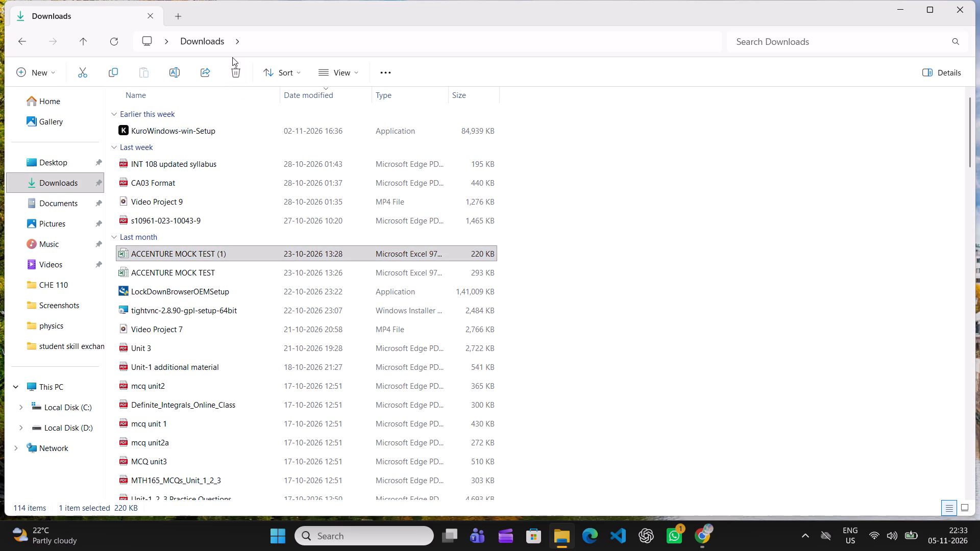
click(234, 68)
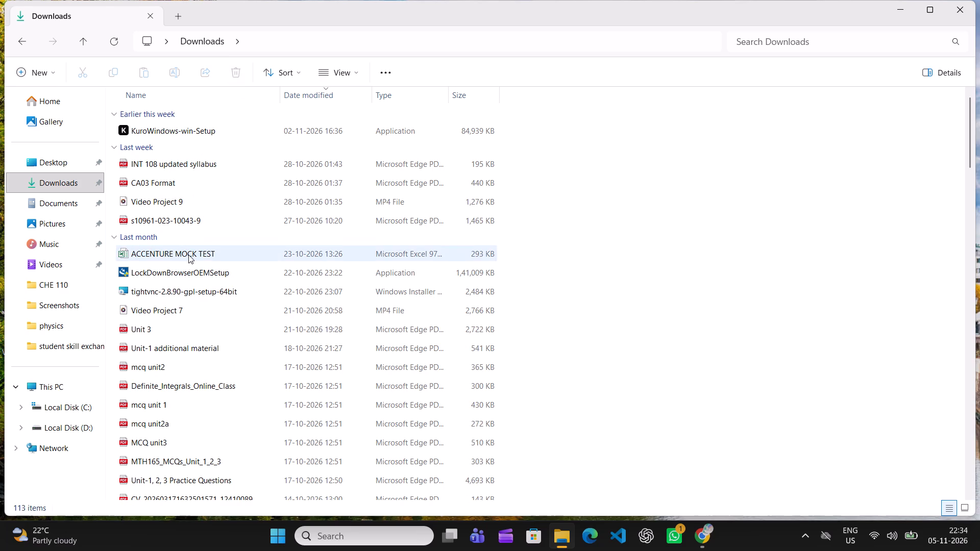
click(188, 255)
click(236, 73)
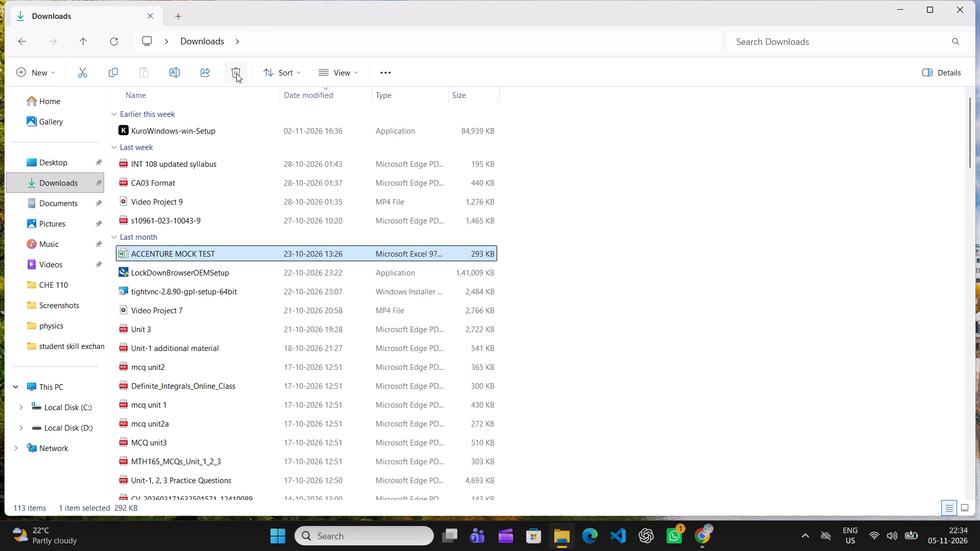
Delete the LockDownBrowserOEMSetup and tightvnc-2.8.90-gpl-setup-64bit installers from the Downloads folder.
click(156, 252)
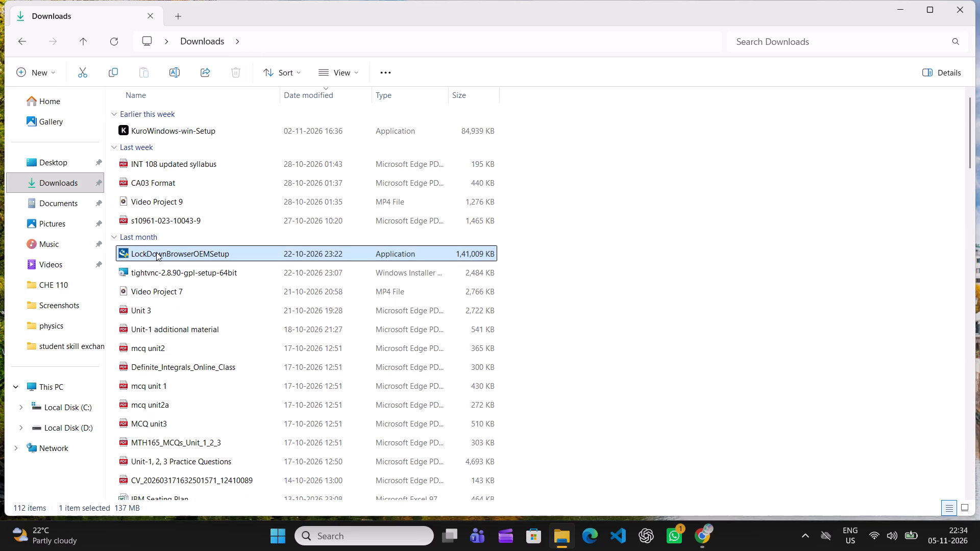
click(235, 76)
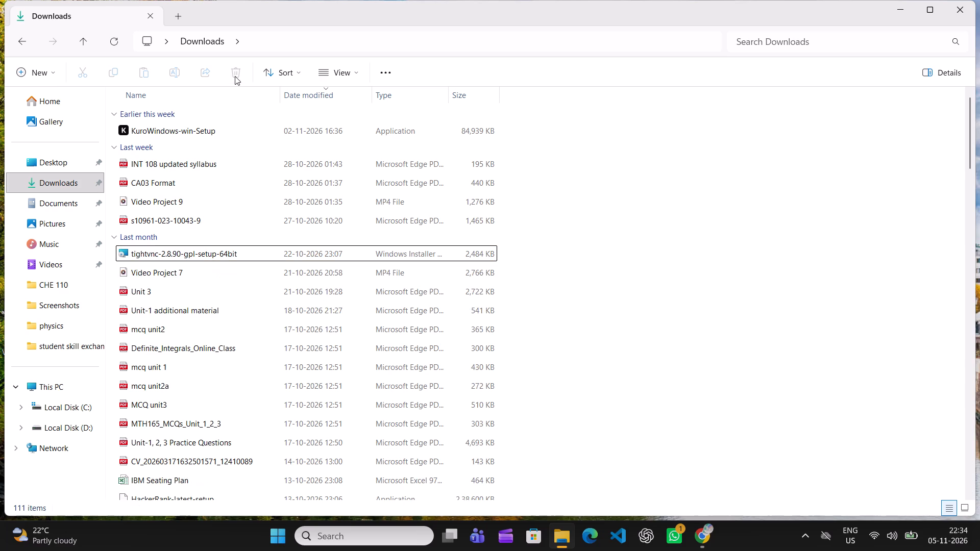
click(168, 248)
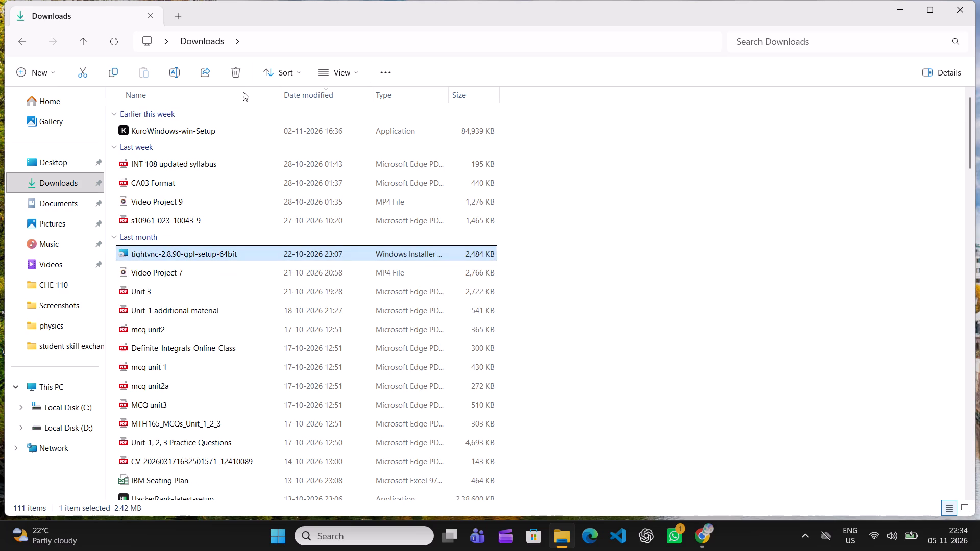
click(239, 80)
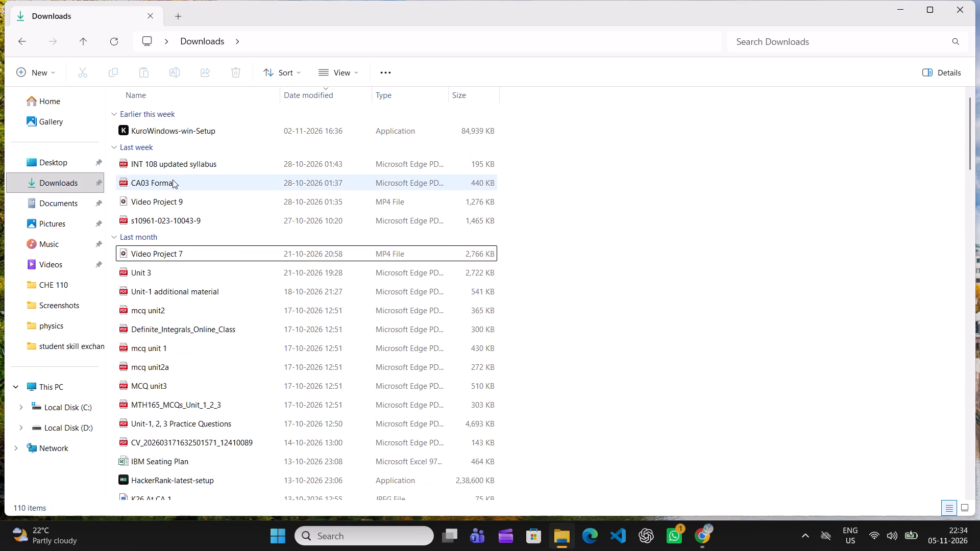
Delete the Video Project 9 and Video Project 7 MP4 files from the Downloads folder.
click(165, 201)
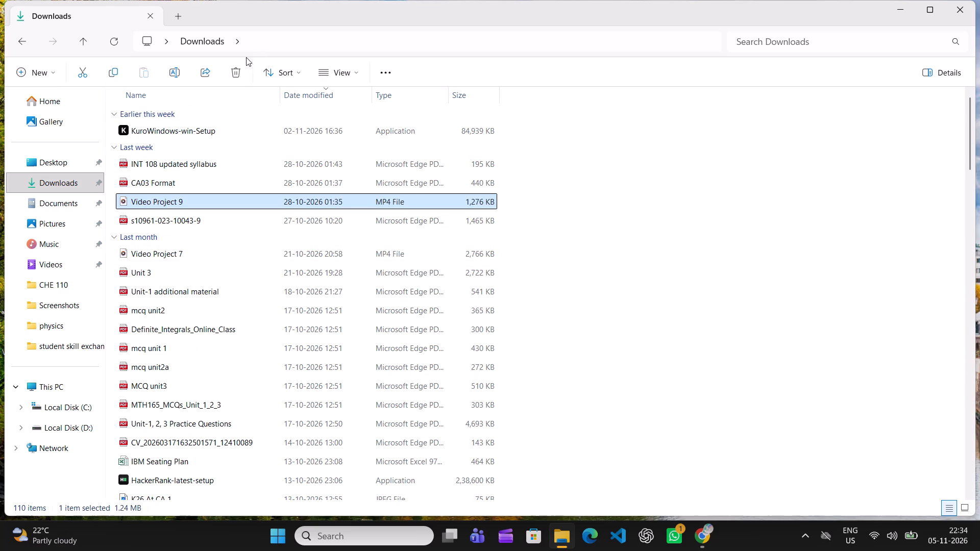
click(241, 67)
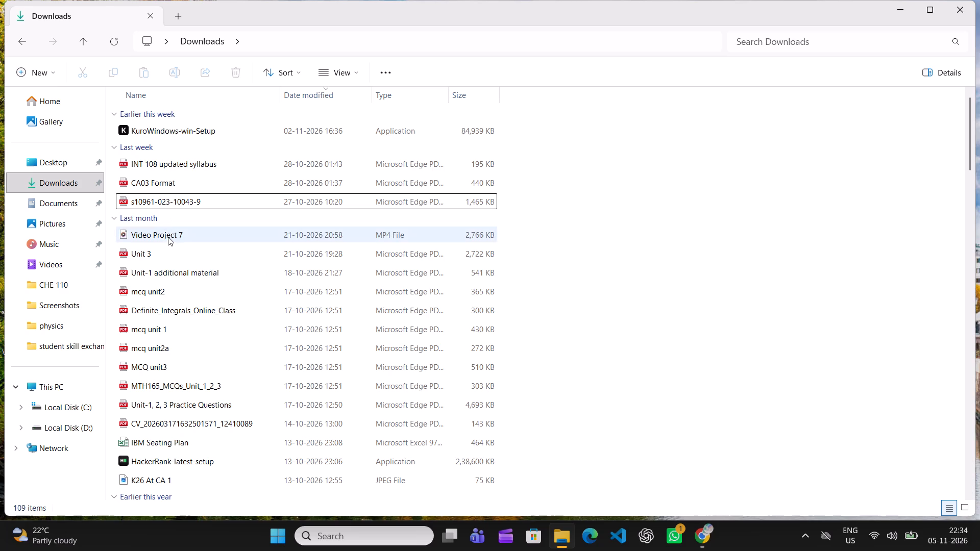
click(168, 237)
click(225, 73)
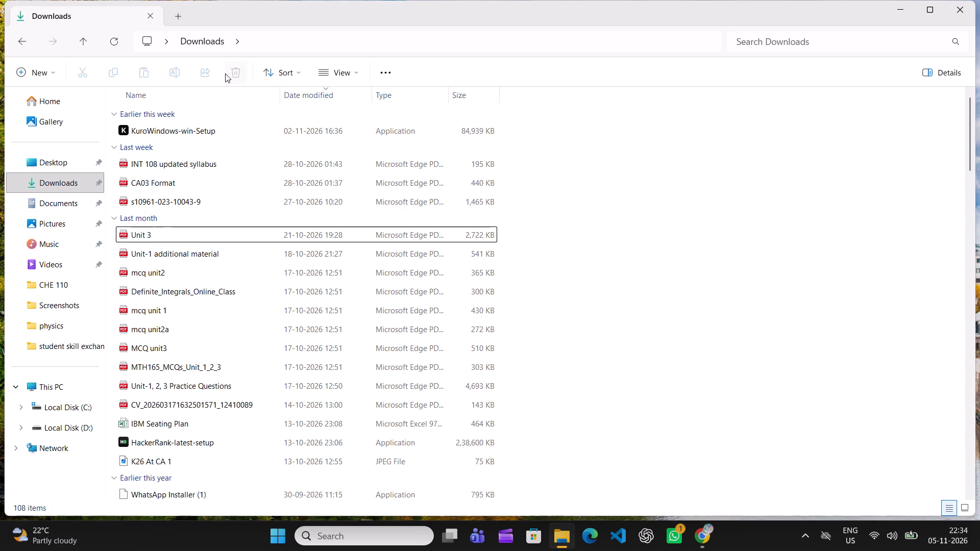
Delete the HackerRank-latest-setup application and the IBM Seating Plan spreadsheet from the Downloads folder.
click(166, 439)
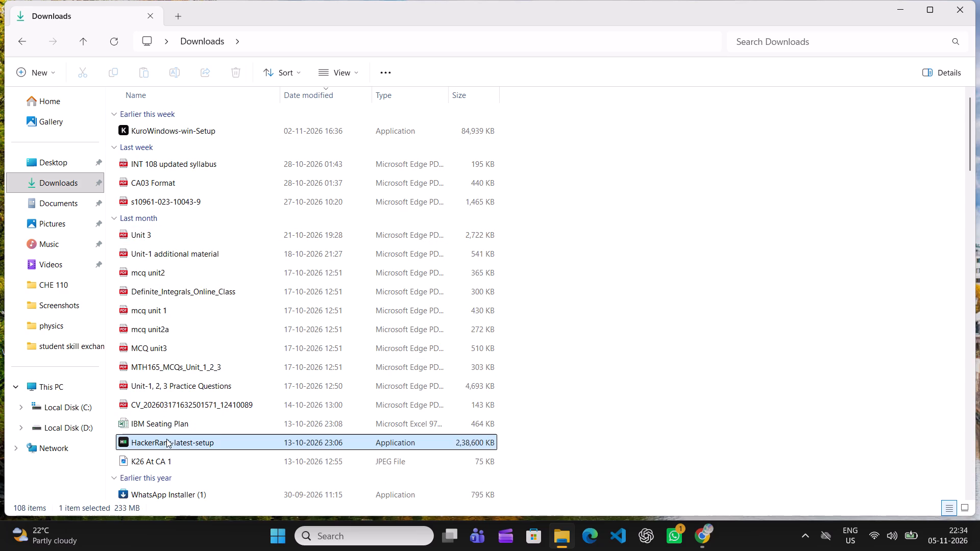
click(234, 82)
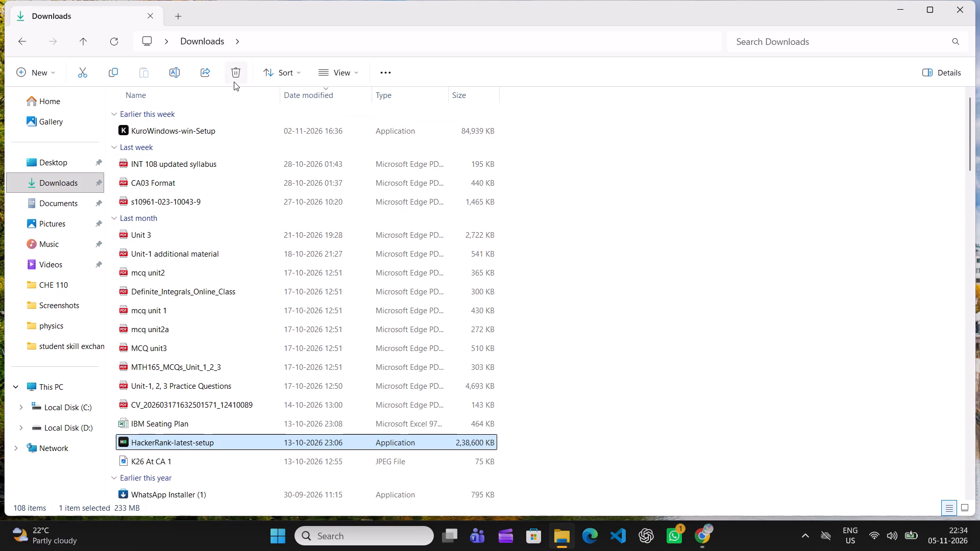
click(152, 423)
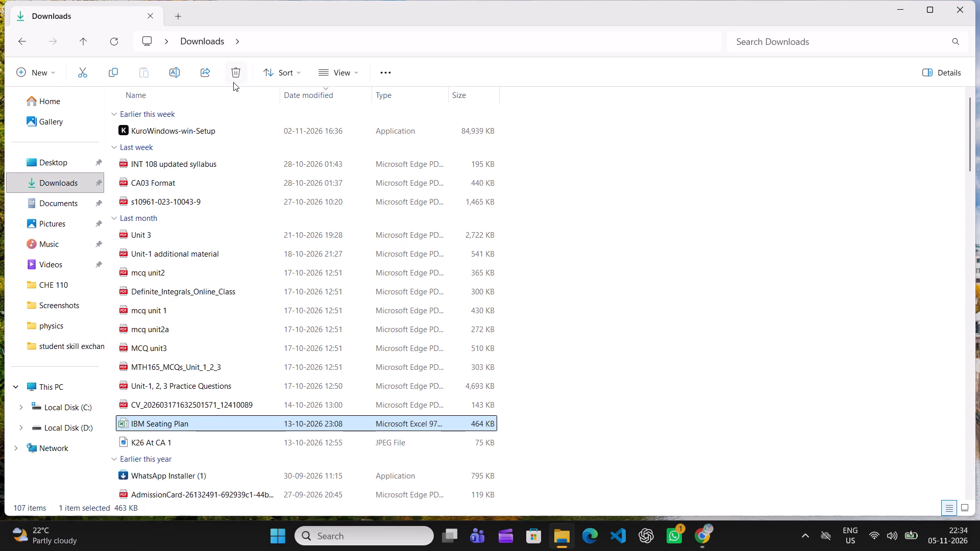
click(233, 82)
Delete the Video Project 3 MP4 file listed under Earlier this year in the Downloads folder.
scroll(150, 436, down, 1)
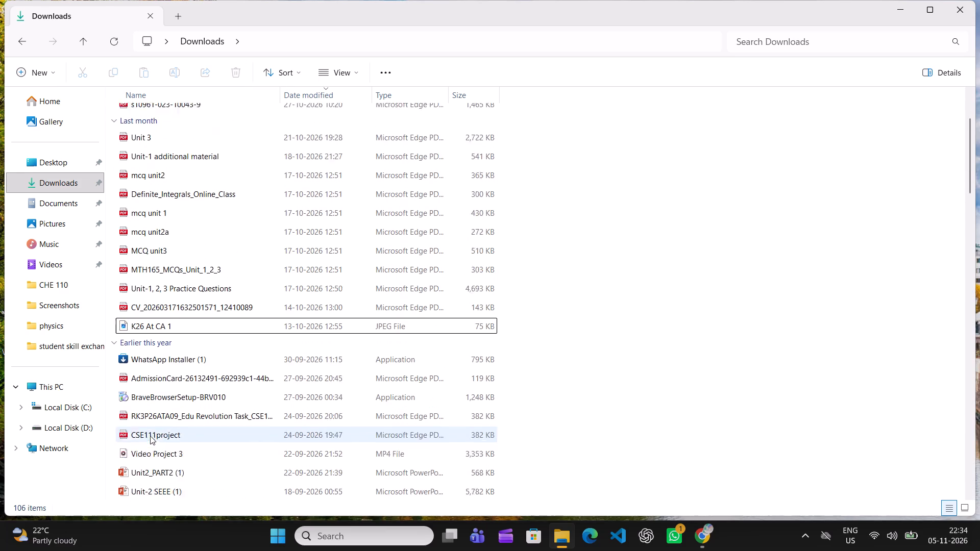
scroll(150, 436, down, 2)
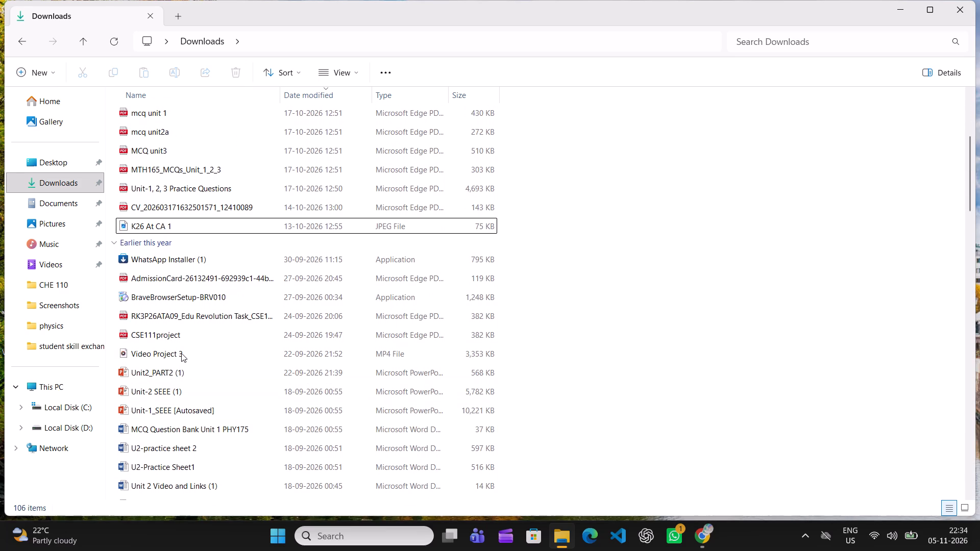
click(181, 353)
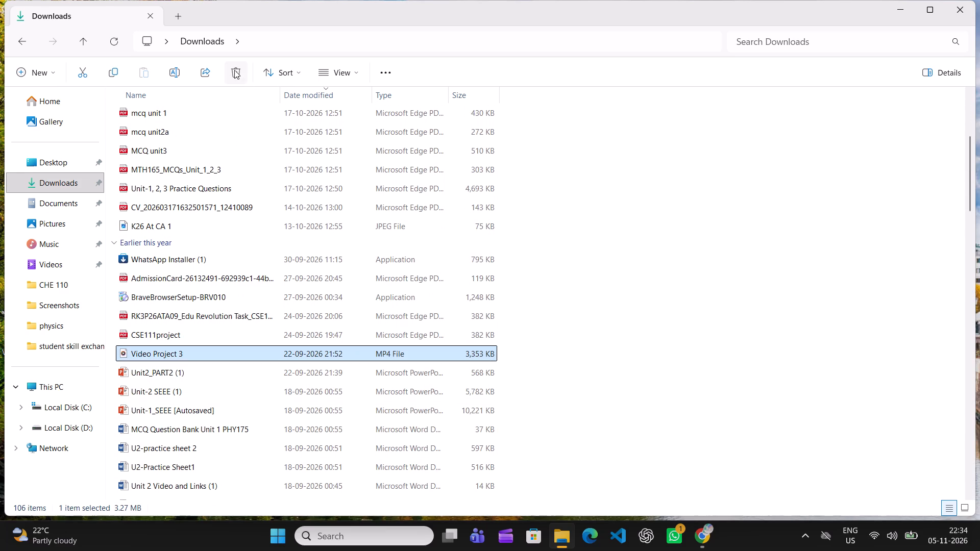
click(233, 70)
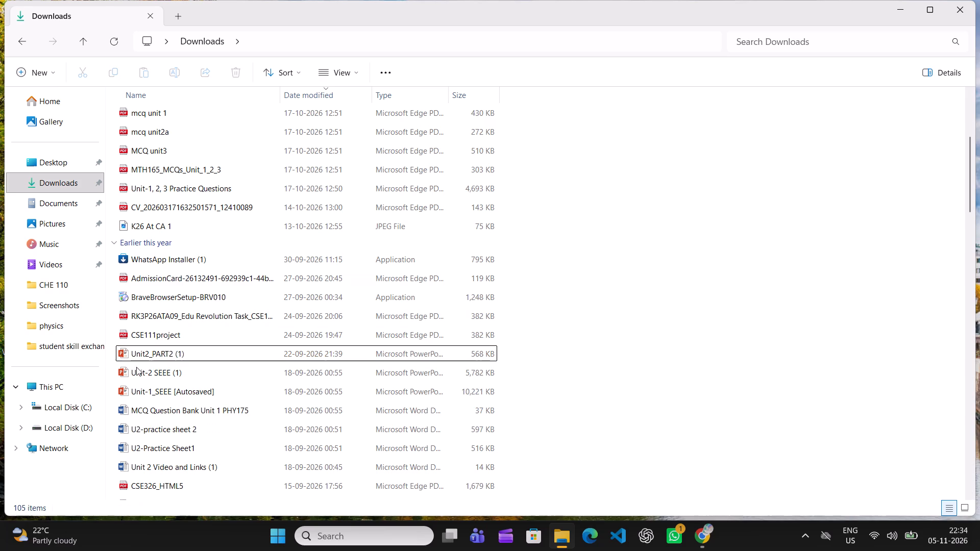
Look through the remaining older files in the Downloads folder.
scroll(146, 455, down, 1)
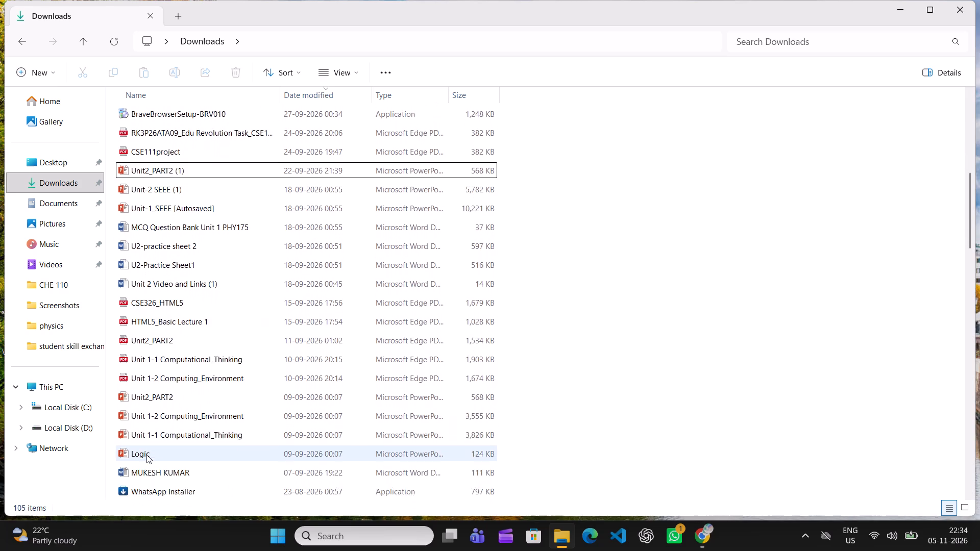
scroll(146, 455, down, 3)
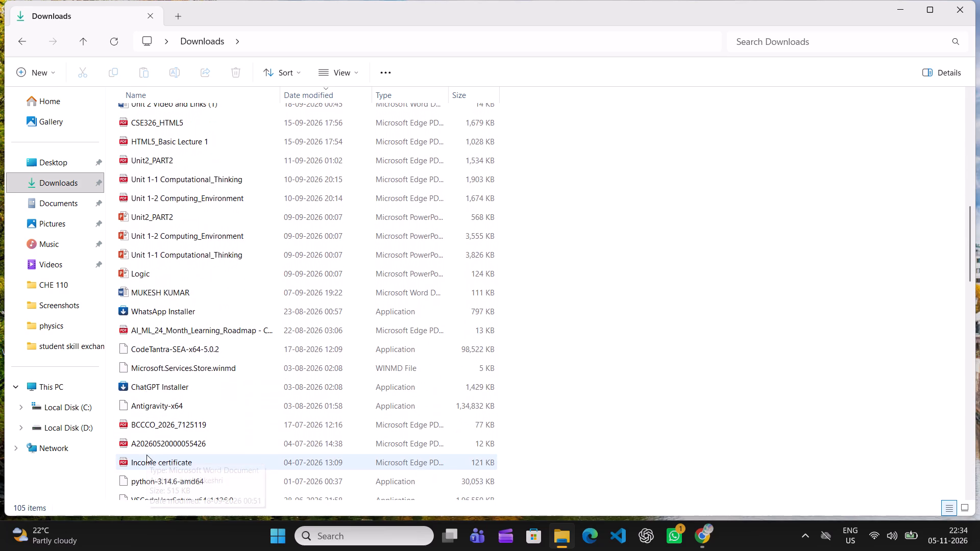
scroll(202, 306, down, 1)
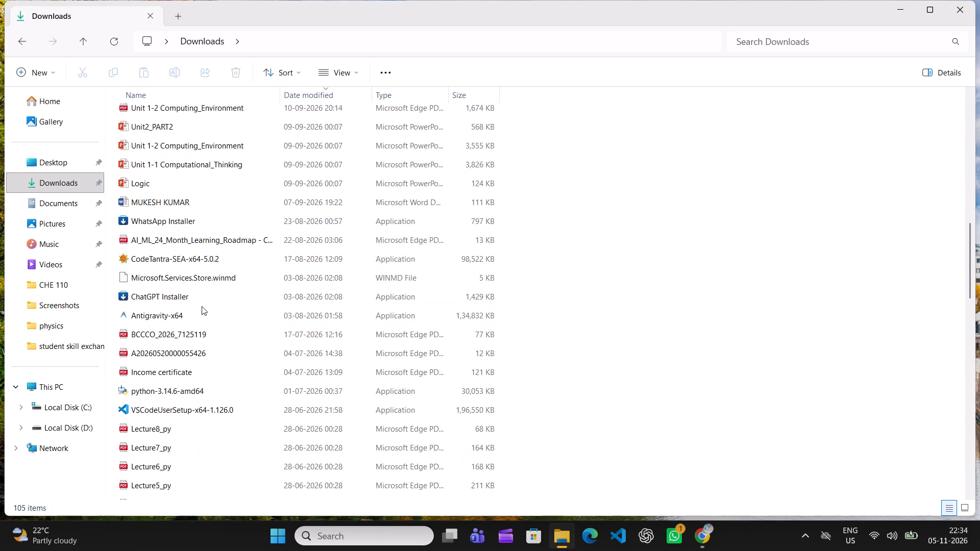
scroll(202, 306, down, 3)
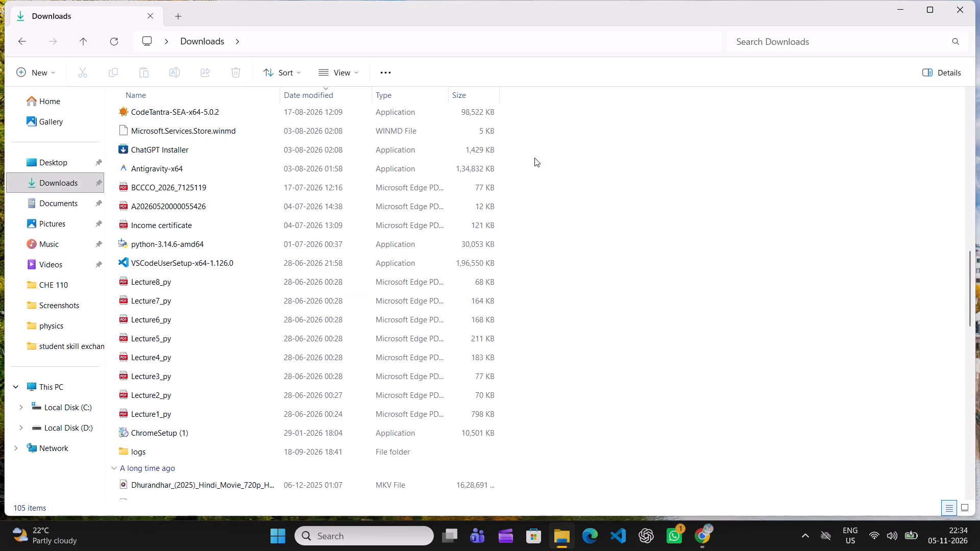
Move the DIGITAL CAREER Word document from the Documents folder to the Desktop and close the file window.
click(56, 197)
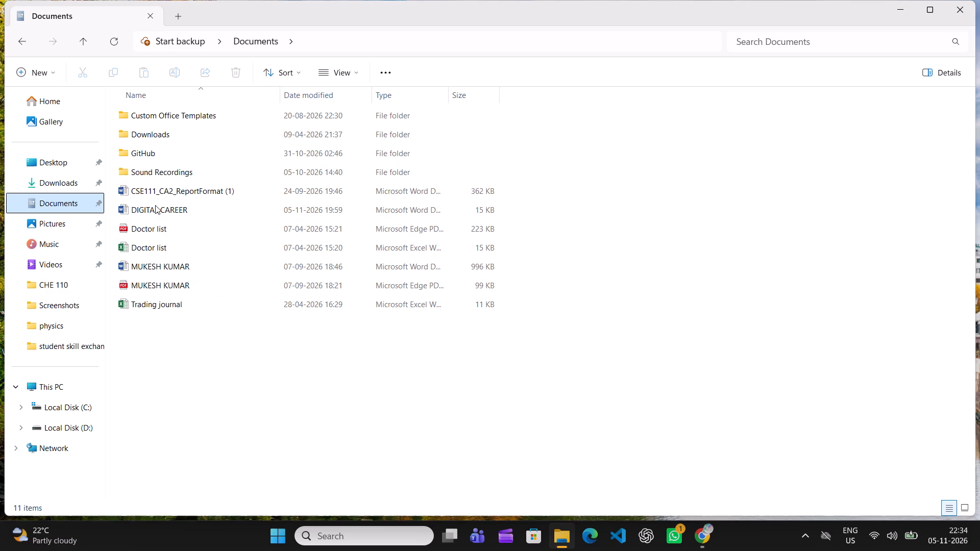
drag(158, 211, 66, 242)
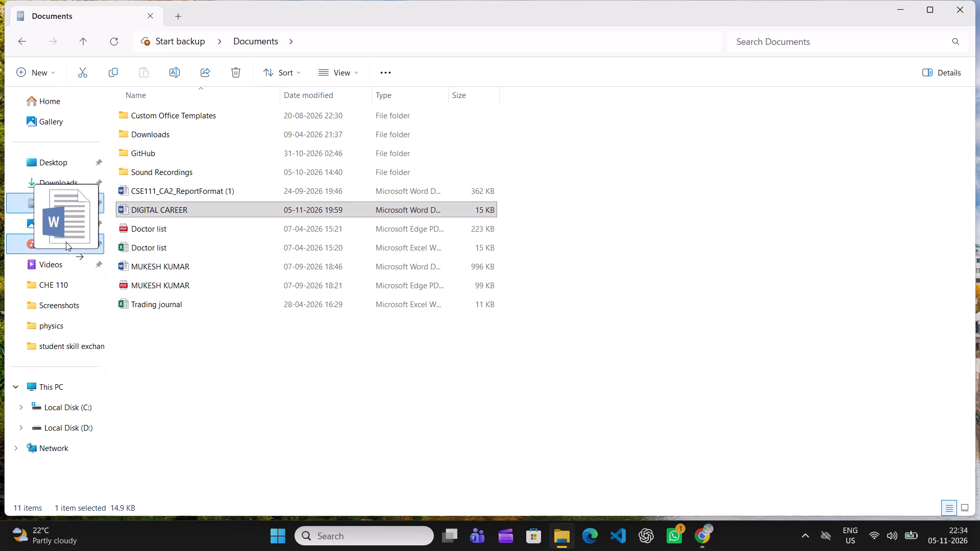
drag(66, 242, 51, 160)
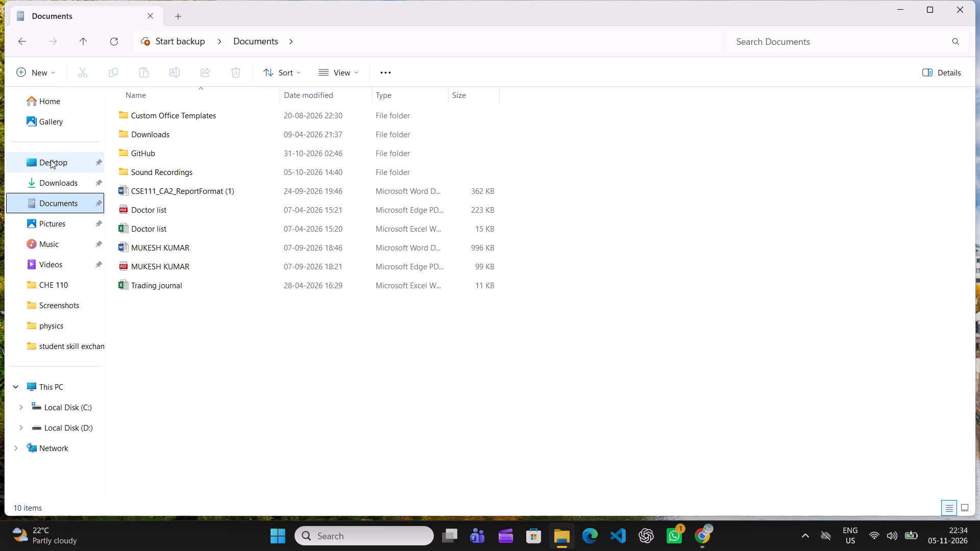
click(967, 14)
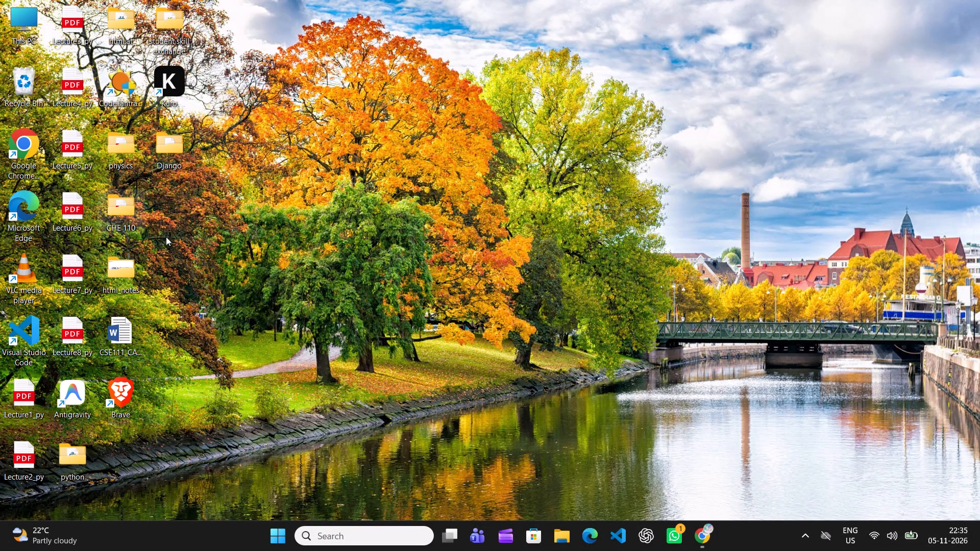
Refresh the desktop.
right_click(334, 265)
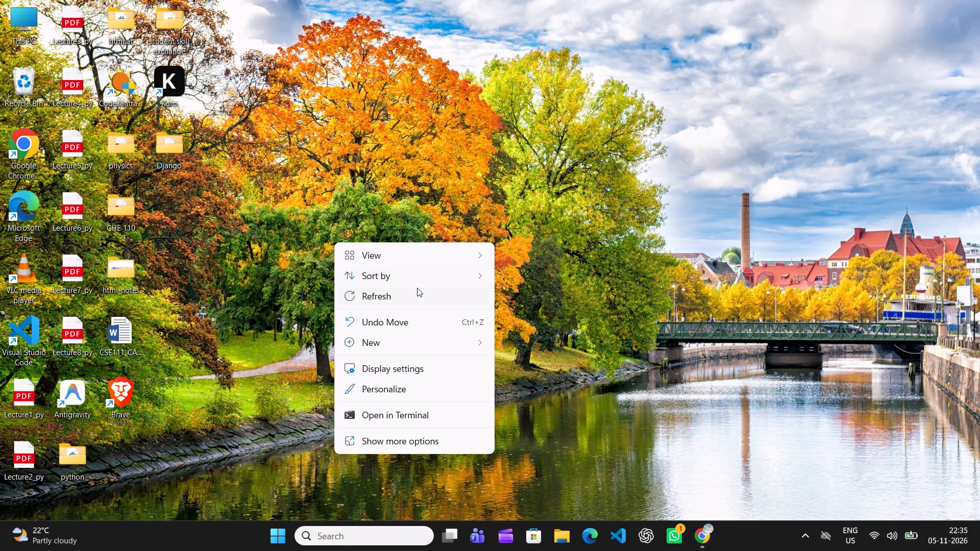
click(417, 295)
right_click(417, 295)
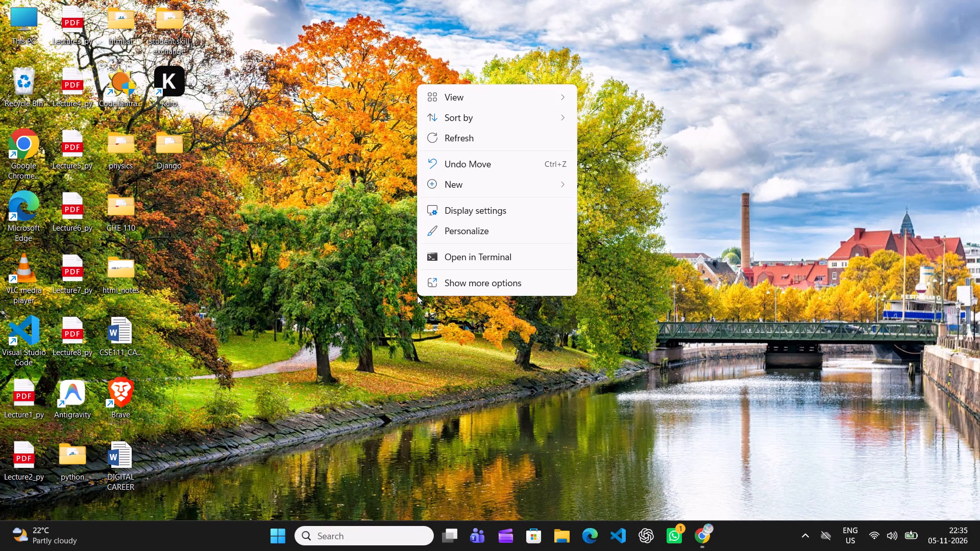
click(249, 376)
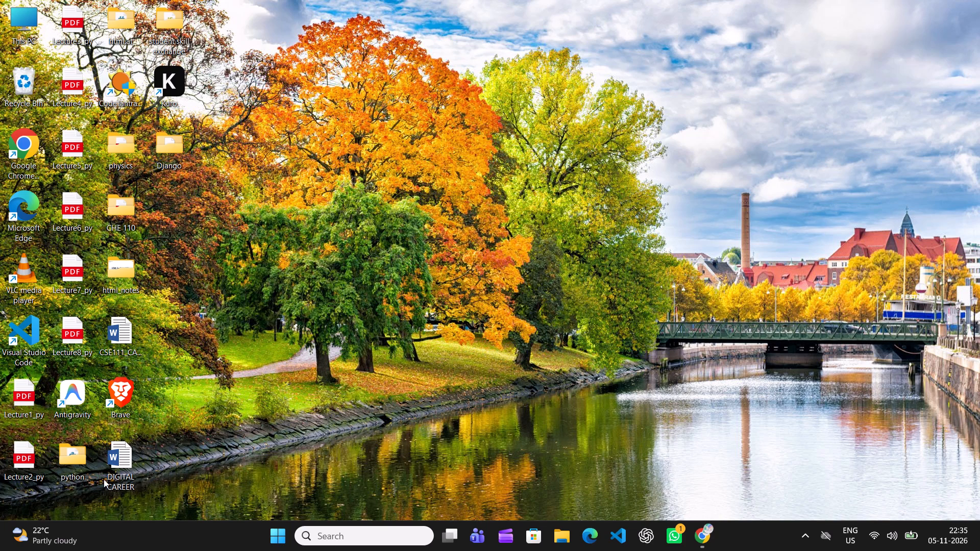
Open the DIGITAL CAREER document from the desktop in Word, dismiss the activation wizard and maximize the window.
click(104, 479)
double_click(118, 474)
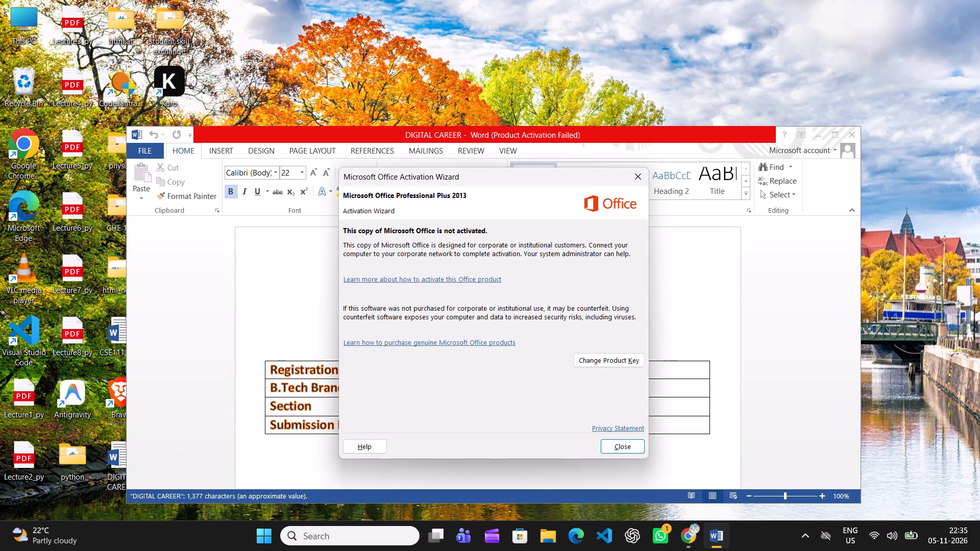
click(629, 450)
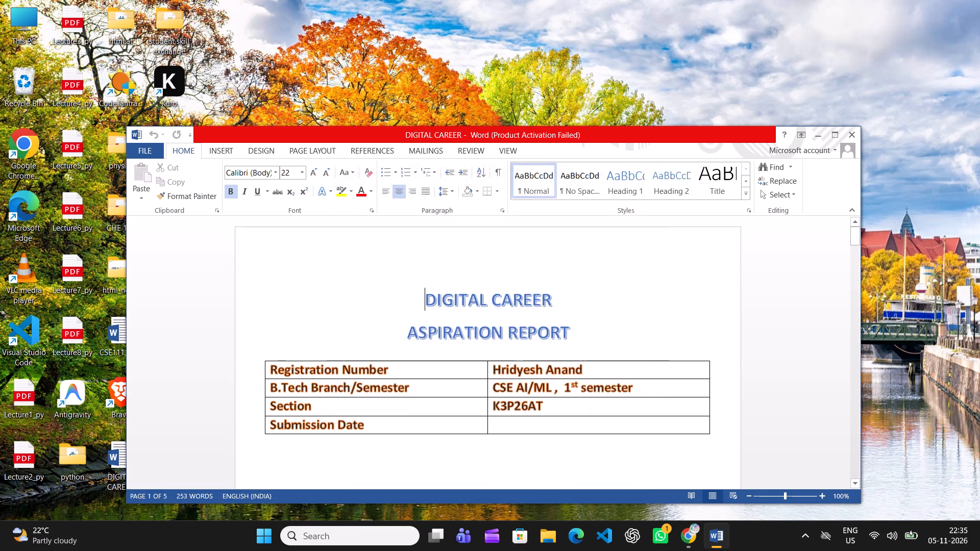
click(837, 133)
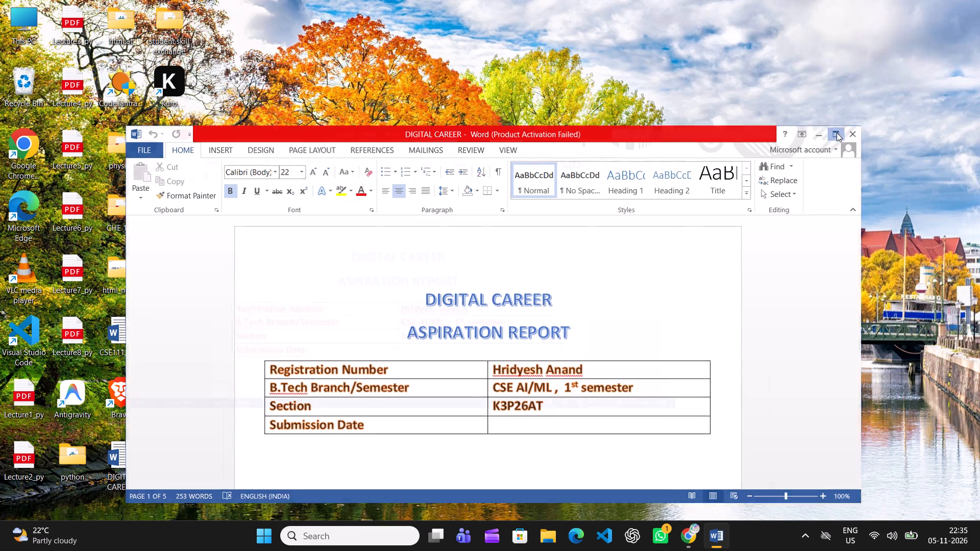
Look through the DIGITAL CAREER report and place the cursor at the end of the placement / corporate career paragraph.
scroll(659, 347, down, 7)
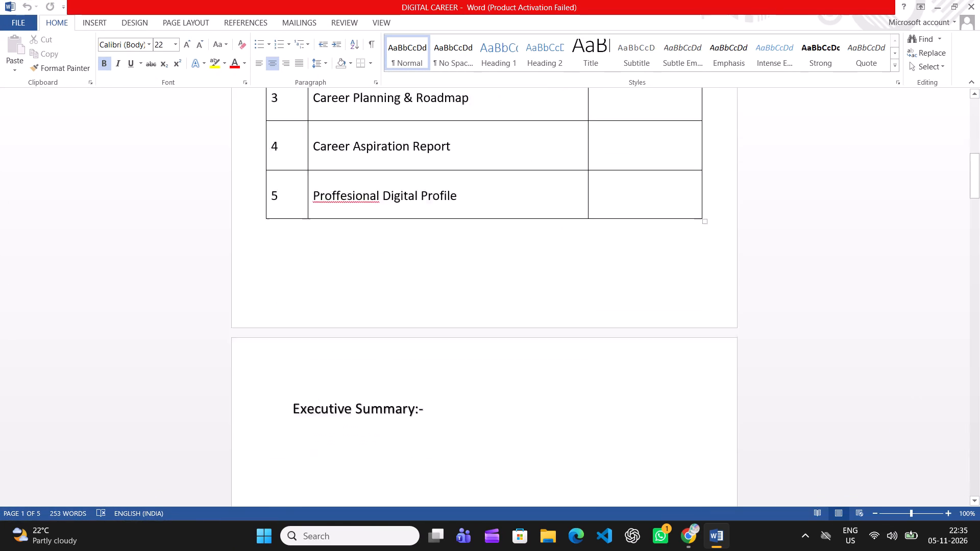
scroll(659, 347, down, 6)
scroll(659, 347, up, 2)
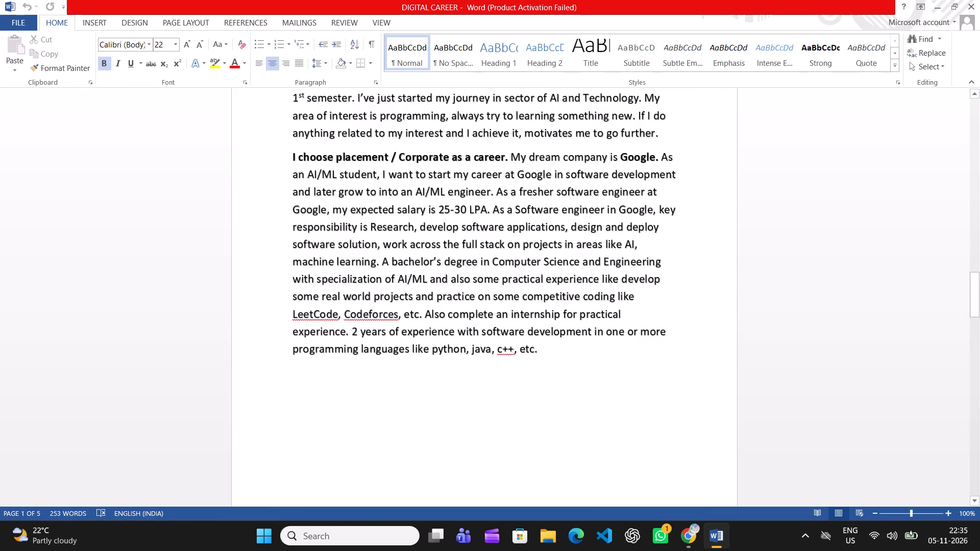
scroll(659, 347, up, 2)
scroll(659, 347, down, 5)
scroll(659, 347, up, 1)
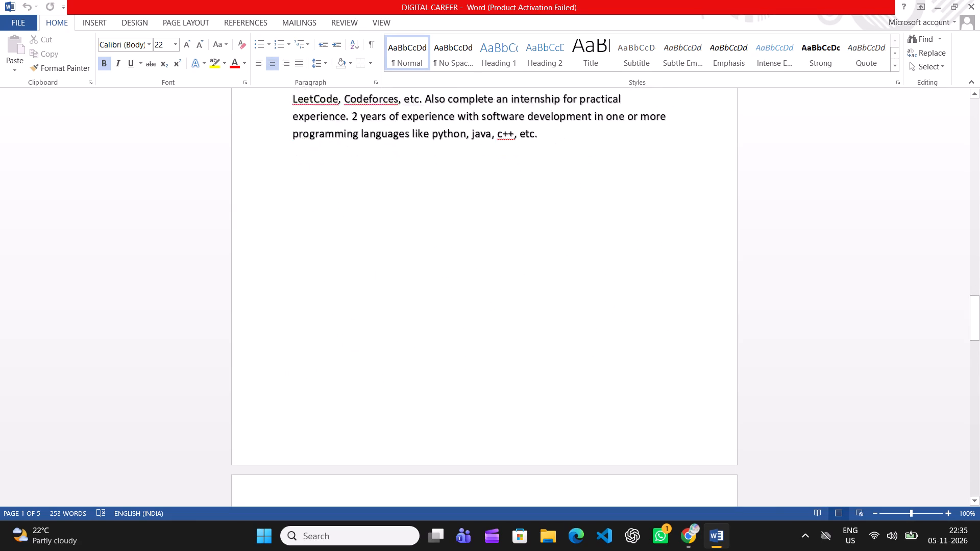
scroll(659, 347, up, 2)
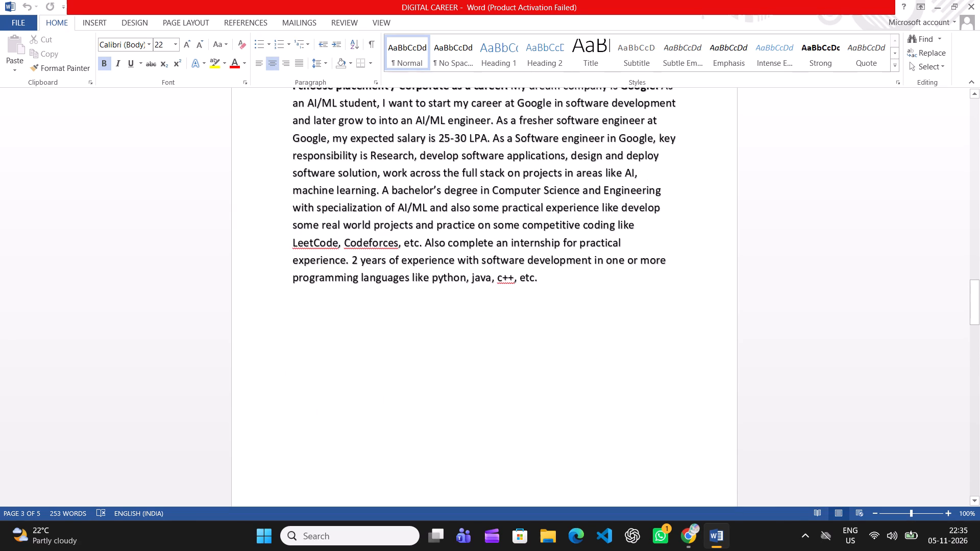
click(561, 282)
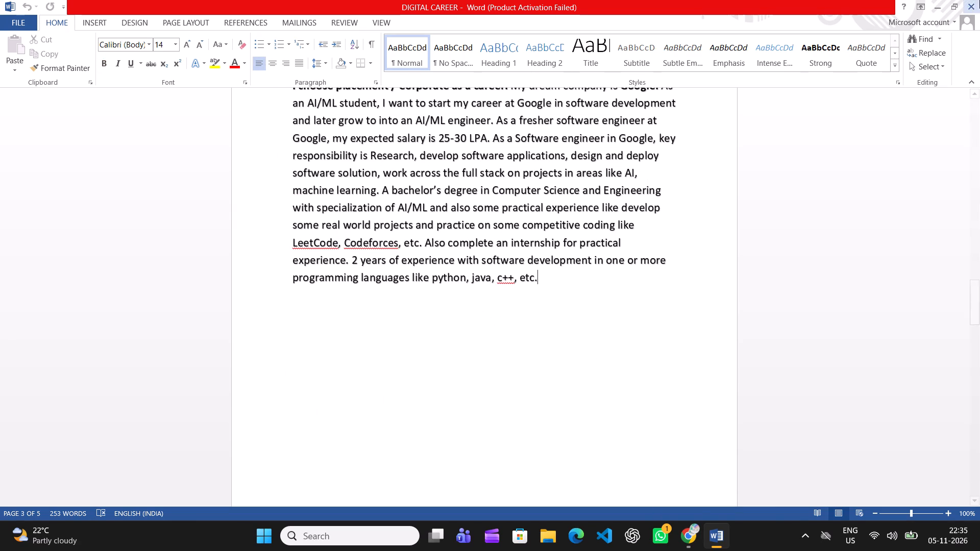
Minimize the report, open the CA03 Format PDF from the Downloads folder and close the file window.
click(937, 5)
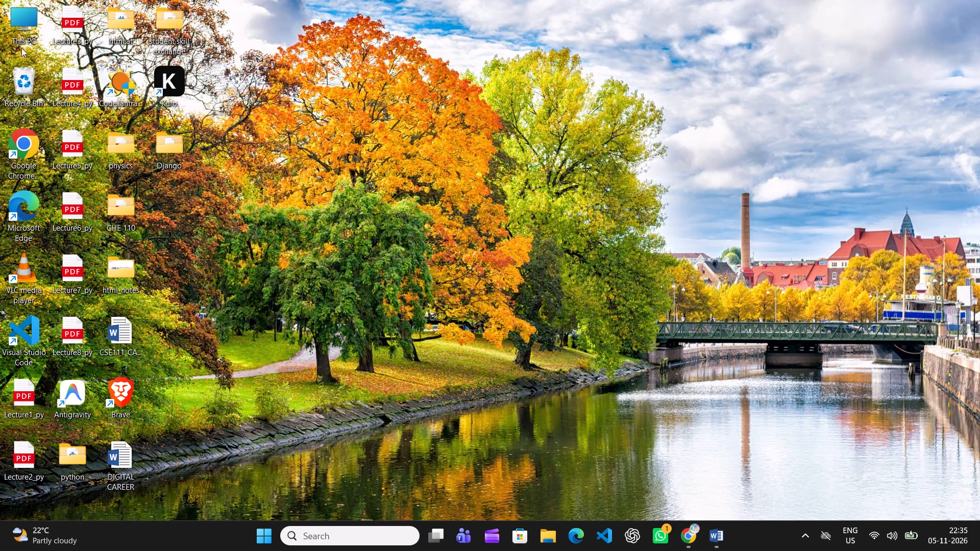
click(34, 19)
click(34, 19)
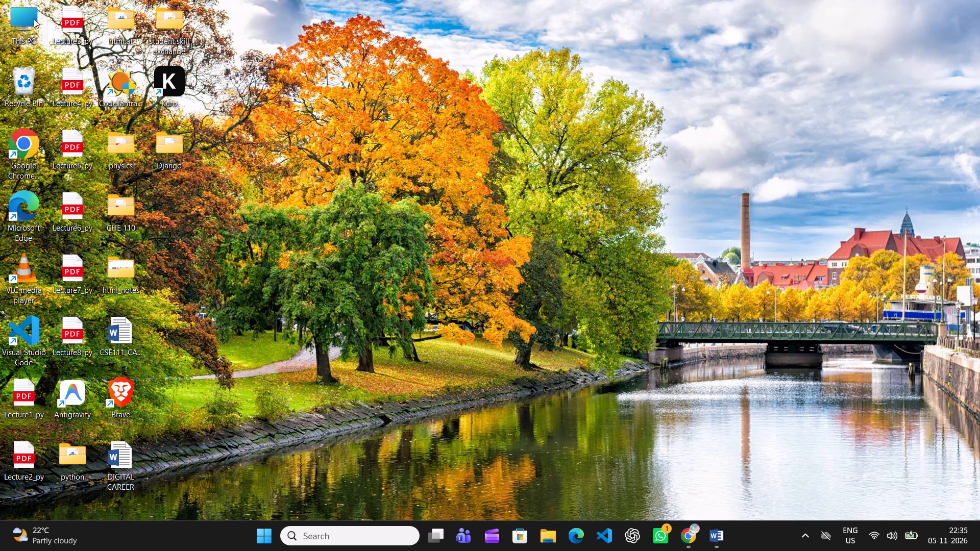
double_click(34, 19)
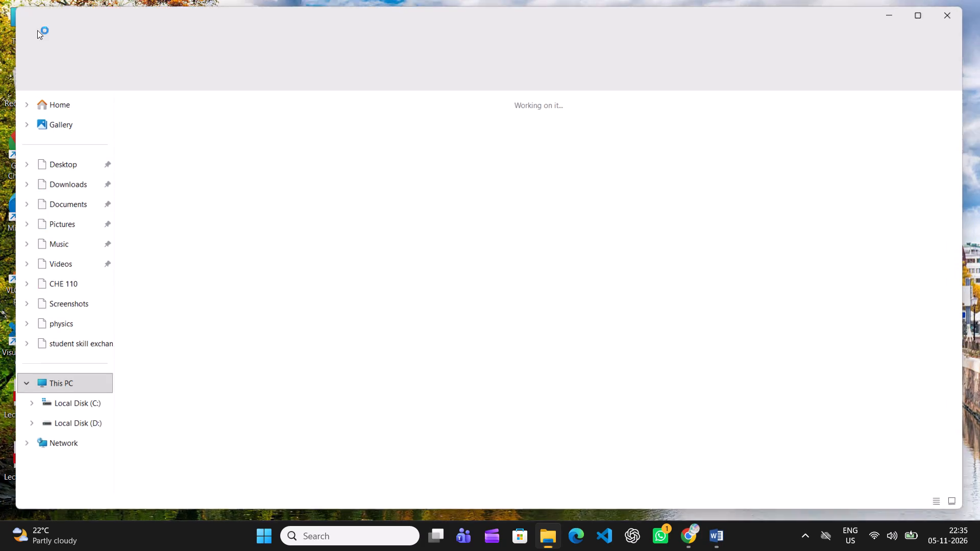
click(43, 187)
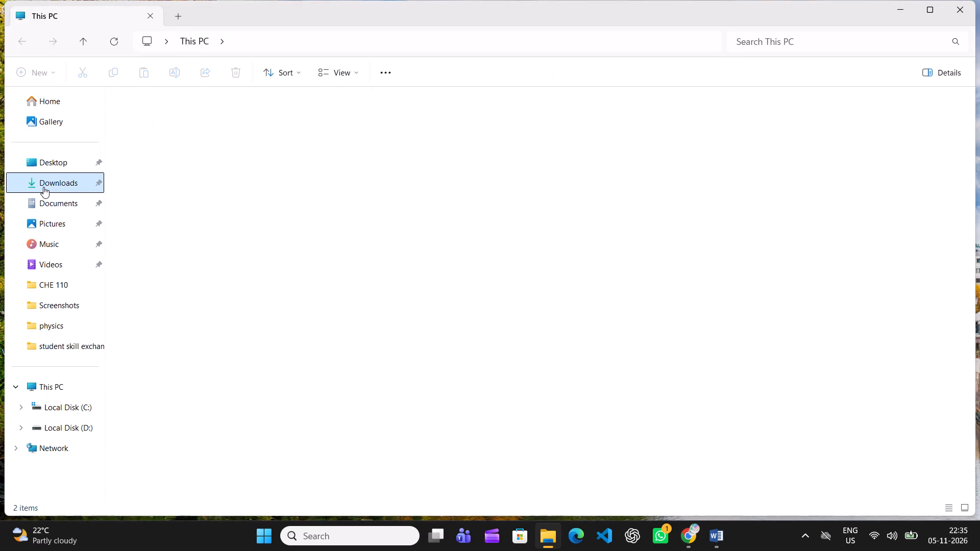
double_click(157, 186)
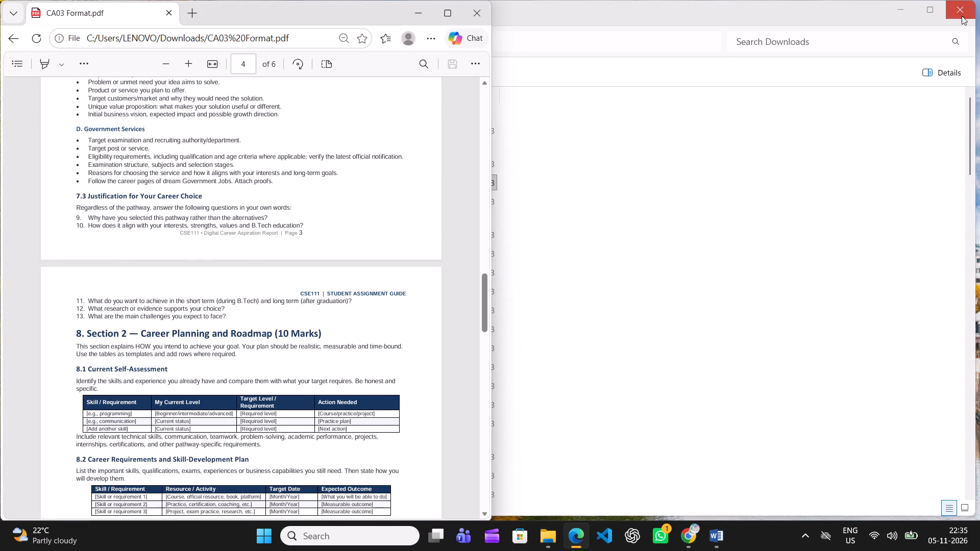
click(955, 12)
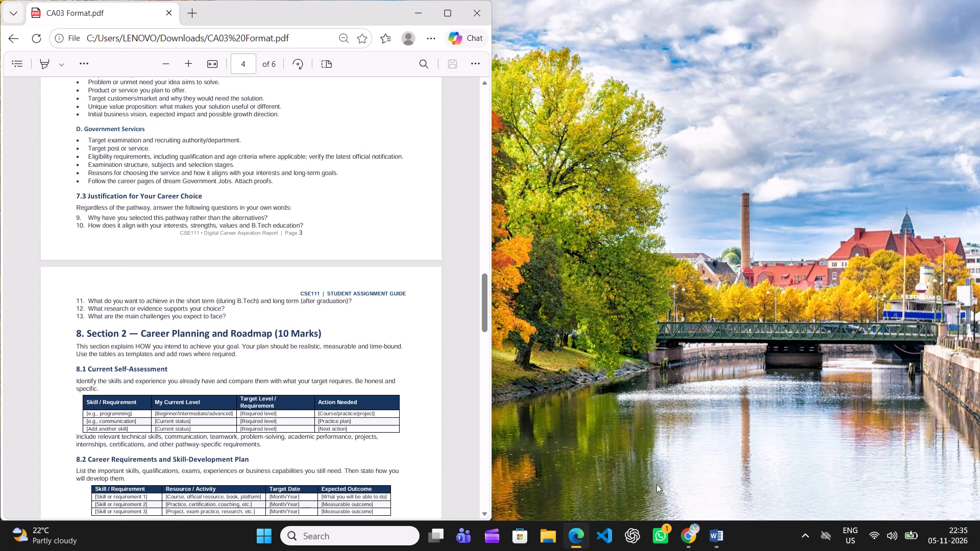
Arrange the DIGITAL CAREER document and the CA03 Format PDF side by side, with the document taking about two thirds of the screen width.
click(721, 535)
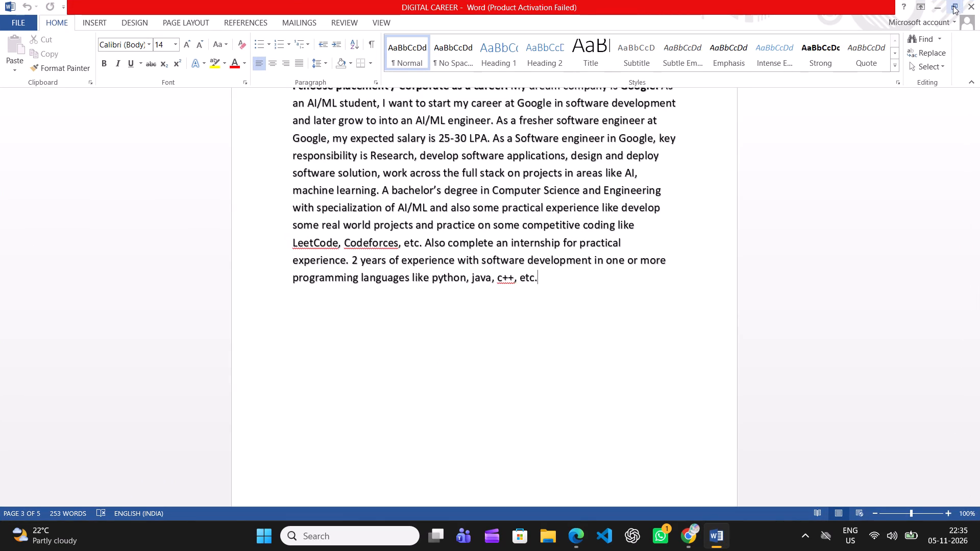
click(877, 49)
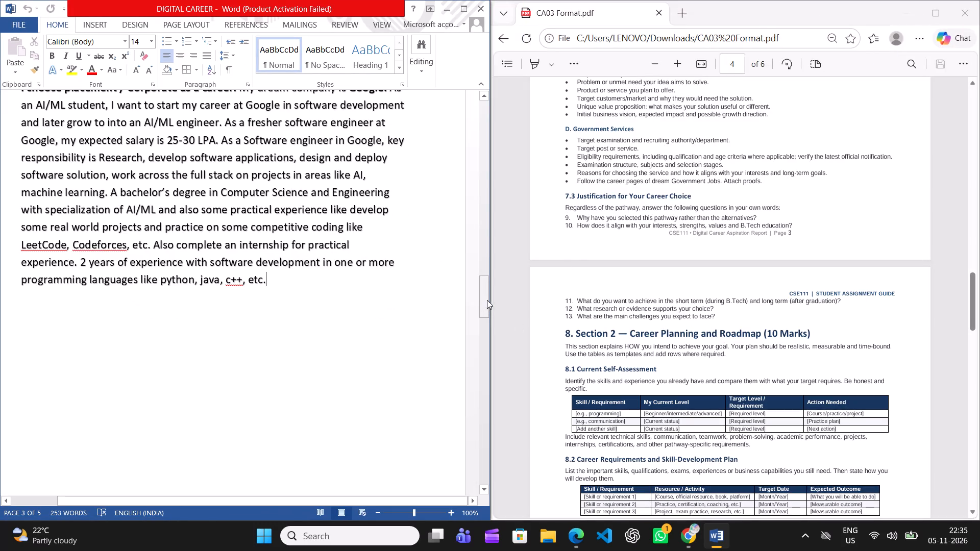
drag(493, 299, 582, 289)
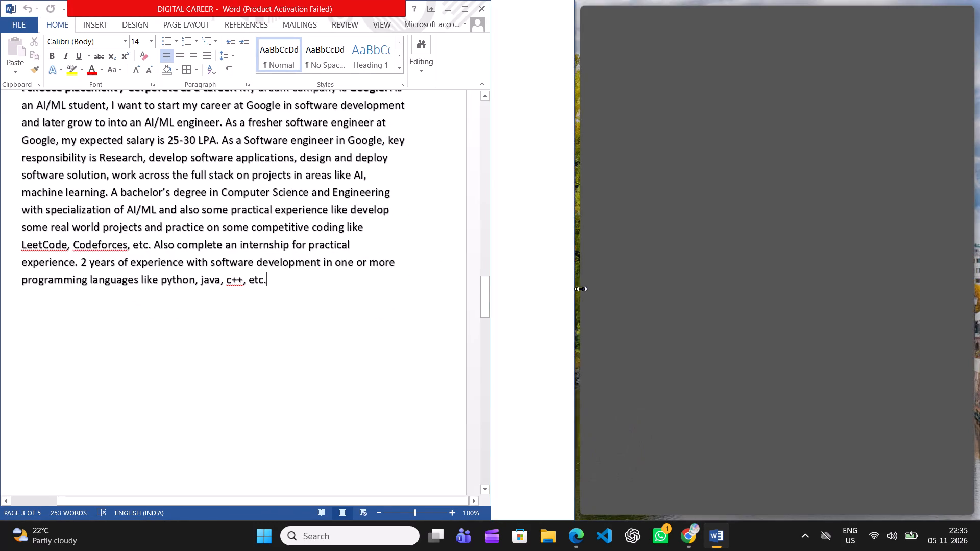
drag(582, 289, 758, 298)
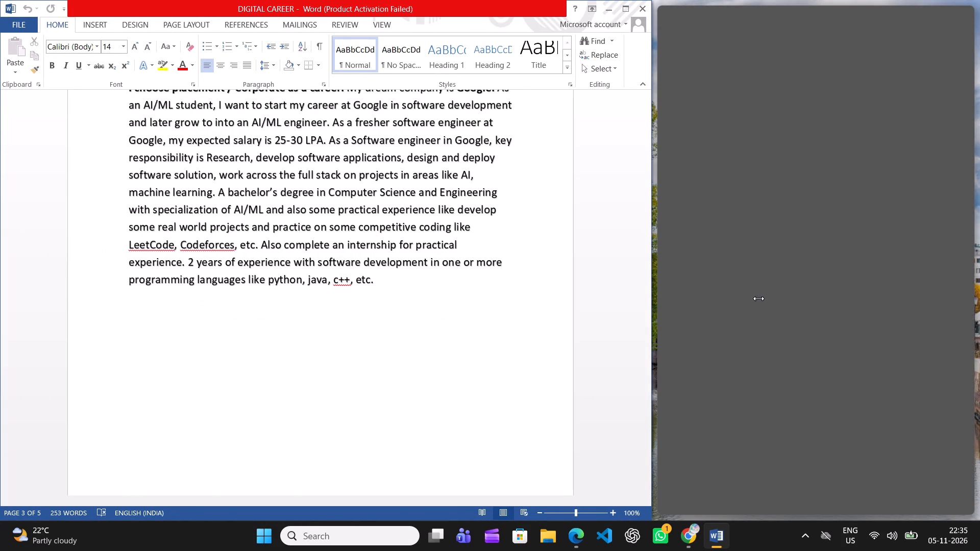
drag(758, 298, 794, 305)
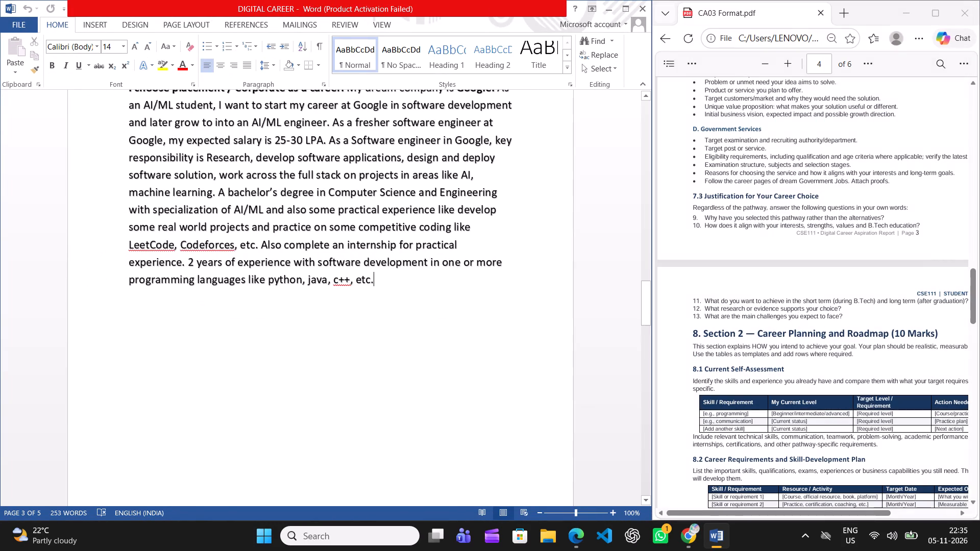
Read the CA03 Format guidelines on the report order, executive summary and Section 1 — Career Pathway Selection.
scroll(806, 347, down, 1)
scroll(806, 347, up, 2)
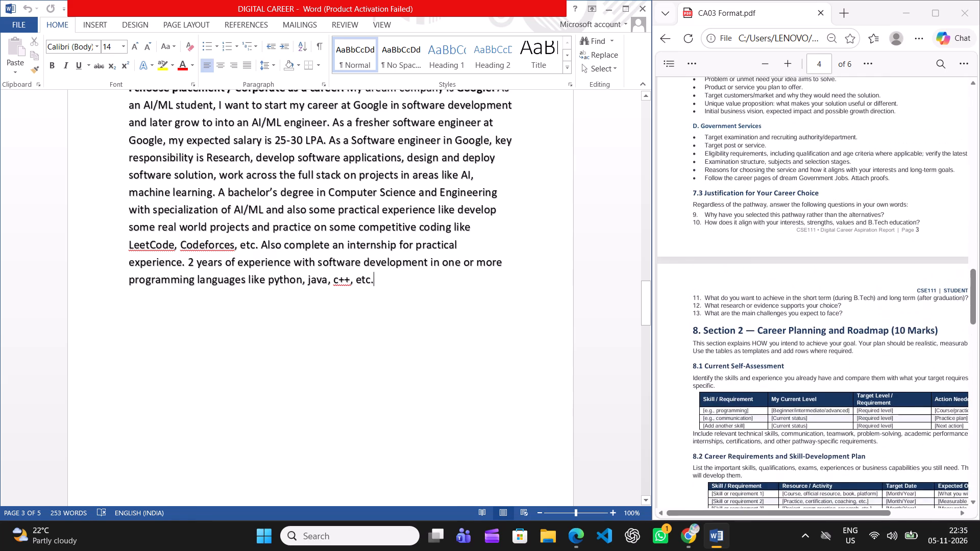
scroll(806, 347, up, 5)
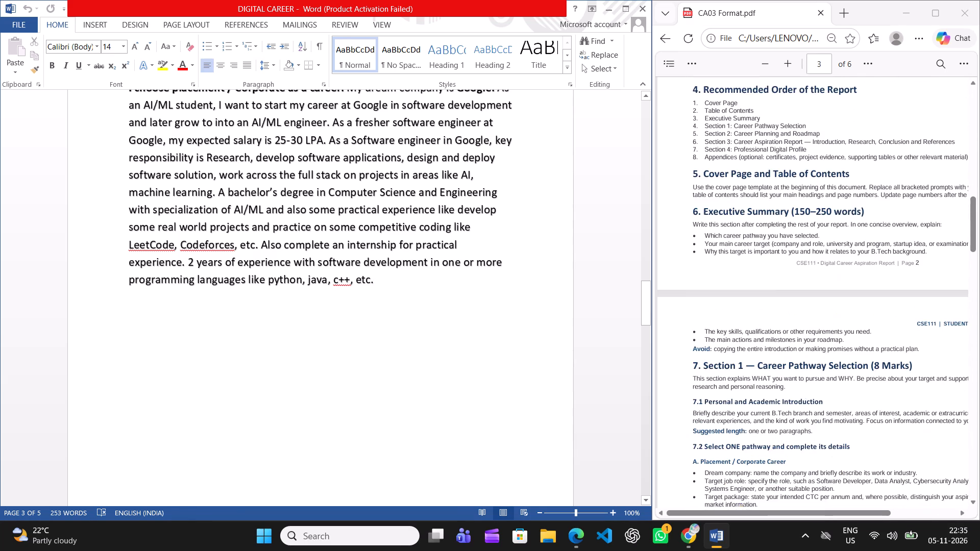
scroll(806, 347, up, 1)
scroll(806, 347, down, 3)
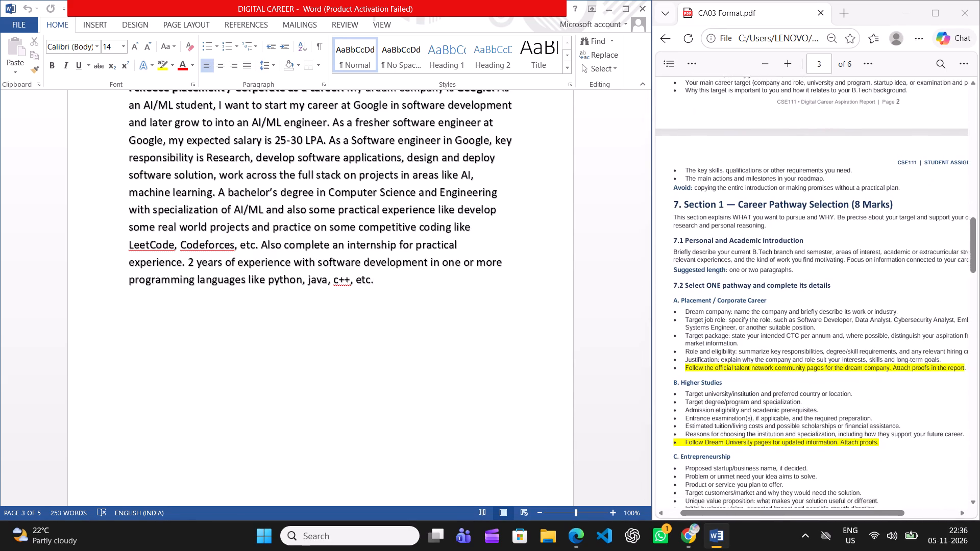
scroll(806, 347, down, 2)
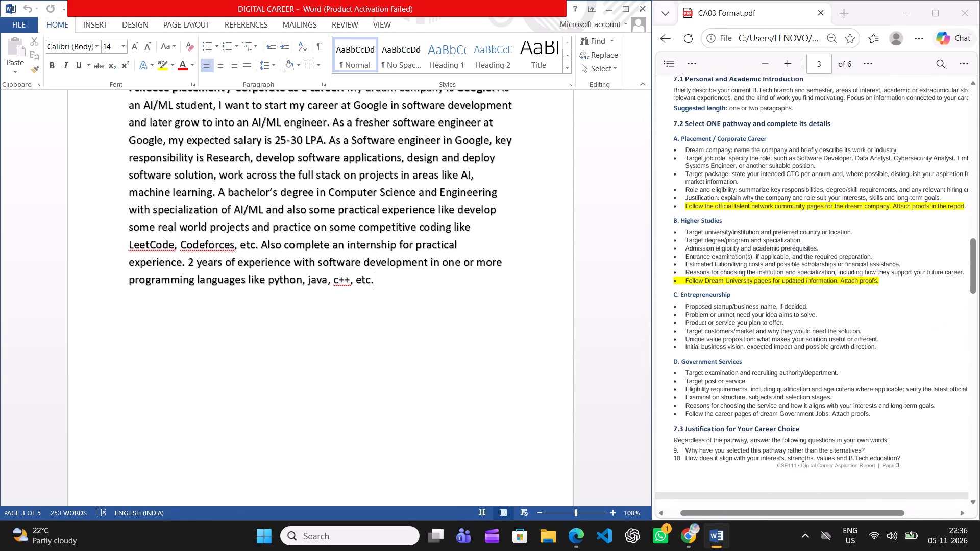
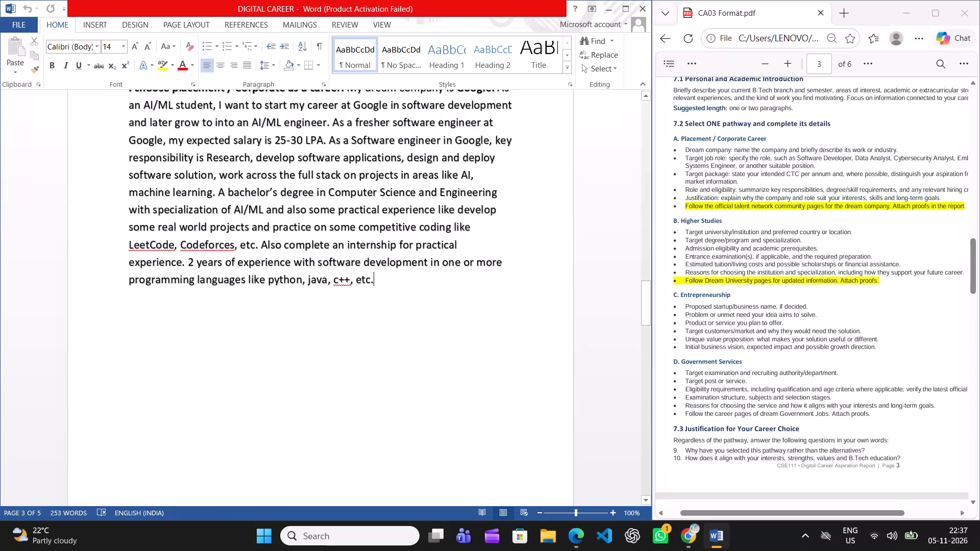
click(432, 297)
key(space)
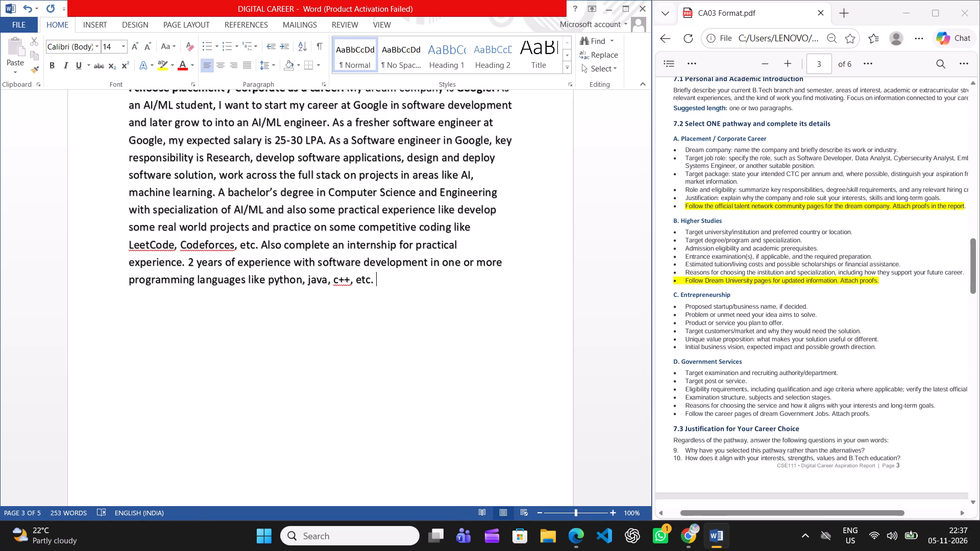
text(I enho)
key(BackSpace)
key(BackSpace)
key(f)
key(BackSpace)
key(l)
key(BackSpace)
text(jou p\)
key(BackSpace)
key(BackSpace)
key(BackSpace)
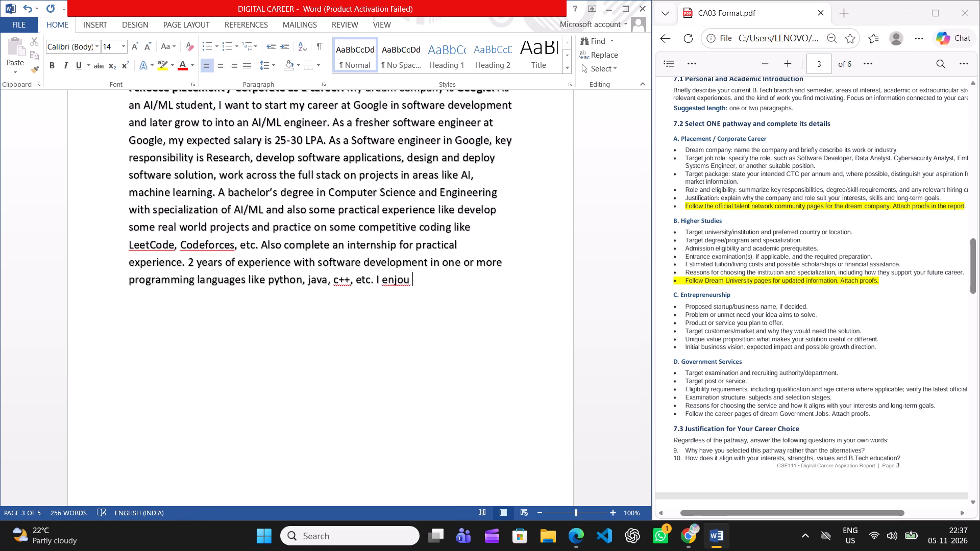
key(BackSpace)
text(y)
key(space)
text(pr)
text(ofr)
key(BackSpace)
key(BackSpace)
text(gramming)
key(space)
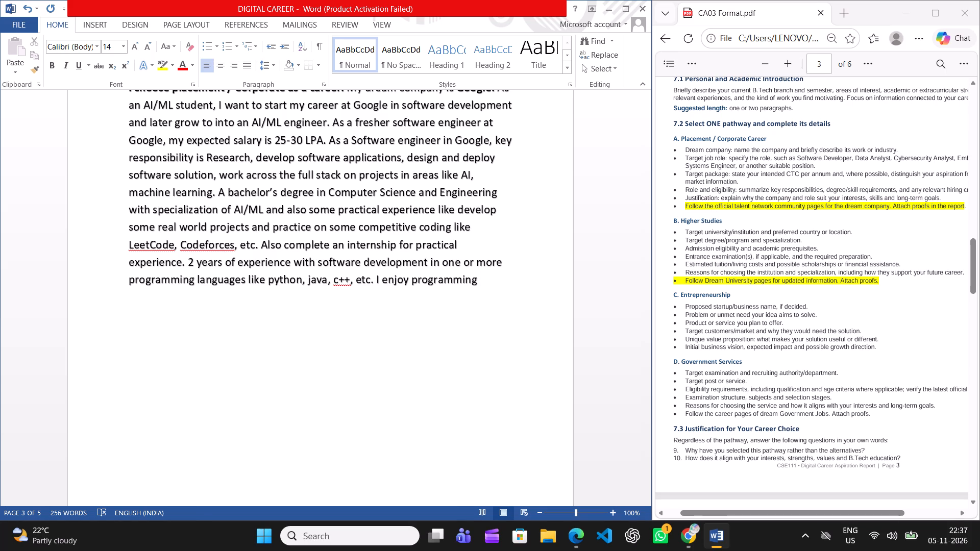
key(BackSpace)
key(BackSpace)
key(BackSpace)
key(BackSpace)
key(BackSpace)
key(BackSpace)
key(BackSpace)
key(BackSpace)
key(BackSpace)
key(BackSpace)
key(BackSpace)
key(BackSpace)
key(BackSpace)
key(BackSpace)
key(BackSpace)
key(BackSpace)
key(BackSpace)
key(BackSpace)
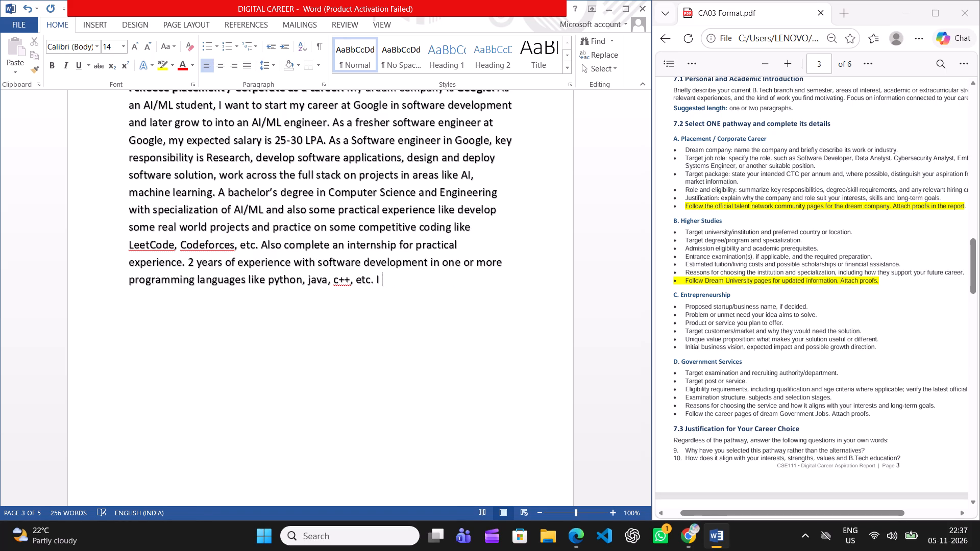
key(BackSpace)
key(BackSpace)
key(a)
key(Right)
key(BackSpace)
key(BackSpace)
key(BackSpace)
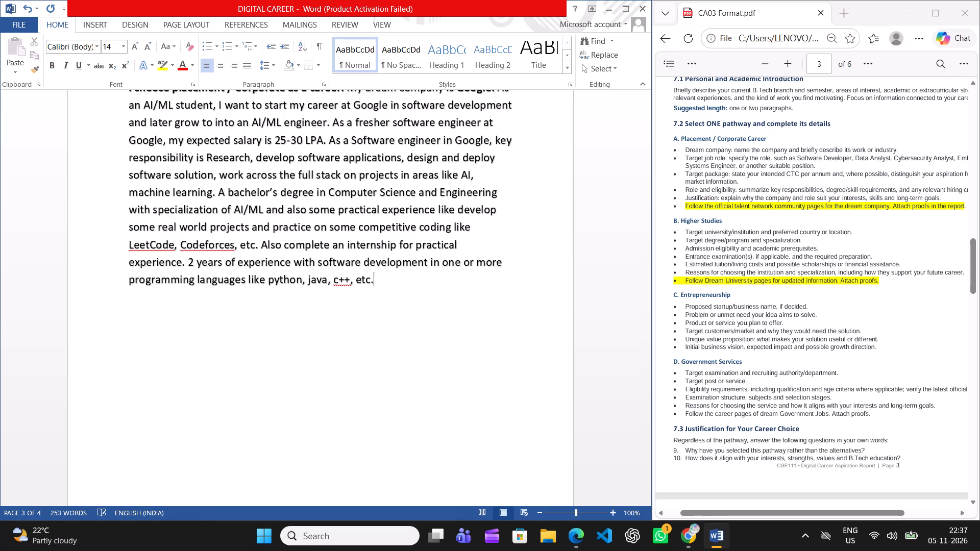
Start a new sentence at the end of the placement paragraph reading "As a B.tech AI/Ml student, I am".
key(space)
text(As a)
key(space)
key(c)
key(BackSpace)
key(shift+b)
text(.te)
text(ch)
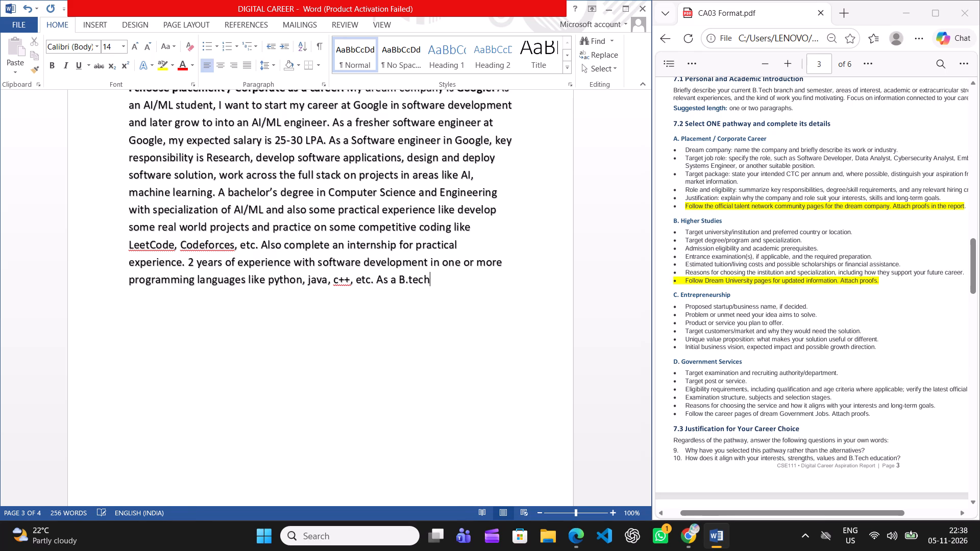
key(space)
text(AI/)
text(Ml)
key(space)
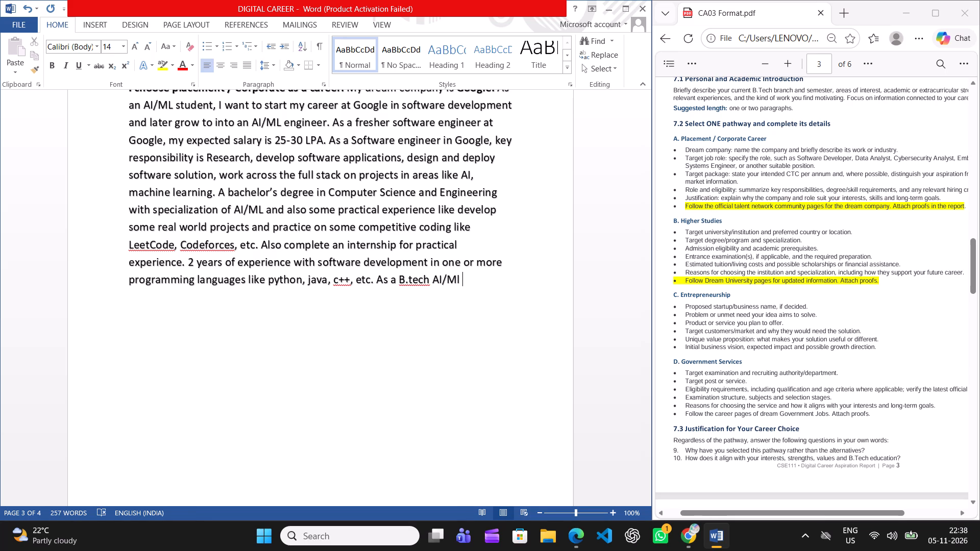
text(stu)
text(dent)
key(space)
key(BackSpace)
text(, I am)
key(space)
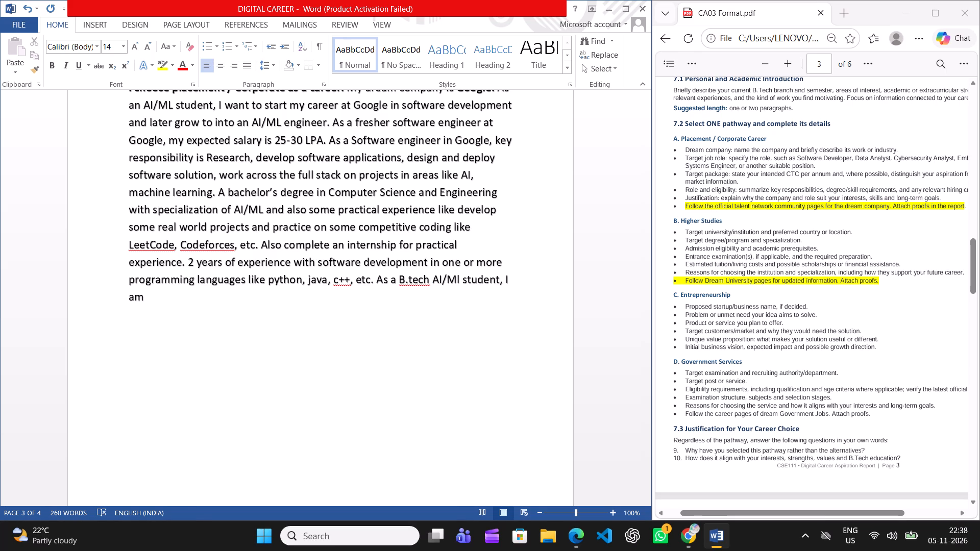
Continue the new sentence with "building base in programming, data structure".
text(buil)
text(ding base)
key(space)
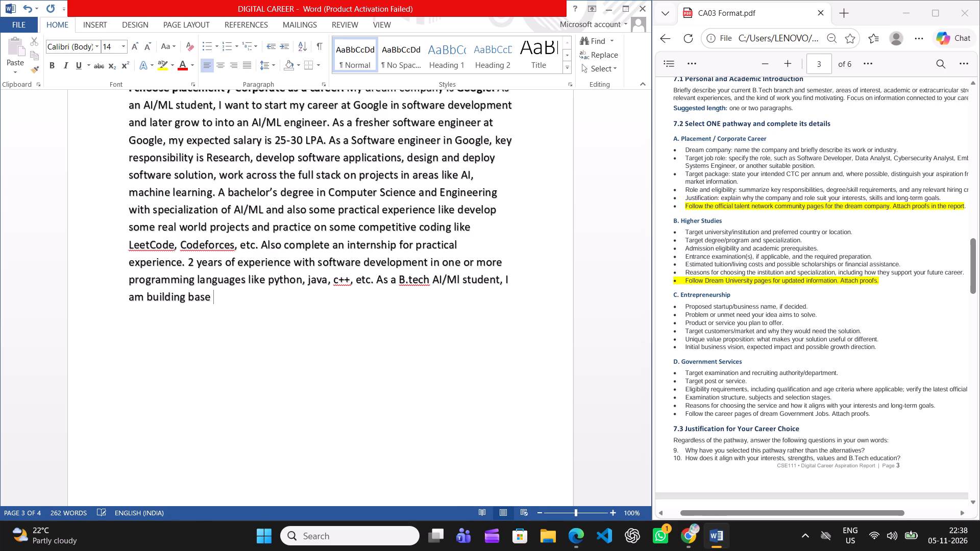
text(in)
key(space)
text(prio)
key(BackSpace)
key(BackSpace)
text(ogramming)
key(space)
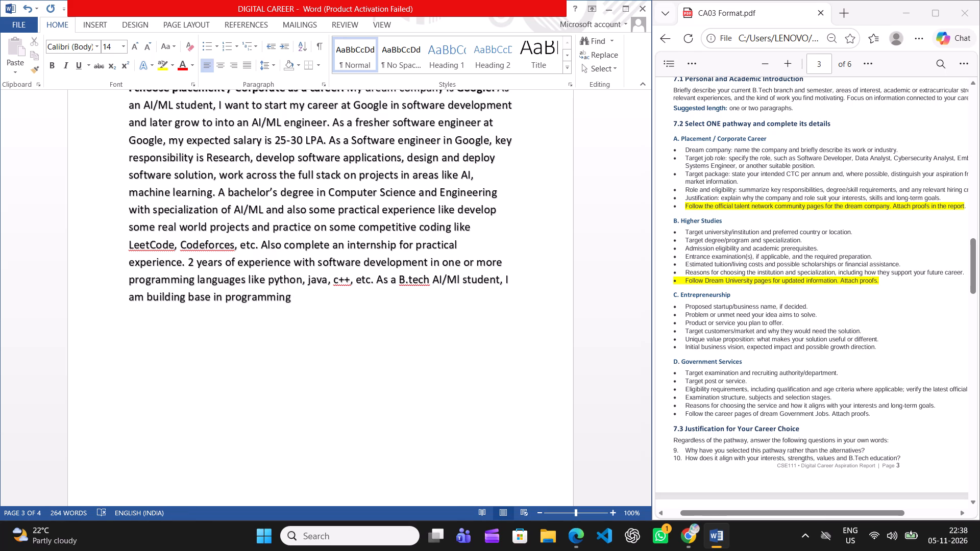
key(BackSpace)
text(, data s)
text(tructure)
key(space)
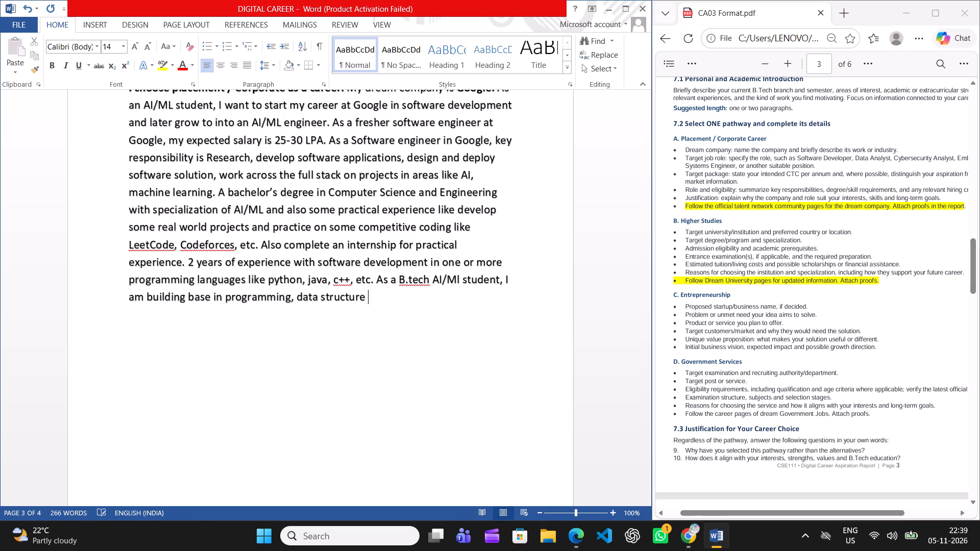
key(BackSpace)
text(,)
key(space)
key(BackSpace)
key(BackSpace)
Extend the list of skills in the sentence with "and machine learning".
key(space)
text(amd==)
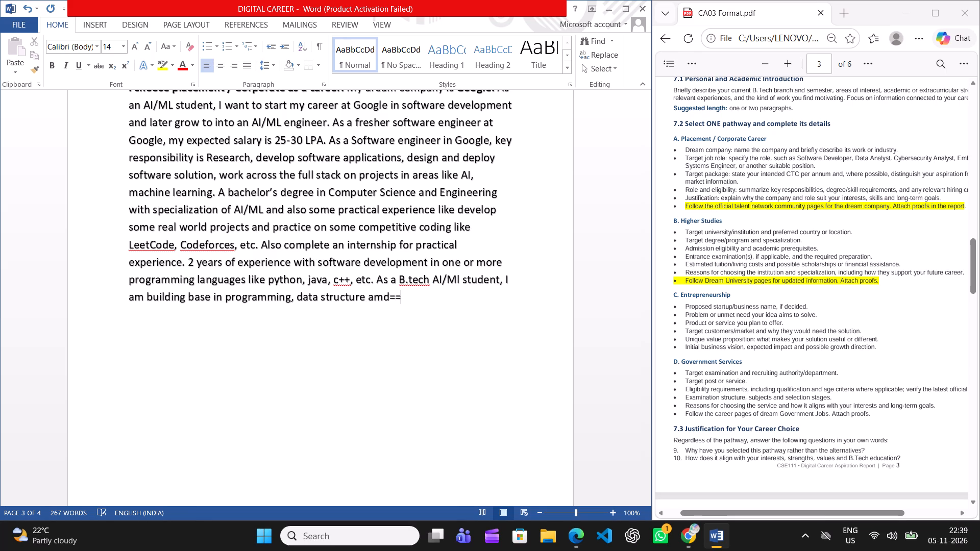
key(BackSpace)
key(BackSpace)
key(BackSpace)
key(BackSpace)
text(nd)
key(space)
text(machine learning)
key(space)
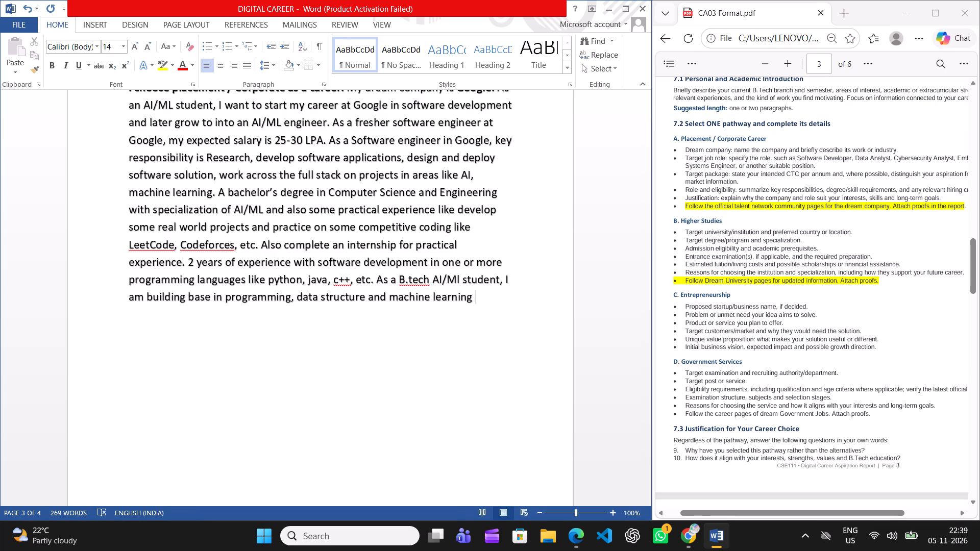
Continue the skills sentence at the end of the placement paragraph with "is what Google's".
text(is what)
key(space)
key(shift+f)
key(BackSpace)
key(BackSpace)
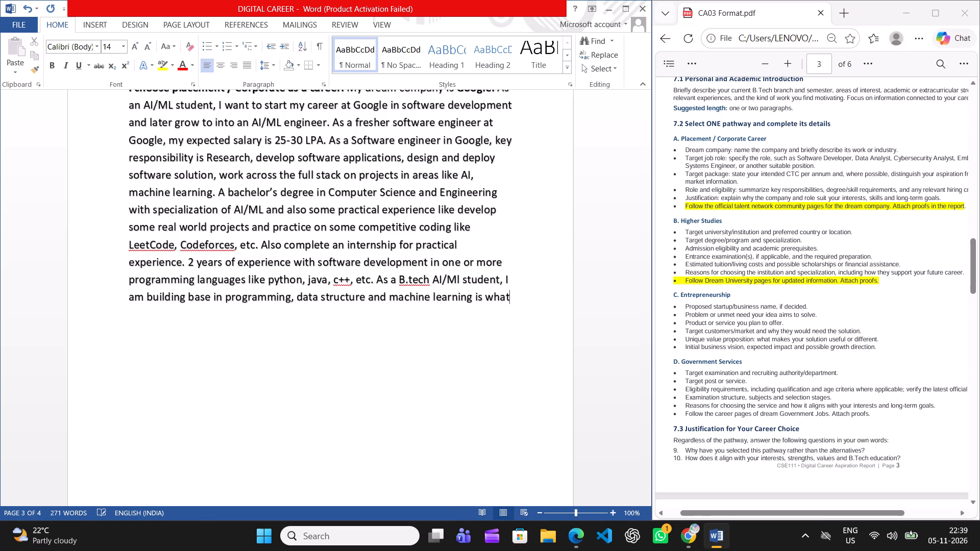
key(space)
text(G)
text(oofle)
key(BackSpace)
key(BackSpace)
key(BackSpace)
text(gle's)
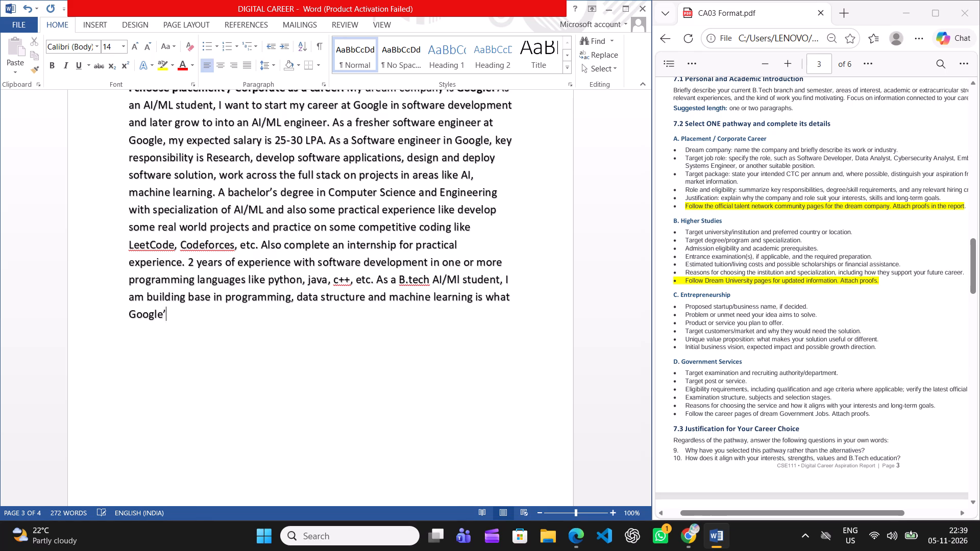
key(space)
Extend the sentence with "products like research,".
text(pr)
text(oducts like research)
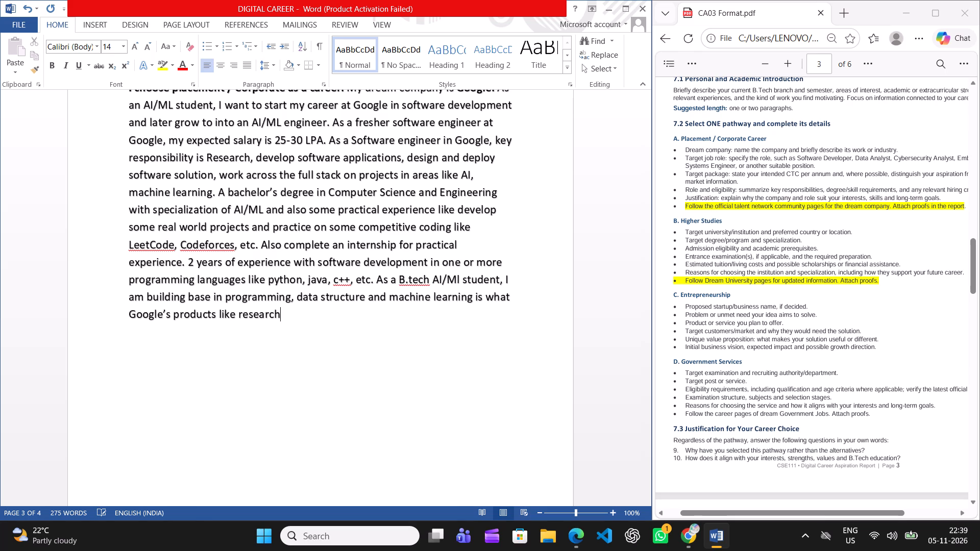
key(space)
key(BackSpace)
key(space)
key(BackSpace)
key(period)
key(BackSpace)
text(,)
key(space)
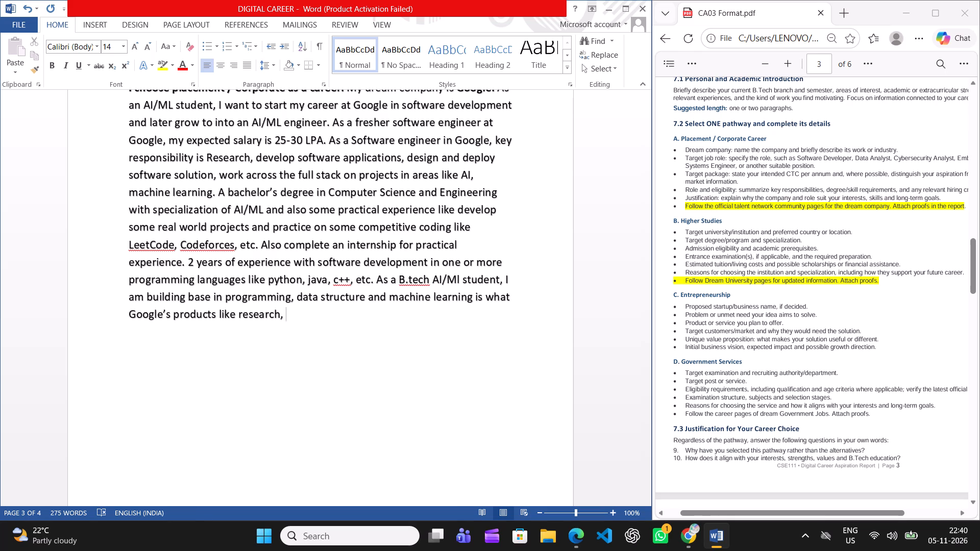
Replace "research," at the end of the sentence with "Search".
key(BackSpace)
key(BackSpace)
key(BackSpace)
key(BackSpace)
key(BackSpace)
key(BackSpace)
key(BackSpace)
key(BackSpace)
key(BackSpace)
key(shift+s)
key(BackSpace)
key(BackSpace)
text(Search)
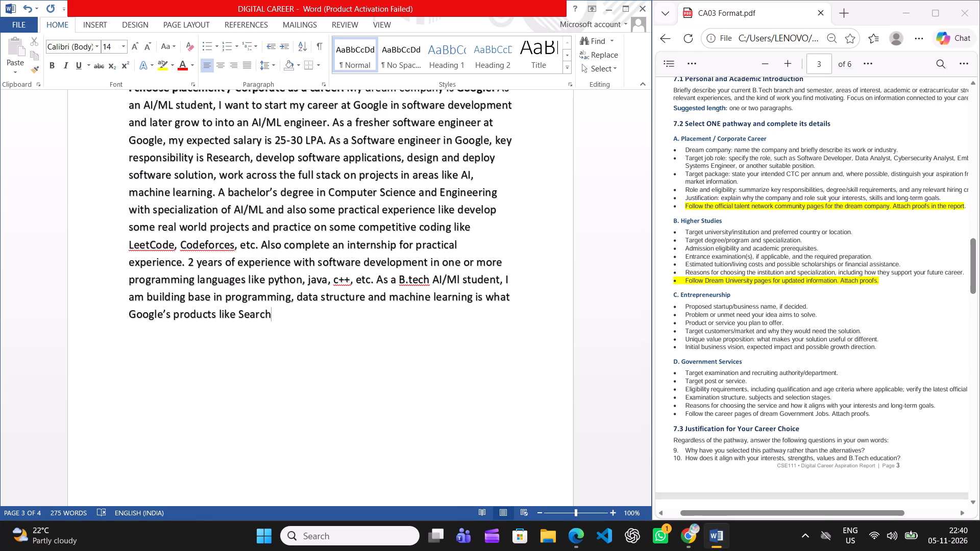
Extend the list of Google's products after "Search" with ", Cloud and AI tool".
text(,)
key(space)
text(Cloud)
key(space)
text(and)
key(space)
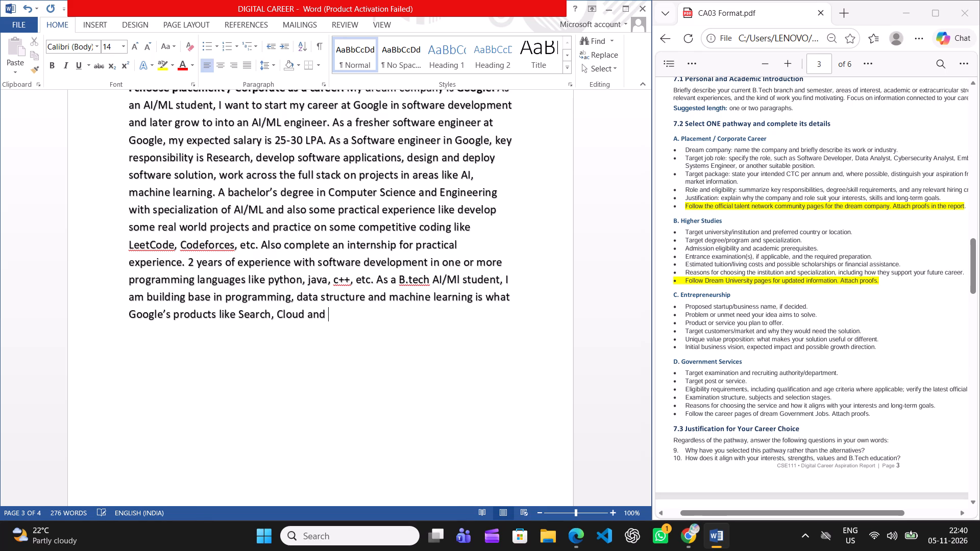
key(a)
key(BackSpace)
key(shift+a)
text(I tool)
key(space)
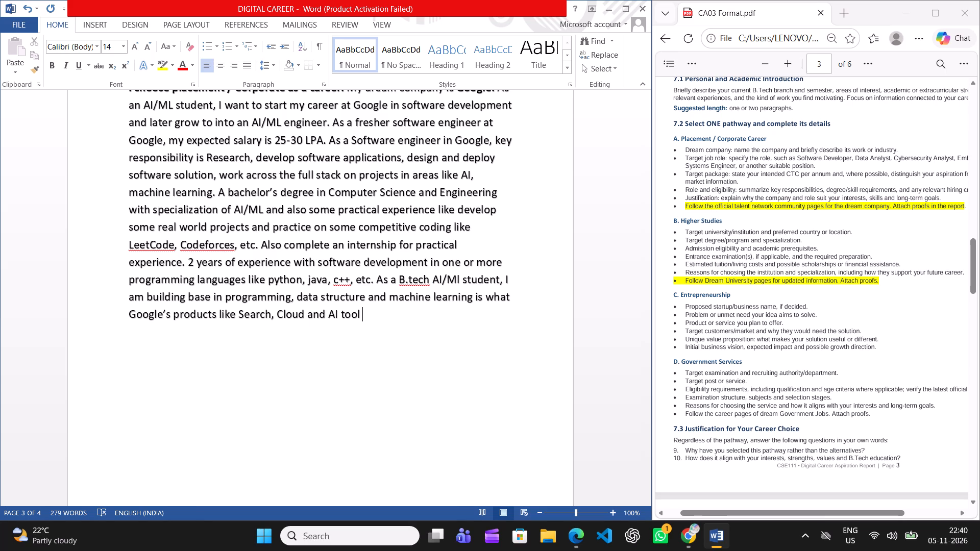
Make the last word "tools" and finish the sentence with "depend on.".
key(t)
key(BackSpace)
key(BackSpace)
text(s depend on)
key(space)
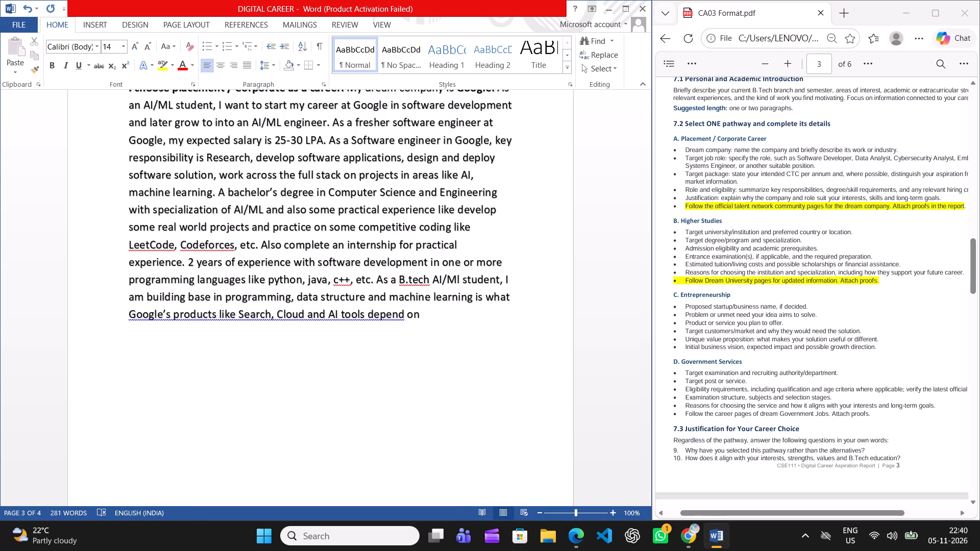
key(BackSpace)
text(.)
key(space)
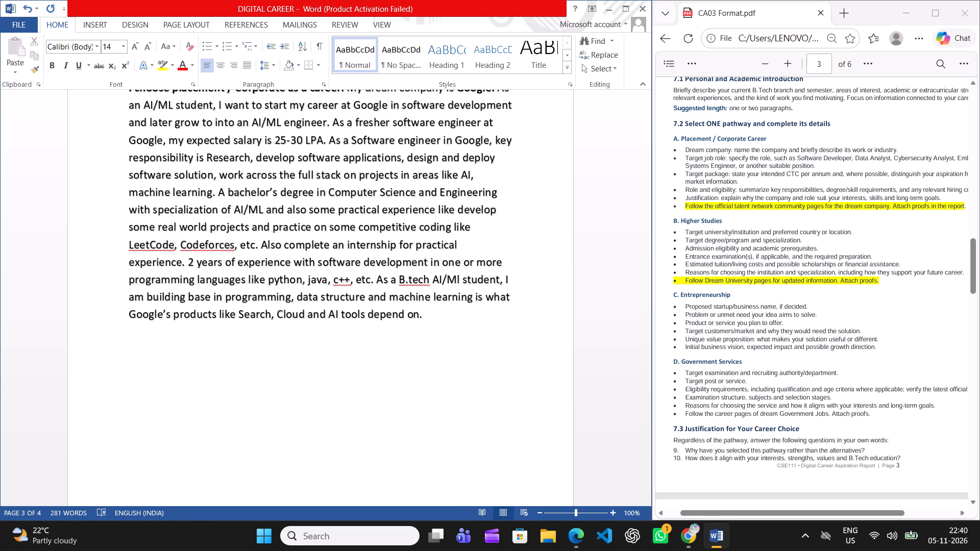
Review the Career Pathway Selection text and read the guide's section 7.3 questions on justifying the career choice.
scroll(428, 291, up, 1)
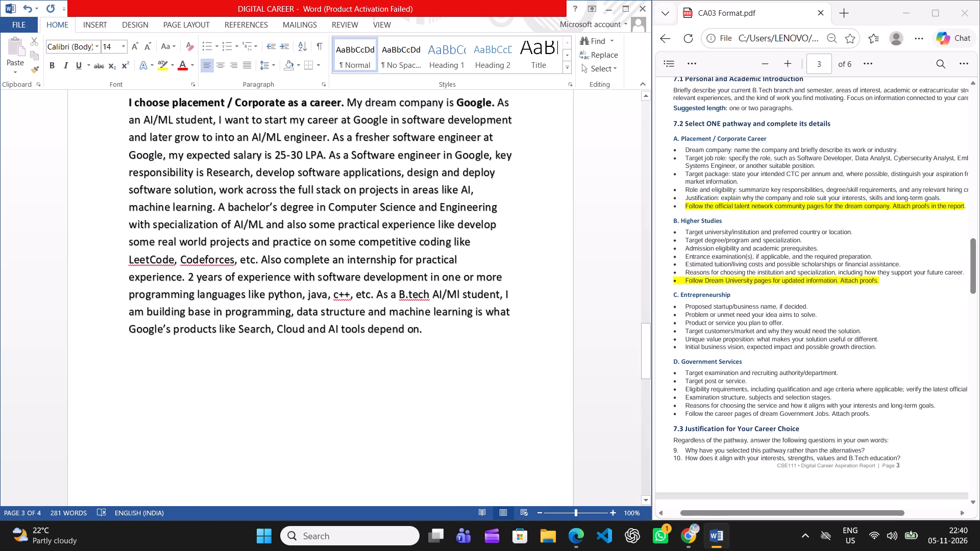
scroll(428, 291, up, 1)
scroll(333, 155, up, 1)
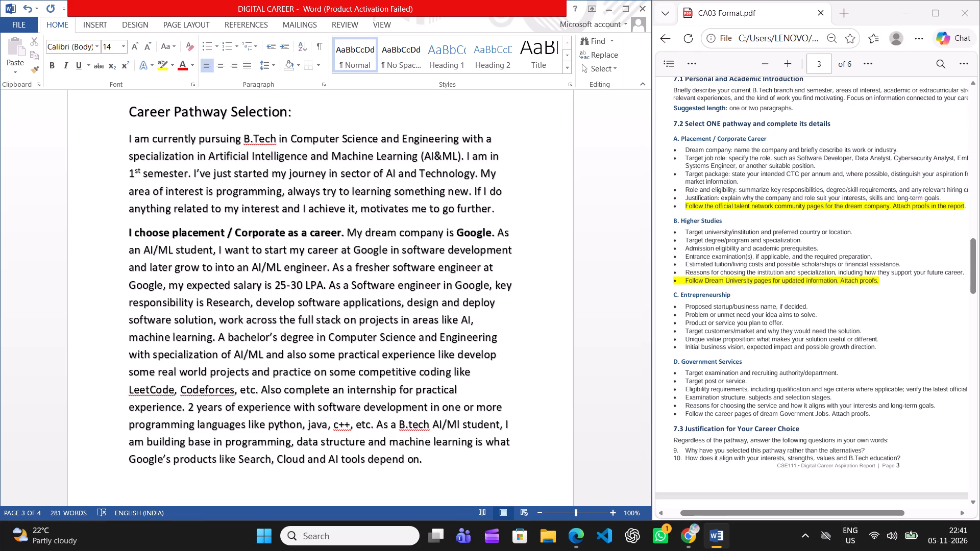
scroll(333, 155, down, 1)
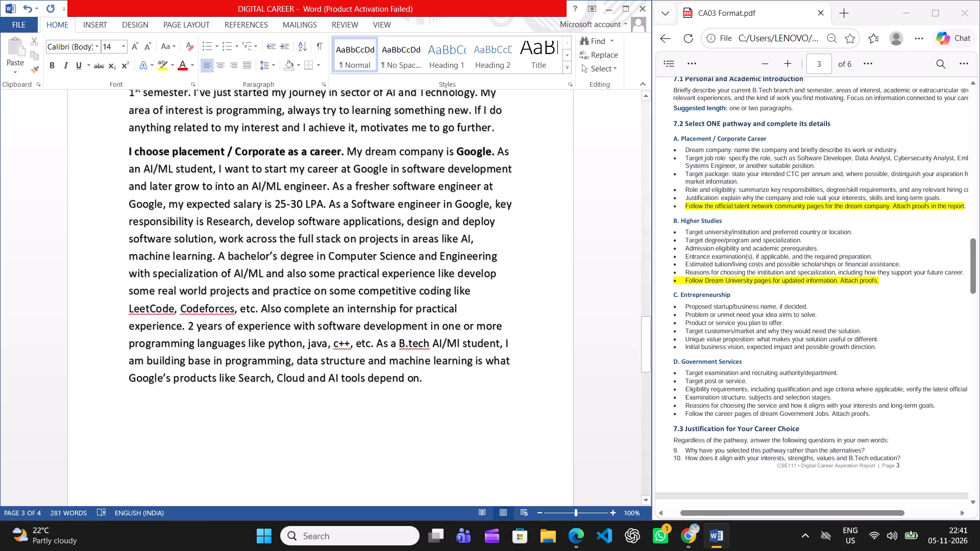
scroll(333, 155, down, 1)
scroll(382, 114, up, 1)
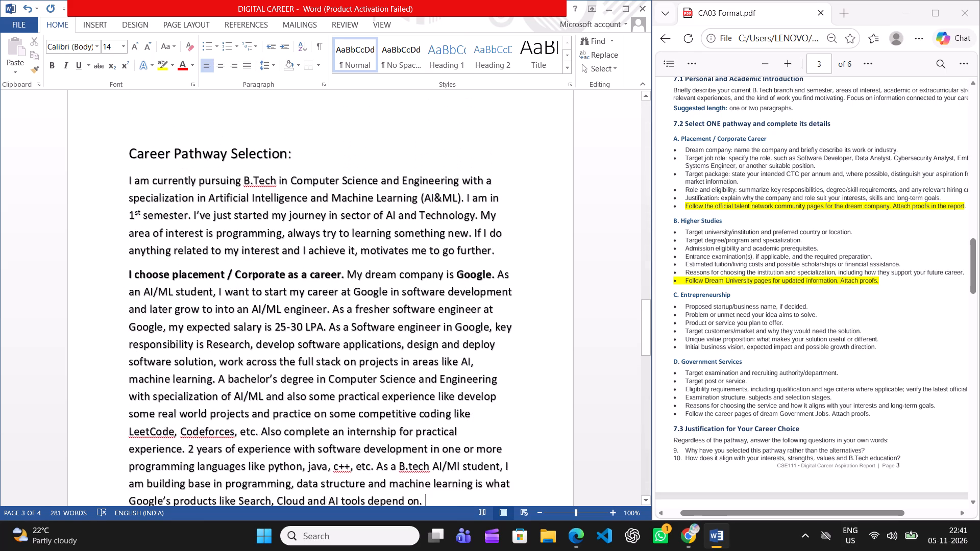
scroll(382, 114, up, 2)
scroll(382, 114, down, 3)
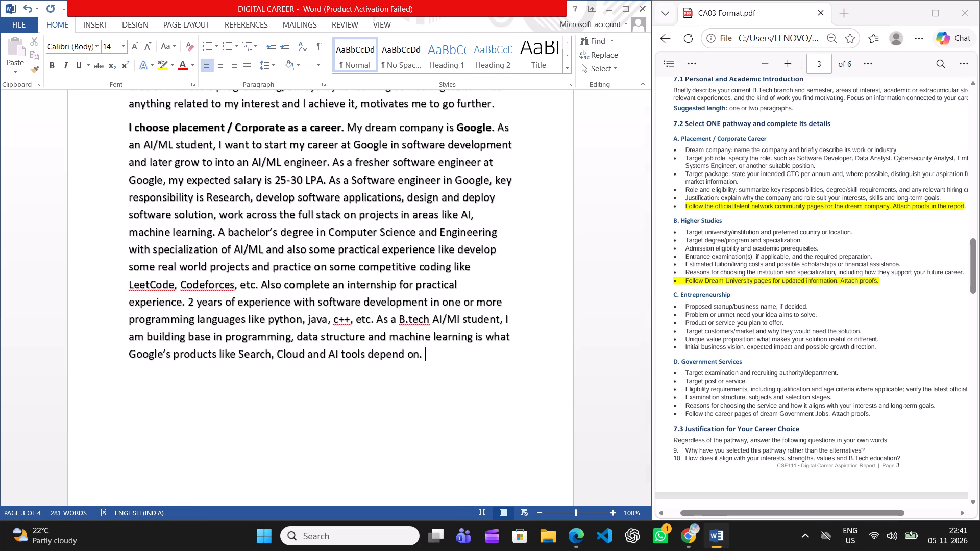
scroll(712, 364, down, 3)
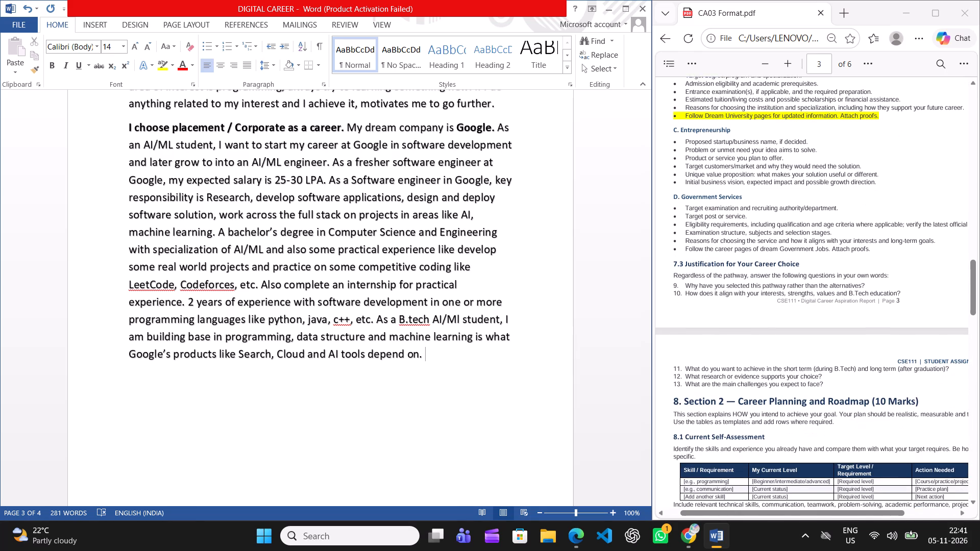
scroll(712, 364, down, 2)
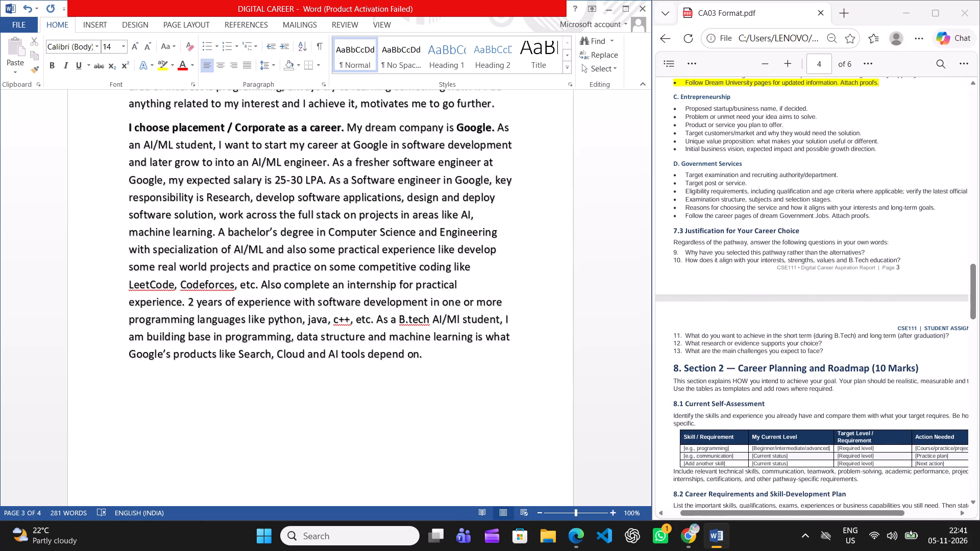
Add a heading line below the placement paragraph reading "Justification of your career choice:".
key(Return)
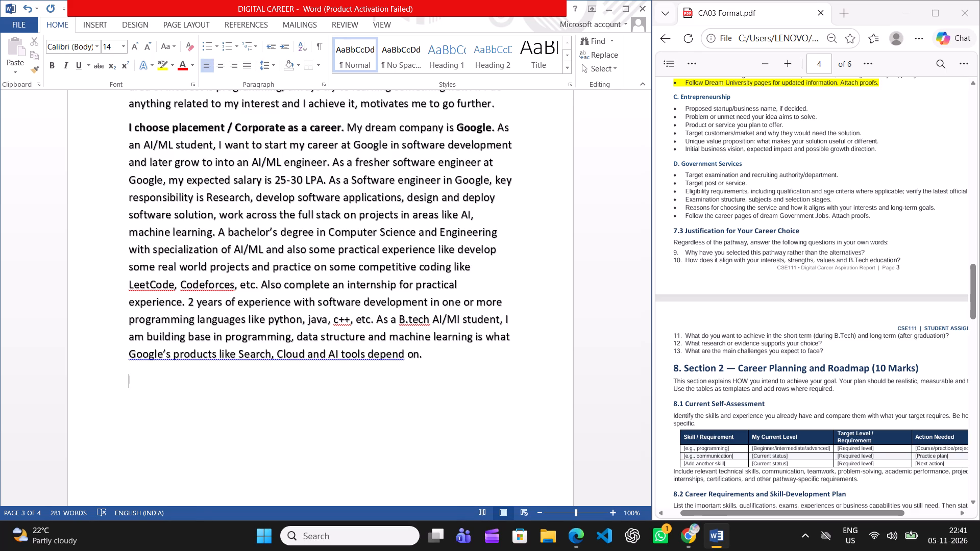
text(jus)
key(BackSpace)
key(BackSpace)
key(BackSpace)
key(shift+j)
text(ustificat)
text(ion of)
key(space)
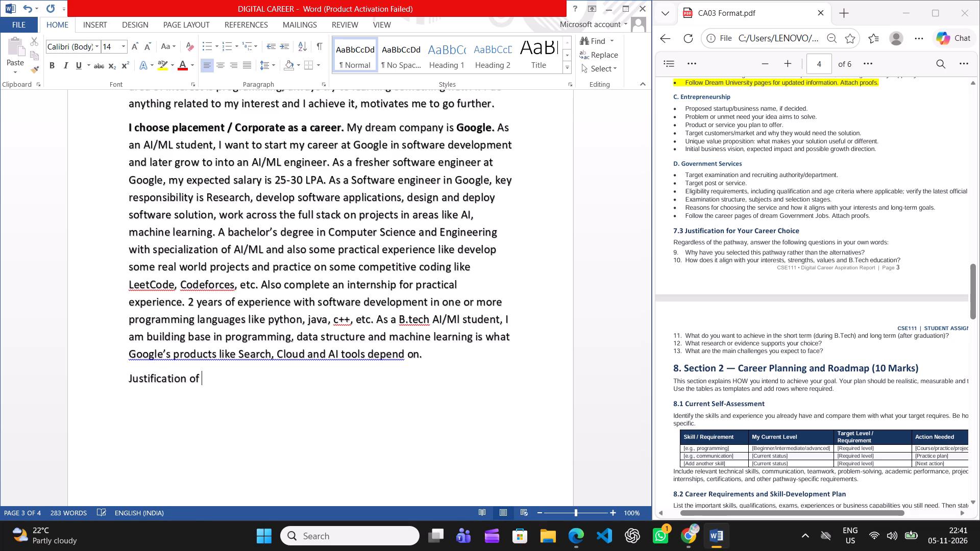
text(your career cho)
text(ice)
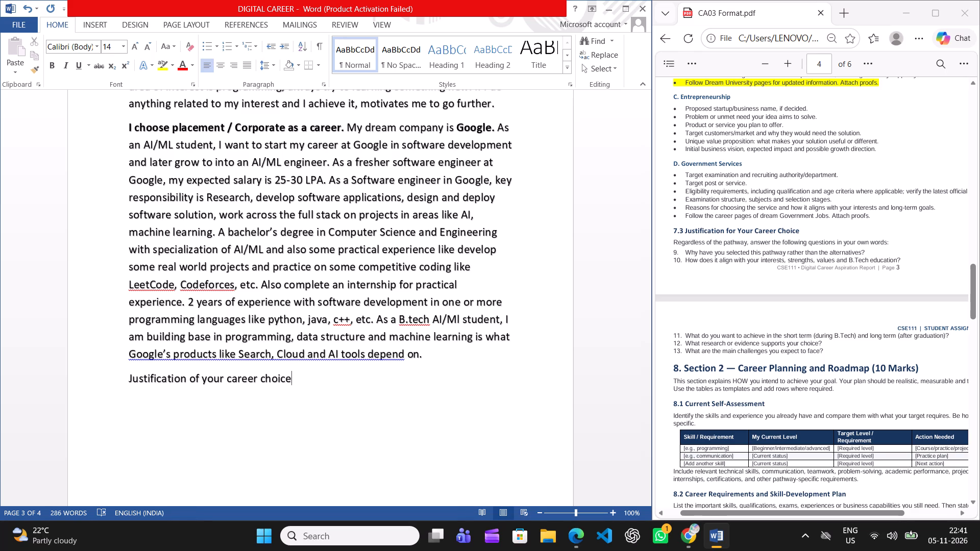
key(shift+colon)
key(minus)
scroll(394, 398, up, 1)
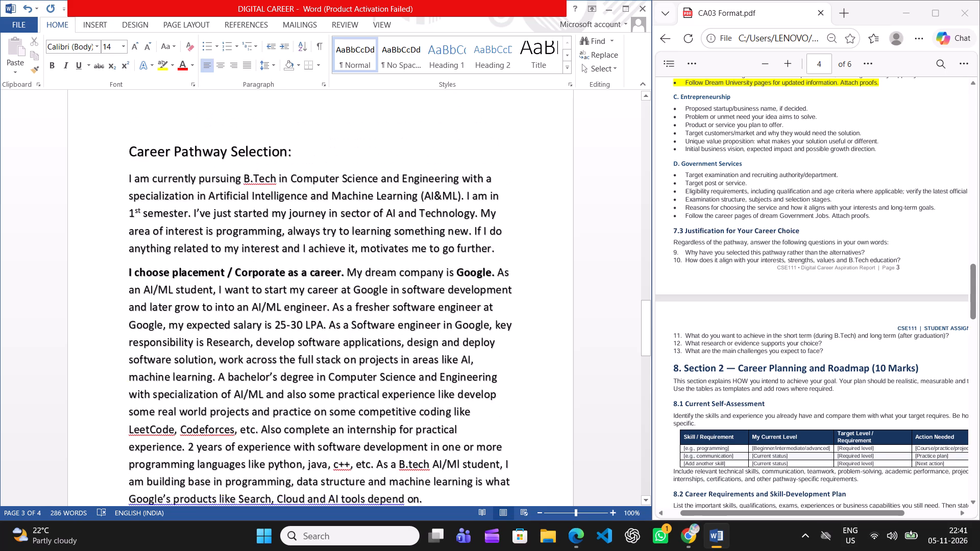
scroll(394, 398, up, 1)
scroll(394, 398, down, 2)
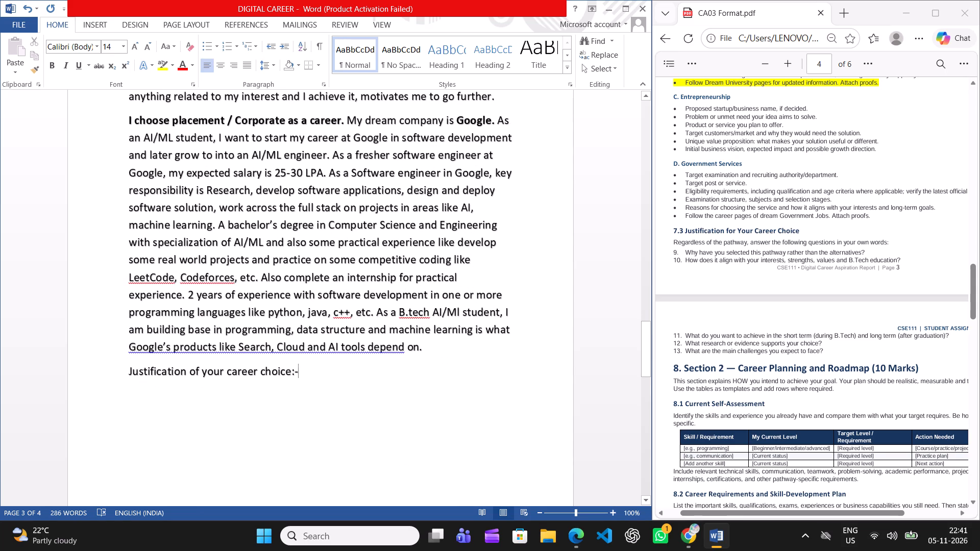
key(BackSpace)
Format the "Justification of your career choice:" heading in bold at font size 16.
drag(305, 367, 158, 370)
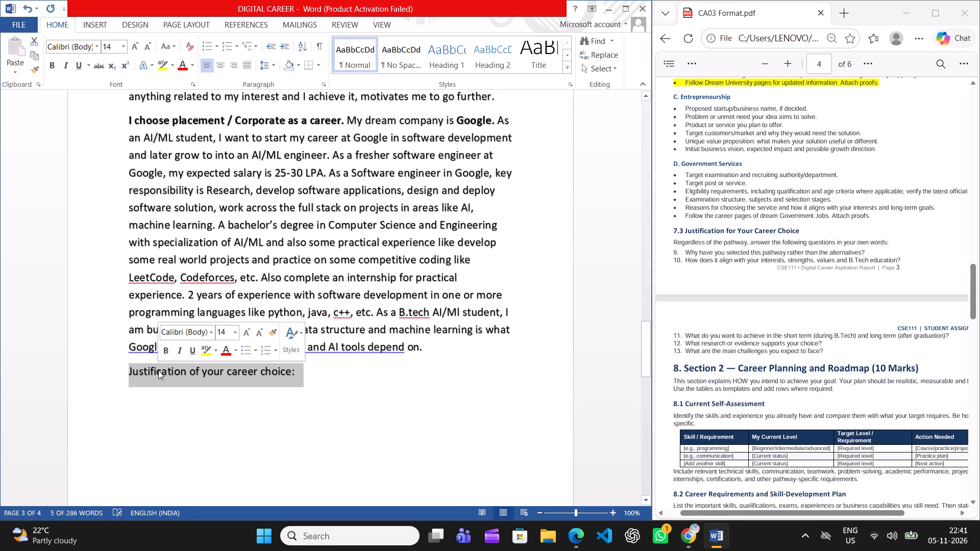
click(238, 334)
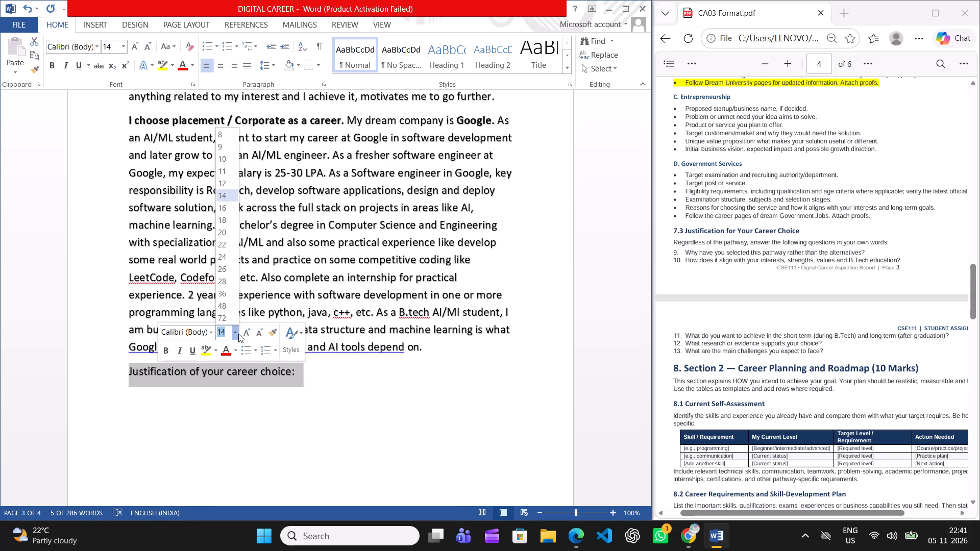
click(227, 204)
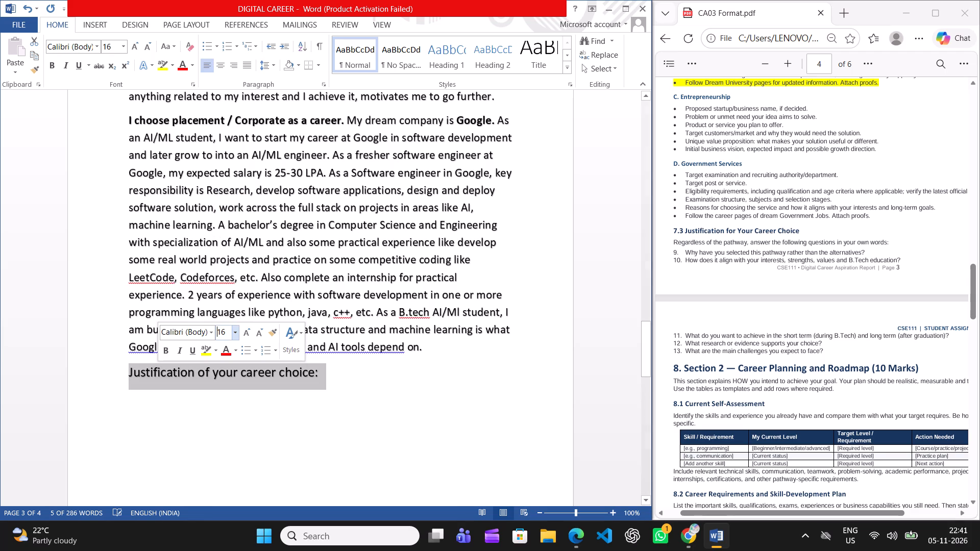
click(160, 356)
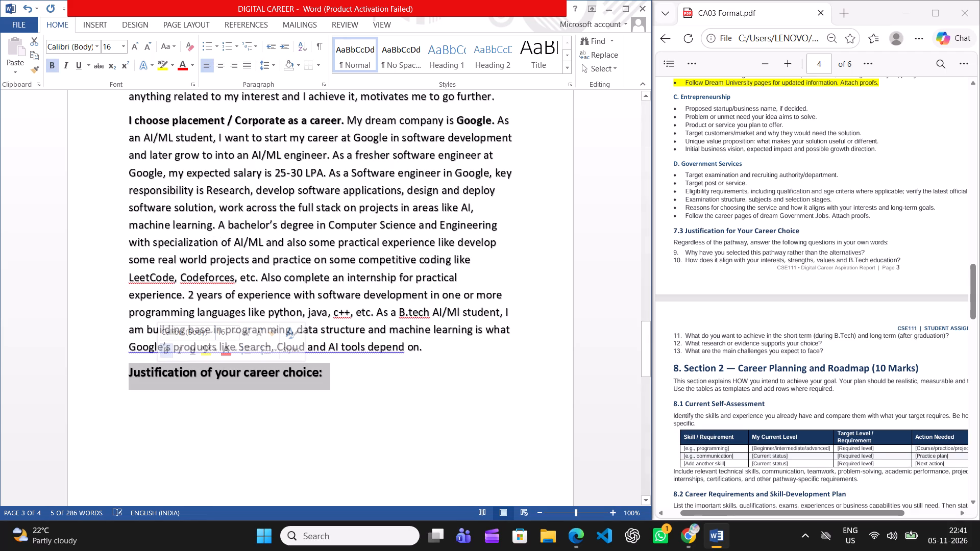
click(400, 389)
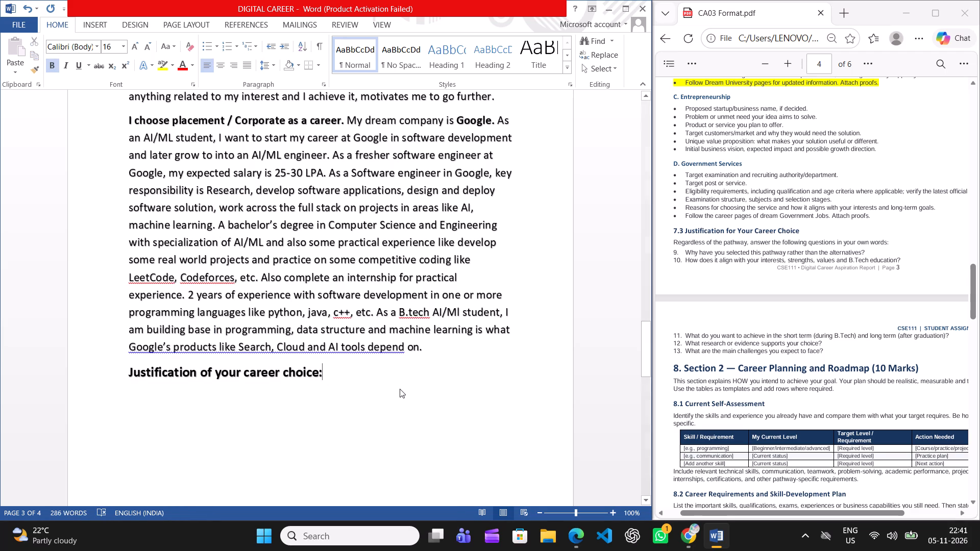
Pad the rest of the heading line with spaces so that text continues on the line below.
key(Return)
key(BackSpace)
key(space)
key(space)
key(space)
key(space)
key(space)
key(space)
key(space)
key(space)
key(space)
key(space)
key(space)
key(space)
key(space)
key(space)
key(space)
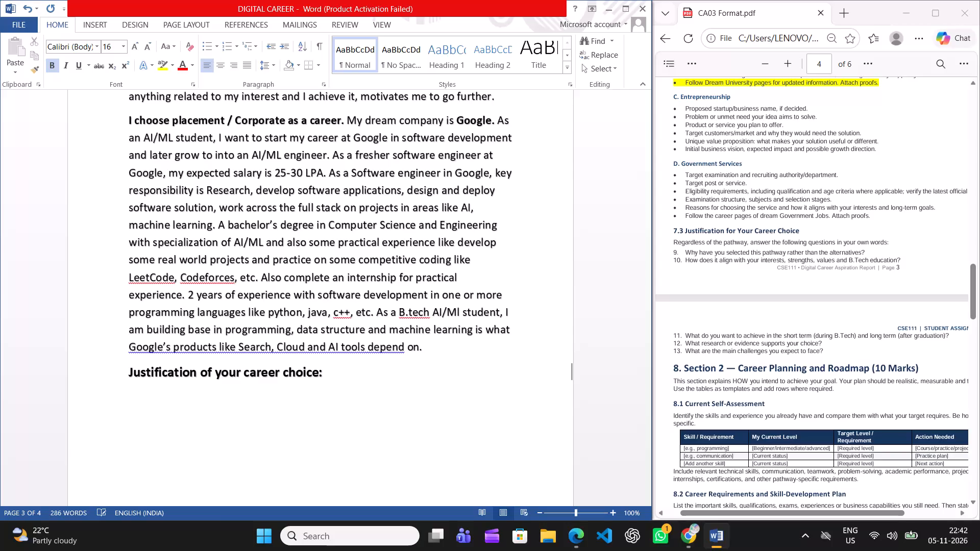
text(ui)
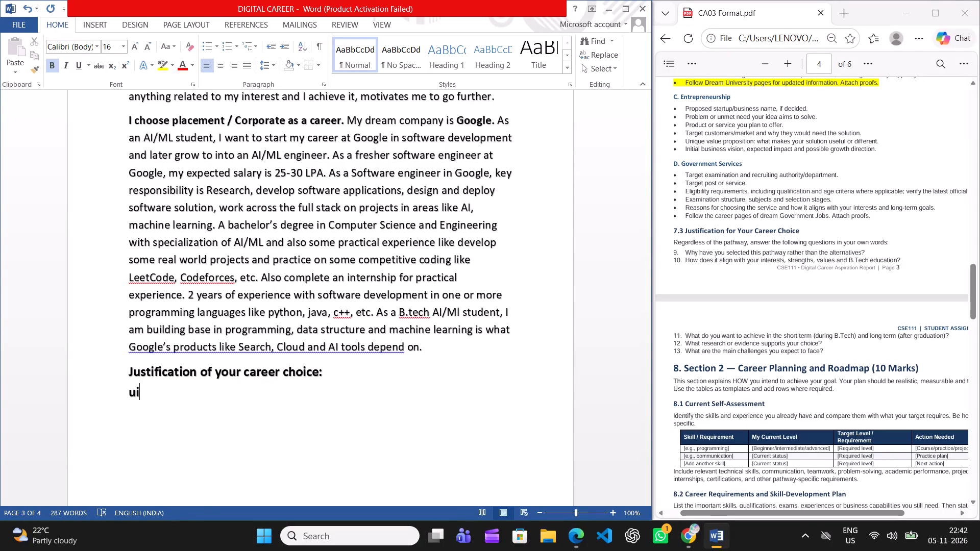
key(BackSpace)
key(BackSpace)
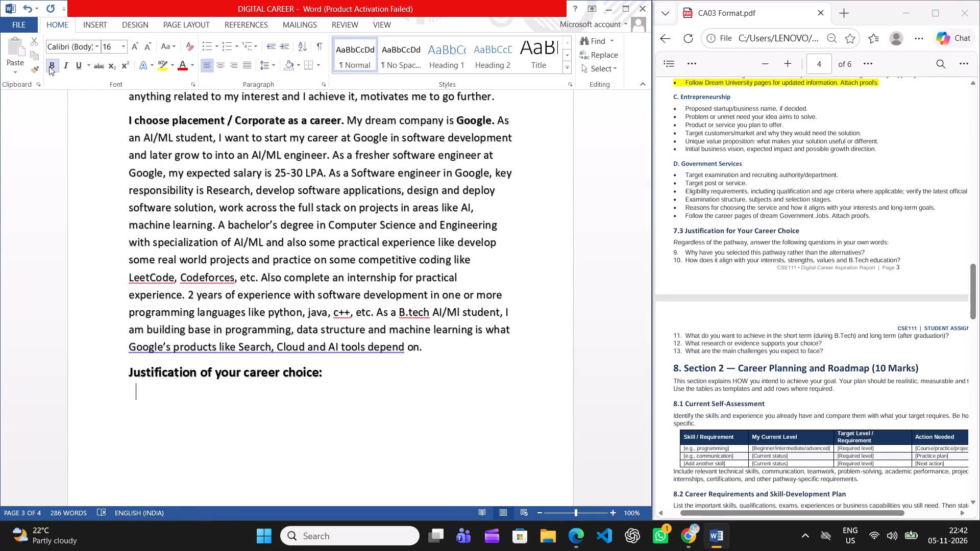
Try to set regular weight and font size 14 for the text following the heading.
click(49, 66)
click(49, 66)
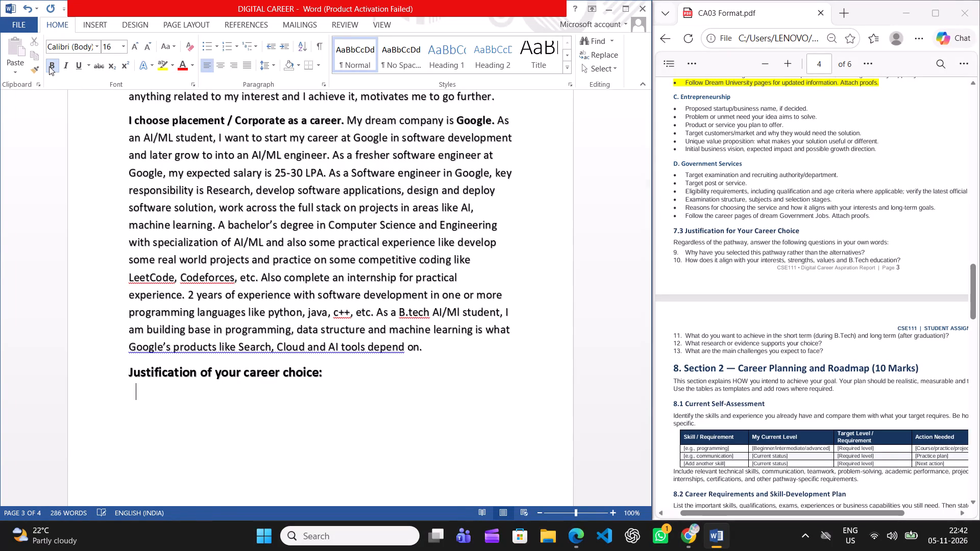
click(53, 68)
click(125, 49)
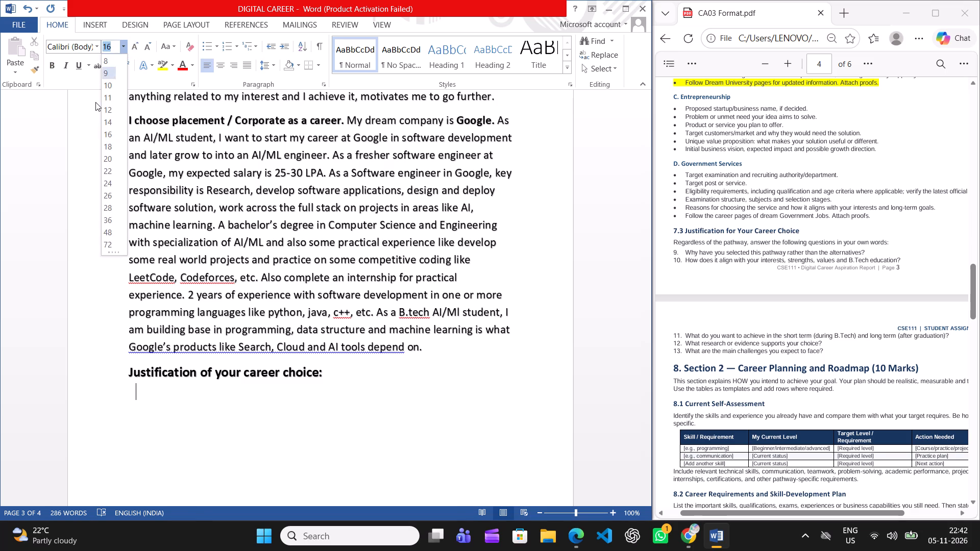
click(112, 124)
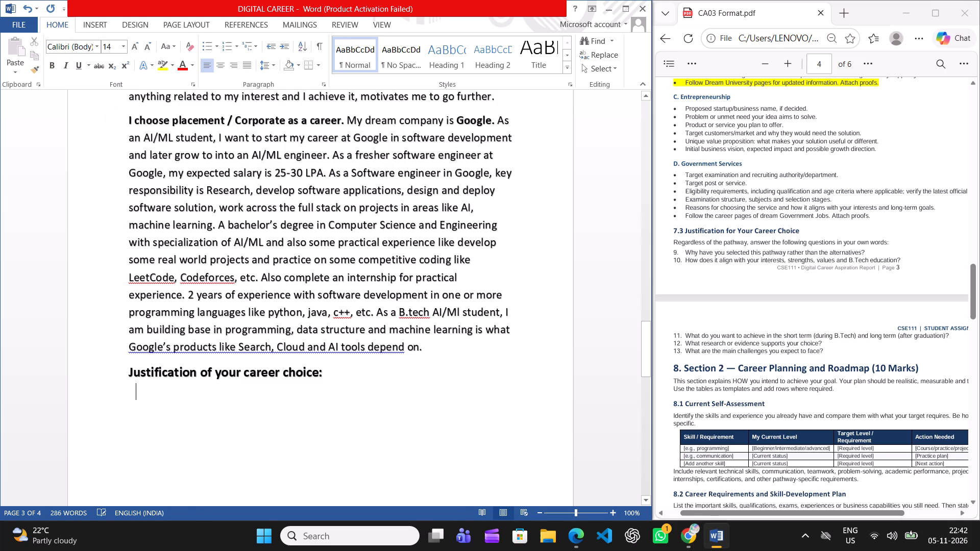
Delete some of the padding spaces after the heading.
key(BackSpace)
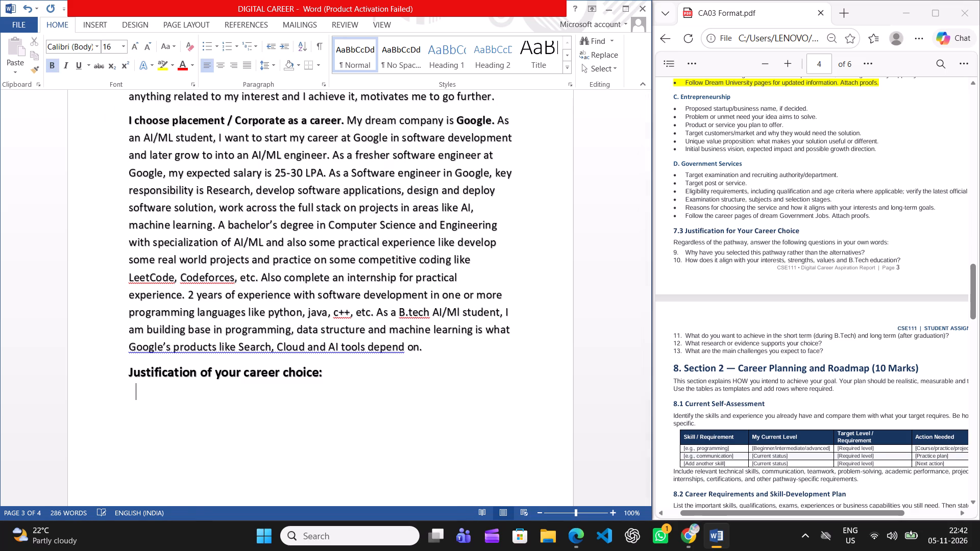
key(BackSpace)
key(BackSpace)
key(BackSpace)
key(BackSpace)
key(BackSpace)
key(BackSpace)
key(i)
key(BackSpace)
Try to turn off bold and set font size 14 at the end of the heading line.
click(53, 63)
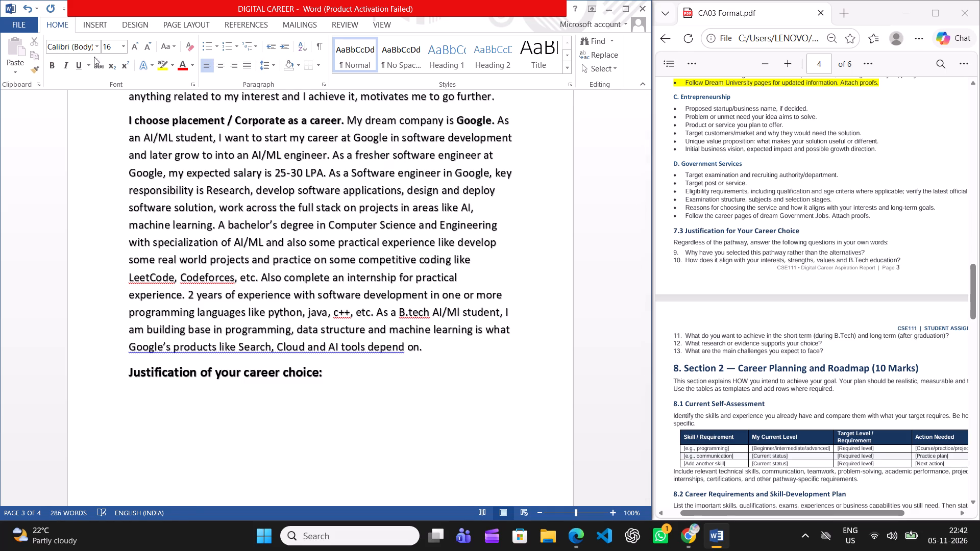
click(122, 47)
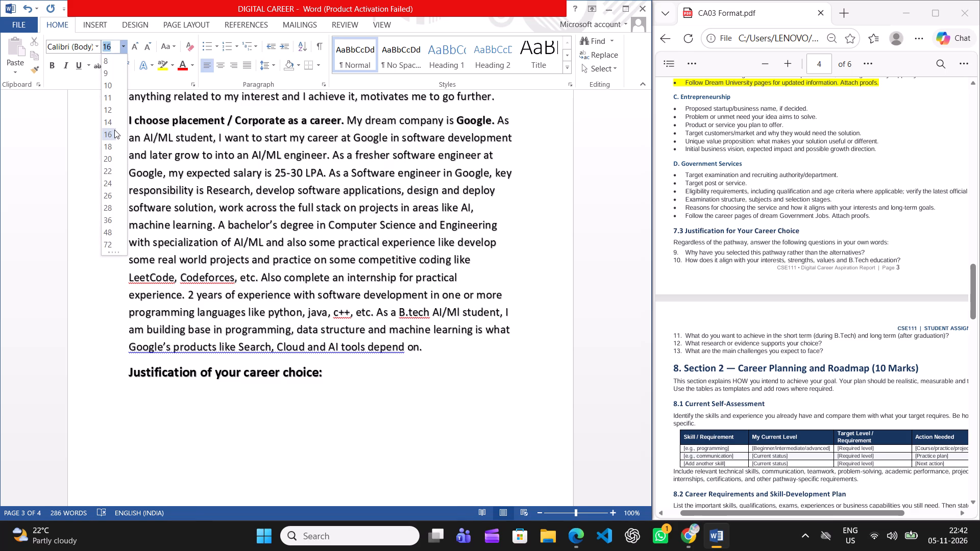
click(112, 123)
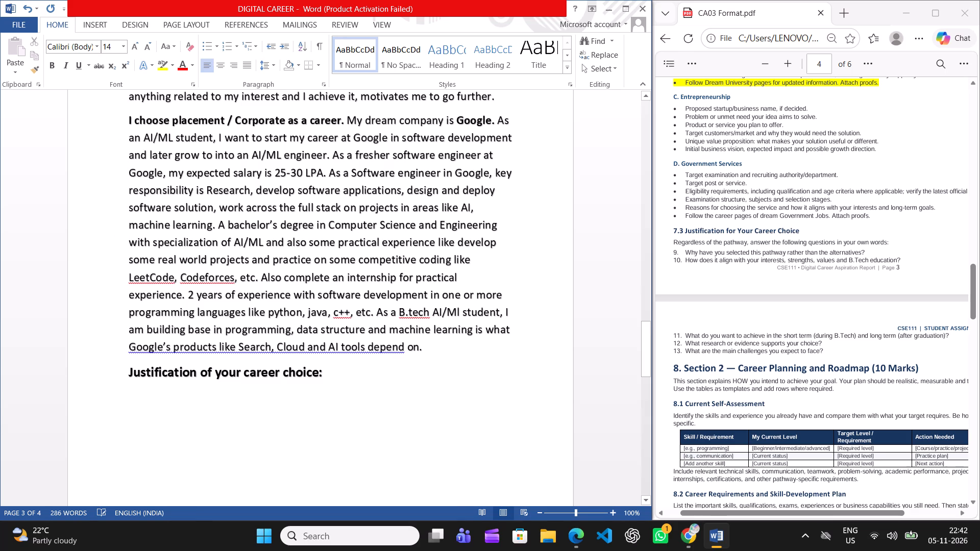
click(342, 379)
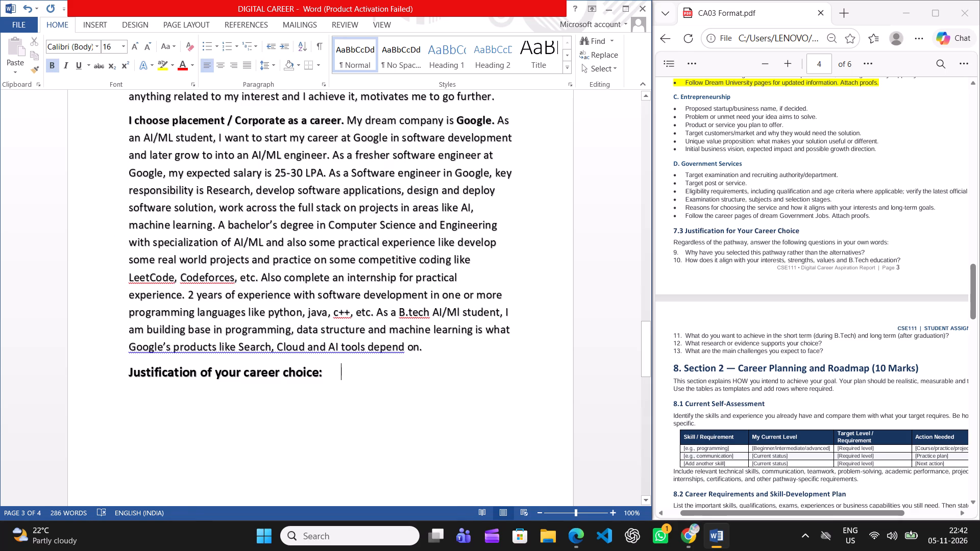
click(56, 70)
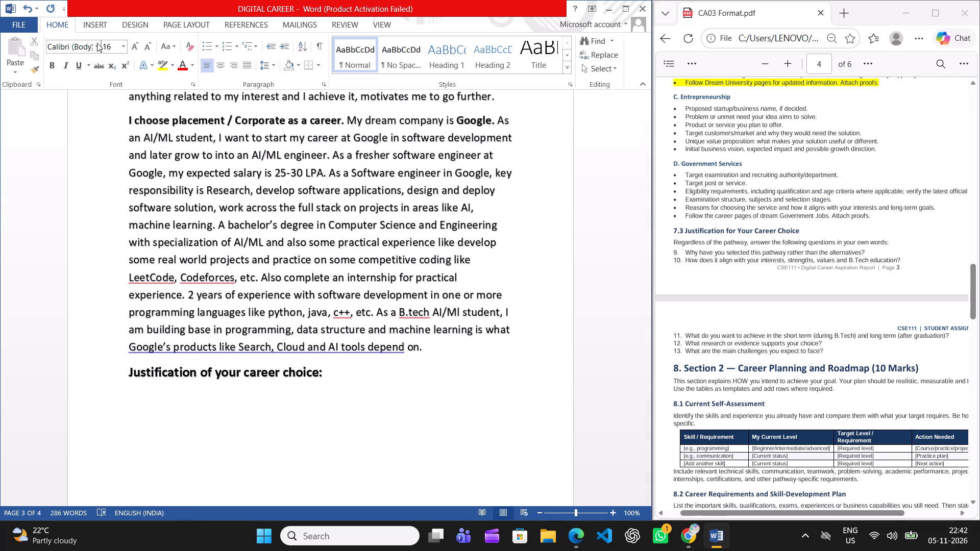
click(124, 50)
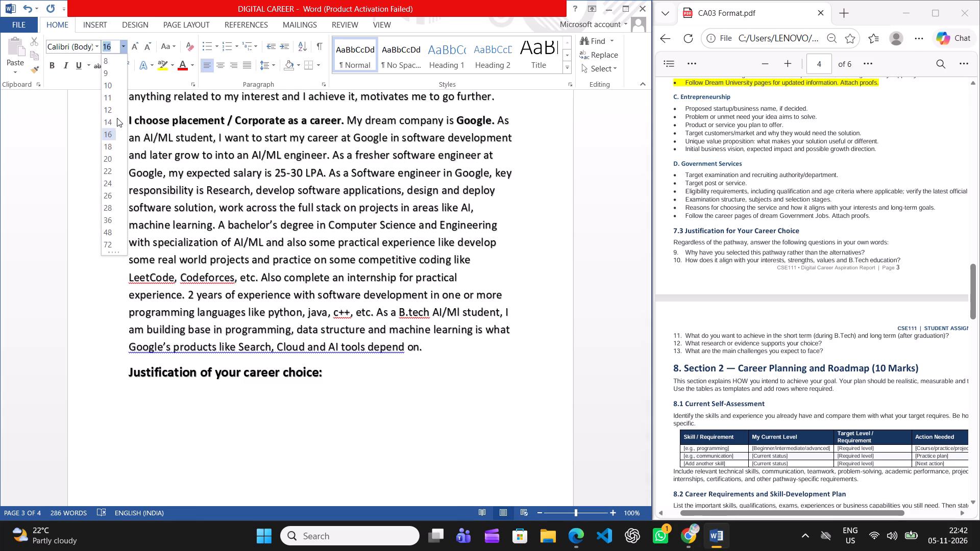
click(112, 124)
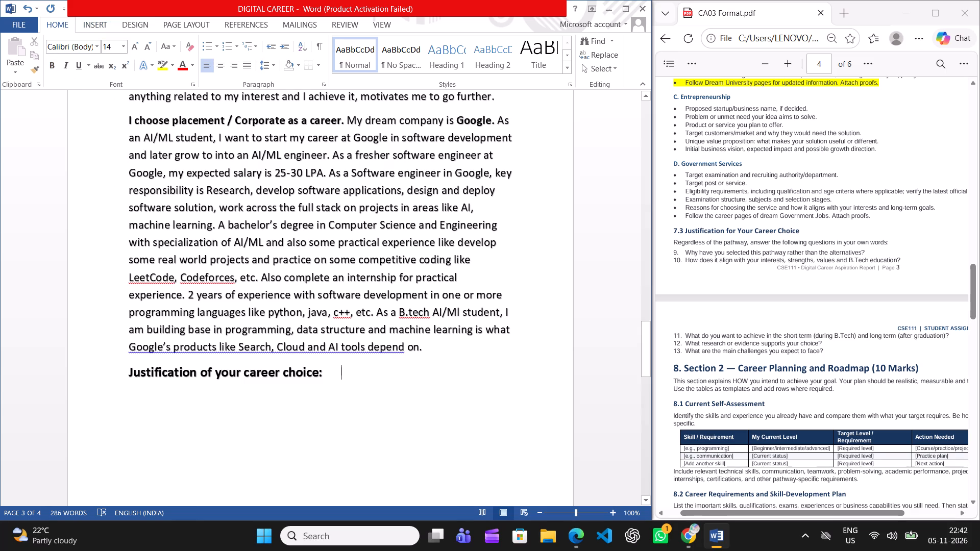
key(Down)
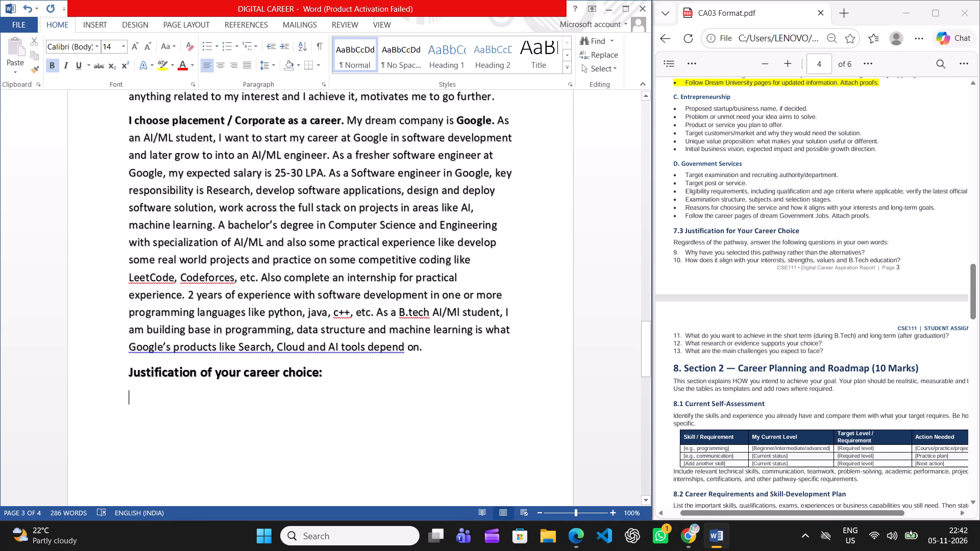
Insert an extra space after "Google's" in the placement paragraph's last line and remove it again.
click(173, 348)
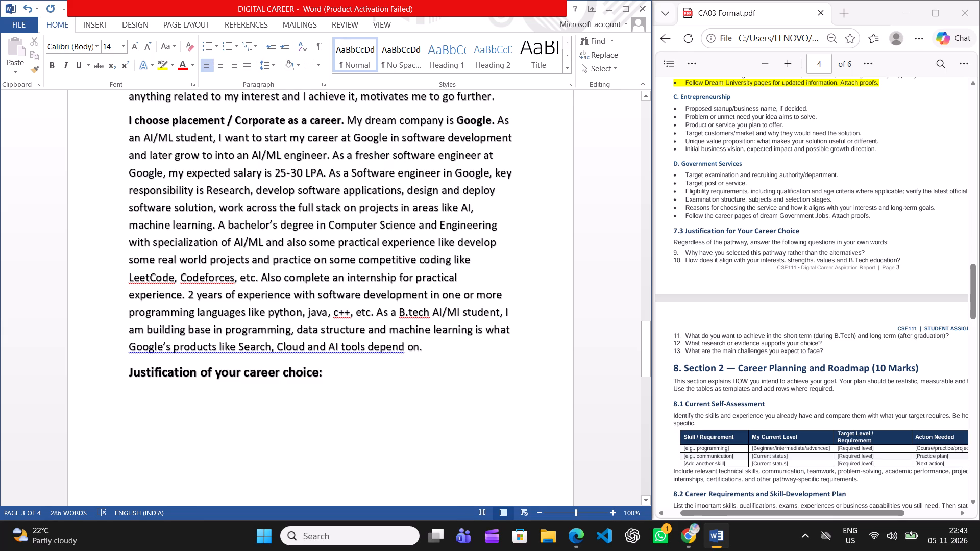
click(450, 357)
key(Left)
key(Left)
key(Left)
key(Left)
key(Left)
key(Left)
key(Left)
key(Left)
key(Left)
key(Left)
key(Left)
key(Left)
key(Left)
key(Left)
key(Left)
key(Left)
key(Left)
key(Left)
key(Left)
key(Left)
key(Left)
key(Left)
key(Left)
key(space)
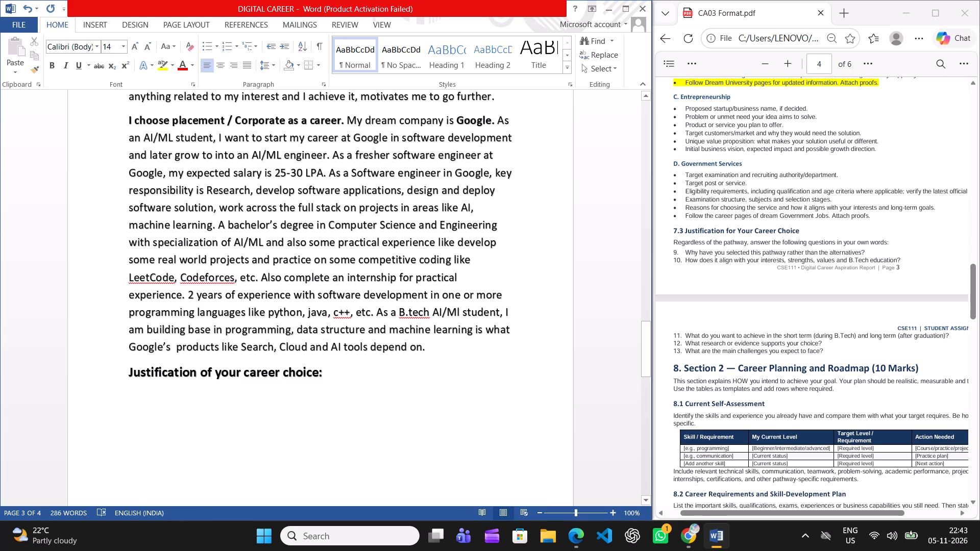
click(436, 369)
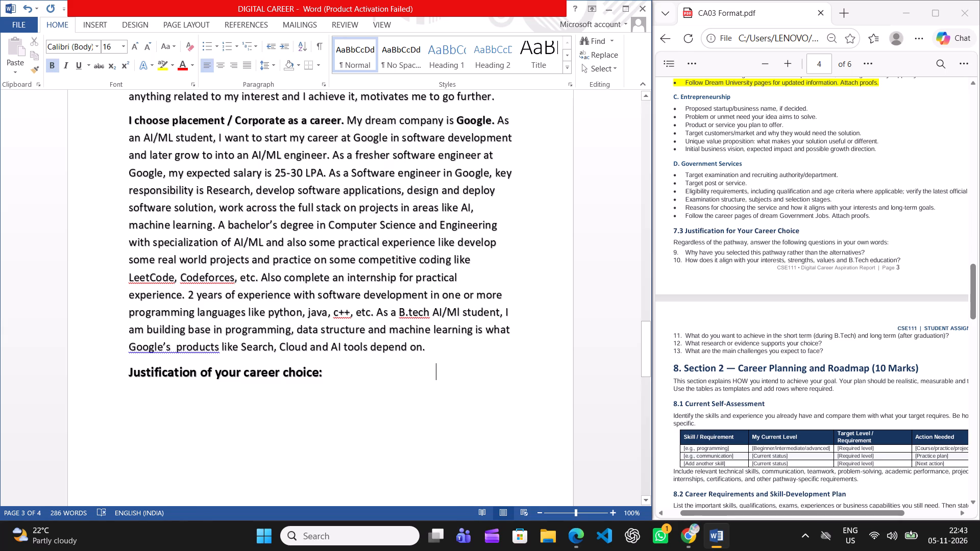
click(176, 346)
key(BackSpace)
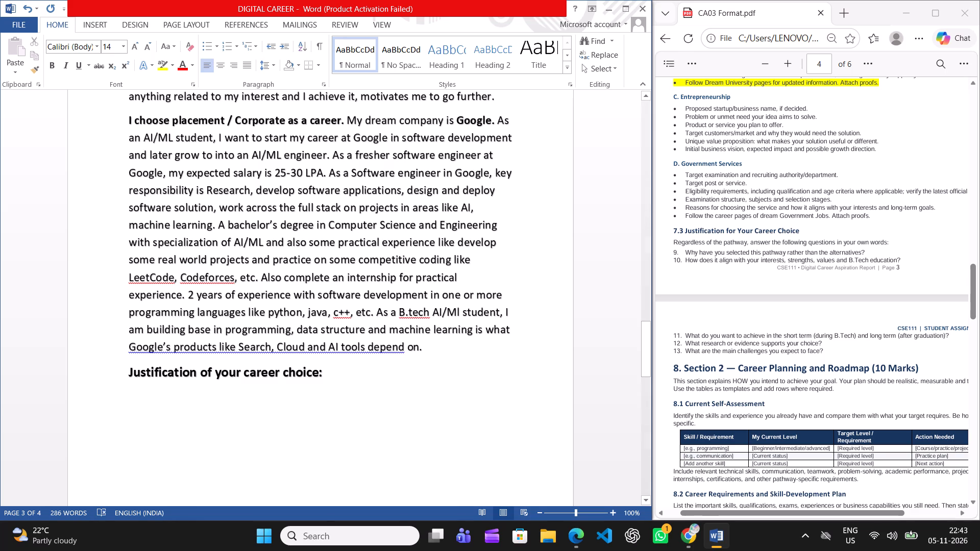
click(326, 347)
Turn off bold for the empty line below the justification heading.
click(349, 374)
key(Down)
click(54, 65)
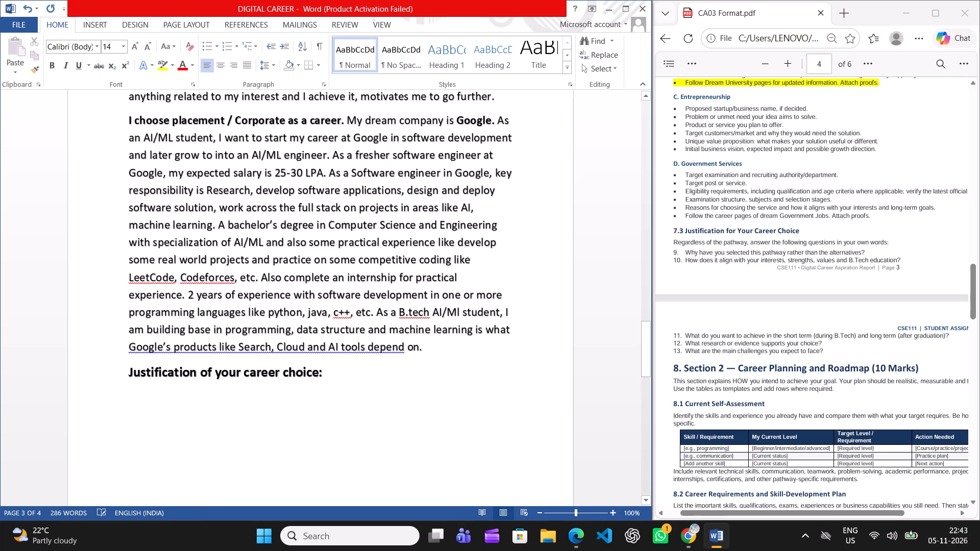
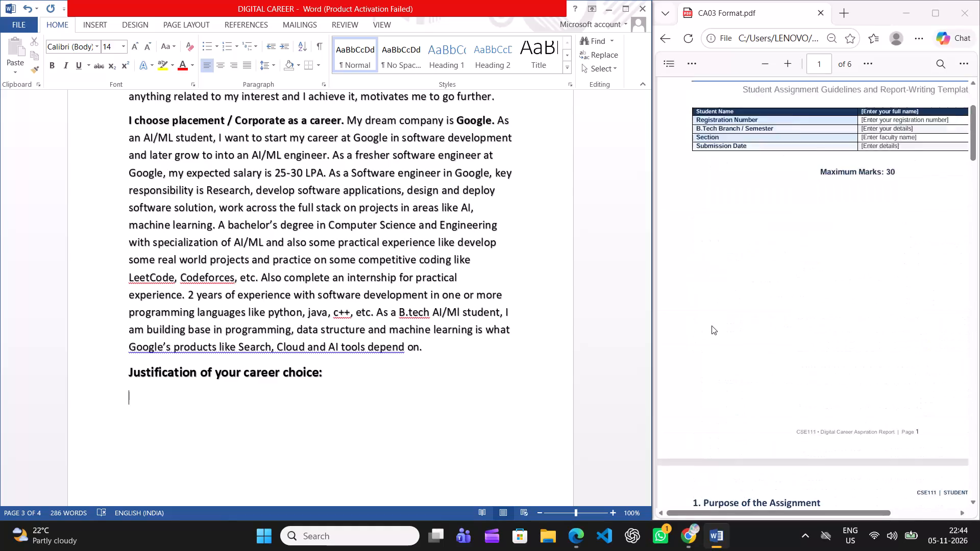
Look through the CA03 Format guide, covering the assessment rubric, the career pathway section and the recommended report order.
scroll(712, 325, up, 2)
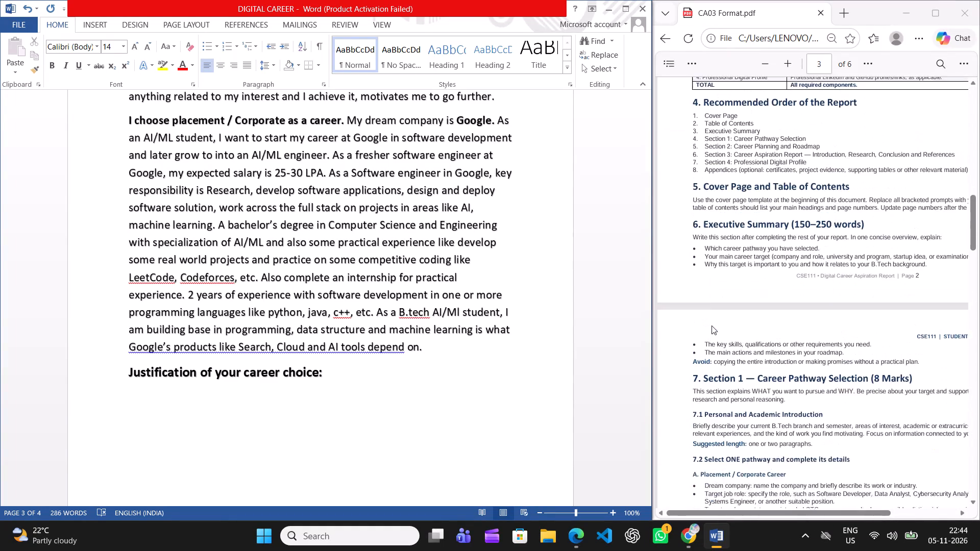
scroll(712, 325, up, 2)
scroll(712, 325, down, 16)
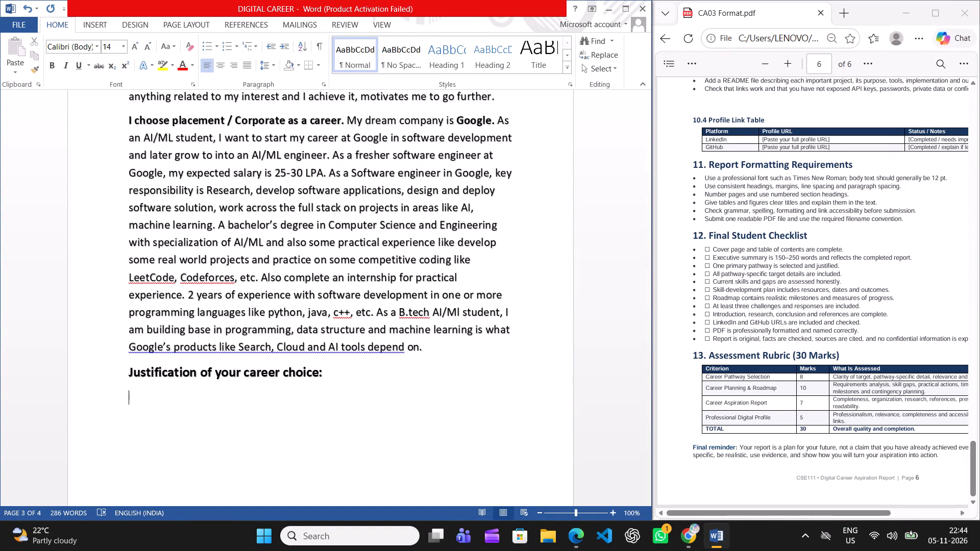
scroll(885, 420, left, 1)
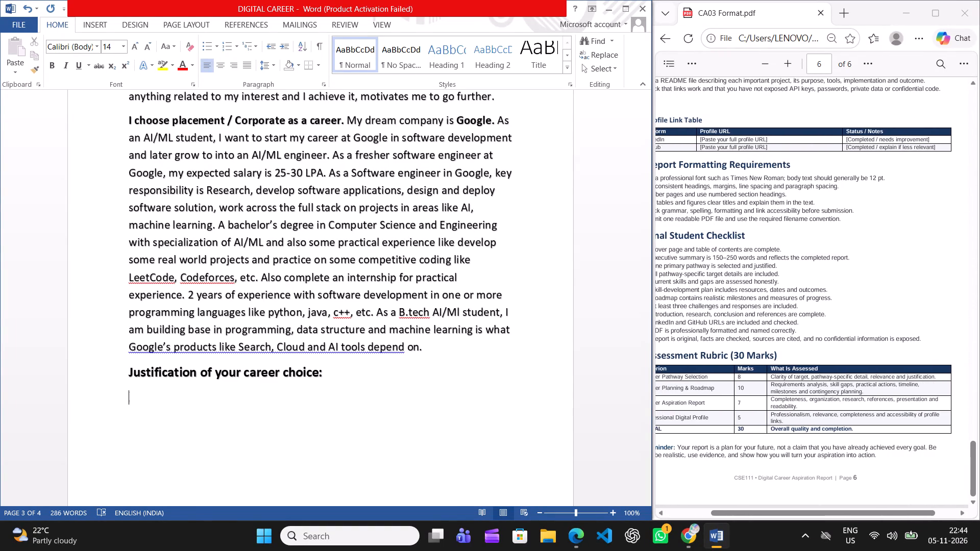
scroll(885, 420, left, 1)
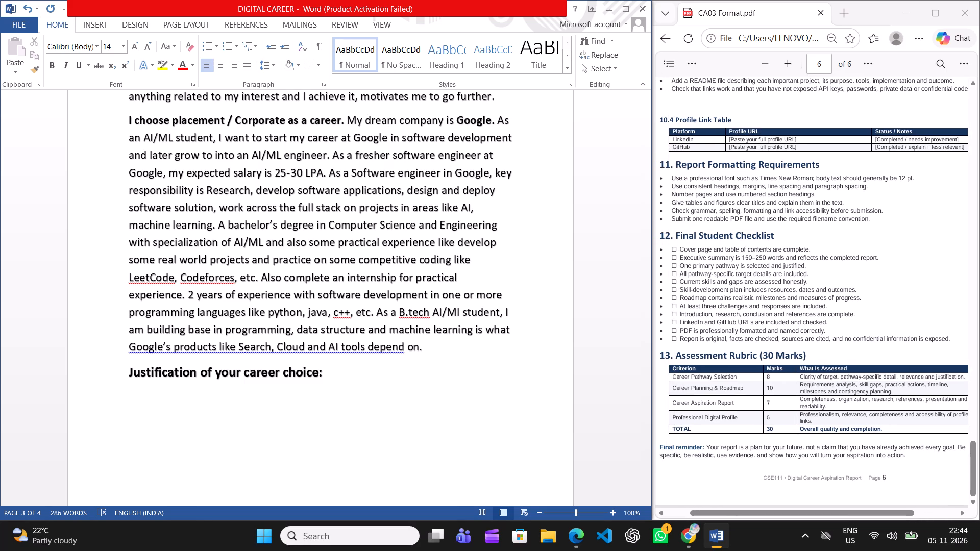
click(769, 388)
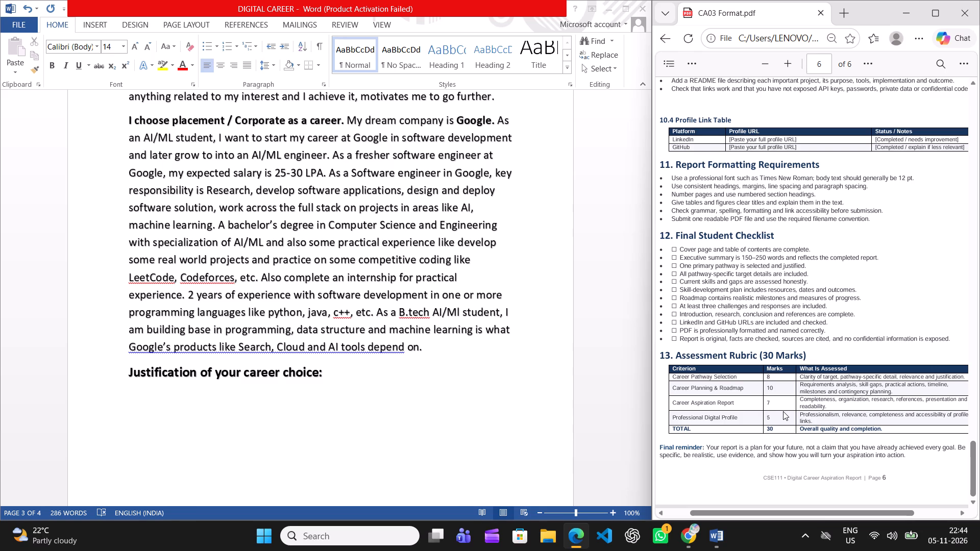
scroll(783, 411, down, 2)
scroll(783, 411, up, 7)
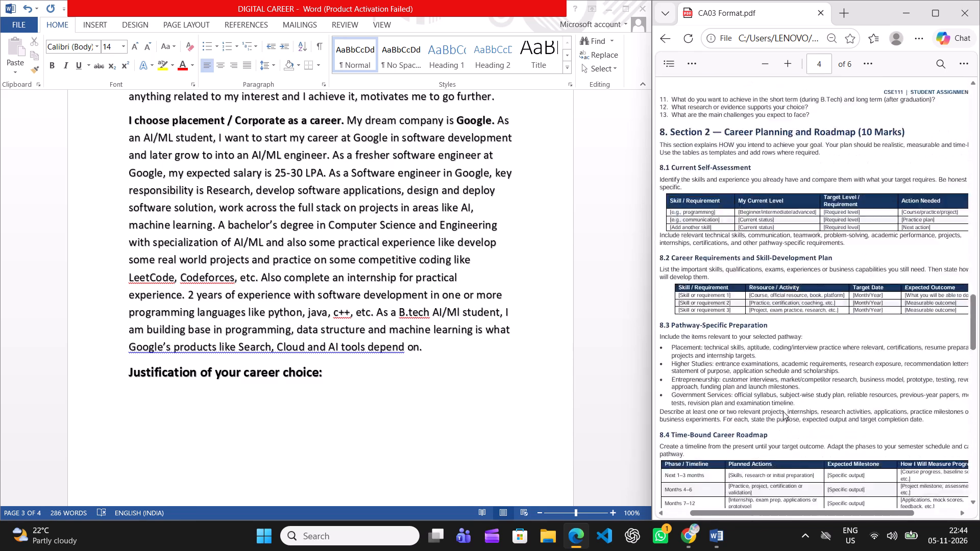
scroll(783, 411, up, 6)
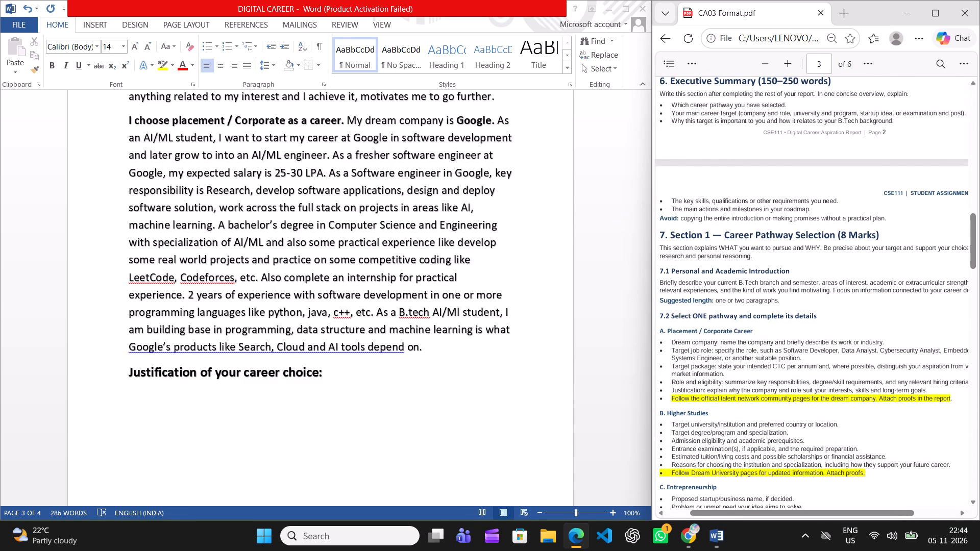
scroll(806, 274, up, 1)
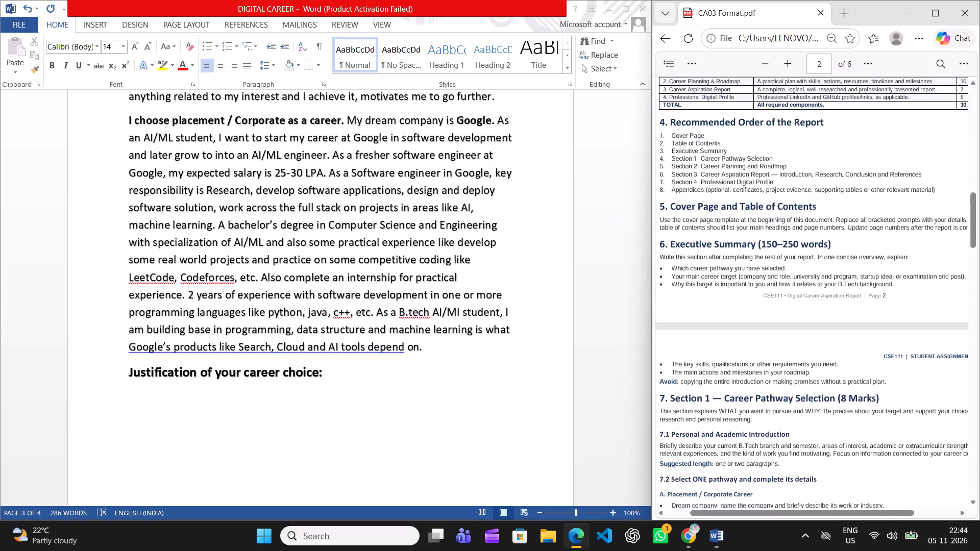
scroll(806, 274, up, 1)
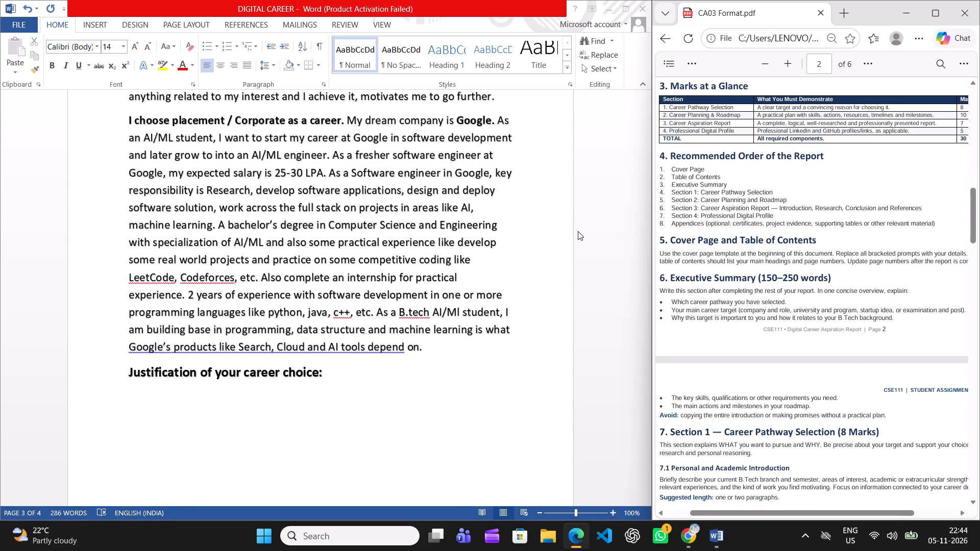
Switch back to the Word report and place the cursor on the empty line below the "Justification of your career choice:" heading.
scroll(548, 226, down, 14)
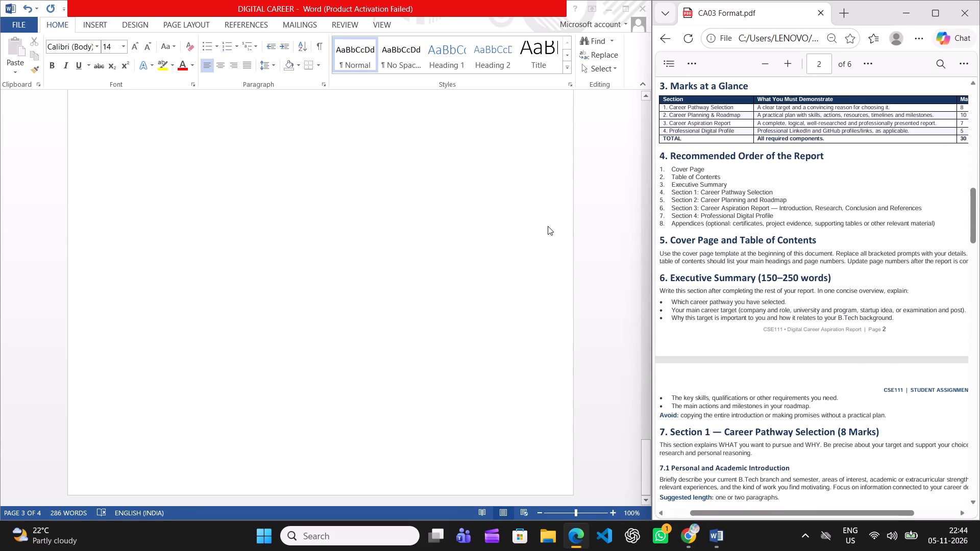
scroll(548, 226, down, 4)
scroll(548, 226, up, 6)
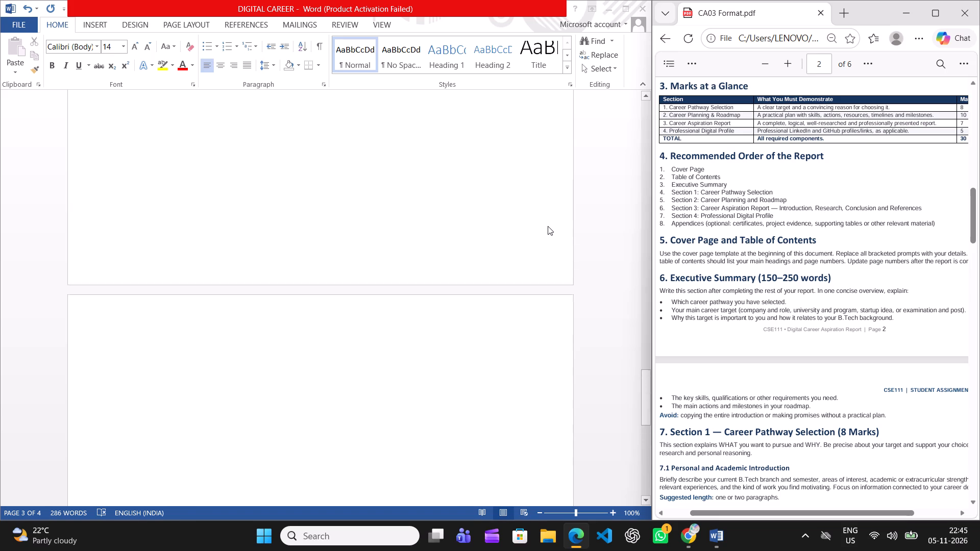
scroll(548, 226, up, 5)
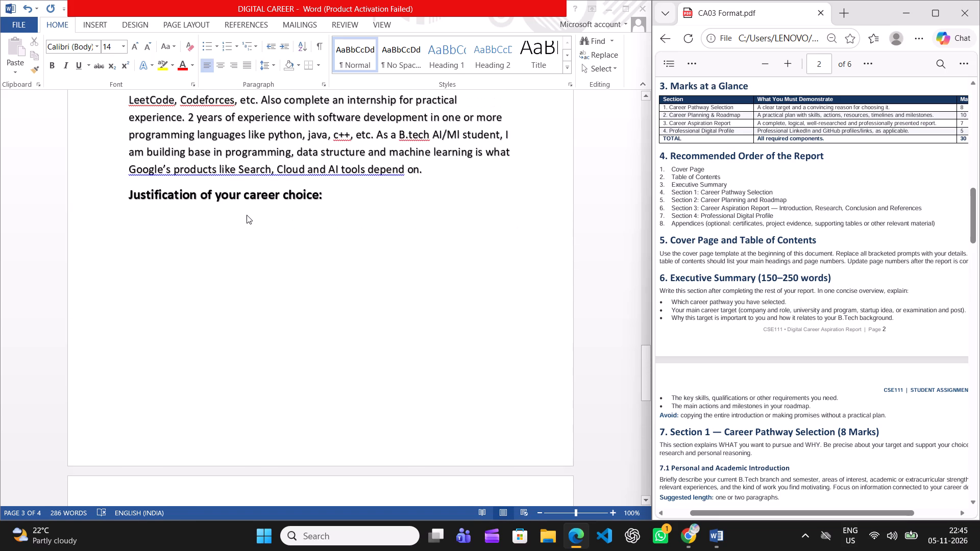
click(247, 215)
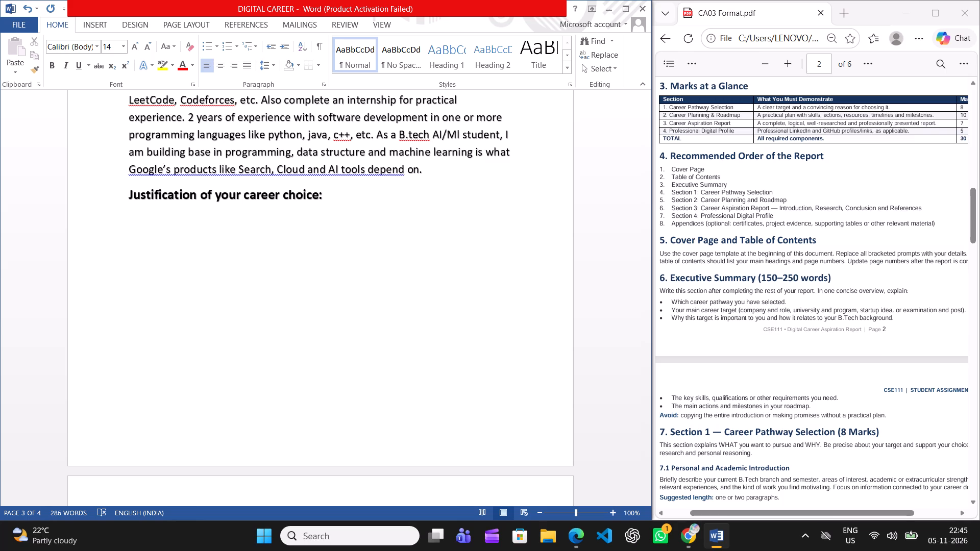
Find section 7.3, Justification for Your Career Choice, in the CA03 Format guide and read its questions 9 to 13.
scroll(722, 307, down, 2)
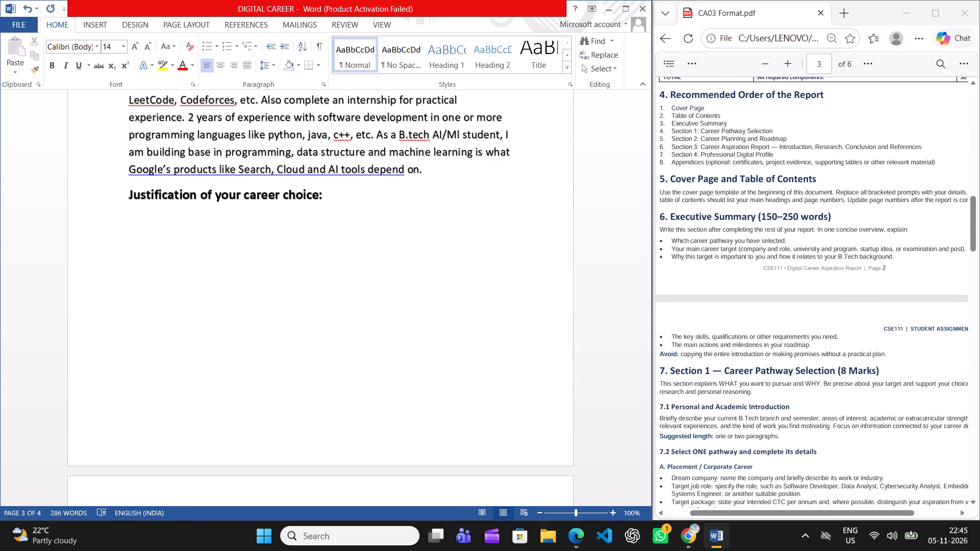
scroll(722, 307, down, 1)
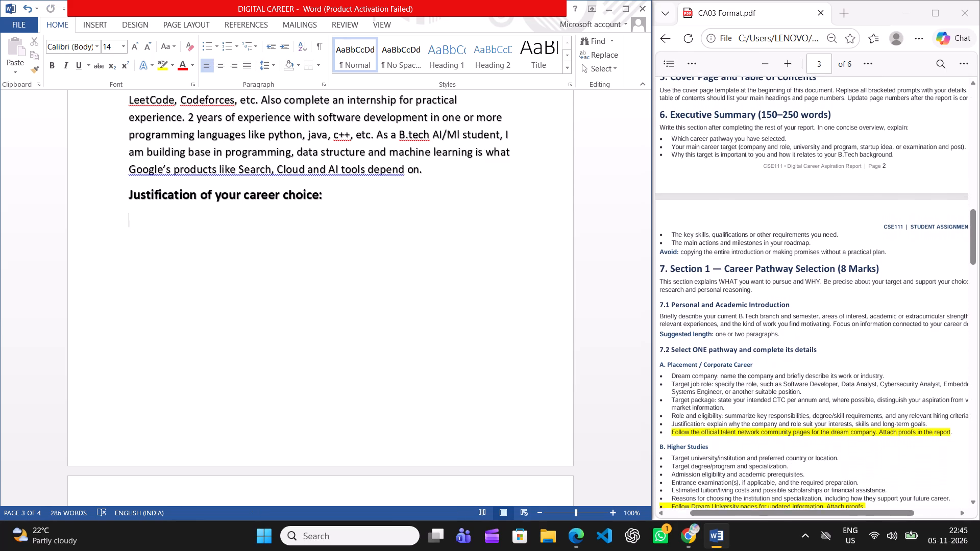
scroll(722, 307, down, 5)
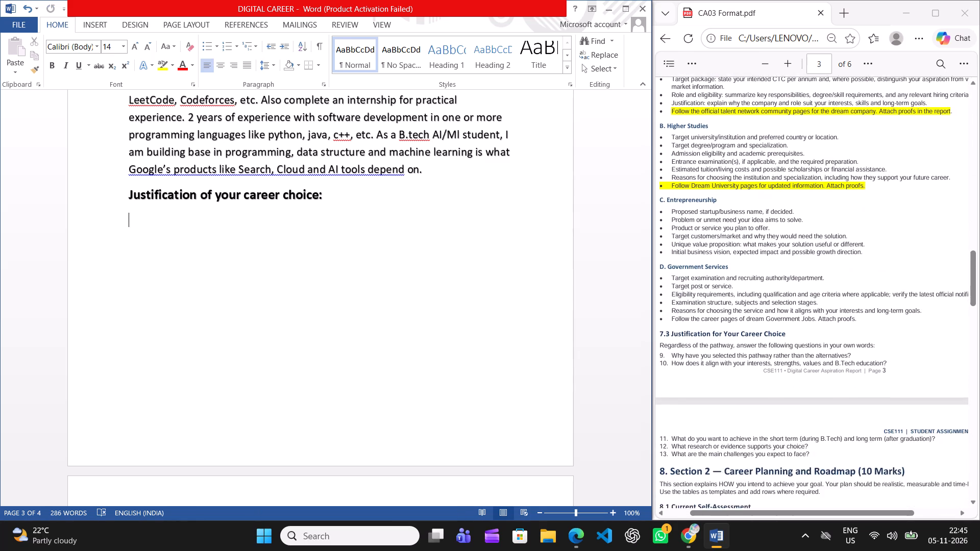
scroll(722, 307, down, 2)
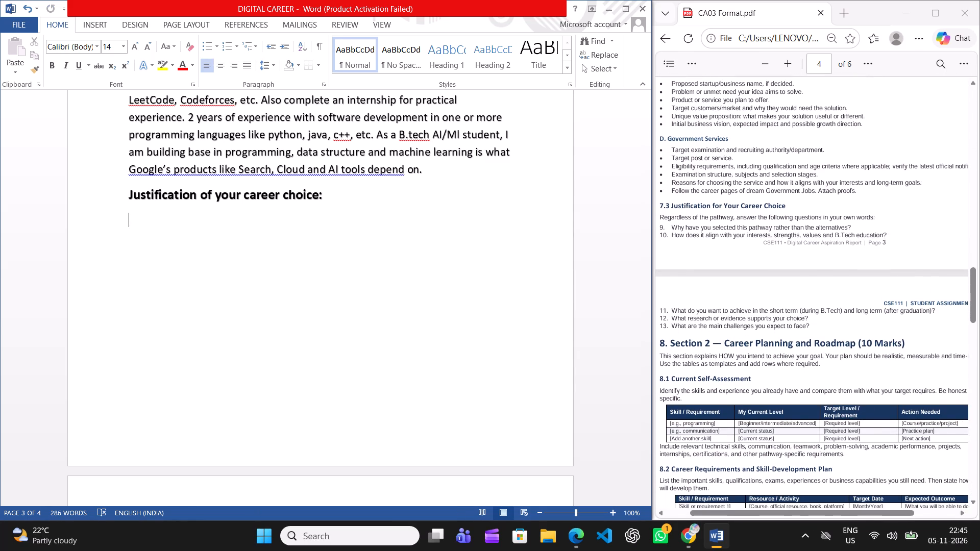
scroll(722, 307, down, 1)
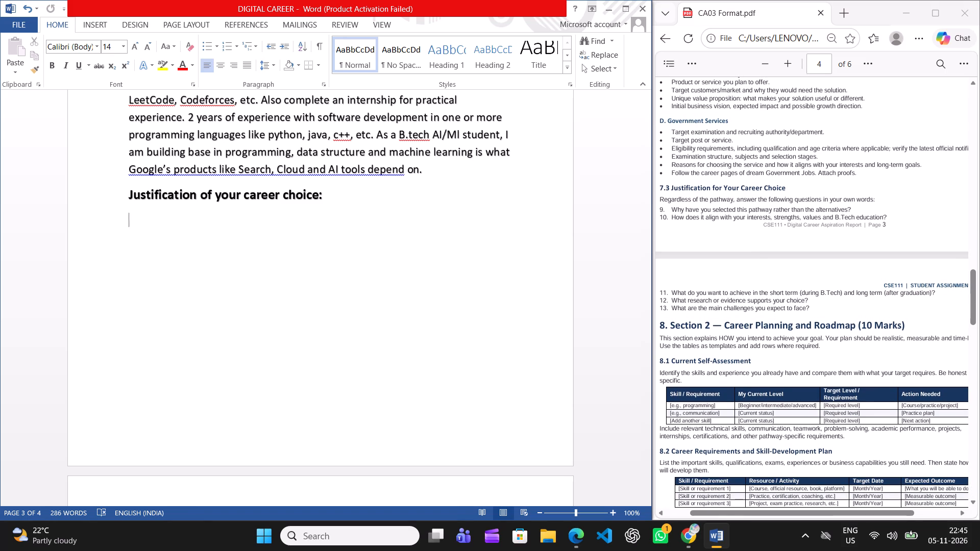
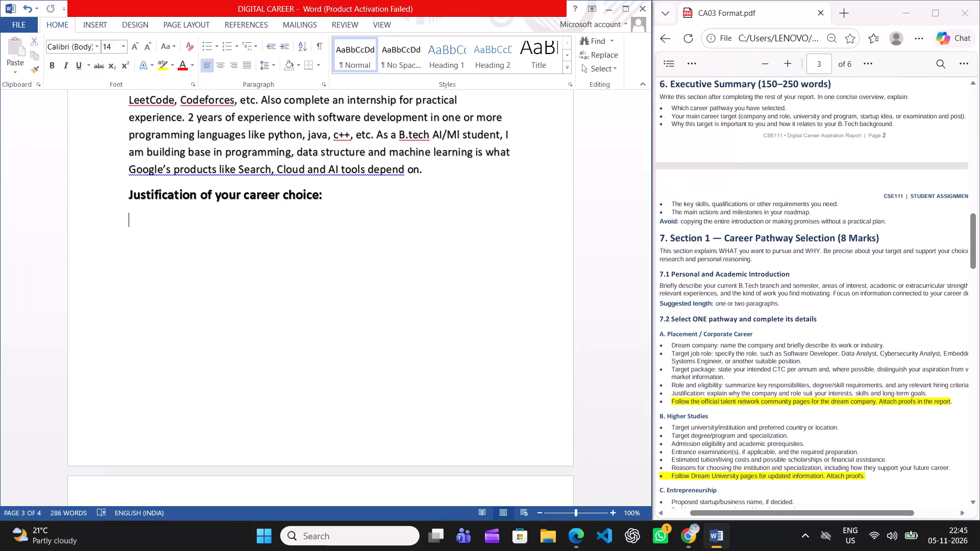
Make the "Career Pathway Selection:" heading bold in the report.
scroll(774, 237, down, 3)
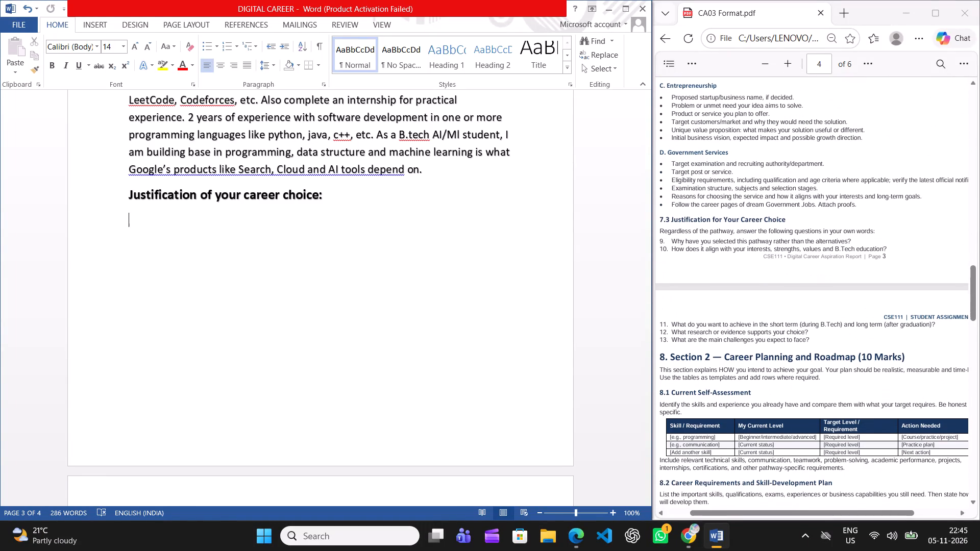
scroll(302, 261, up, 1)
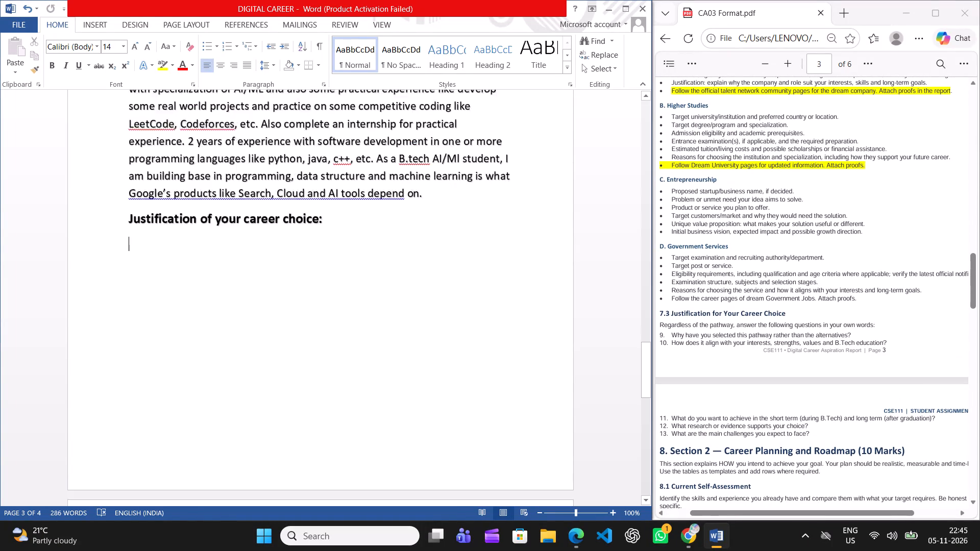
scroll(302, 261, up, 8)
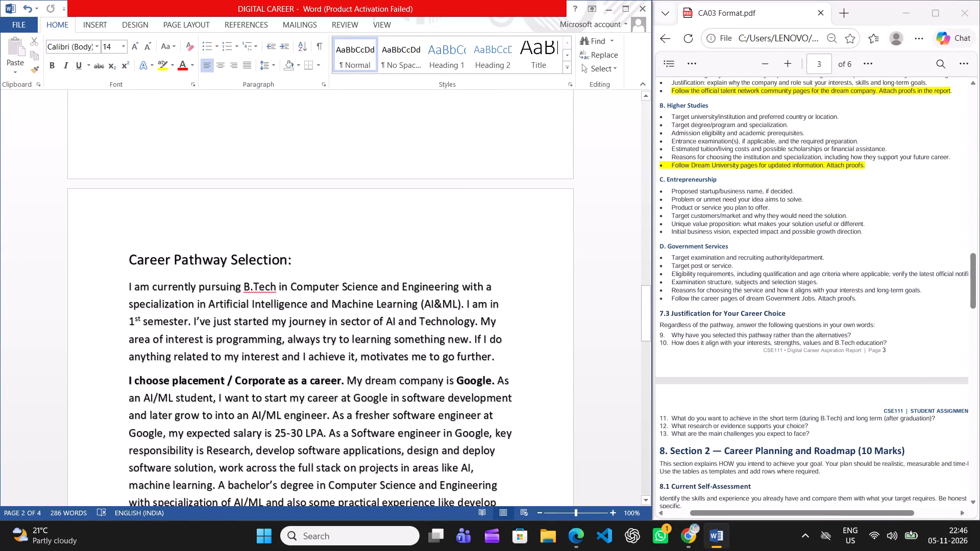
drag(296, 259, 132, 273)
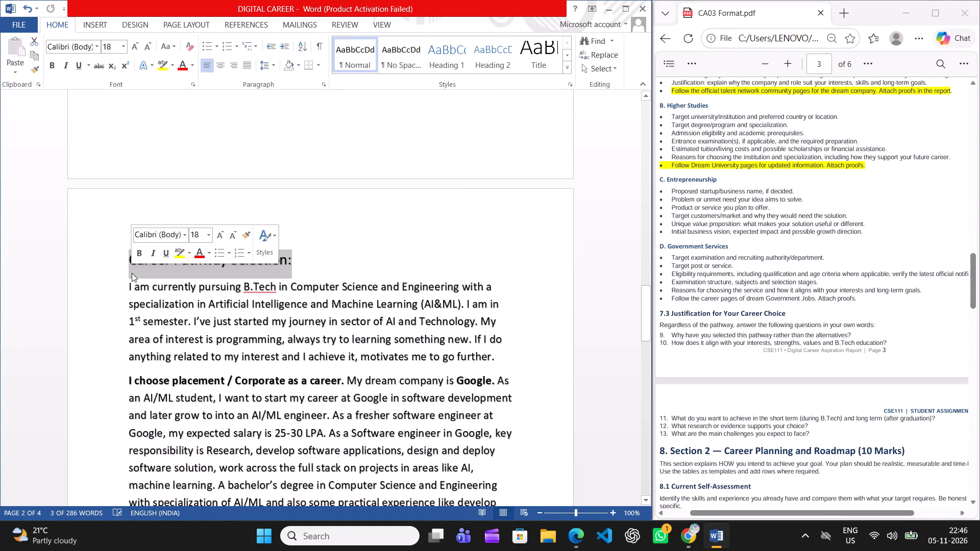
click(140, 251)
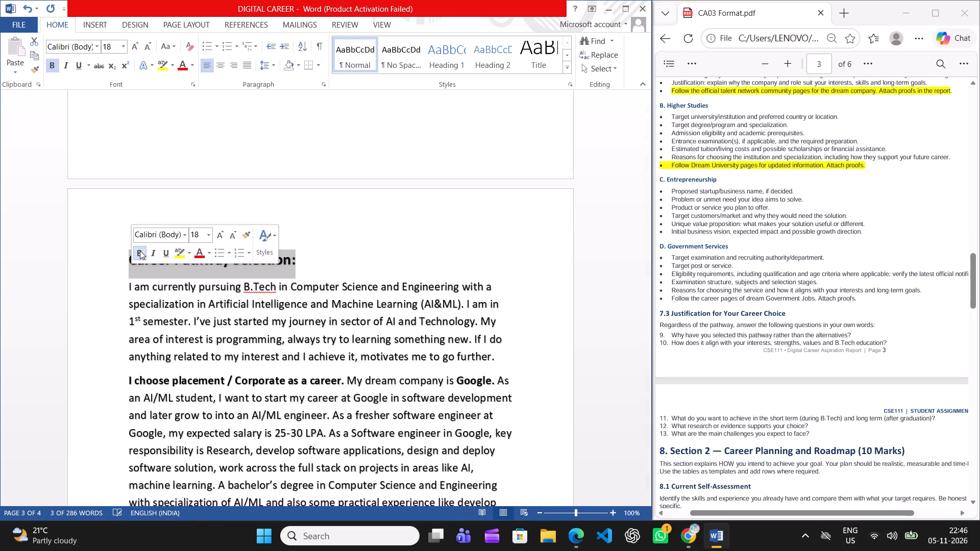
click(401, 271)
Make the "Executive Summary:-" heading on the page after the contents table bold.
scroll(401, 271, up, 10)
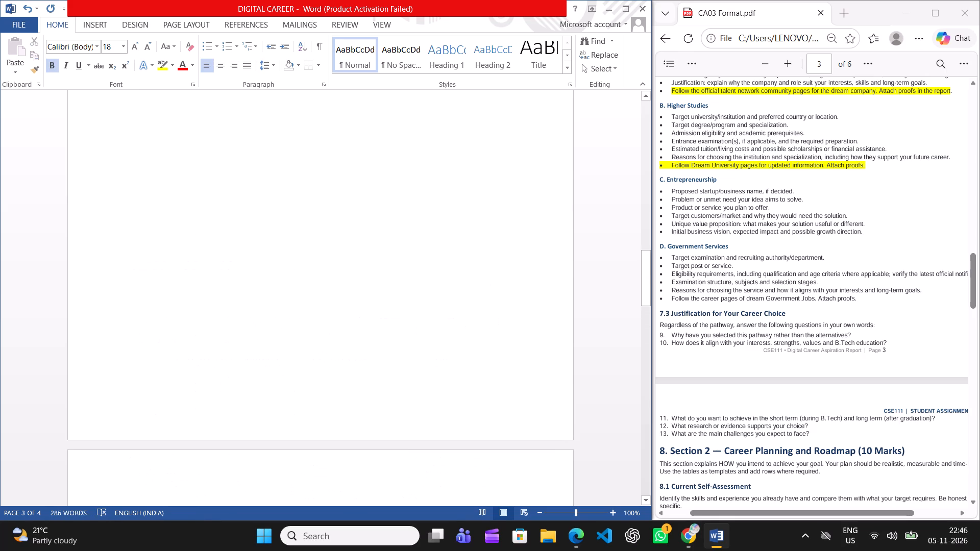
scroll(401, 271, up, 5)
scroll(401, 271, down, 3)
scroll(401, 271, up, 1)
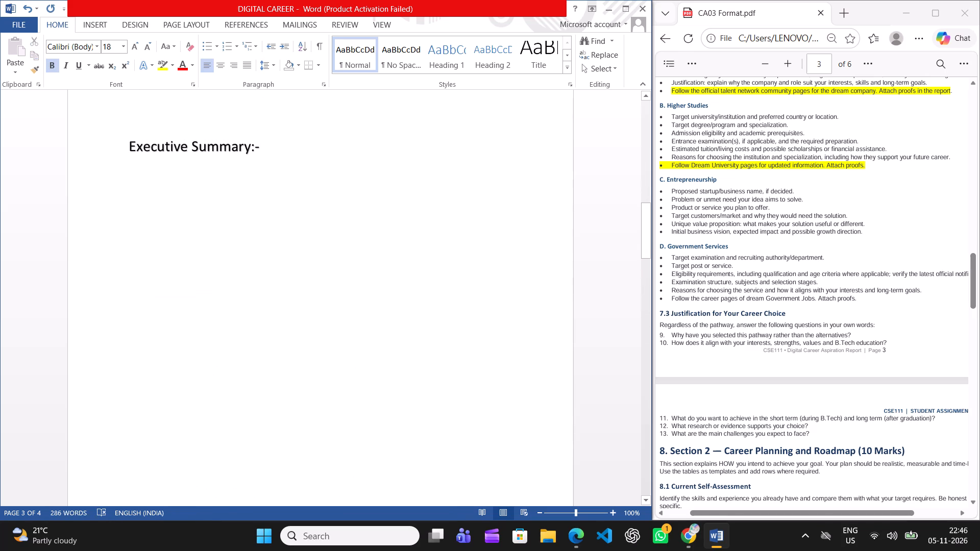
scroll(401, 271, up, 1)
scroll(401, 271, down, 11)
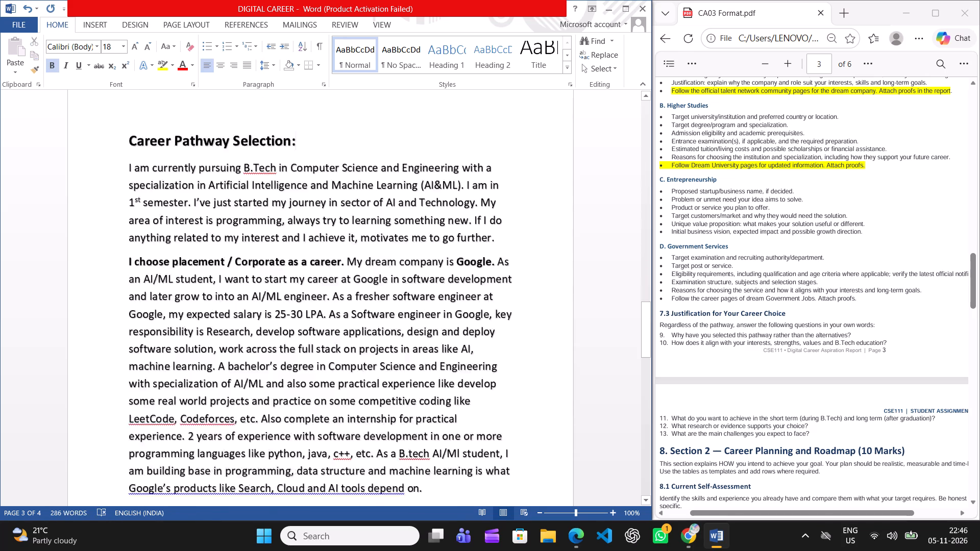
scroll(401, 271, down, 5)
scroll(401, 271, up, 4)
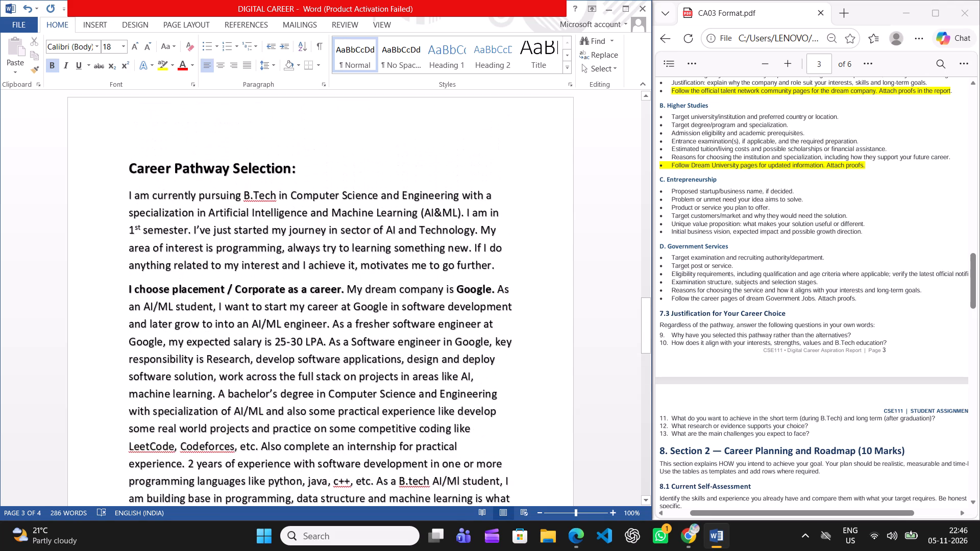
scroll(401, 271, up, 8)
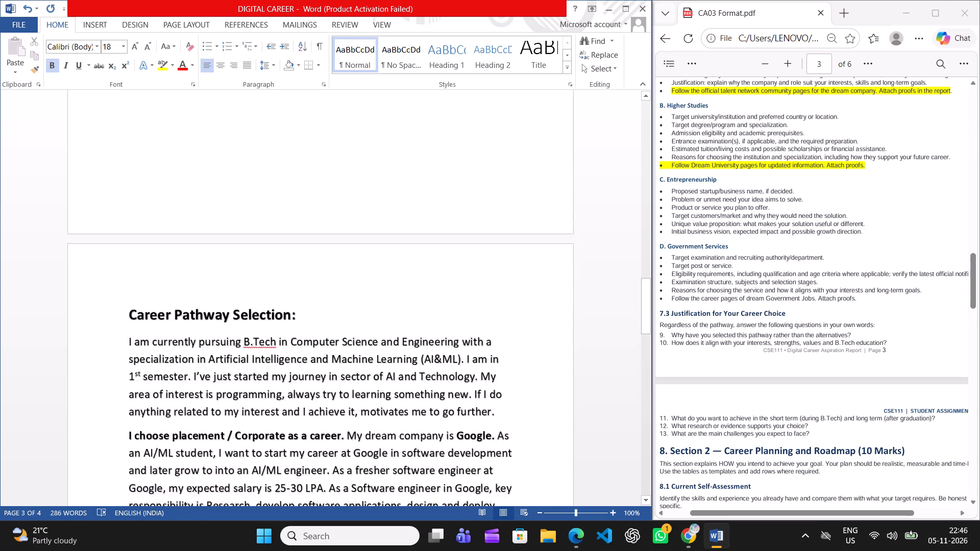
scroll(401, 271, up, 8)
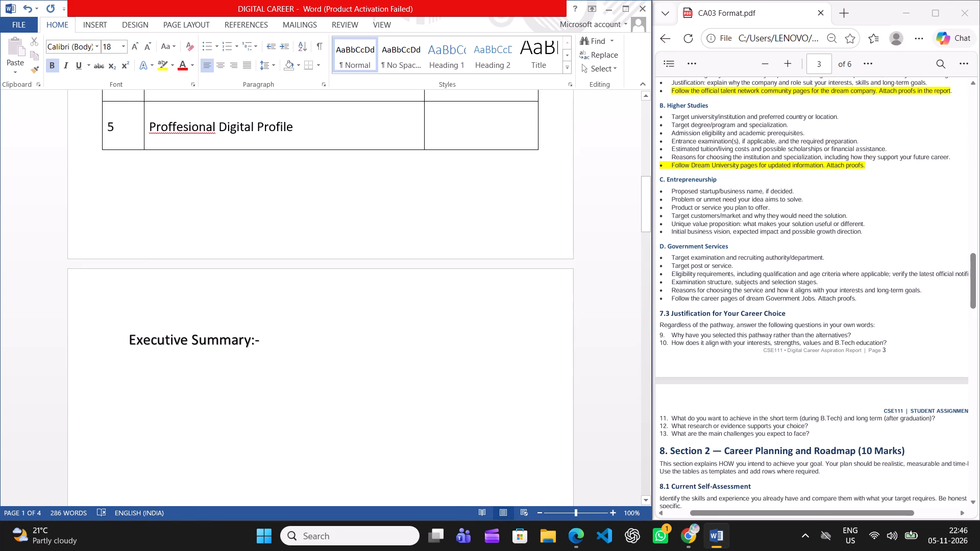
drag(271, 340, 125, 345)
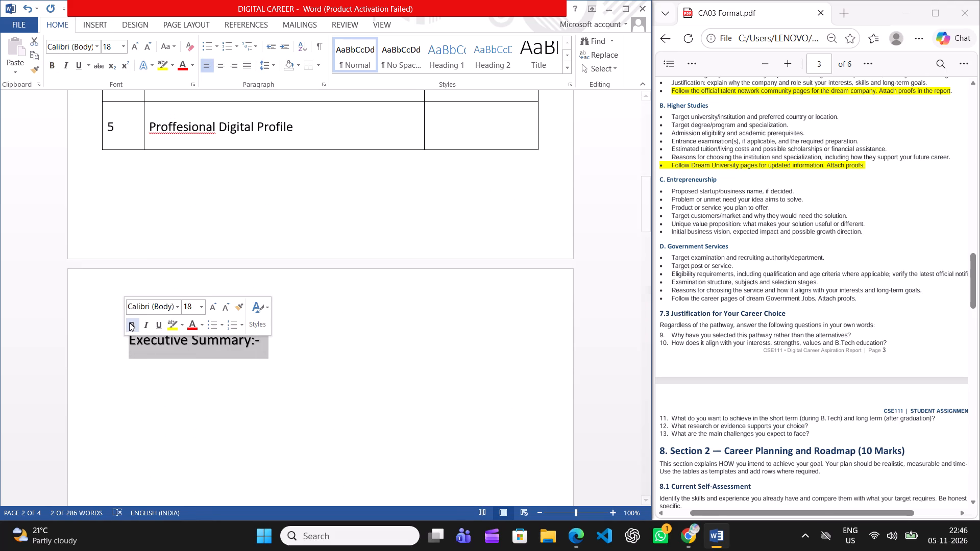
click(129, 322)
click(392, 357)
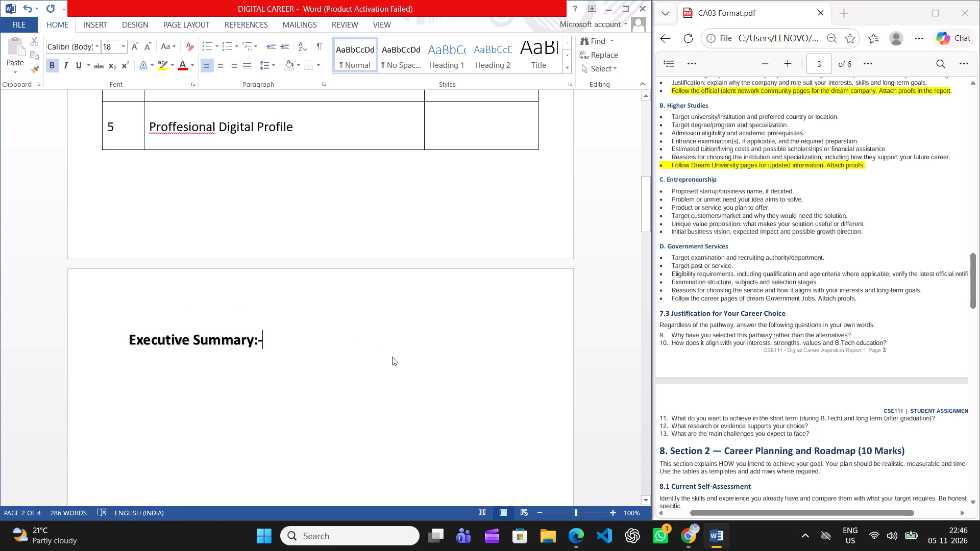
Check the report's title and contents page, and place the cursor back on the empty line below the "Justification of your career choice:" heading.
scroll(392, 357, up, 8)
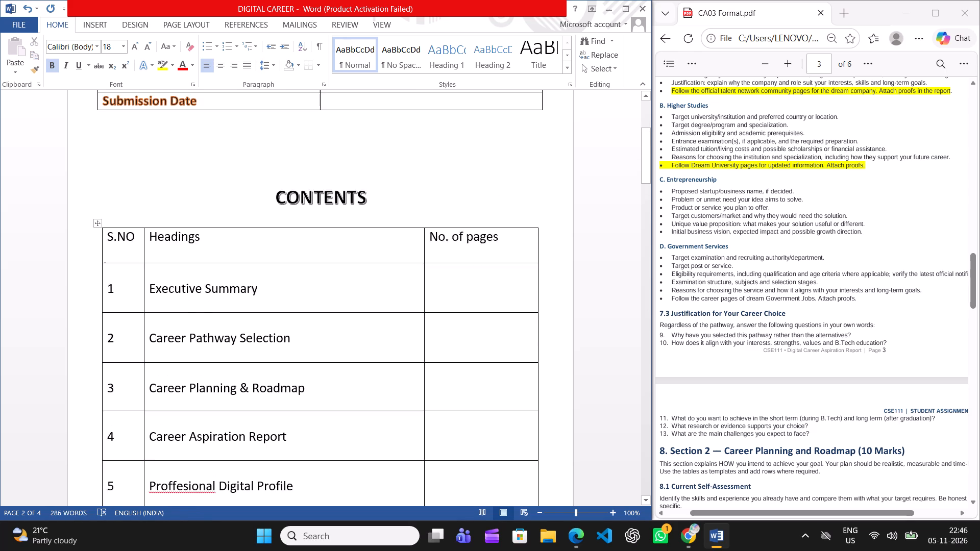
scroll(392, 357, up, 4)
scroll(392, 357, down, 2)
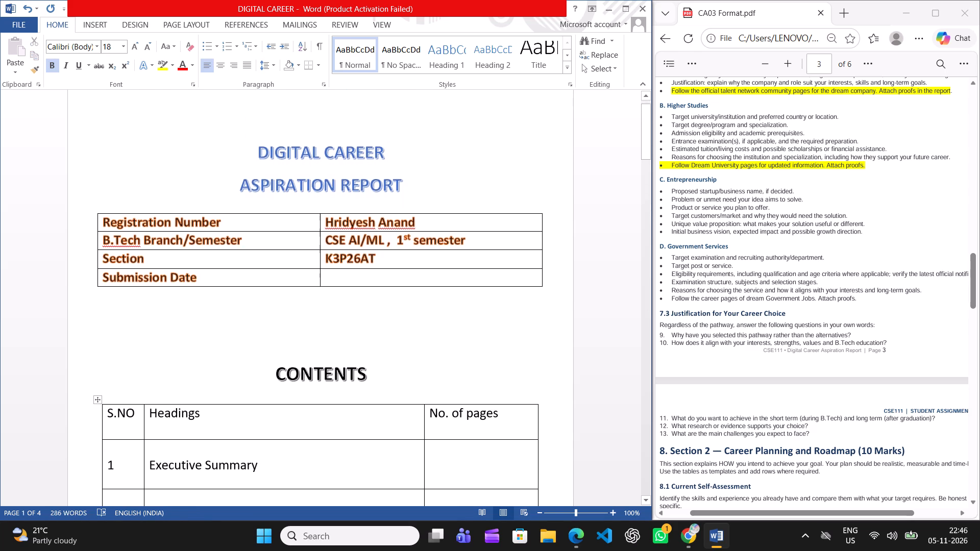
scroll(392, 357, down, 12)
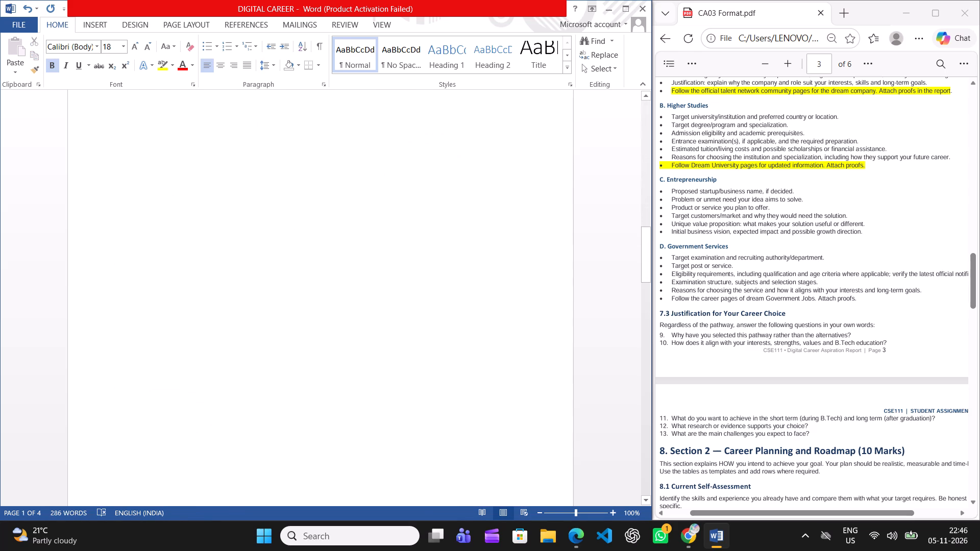
scroll(392, 357, down, 5)
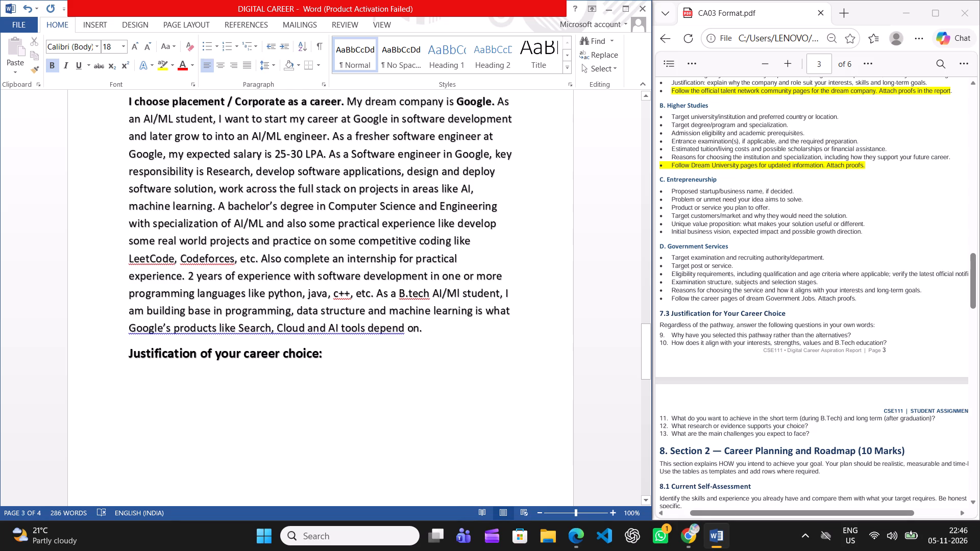
click(296, 379)
scroll(296, 379, down, 2)
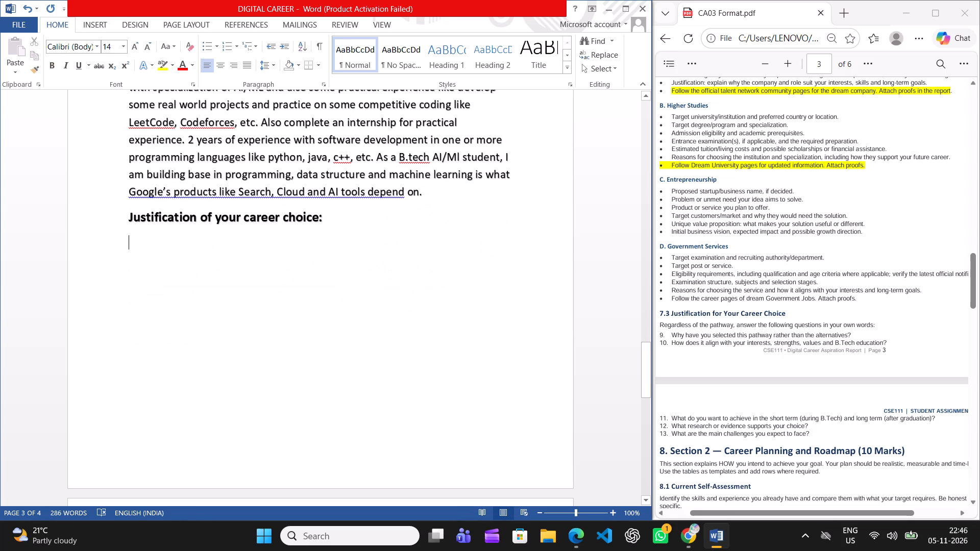
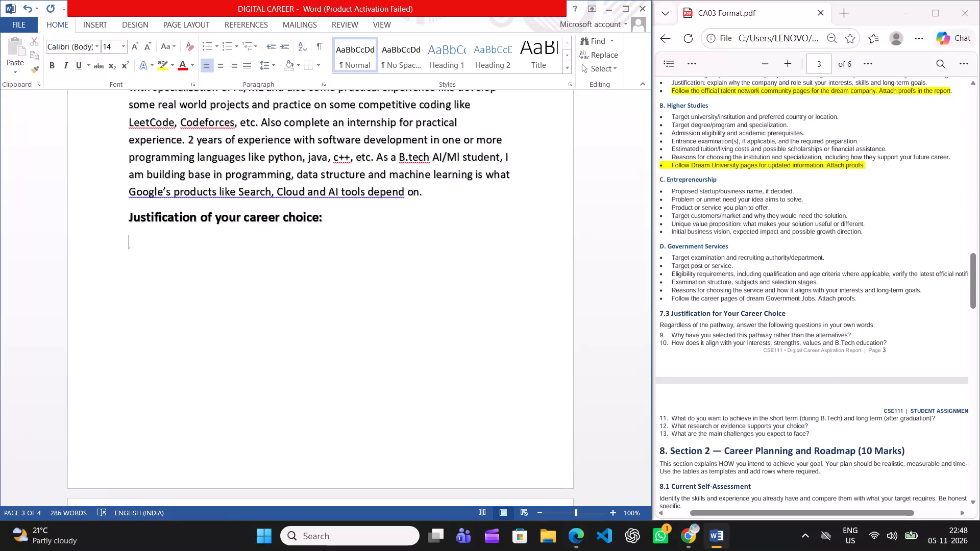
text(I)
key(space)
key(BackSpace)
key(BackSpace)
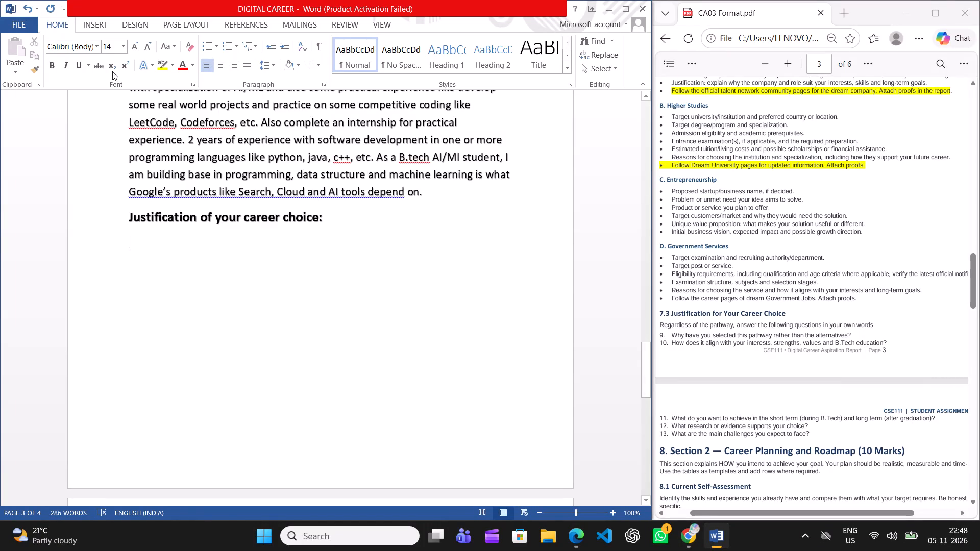
Reset the empty line below the "Justification of your career choice:" heading to plain, non-bold text.
click(146, 68)
click(150, 82)
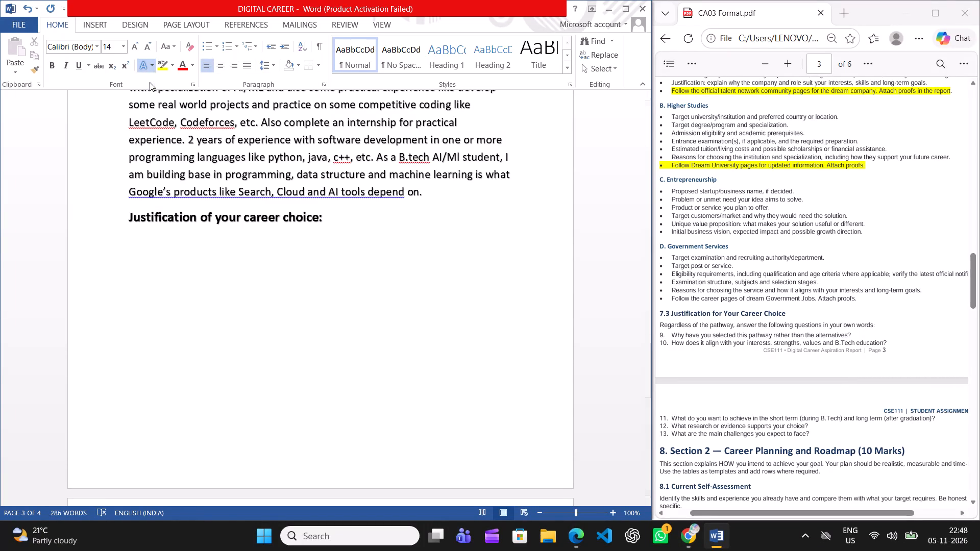
click(189, 265)
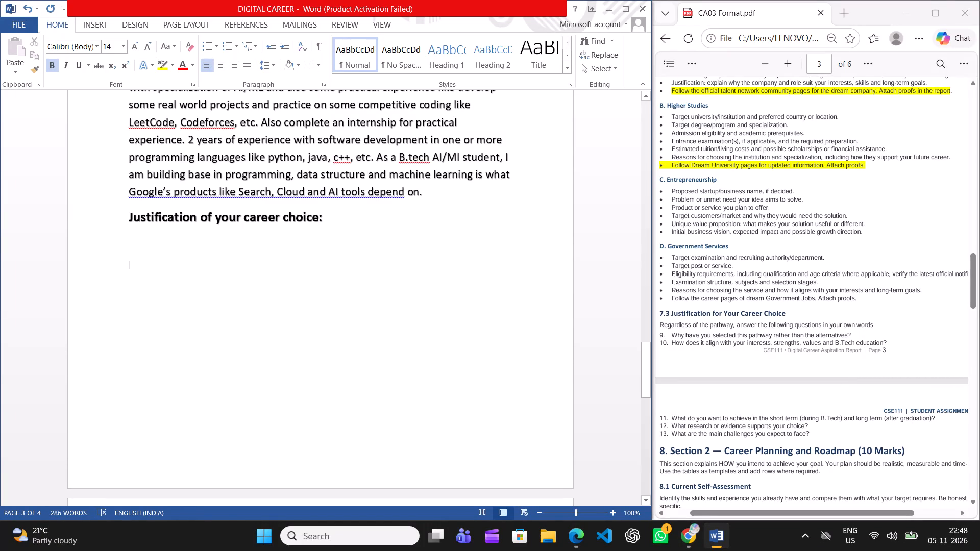
click(53, 64)
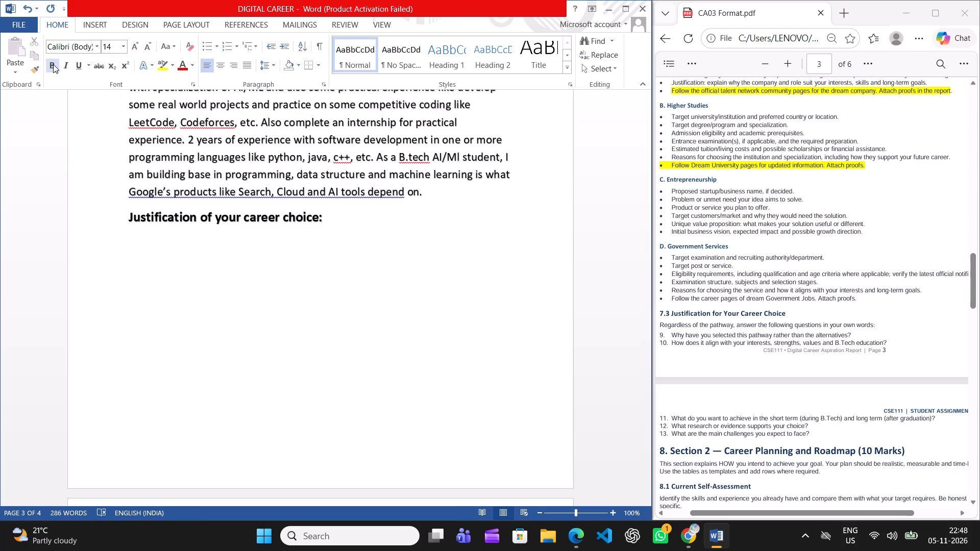
key(BackSpace)
Begin the justification paragraph below its heading with "I choose a corporate career through campus placement".
text(I choosrr)
key(BackSpace)
key(e)
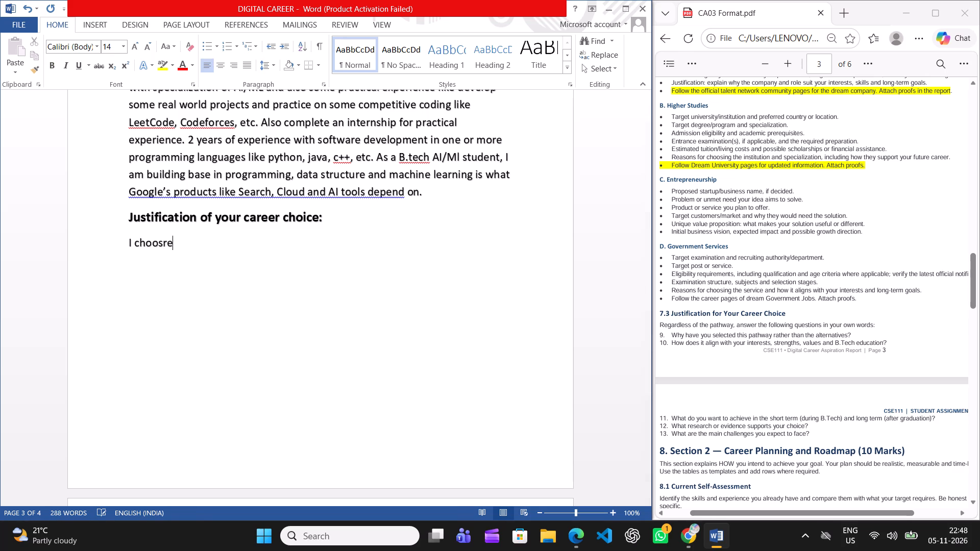
key(BackSpace)
key(BackSpace)
text(e a)
key(space)
text(cor)
key(p)
text(orate career)
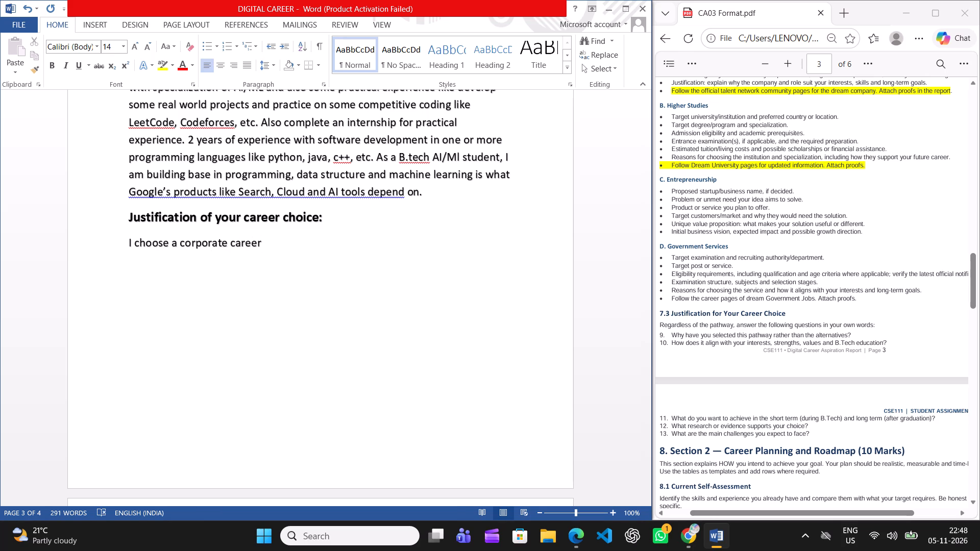
key(space)
text(th)
text(rough cr)
key(BackSpace)
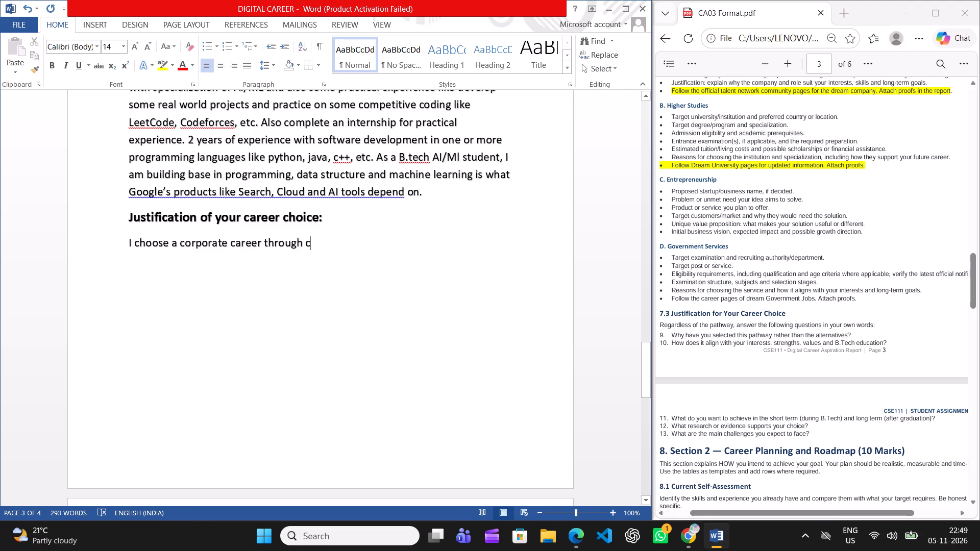
text(ampus)
key(space)
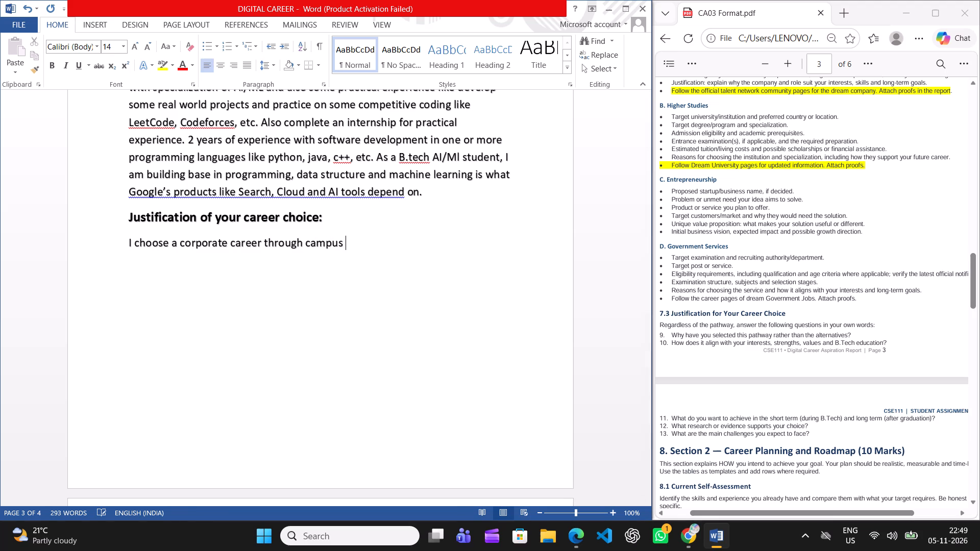
text(placement)
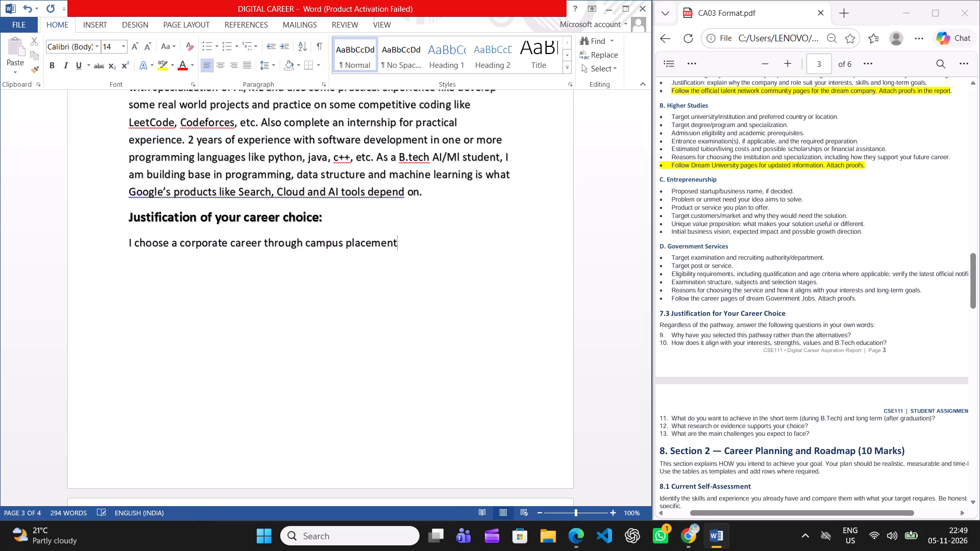
Continue the justification sentence with "because it fits my".
key(space)
text(because)
key(space)
key(i)
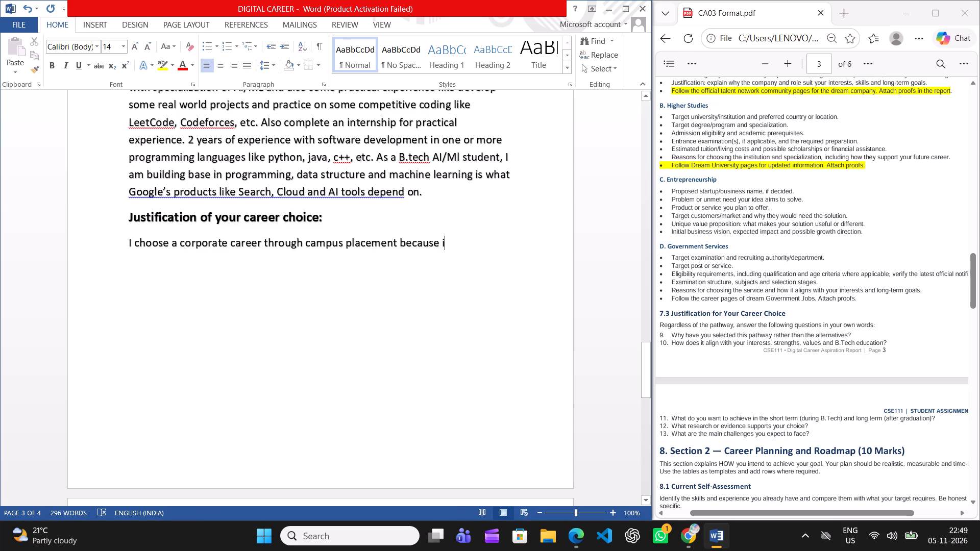
text(t fig)
key(BackSpace)
text(t)
key(space)
key(BackSpace)
text(s)
key(space)
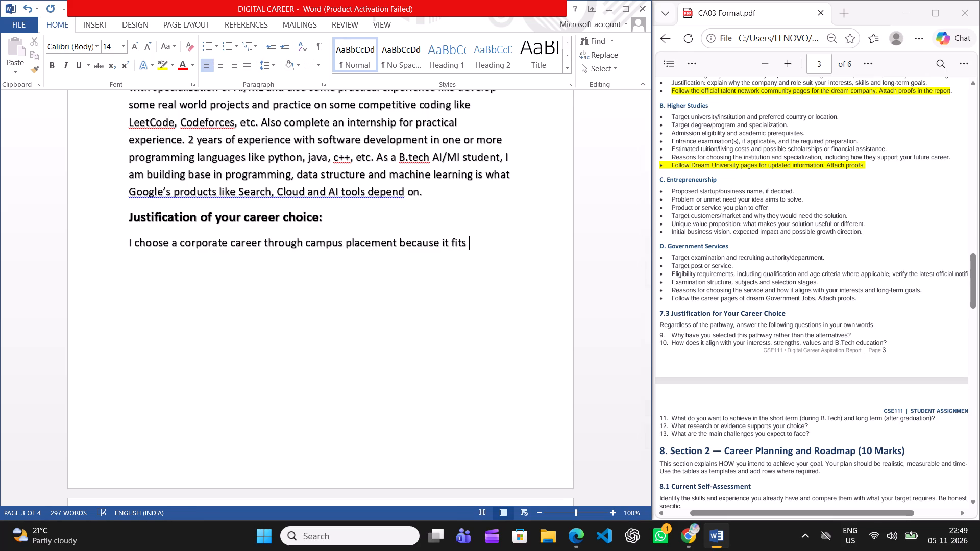
text(my)
key(space)
Review the CA03 Format guide's career pathway section and its questions on justifying the career choice.
scroll(719, 234, up, 1)
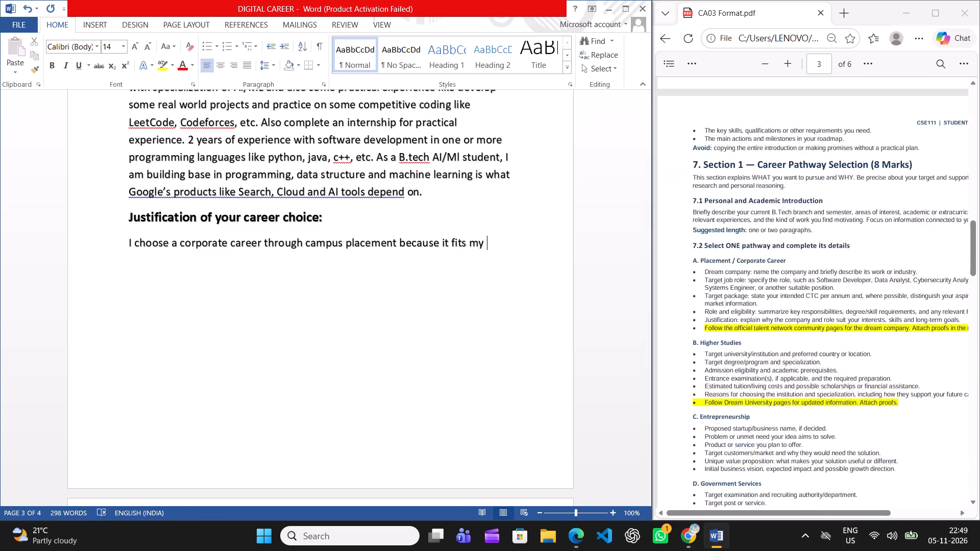
scroll(719, 234, up, 2)
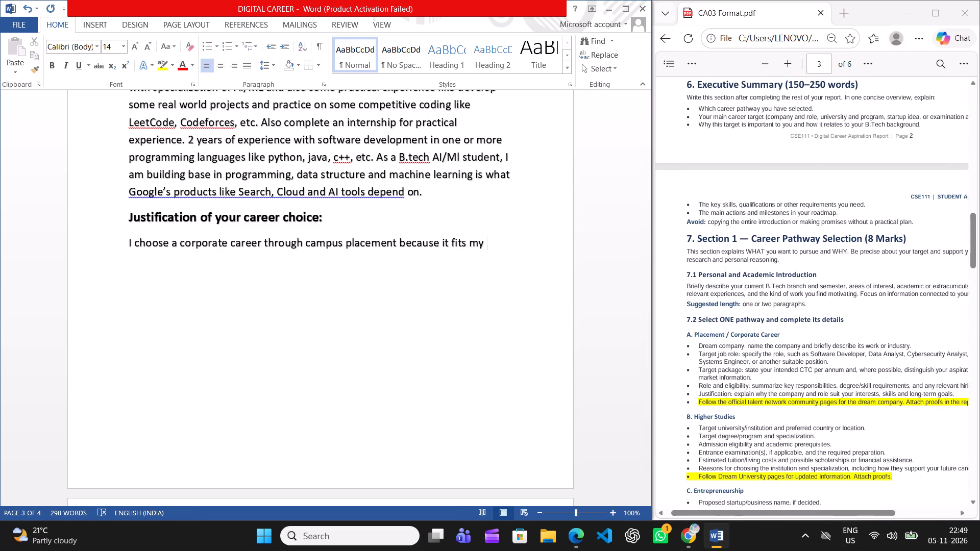
scroll(719, 234, up, 1)
scroll(719, 234, down, 1)
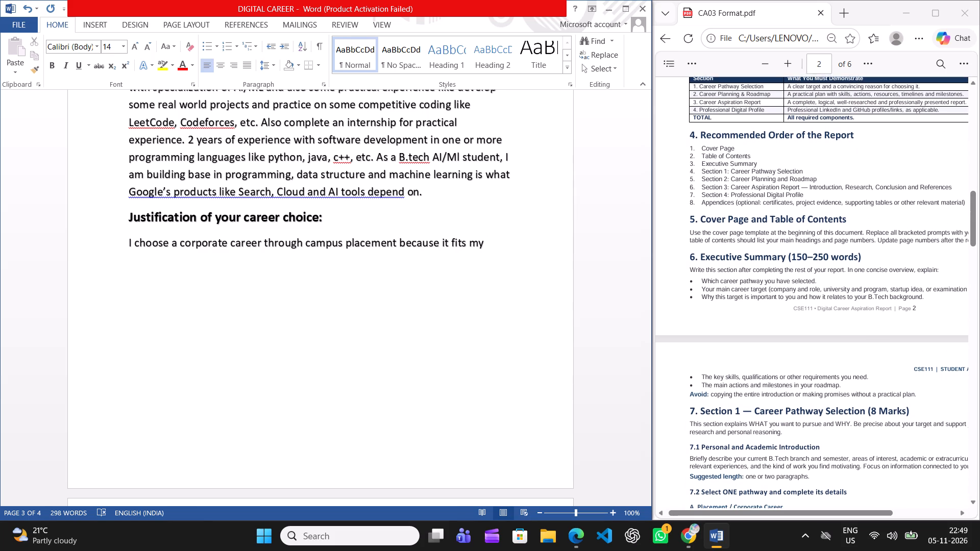
scroll(719, 234, down, 1)
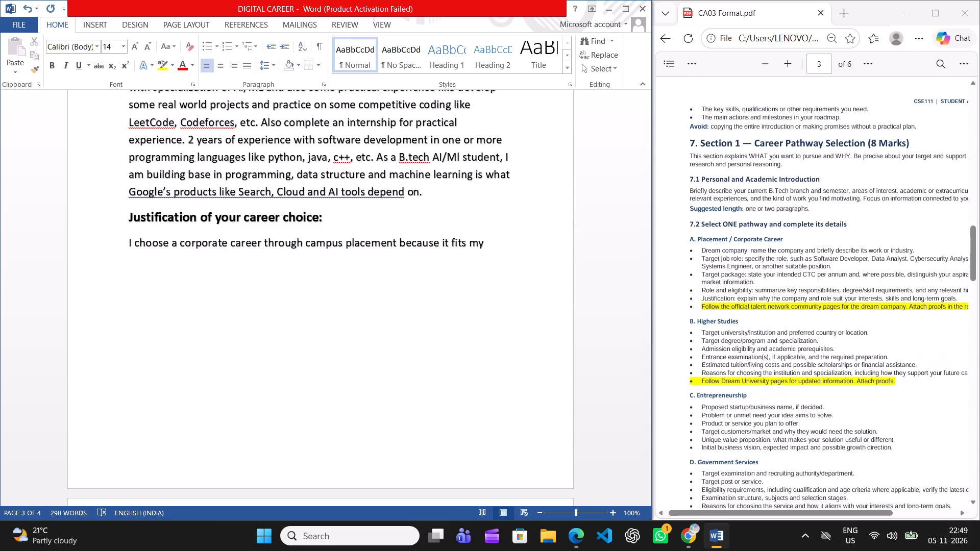
scroll(719, 234, down, 4)
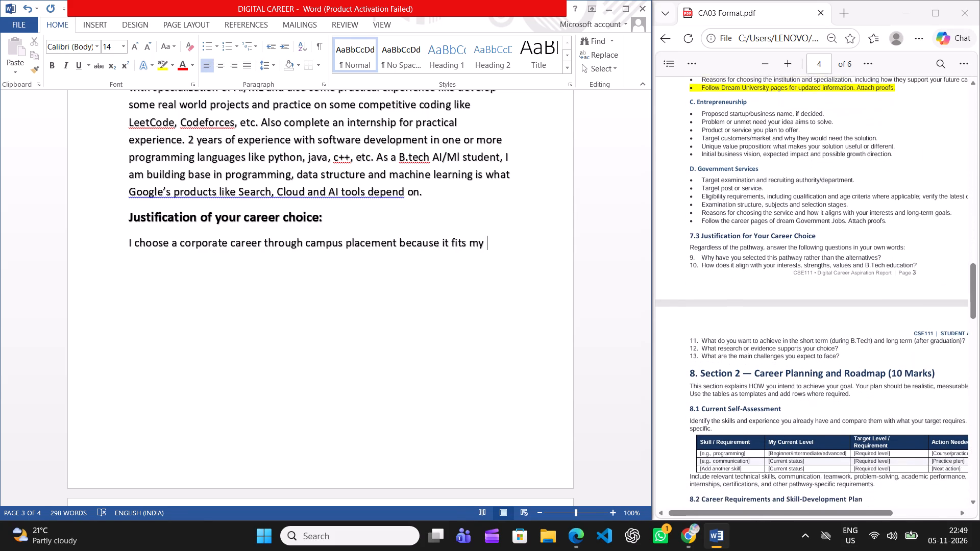
scroll(719, 234, down, 1)
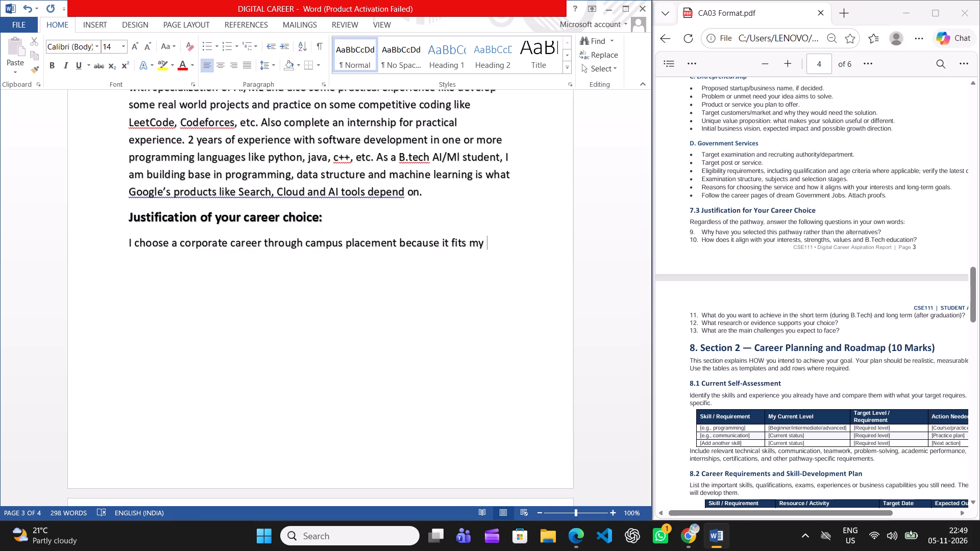
Continue the justification sentence with "goals, skills and situation".
text(gosl)
key(BackSpace)
key(BackSpace)
text(als)
key(space)
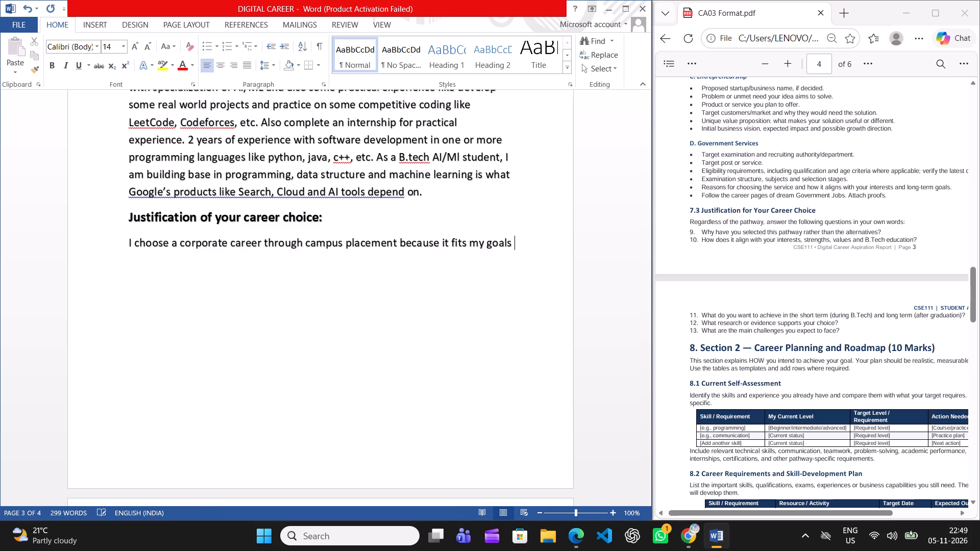
key(BackSpace)
key(comma)
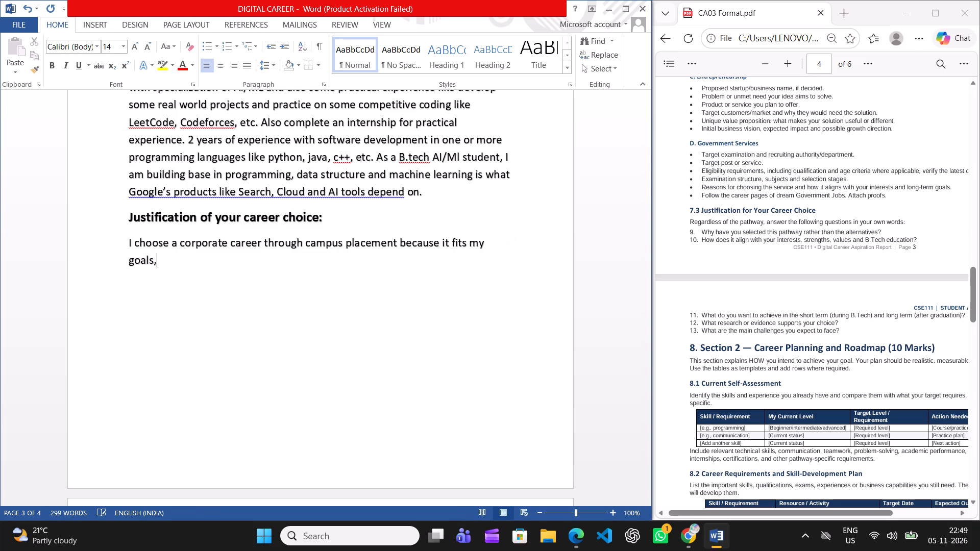
key(space)
text(skills)
key(space)
text(and situation)
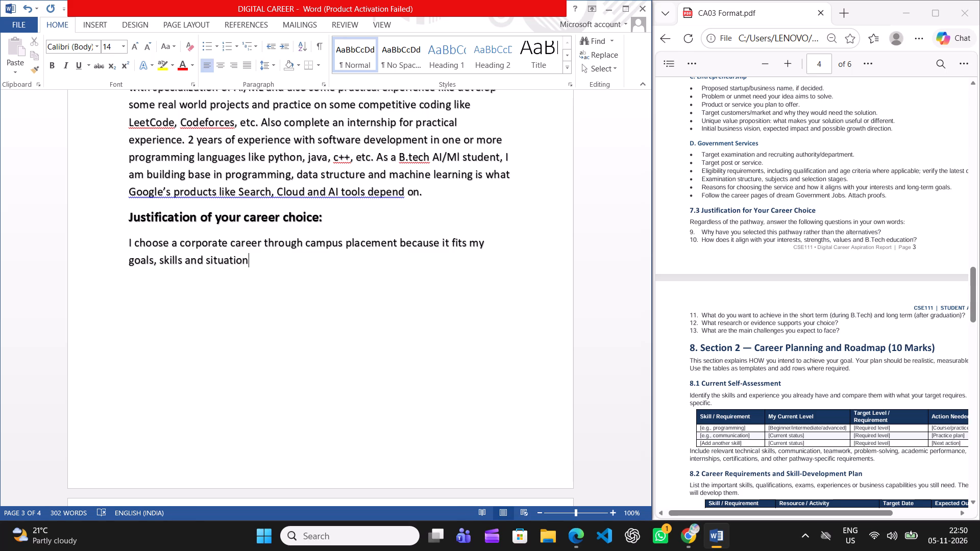
Finish the first justification sentence with "better than any other options.".
key(space)
text(g)
key(BackSpace)
text(better)
key(space)
text(tham)
key(space)
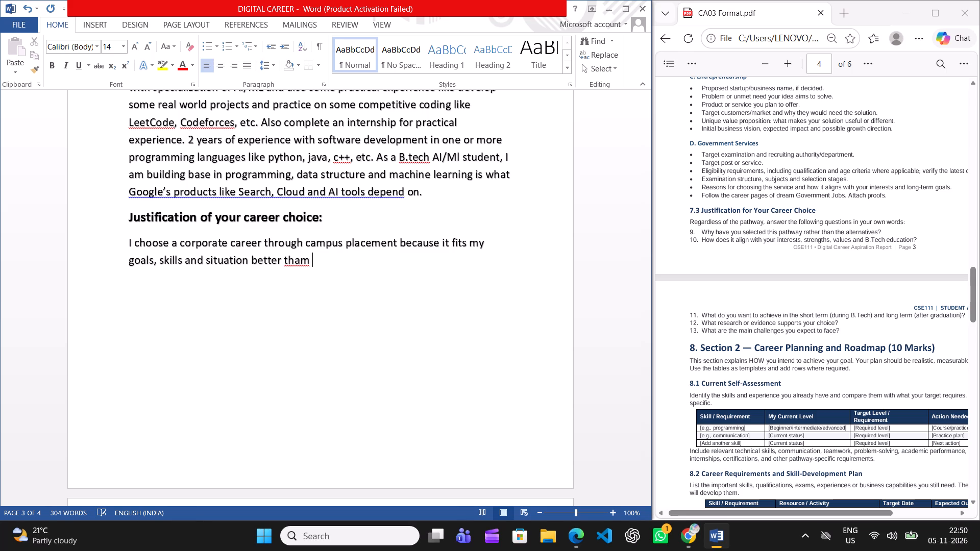
key(BackSpace)
key(BackSpace)
text(n any other)
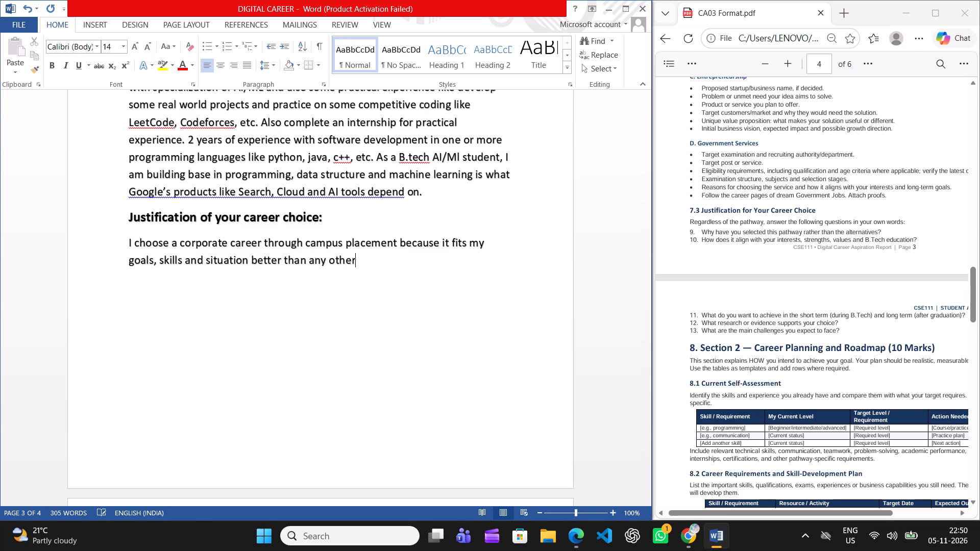
key(space)
text(option)
key(s)
key(period)
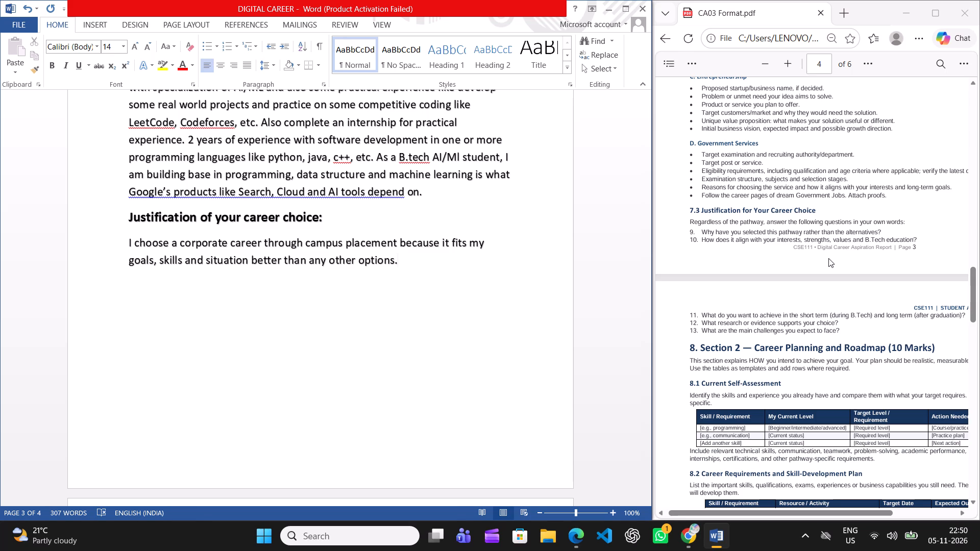
key(space)
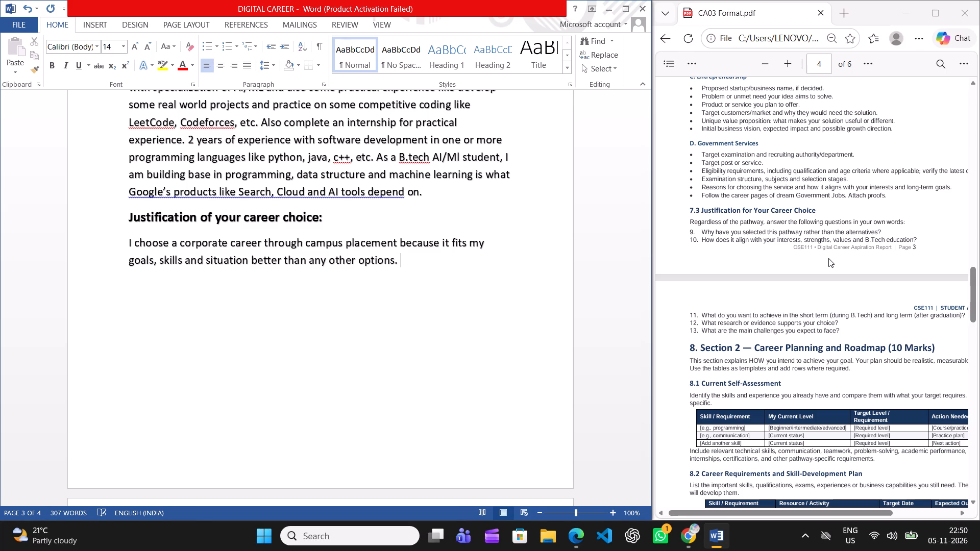
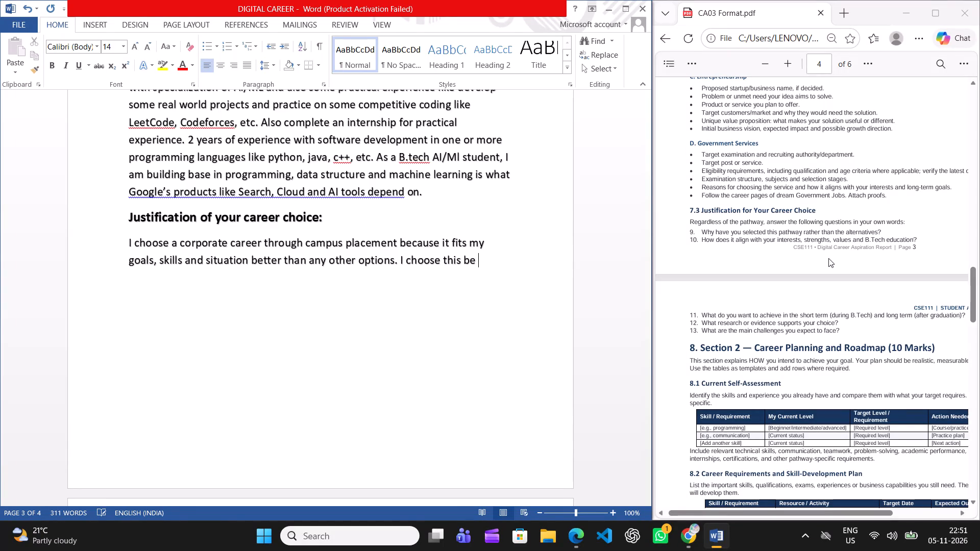
Complete the word "because" in the second justification sentence so it reads "I choose this because".
key(BackSpace)
text(caus 4)
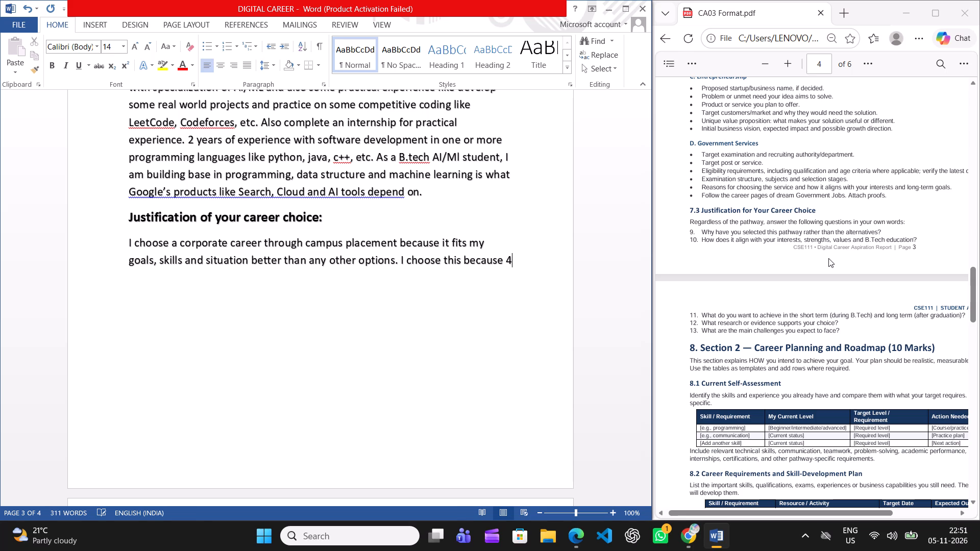
key(BackSpace)
key(BackSpace)
key(e)
key(BackSpace)
key(space)
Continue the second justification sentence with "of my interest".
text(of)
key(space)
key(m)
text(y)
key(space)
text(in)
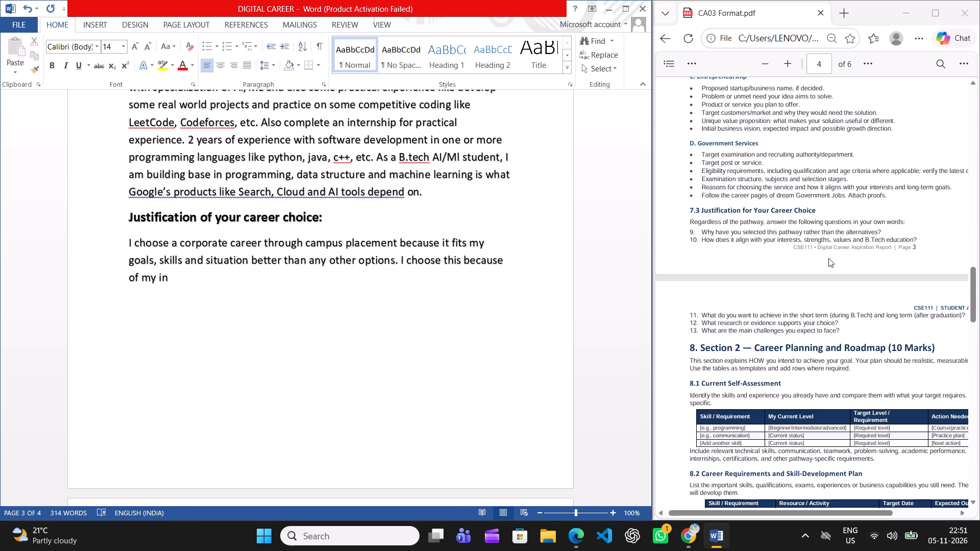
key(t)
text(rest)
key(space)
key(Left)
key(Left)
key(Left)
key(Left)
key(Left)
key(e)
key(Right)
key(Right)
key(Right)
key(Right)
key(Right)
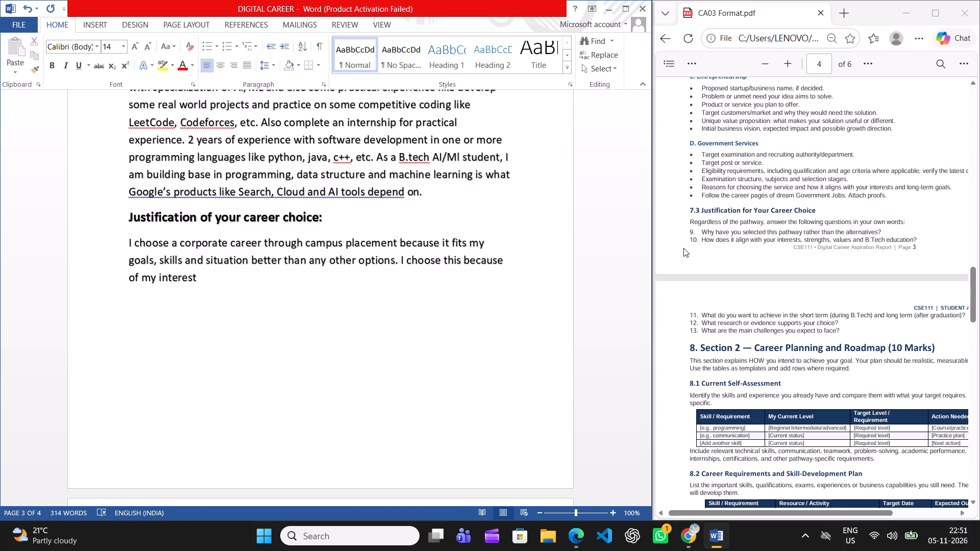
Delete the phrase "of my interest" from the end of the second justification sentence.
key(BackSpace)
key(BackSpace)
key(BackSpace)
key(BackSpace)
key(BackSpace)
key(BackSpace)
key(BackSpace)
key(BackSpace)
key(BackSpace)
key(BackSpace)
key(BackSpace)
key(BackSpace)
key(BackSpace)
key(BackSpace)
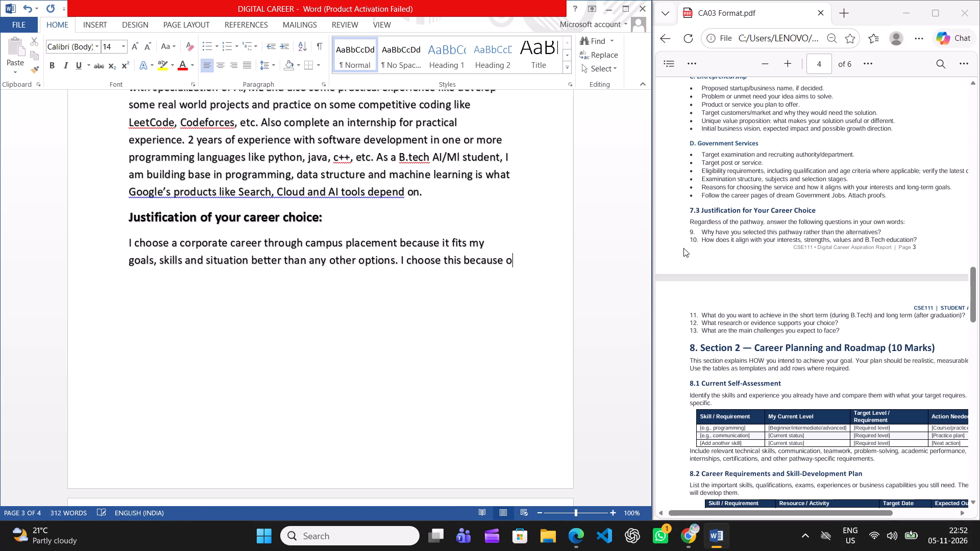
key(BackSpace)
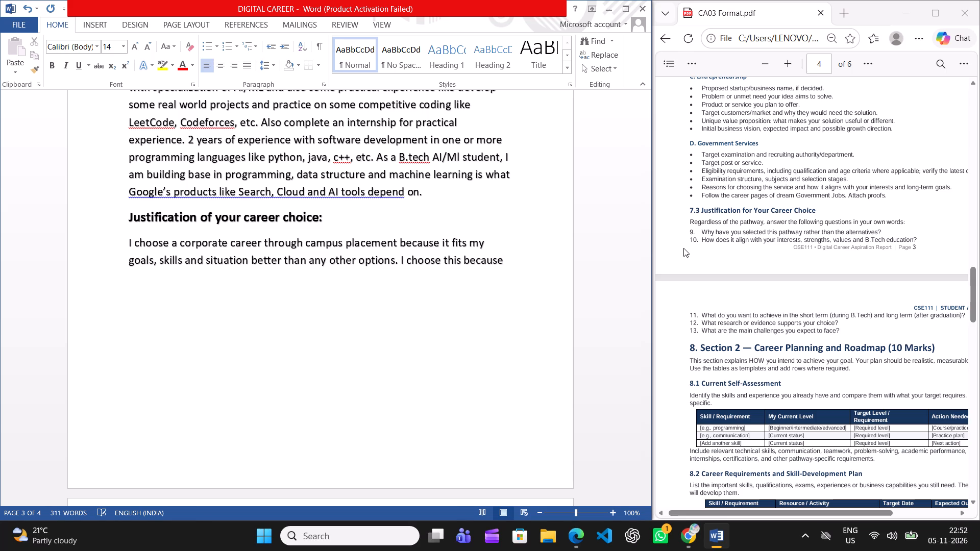
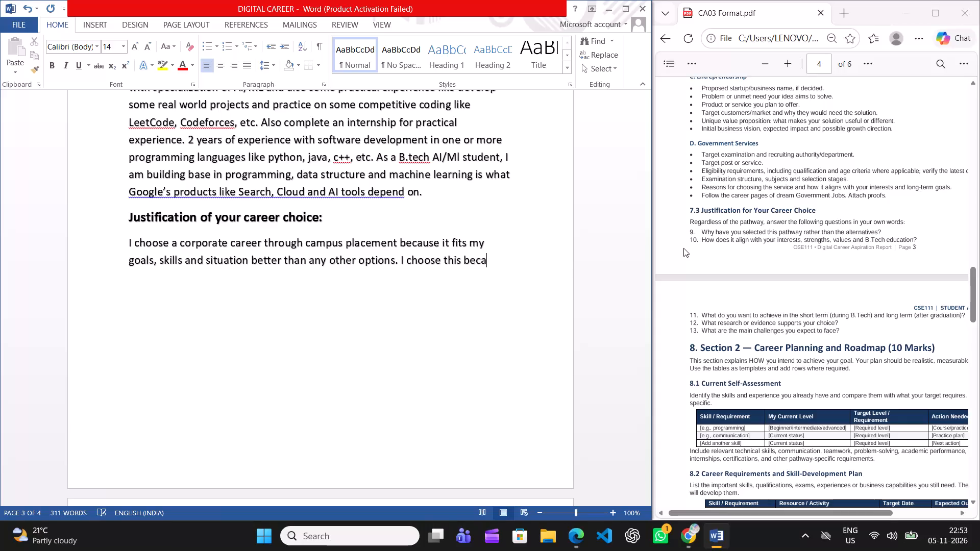
Cut back the unfinished second justification sentence and reword its opening to "I chose".
key(BackSpace)
key(BackSpace)
key(BackSpace)
key(BackSpace)
key(BackSpace)
key(BackSpace)
key(BackSpace)
key(BackSpace)
key(BackSpace)
key(BackSpace)
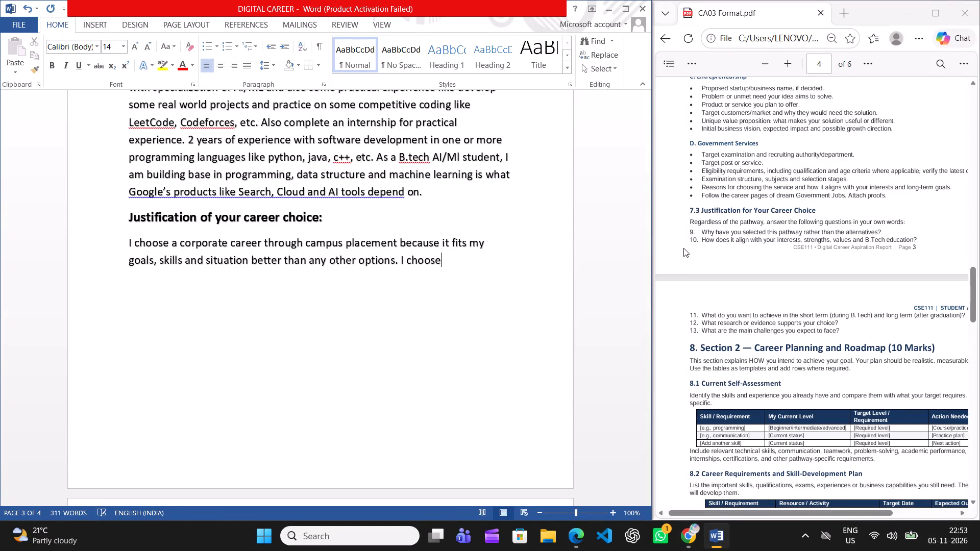
key(BackSpace)
key(BackSpace)
key(BackSpace)
text(se)
key(space)
Continue the second justification sentence with "this career because".
text(this career)
key(space)
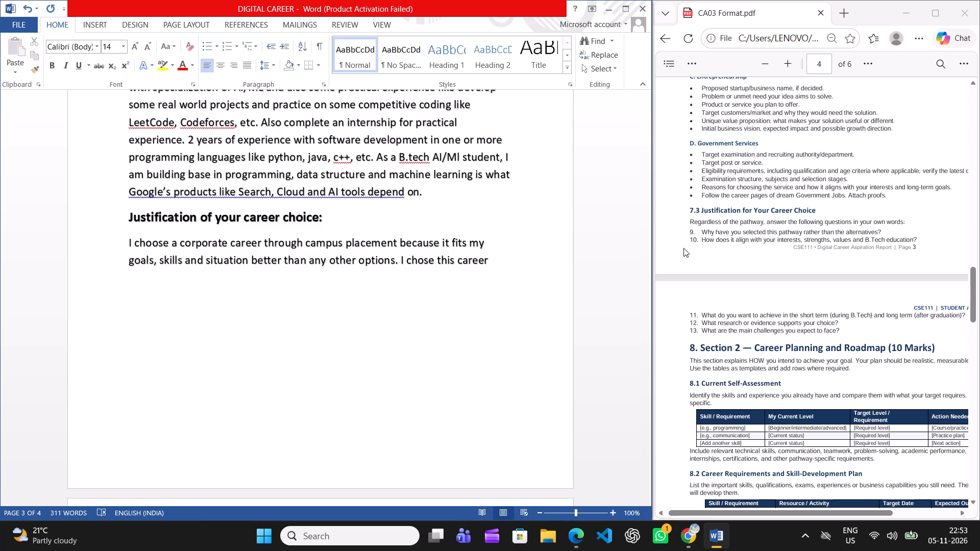
key(v)
key(BackSpace)
text(bke)
key(BackSpace)
key(BackSpace)
text(ec)
key(a)
text(use)
key(space)
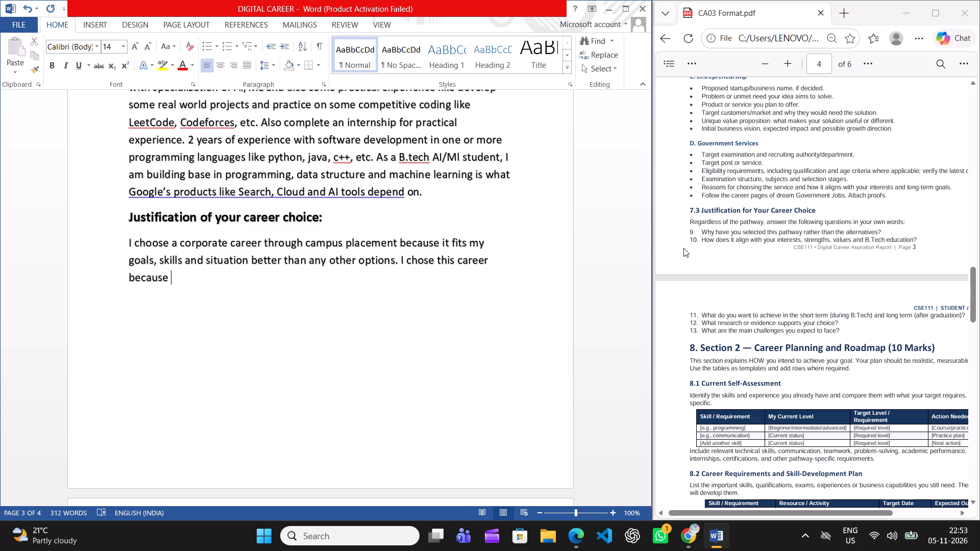
Continue the second justification sentence with "I want to keep pace with today's technology".
text(i wa)
text(nt l)
key(BackSpace)
text(to keep)
key(space)
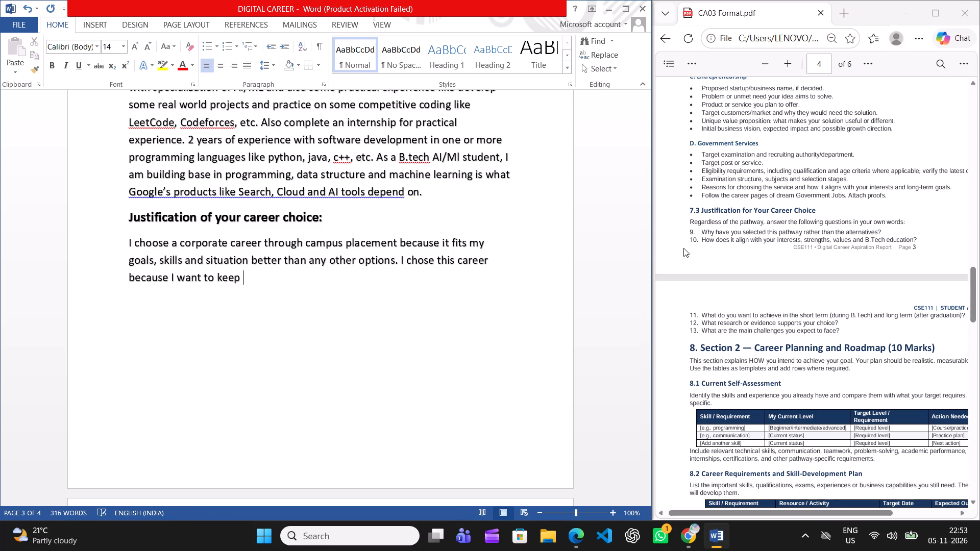
key(p)
text(ace with toda)
text(y's)
key(space)
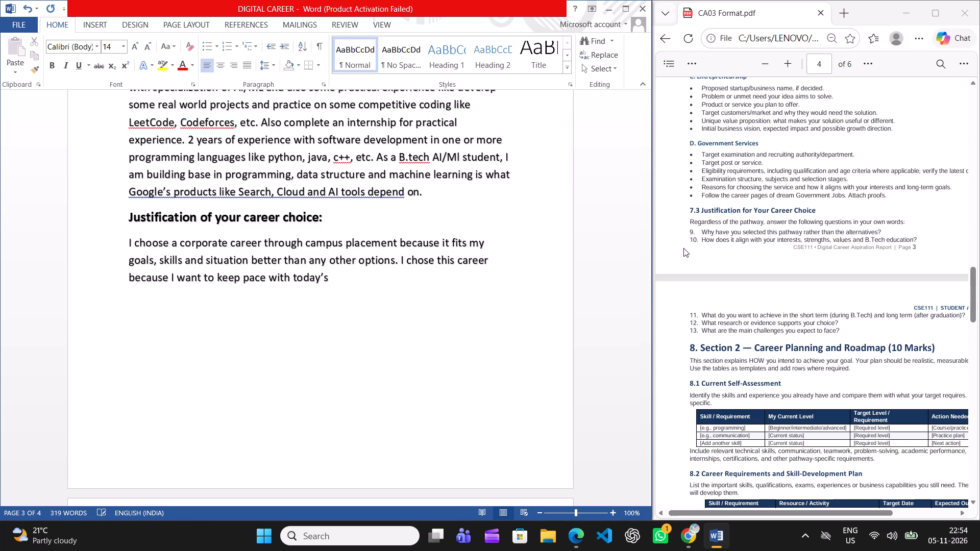
text(technology)
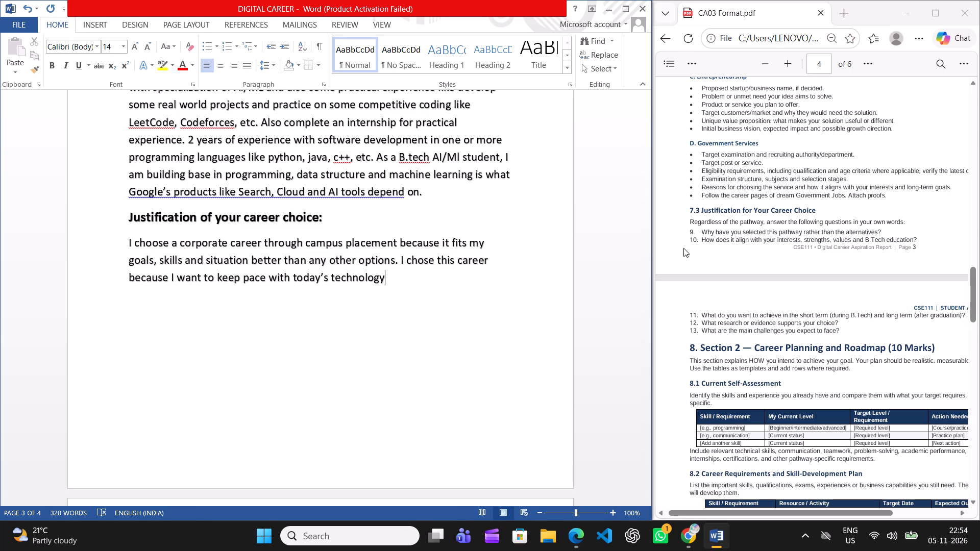
Add "and use it to" after "technology" in the second justification sentence.
text(and)
key(space)
key(BackSpace)
key(BackSpace)
key(BackSpace)
key(BackSpace)
key(space)
text(and use it)
key(space)
text(to)
key(space)
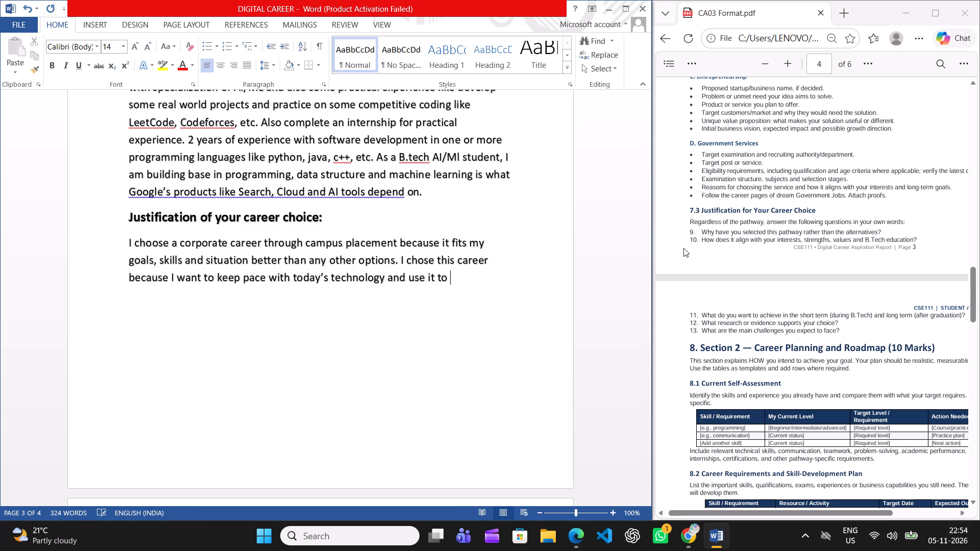
Continue the second justification sentence with "develop innovative product".
text(develp)
key(BackSpace)
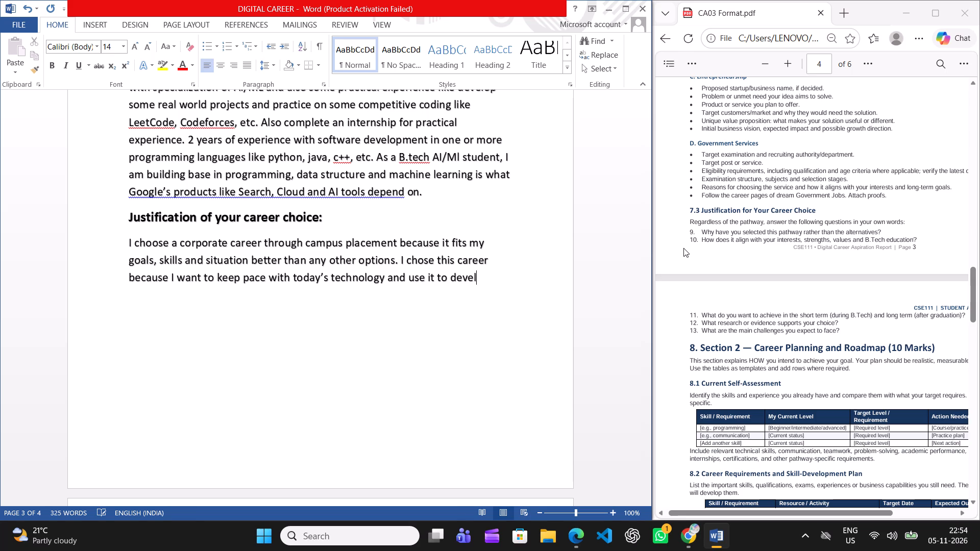
text(oo)
key(BackSpace)
text(p)
key(space)
text(innovative prof)
key(BackSpace)
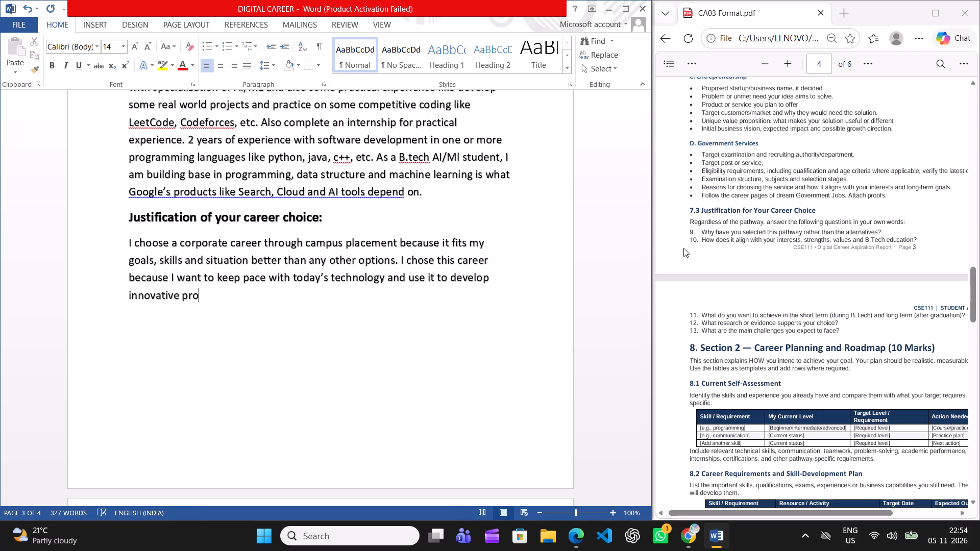
text(duct)
Continue the second justification sentence with "that bring something new".
text(tha)
key(BackSpace)
key(BackSpace)
key(BackSpace)
key(space)
text(that)
key(space)
text(brings)
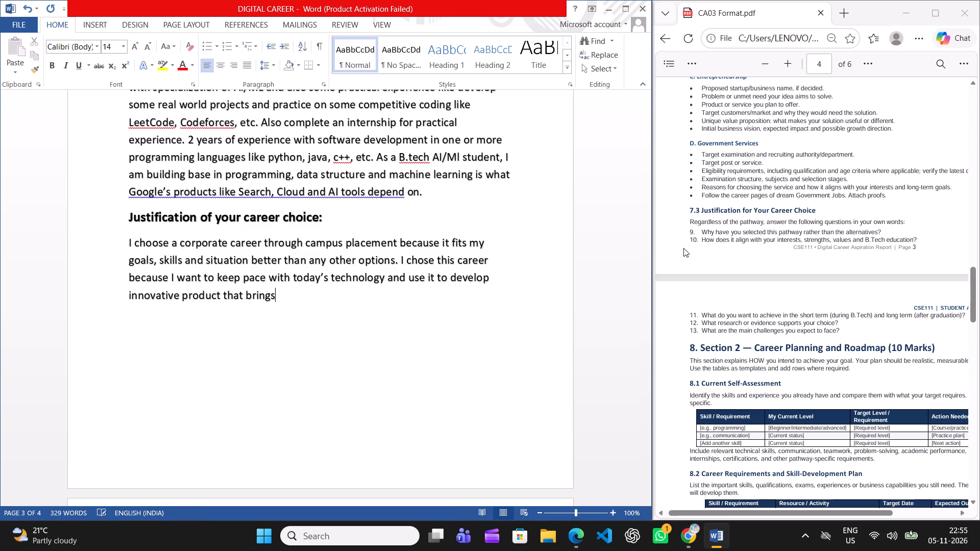
key(space)
key(BackSpace)
key(BackSpace)
key(space)
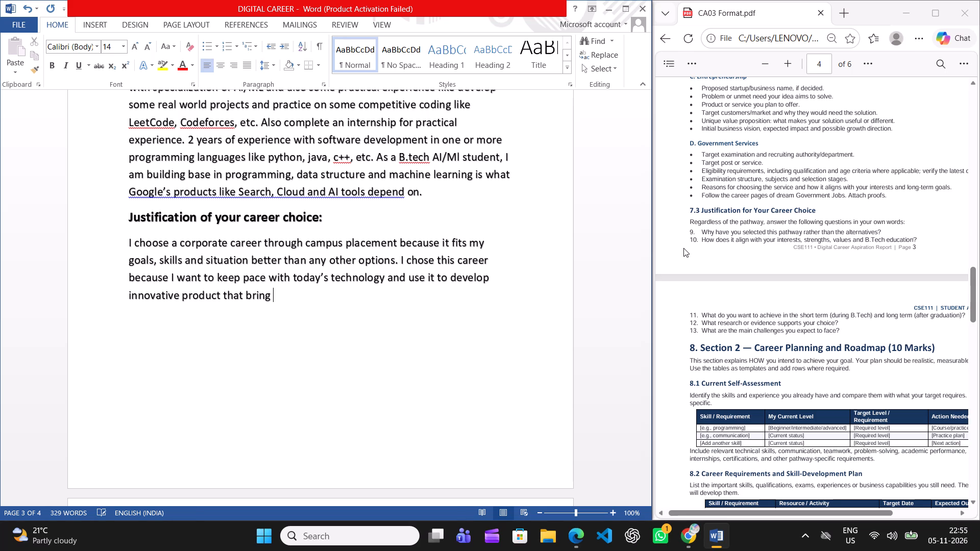
text(something nie)
key(BackSpace)
key(BackSpace)
text(ew)
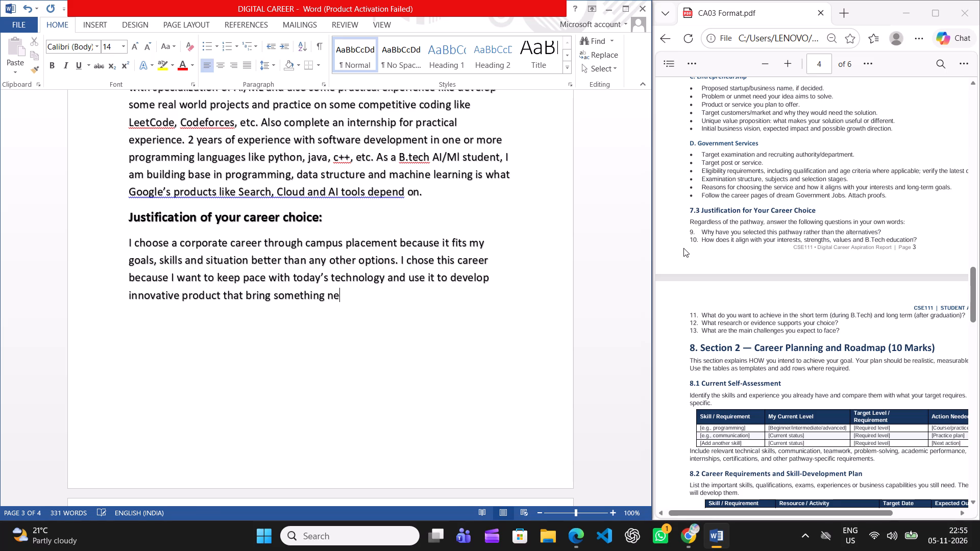
Finish the second justification sentence with "to the current generation.".
key(space)
text(to the)
key(space)
key(c)
text(re)
key(BackSpace)
key(BackSpace)
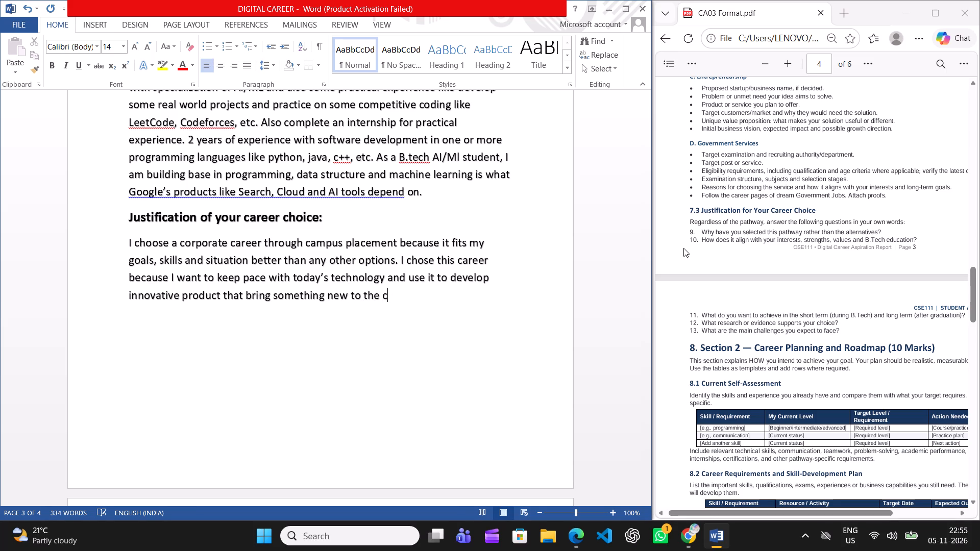
text(urrent)
key(space)
text(gene)
text(ration.)
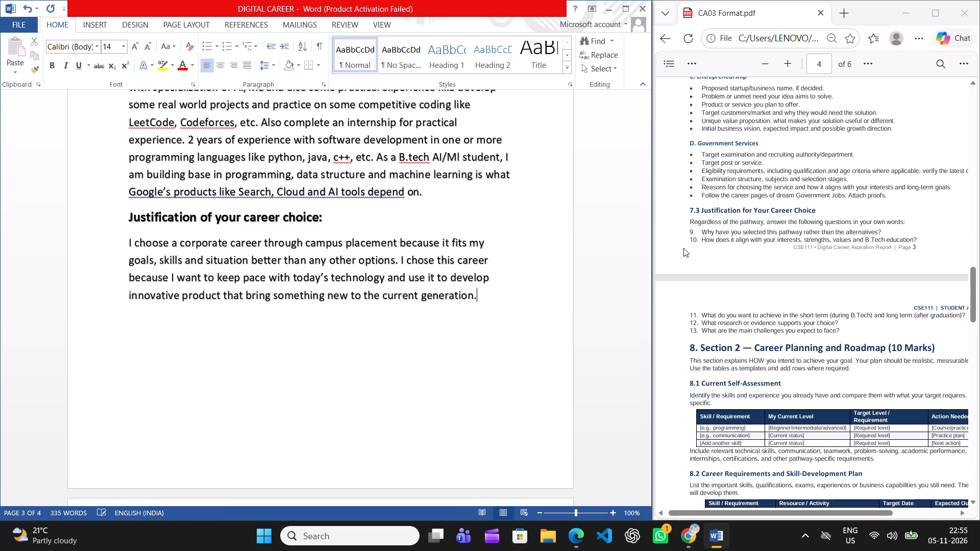
Start a third justification sentence reading "This option provide unlimited growth".
key(space)
key(shift+t)
text(his)
key(space)
text(option provi)
text(de)
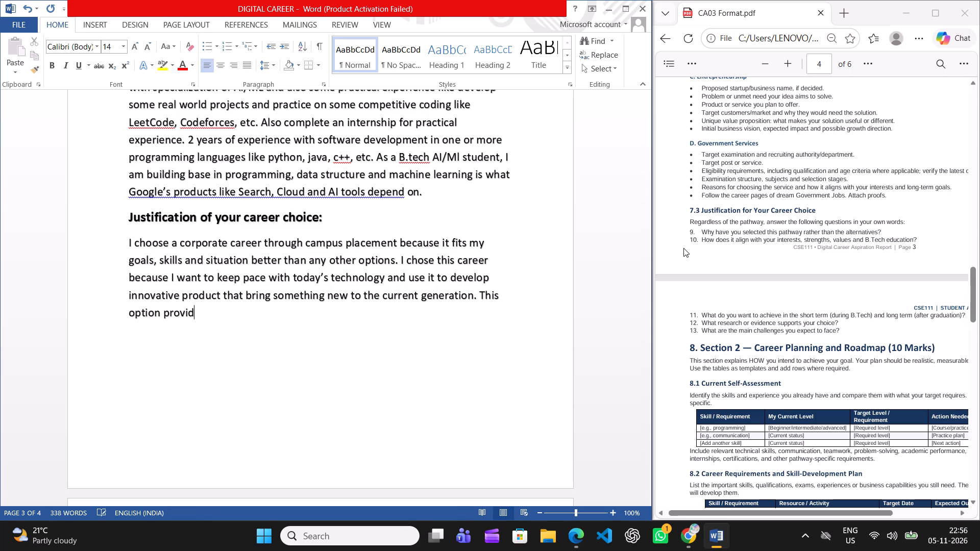
key(space)
key(g)
key(BackSpace)
text(unlimiter)
key(BackSpace)
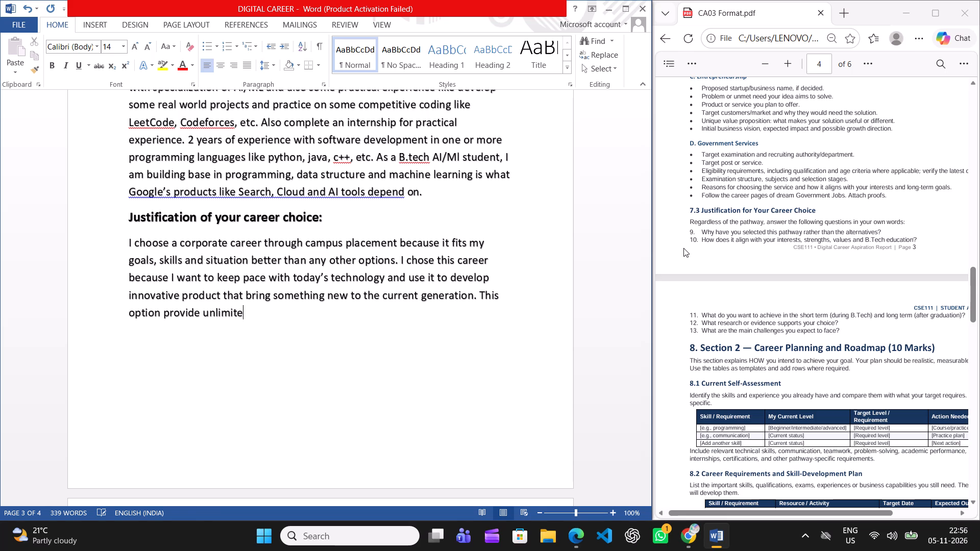
text(d)
key(space)
text(growth)
key(space)
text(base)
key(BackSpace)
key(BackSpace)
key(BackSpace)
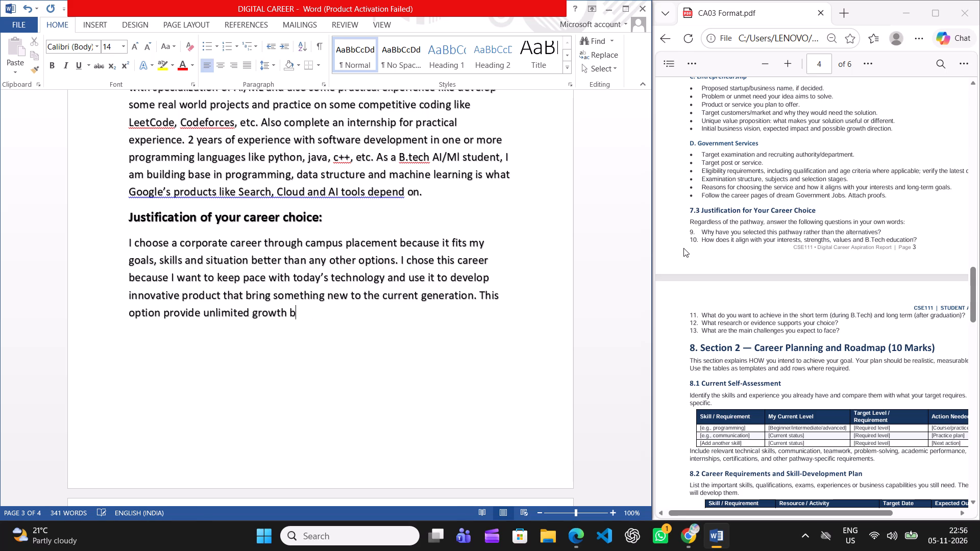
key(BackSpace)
Continue the third justification sentence with "based on my skills".
text(based)
key(space)
text(on mu)
key(space)
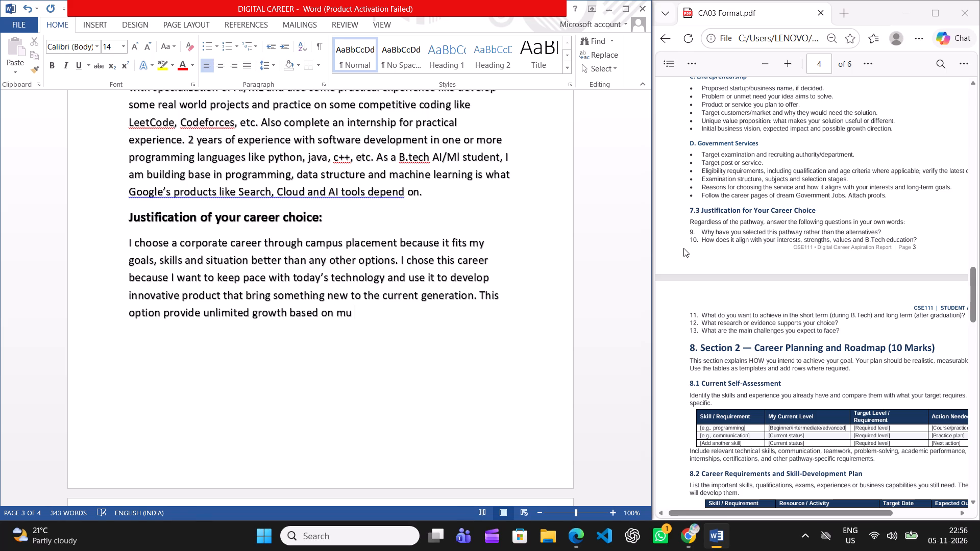
key(BackSpace)
key(BackSpace)
text(y skills)
key(space)
Continue the third justification sentence with "and I also continue my".
text(and)
key(space)
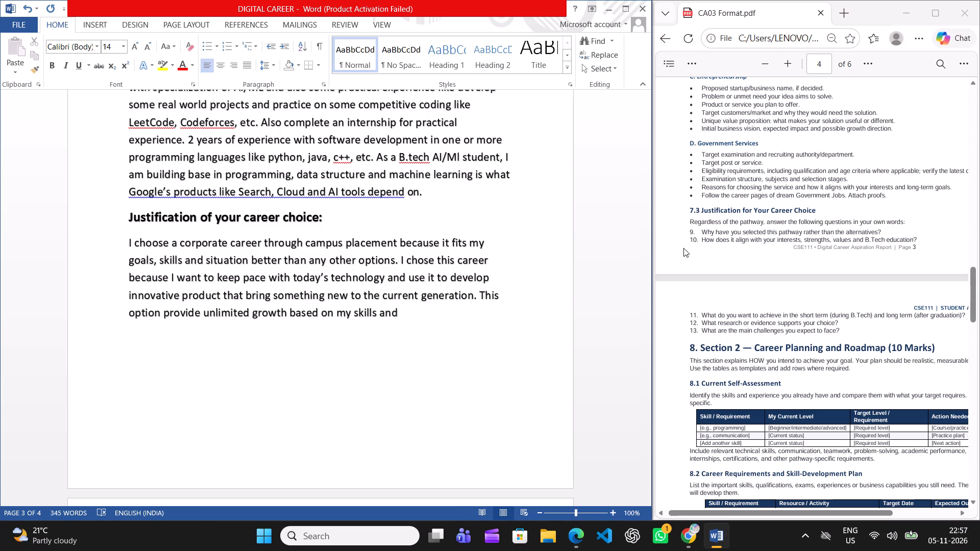
text(i als;o)
key(BackSpace)
key(BackSpace)
key(s)
key(BackSpace)
text(o)
key(space)
text(conti)
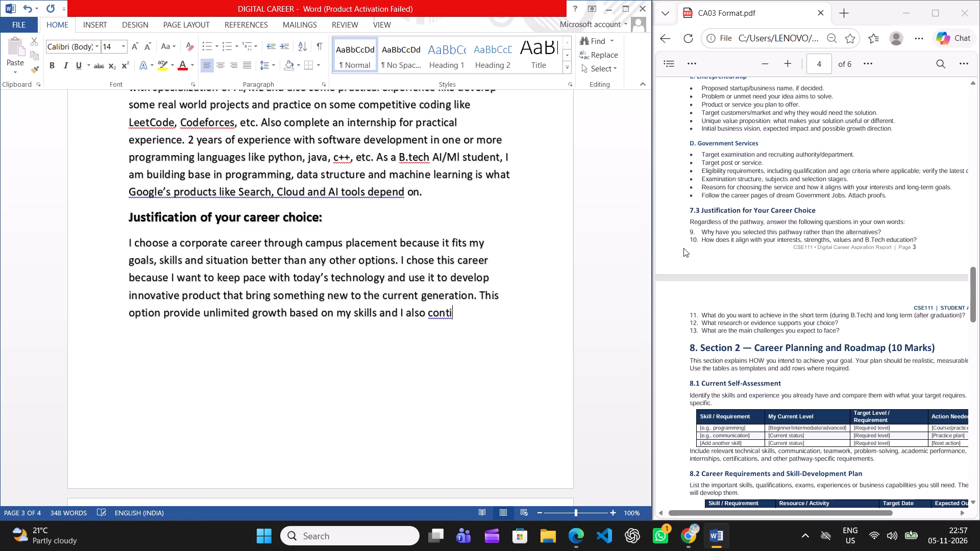
text(nue my)
key(space)
Continue the third justification sentence with "higher studies with this that".
text(highe)
text(r s)
text(tudies wh)
key(equal)
key(BackSpace)
key(BackSpace)
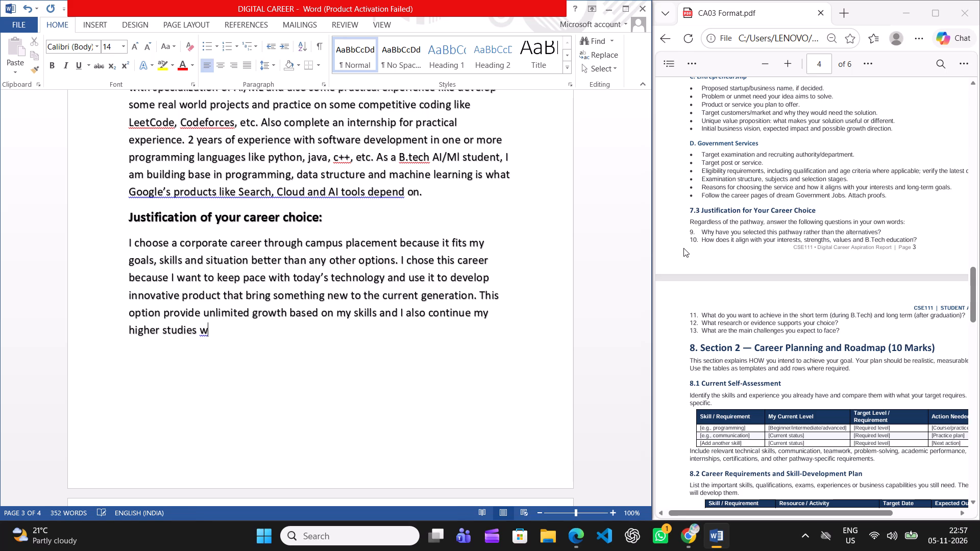
text(ith)
key(space)
text(this tha)
text(t)
key(space)
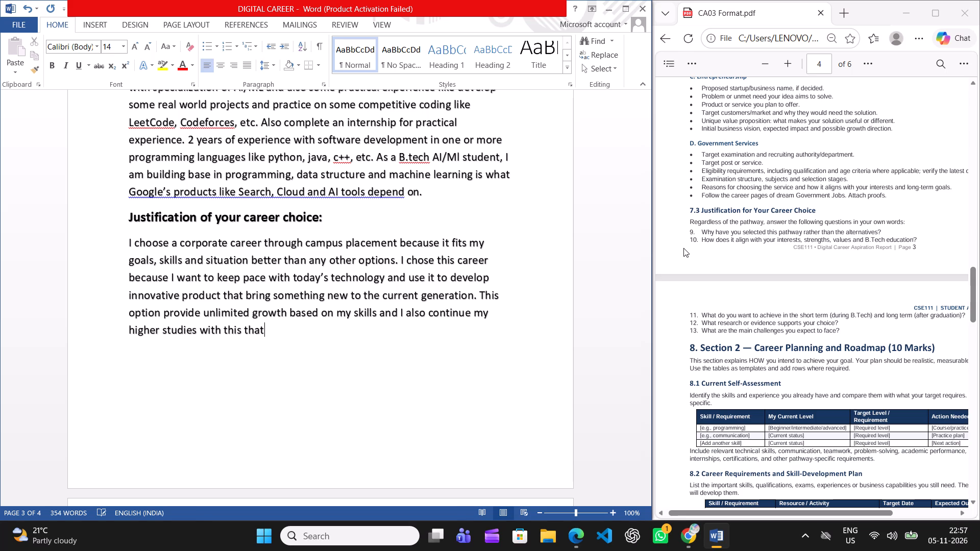
Finish the third justification sentence with "company provide to me.".
text(compa)
key(m)
key(BackSpace)
text(ny provide to me)
key(space)
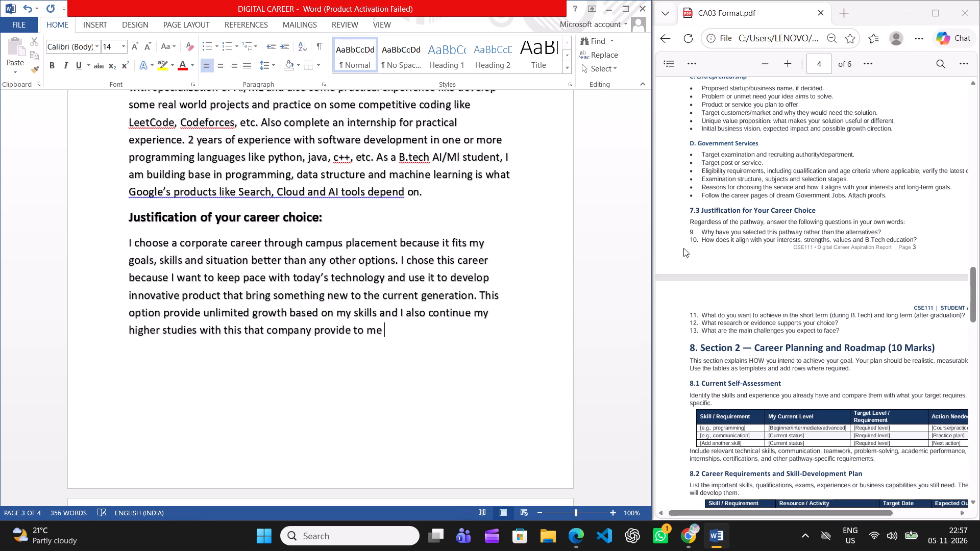
key(BackSpace)
text(;.)
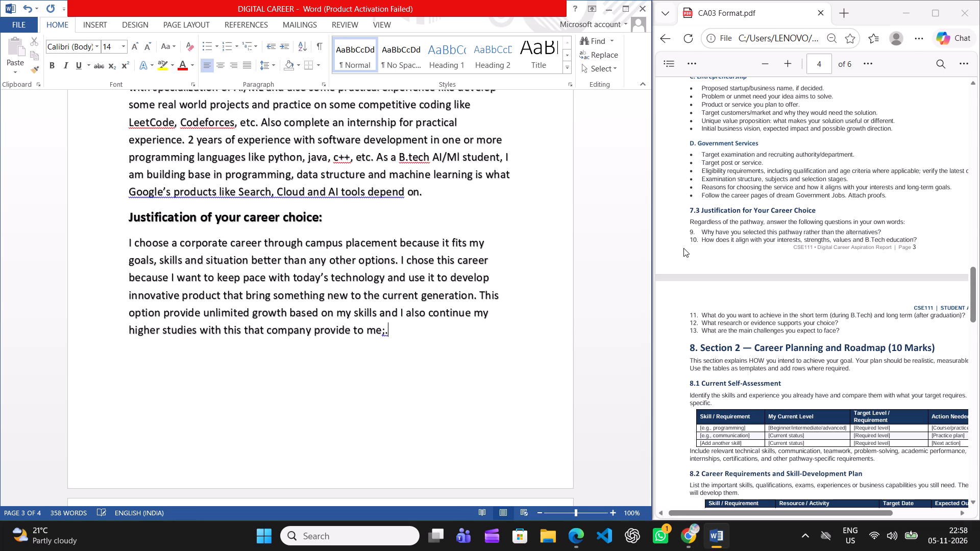
key(BackSpace)
key(BackSpace)
text(.)
key(space)
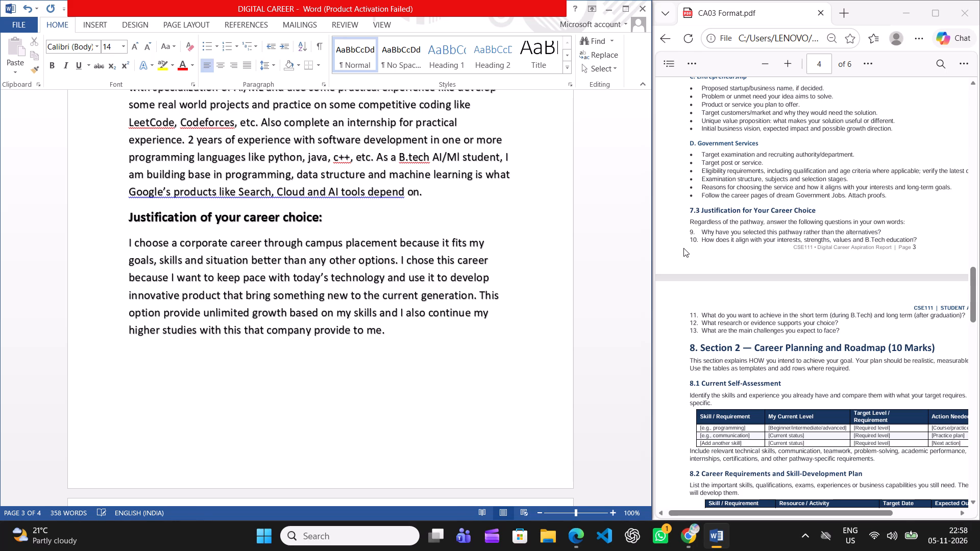
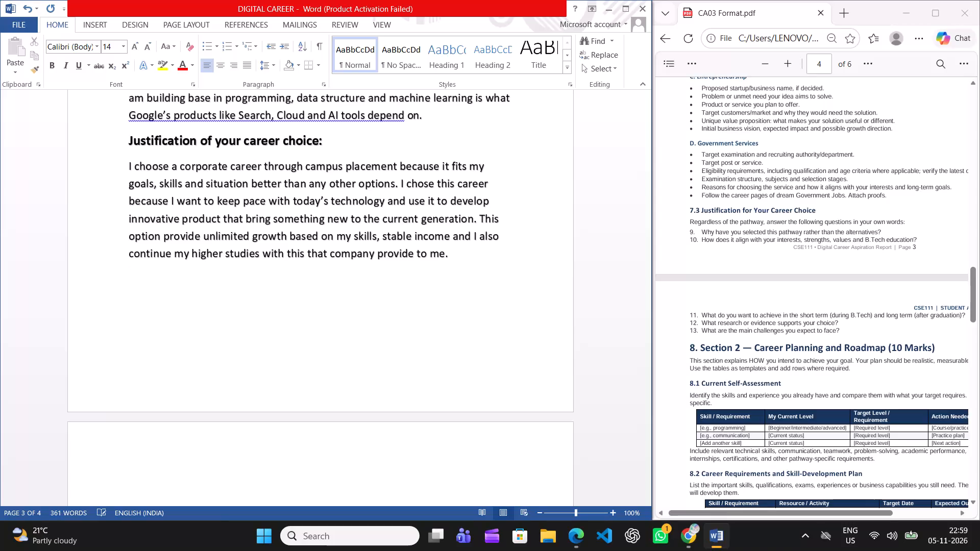
Begin the fourth justification sentence with "As I" below the paragraph on choosing a corporate career.
key(shift+a)
text(s)
key(space)
text(I)
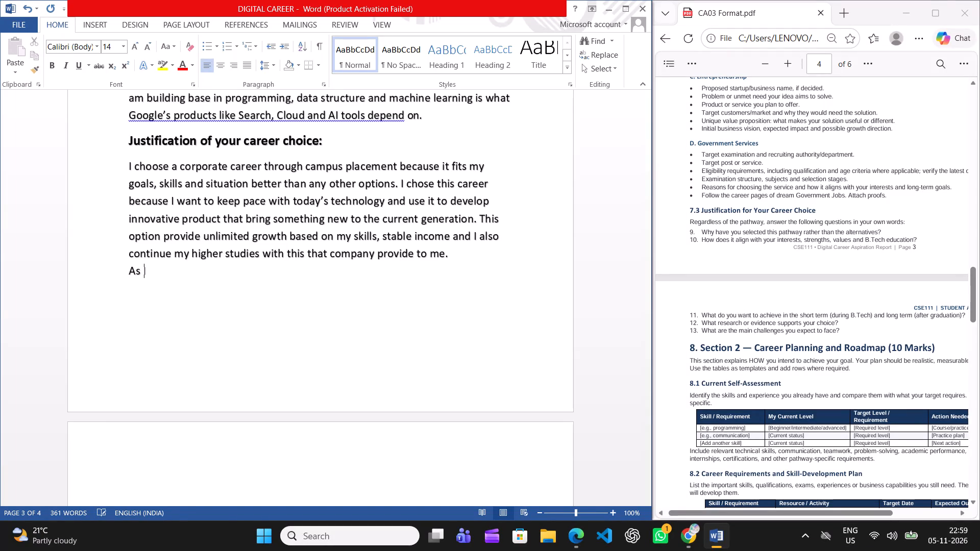
key(space)
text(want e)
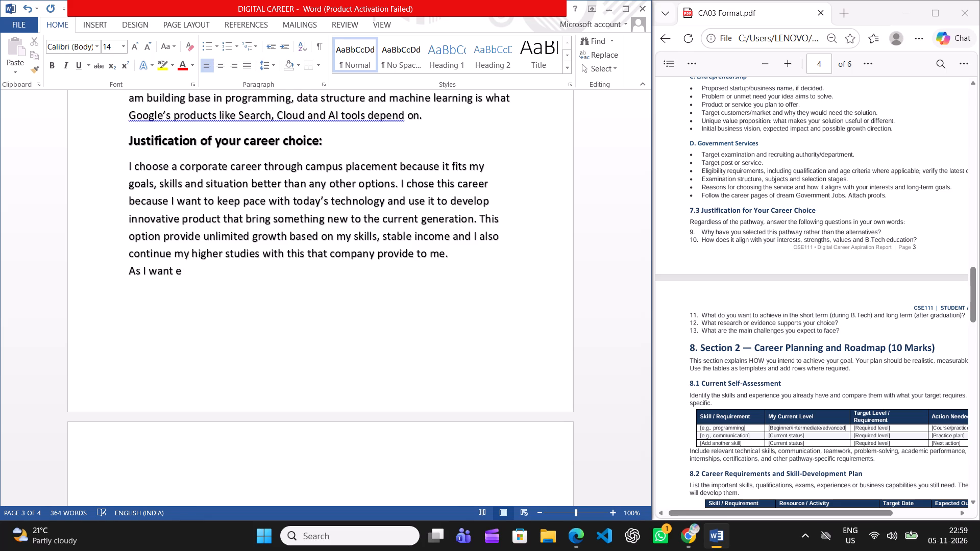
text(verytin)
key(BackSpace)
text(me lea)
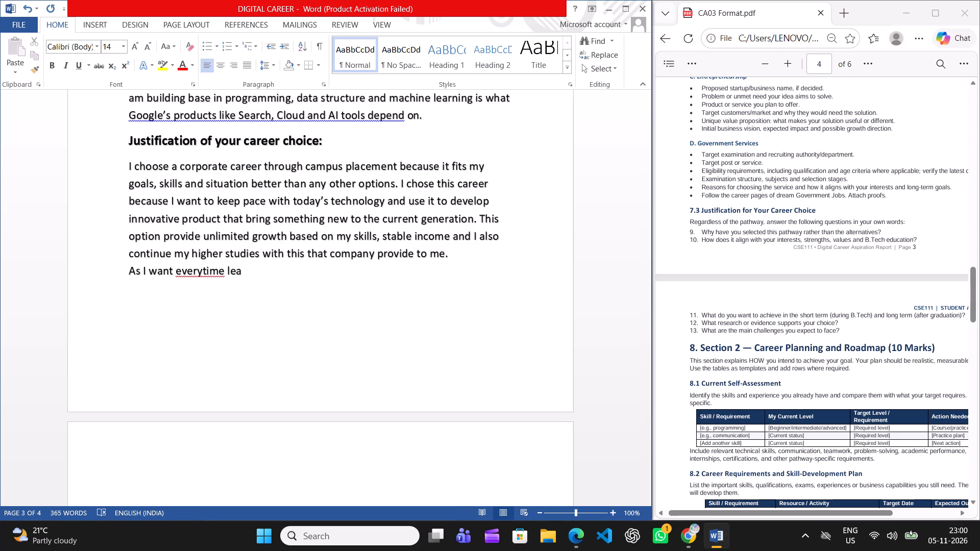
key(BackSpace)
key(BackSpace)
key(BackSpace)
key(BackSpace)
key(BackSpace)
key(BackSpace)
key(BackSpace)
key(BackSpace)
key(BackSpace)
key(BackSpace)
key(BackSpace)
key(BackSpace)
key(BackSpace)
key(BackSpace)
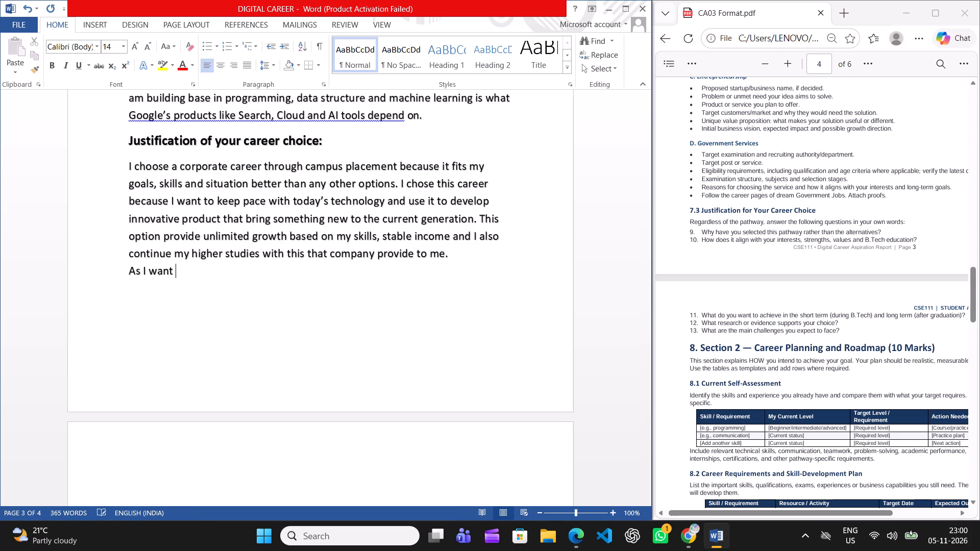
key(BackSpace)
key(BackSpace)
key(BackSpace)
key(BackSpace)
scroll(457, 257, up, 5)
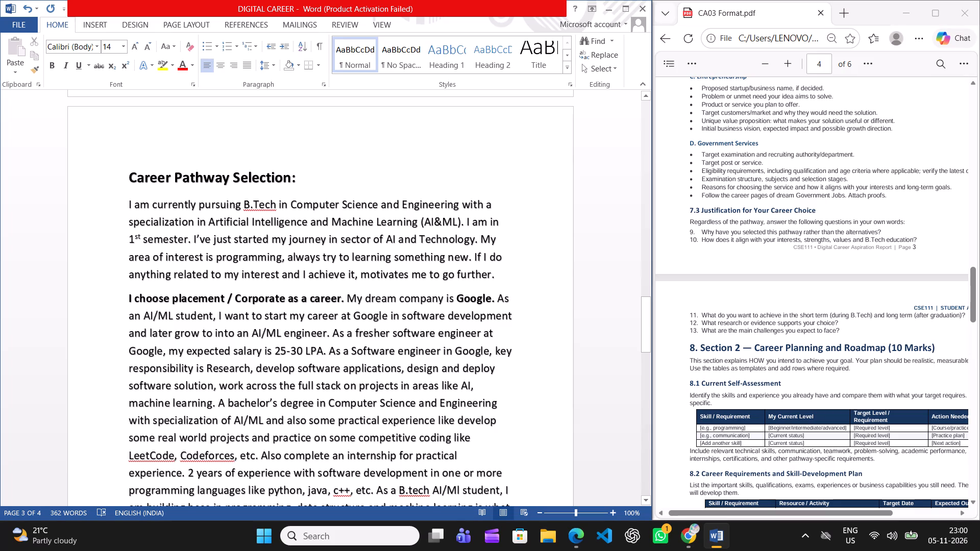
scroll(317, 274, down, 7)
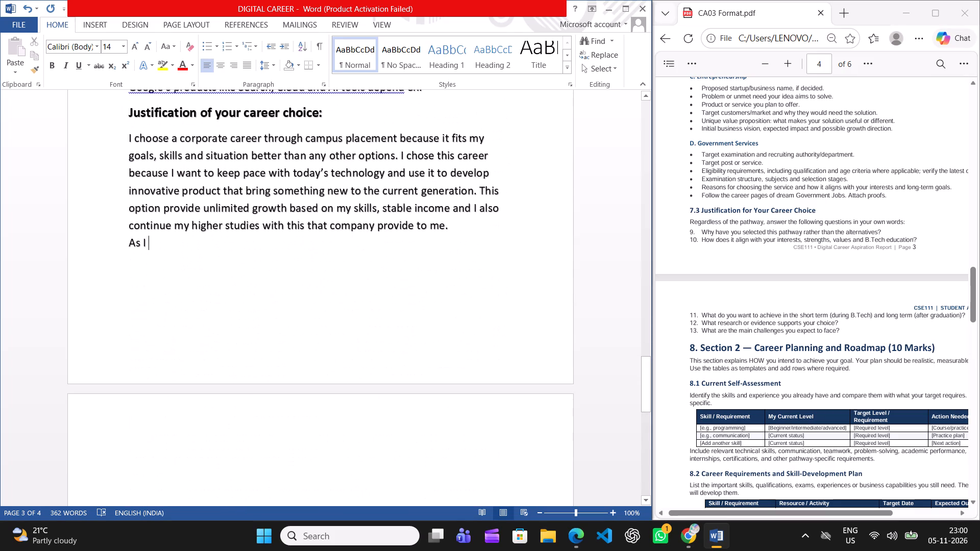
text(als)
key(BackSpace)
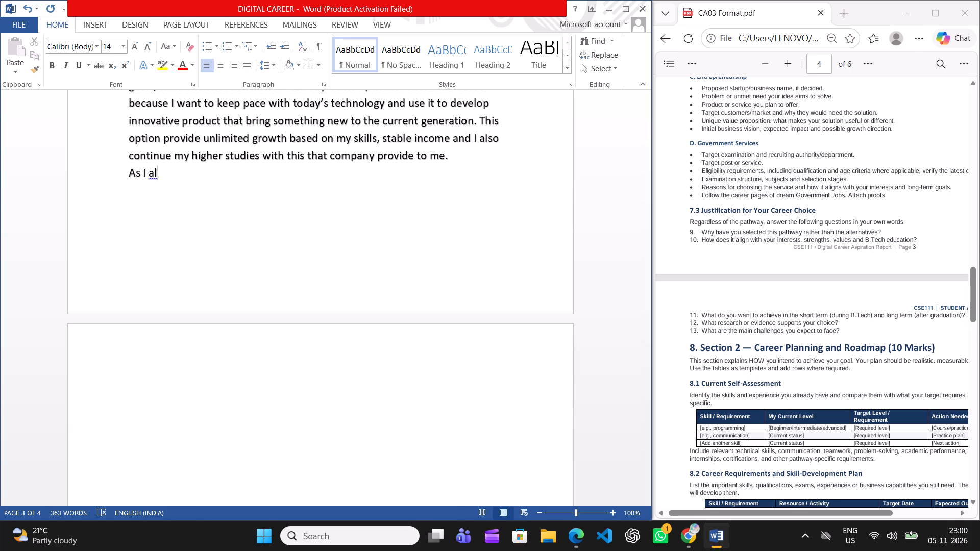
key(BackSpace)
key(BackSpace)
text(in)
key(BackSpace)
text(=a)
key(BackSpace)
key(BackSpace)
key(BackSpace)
Continue the sentence starting "As I" with "always intrested".
text(alwa)
text(ys intrested in)
key(space)
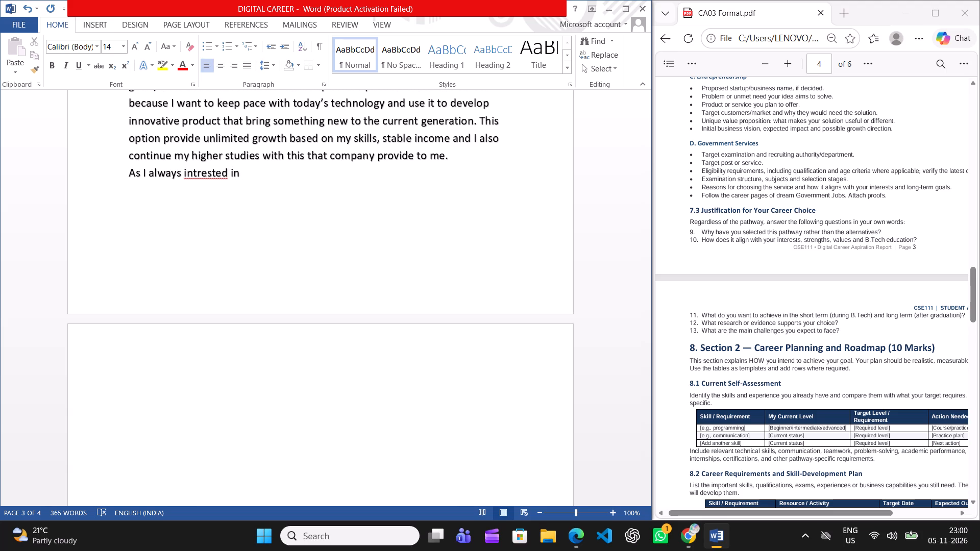
key(equal)
key(BackSpace)
key(BackSpace)
key(BackSpace)
key(BackSpace)
key(BackSpace)
Correct the spelling of "intrested" to "interested" in the new sentence.
key(Left)
key(Left)
key(Left)
key(Left)
key(Left)
key(Left)
key(e)
key(Right)
key(Right)
key(Right)
key(Right)
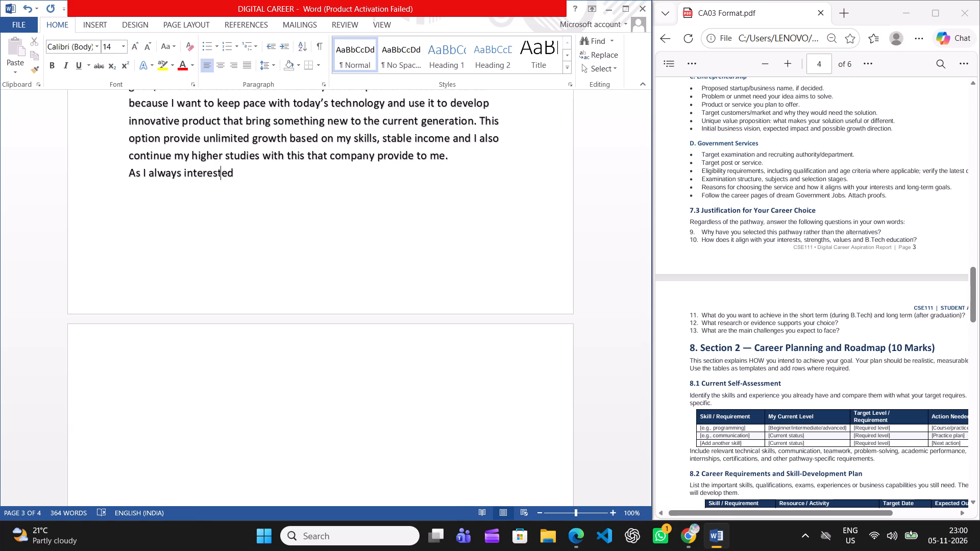
key(Right)
key(Right)
key(Right)
key(Left)
Continue the sentence after "interested" with "in learning something new".
key(space)
text(in lear)
text(ni)
text(ng something new)
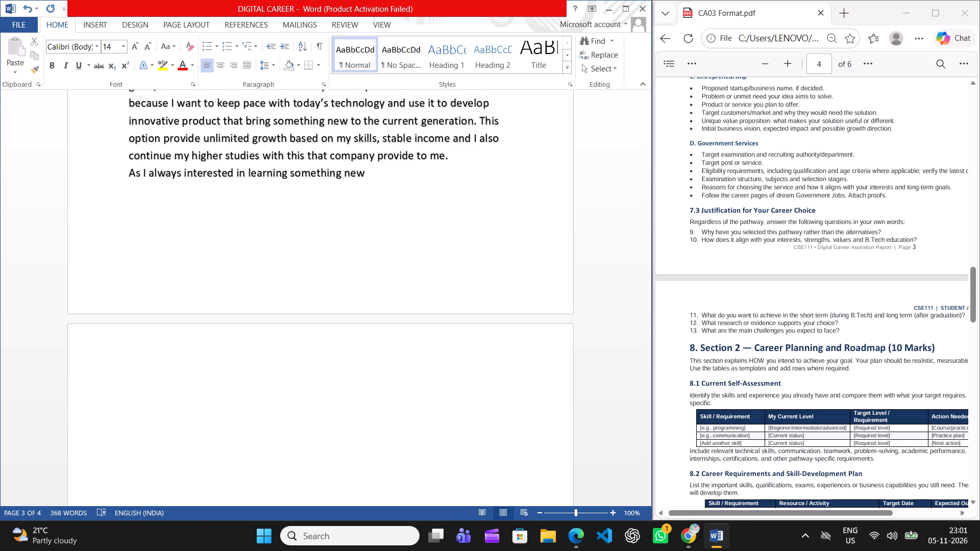
Continue the sentence after "something new" with "and tried to solve compl".
key(space)
text(an)
text(d a)
key(equal)
key(BackSpace)
key(BackSpace)
text(tr)
text(ide)
key(BackSpace)
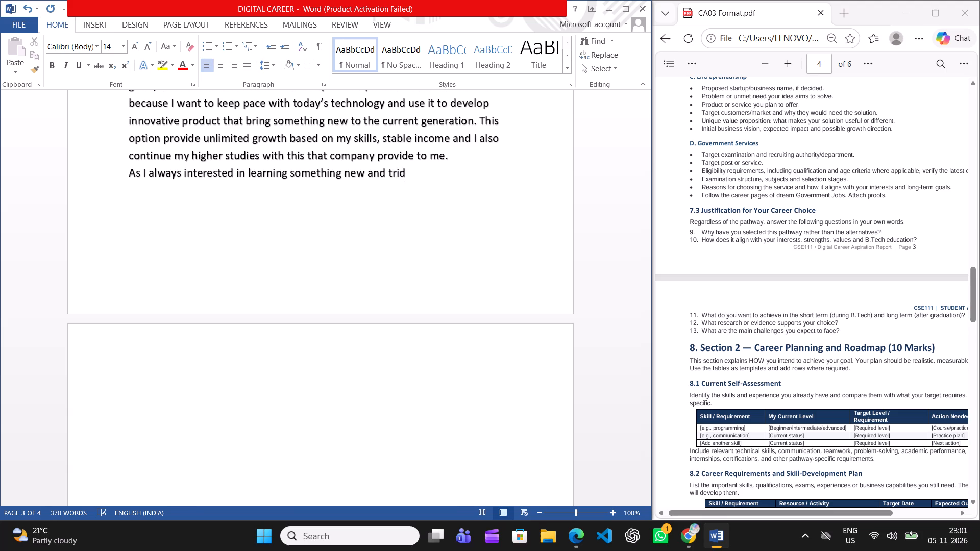
key(equal)
key(BackSpace)
key(BackSpace)
text(ed to solve)
key(space)
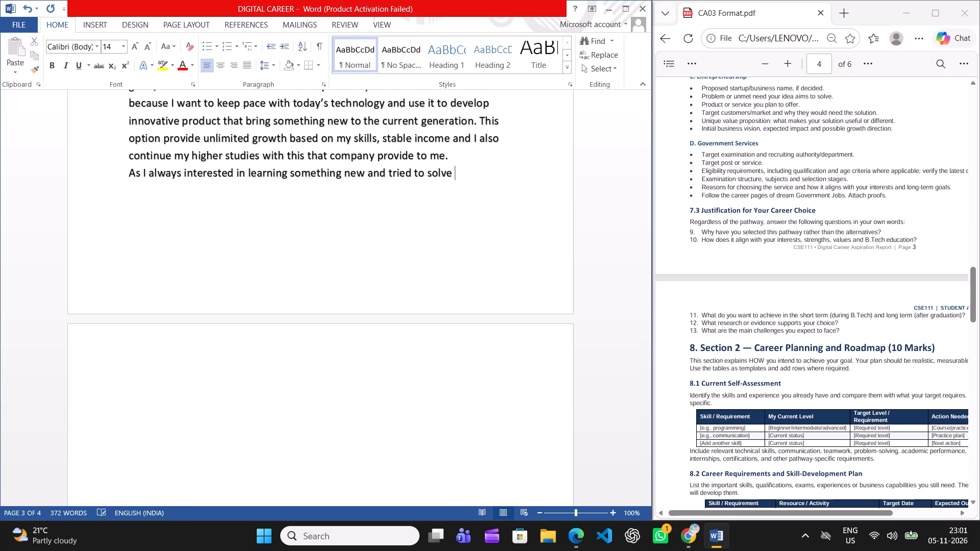
text(compl)
Replace "tried" with "always ready to try" before "to solve" in the sentence starting "As I always interested".
key(Left)
key(Left)
key(Left)
key(Left)
key(Left)
key(Left)
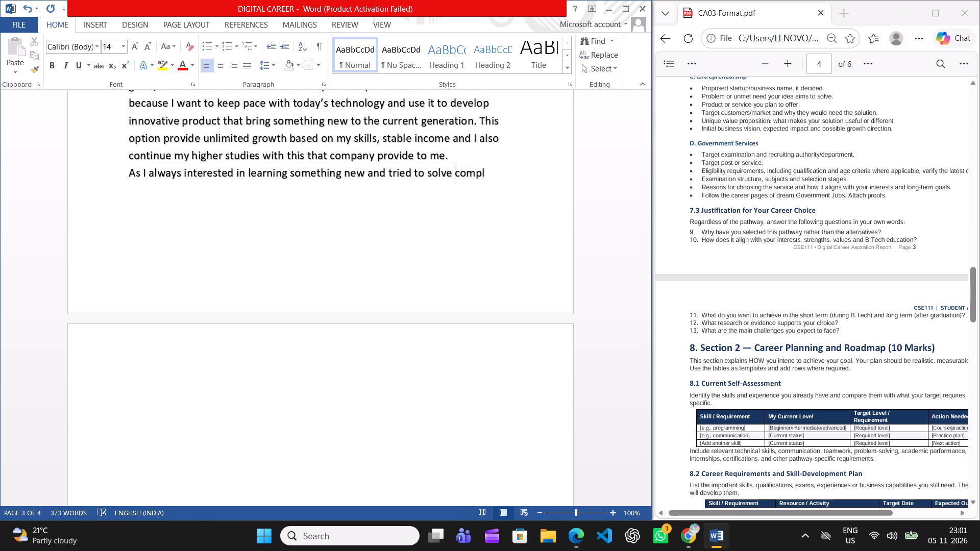
key(Left)
key(Left)
key(Left)
key(Left)
key(Left)
key(Left)
key(Left)
key(Left)
key(Left)
key(BackSpace)
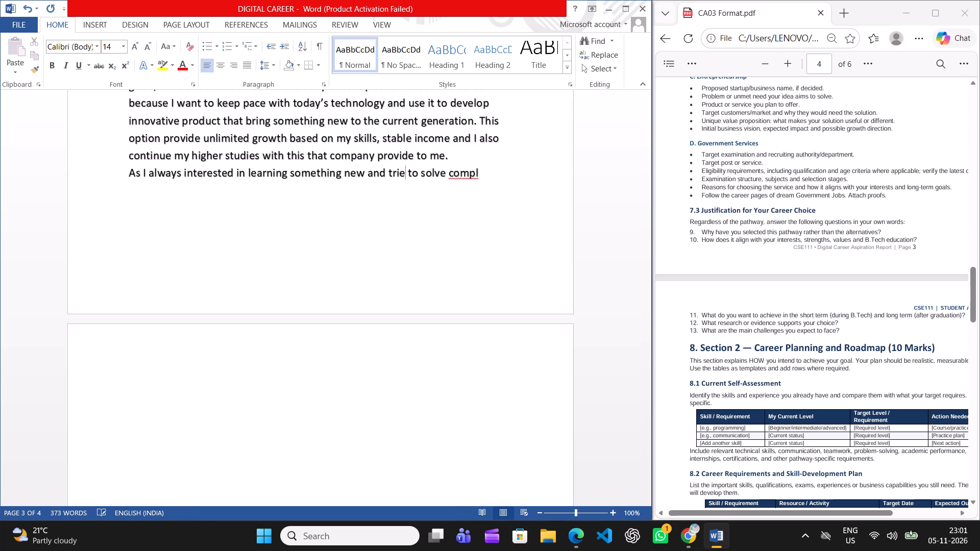
key(BackSpace)
key(BackSpace)
key(BackSpace)
key(BackSpace)
text(alwa)
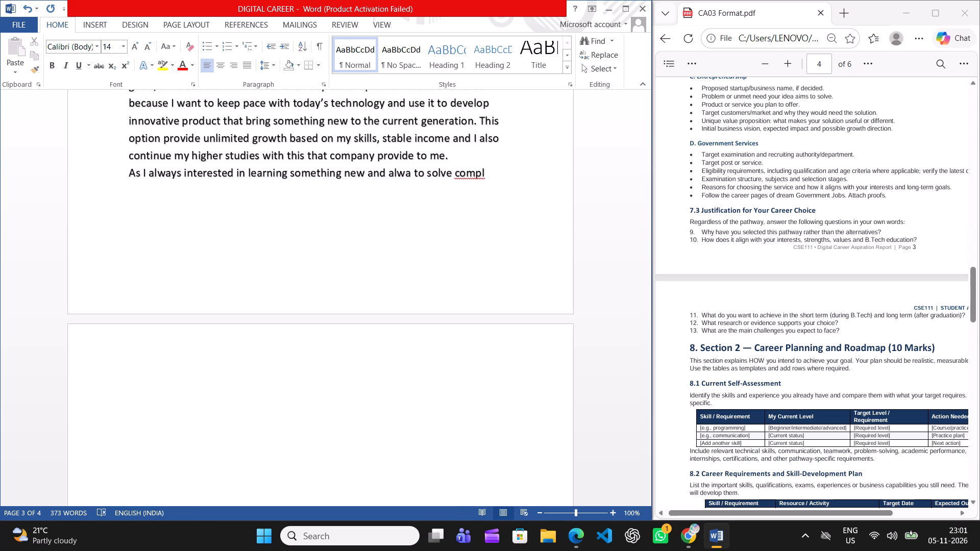
text(ys)
key(space)
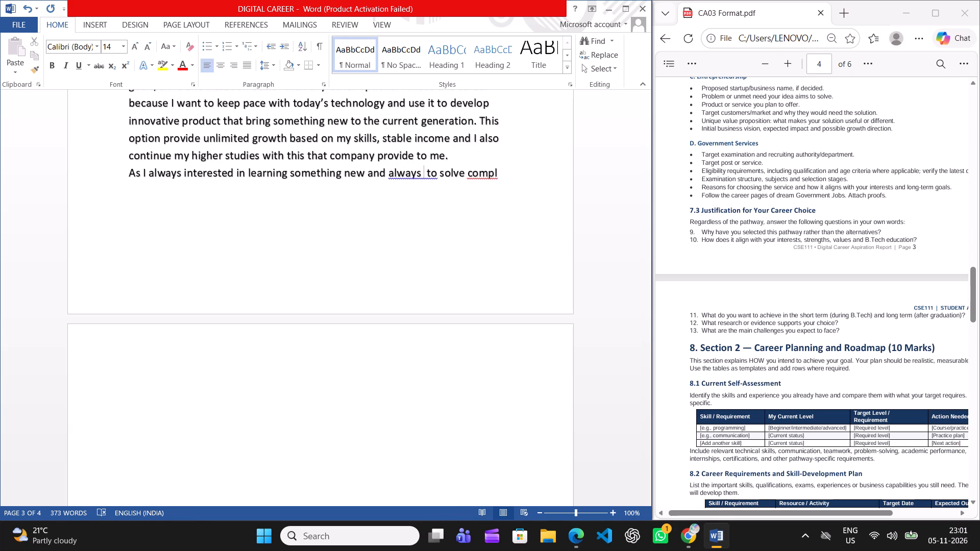
key(r)
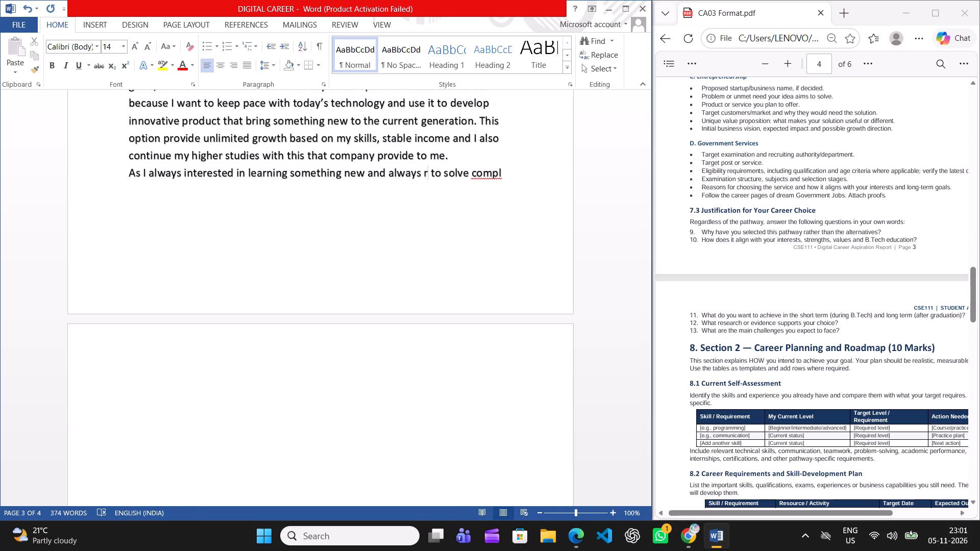
text(ead)
text(y)
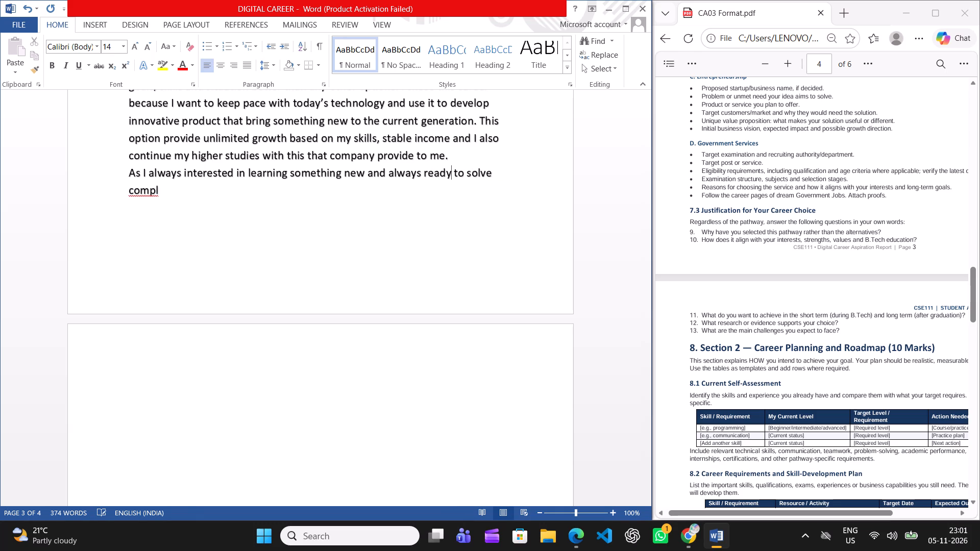
key(space)
text(to)
key(space)
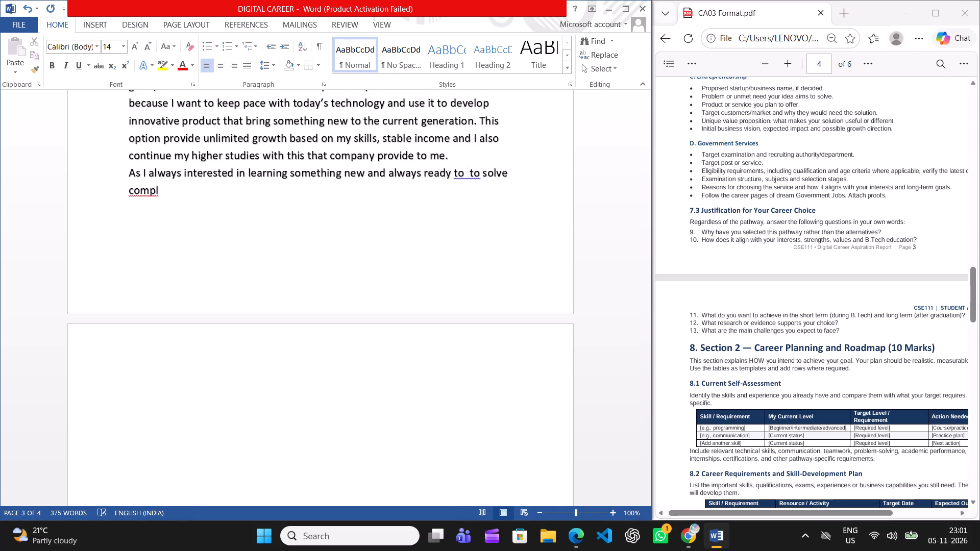
key(t)
text(ry)
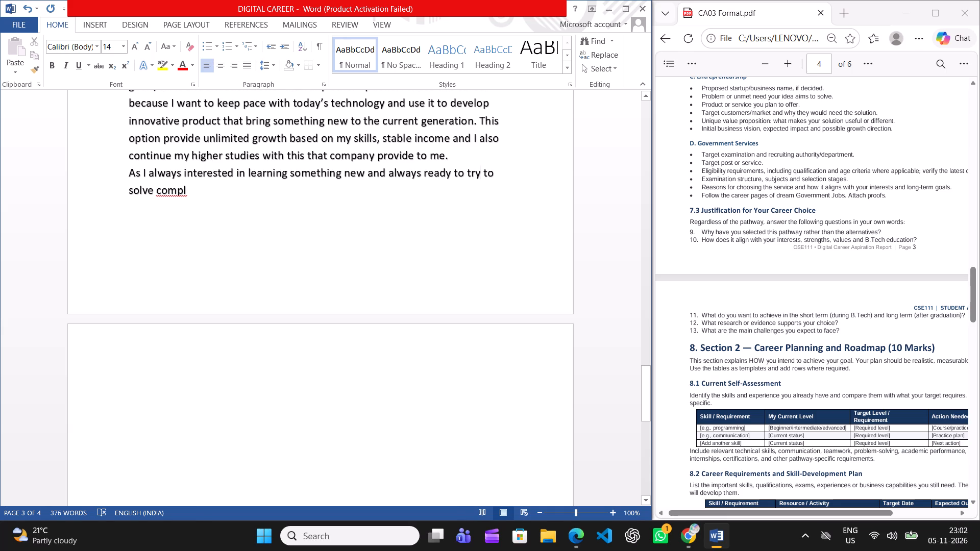
Delete "ready to" from the new sentence so that it reads "always try to solve".
click(464, 171)
key(BackSpace)
key(BackSpace)
key(BackSpace)
key(BackSpace)
key(BackSpace)
key(BackSpace)
key(BackSpace)
key(BackSpace)
key(BackSpace)
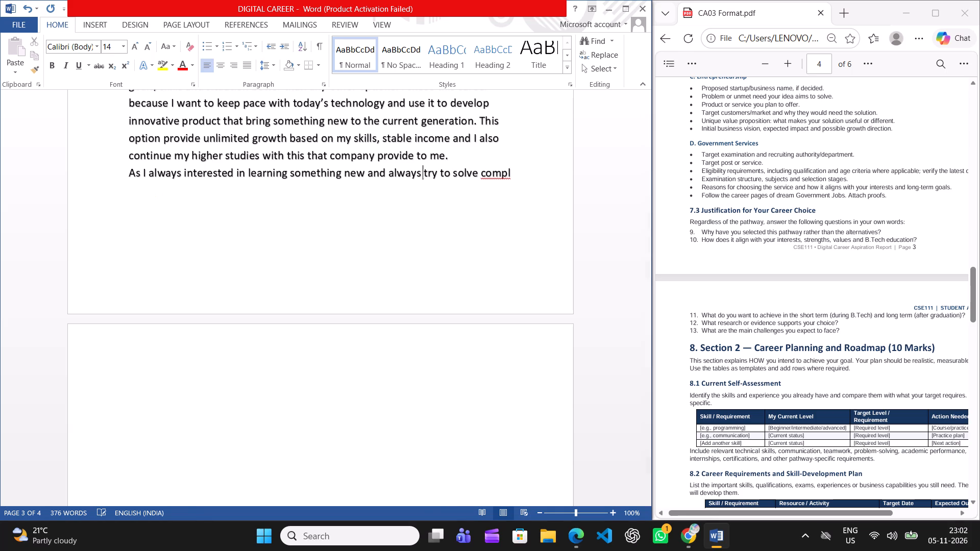
Complete the unfinished word "compl" and continue the sentence so that it reads "complex programming problems".
click(515, 177)
key(e)
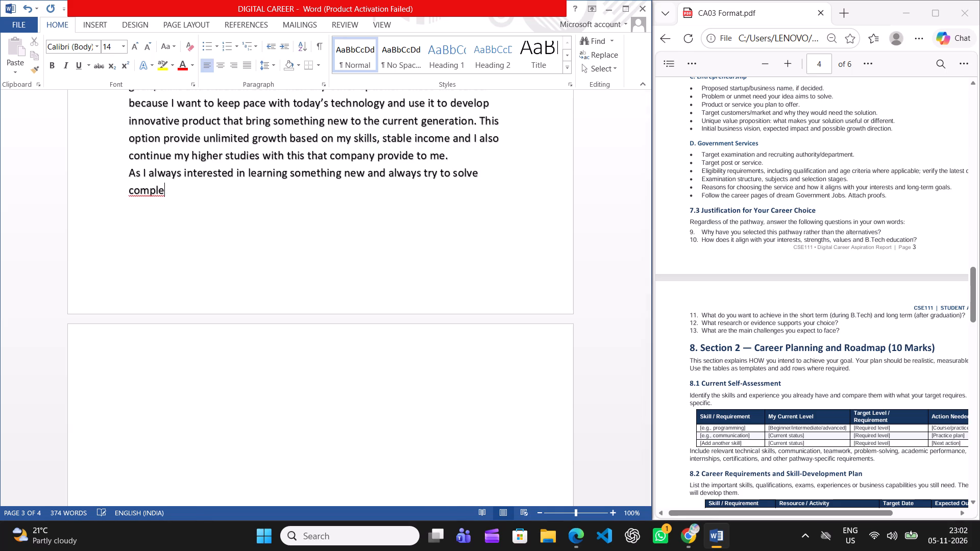
text(x)
key(space)
key(o)
key(BackSpace)
text(pro)
text(gramming la)
key(BackSpace)
key(BackSpace)
text(provl)
key(BackSpace)
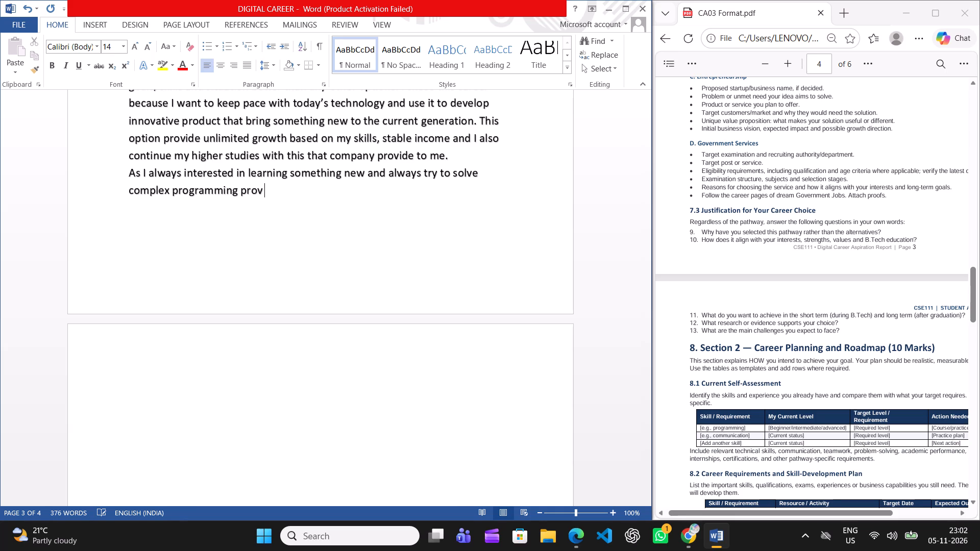
key(BackSpace)
text(blems ;)
key(BackSpace)
Replace "problems" with "question" after "complex programming".
key(BackSpace)
key(BackSpace)
key(BackSpace)
key(BackSpace)
key(BackSpace)
key(BackSpace)
key(BackSpace)
key(BackSpace)
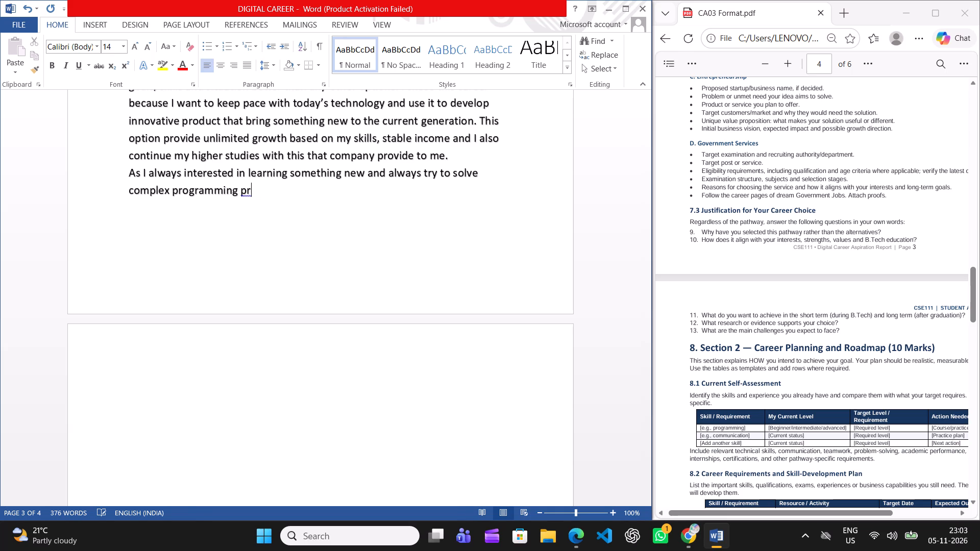
key(BackSpace)
text(questiom)
key(BackSpace)
key(n)
Finish the sentence after "complex programming question" with ", give time on it.".
key(space)
key(BackSpace)
text(.,)
key(BackSpace)
key(BackSpace)
text(,)
key(space)
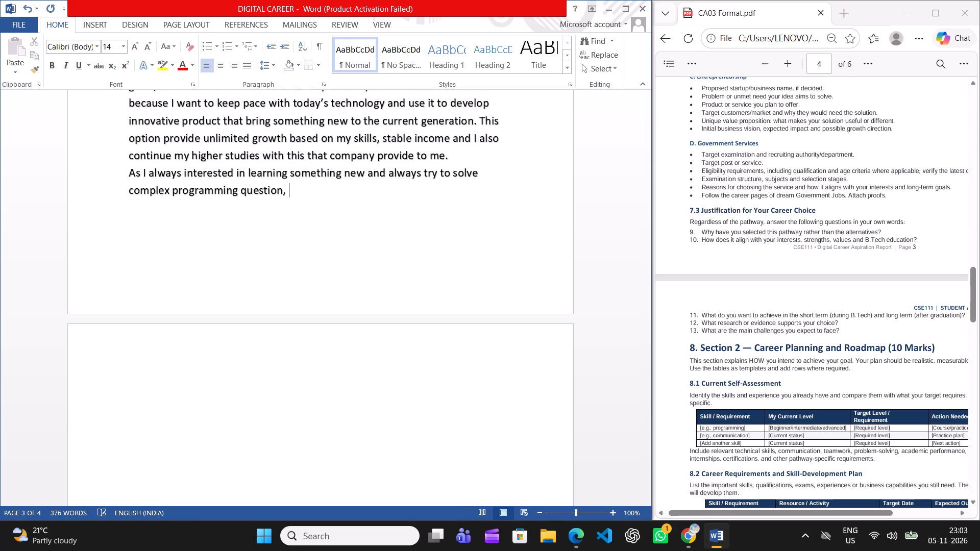
text(give)
key(space)
text(time on it)
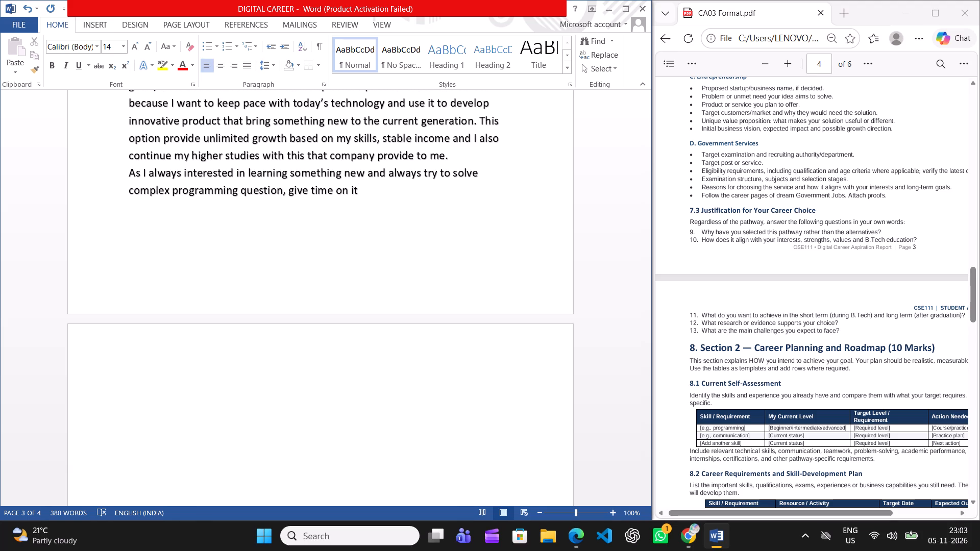
text(.)
key(space)
Start a new sentence in the same paragraph with "I'm developing strong problem-solving".
text(I')
text(m developi)
key(n)
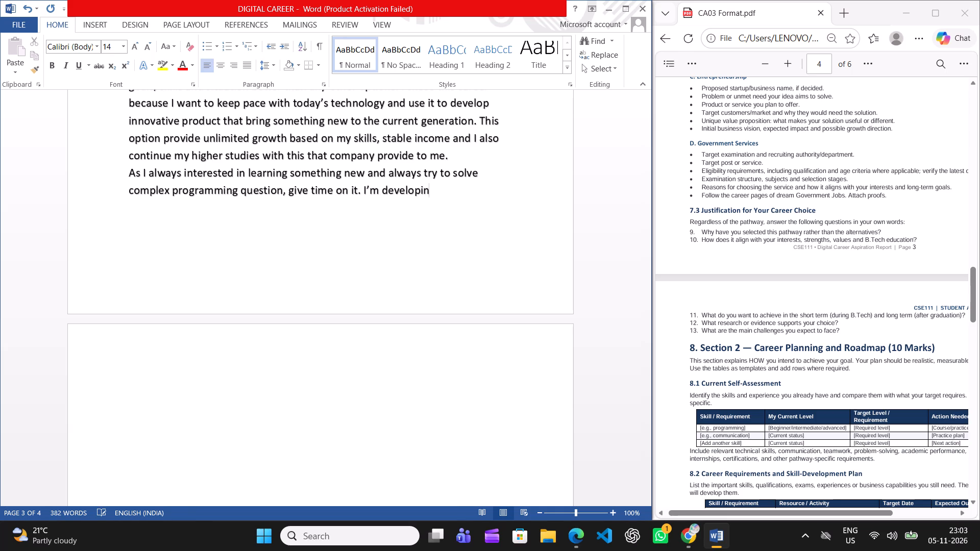
key(g)
key(space)
text(strong problem)
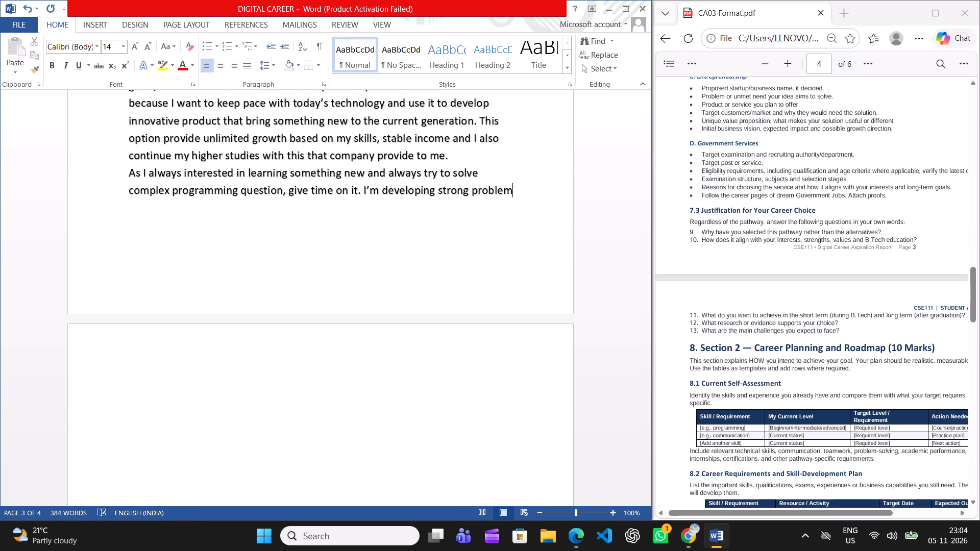
key(minus)
text(solving)
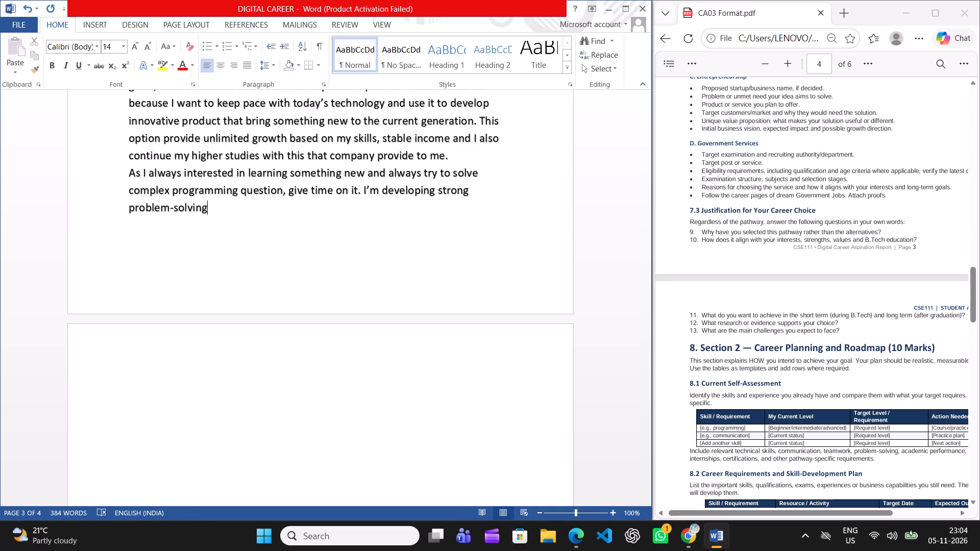
Continue the sentence after "problem-solving" with "and logical thinking".
key(space)
text(and lo)
text(gical)
key(space)
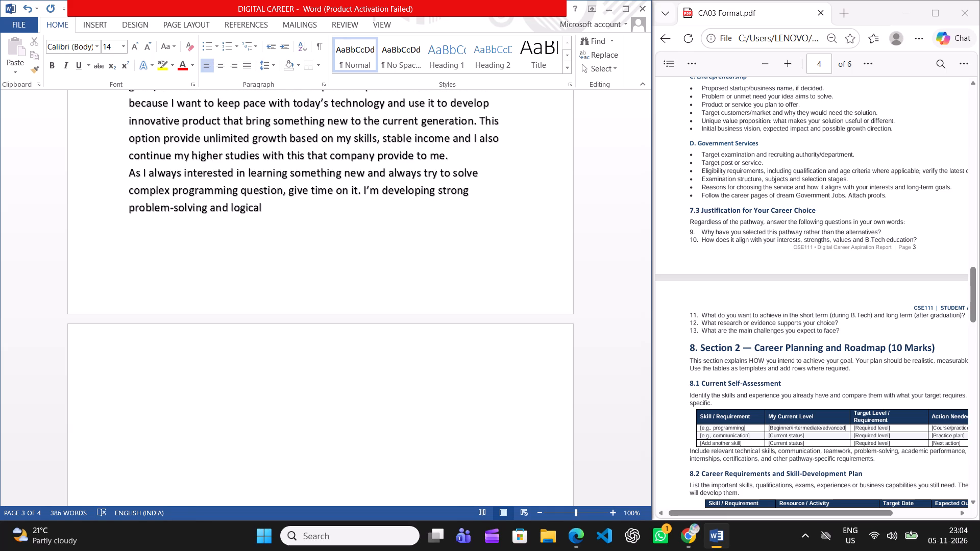
text(tt)
key(equal)
key(BackSpace)
key(BackSpace)
text(hink)
text(ing)
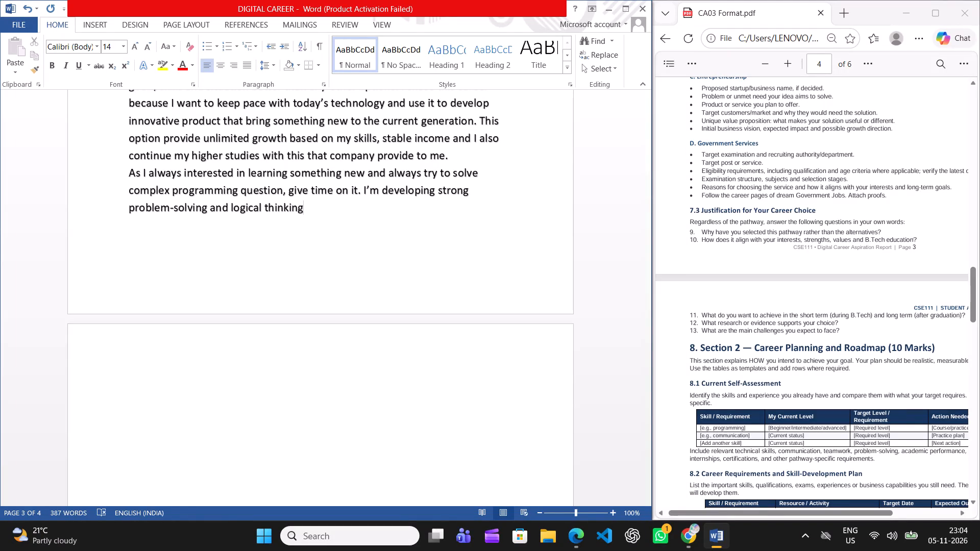
Finish the sentence after "logical thinking" with ", along with curiosity to learn new technologies.".
text(, along with)
key(space)
text(cu)
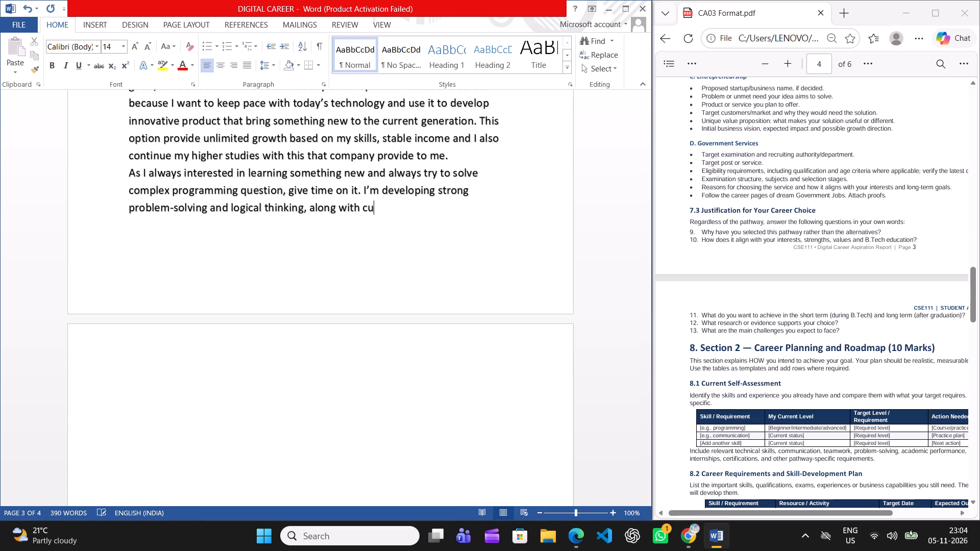
key(BackSpace)
text(uriosit)
text(y)
key(space)
text(to)
key(space)
text(learn new technolo)
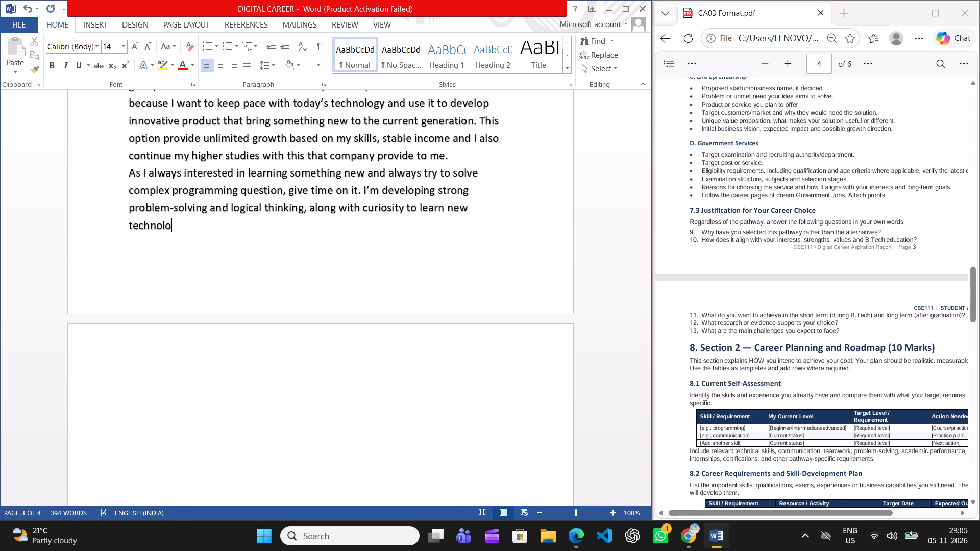
text(gy)
key(BackSpace)
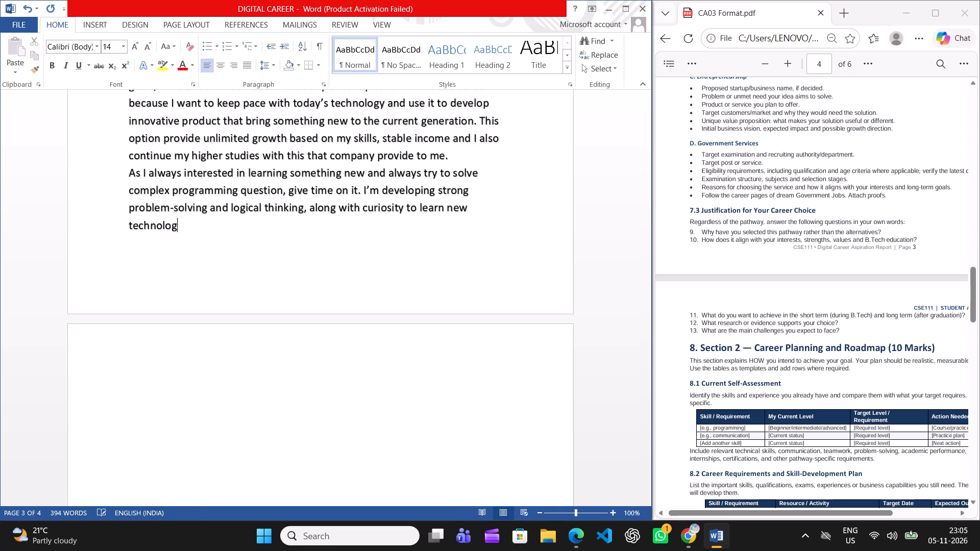
text(ies)
key(period)
Start a new sentence in the same paragraph with "I am believer of innovations,".
key(space)
text(I)
key(space)
text(am)
key(space)
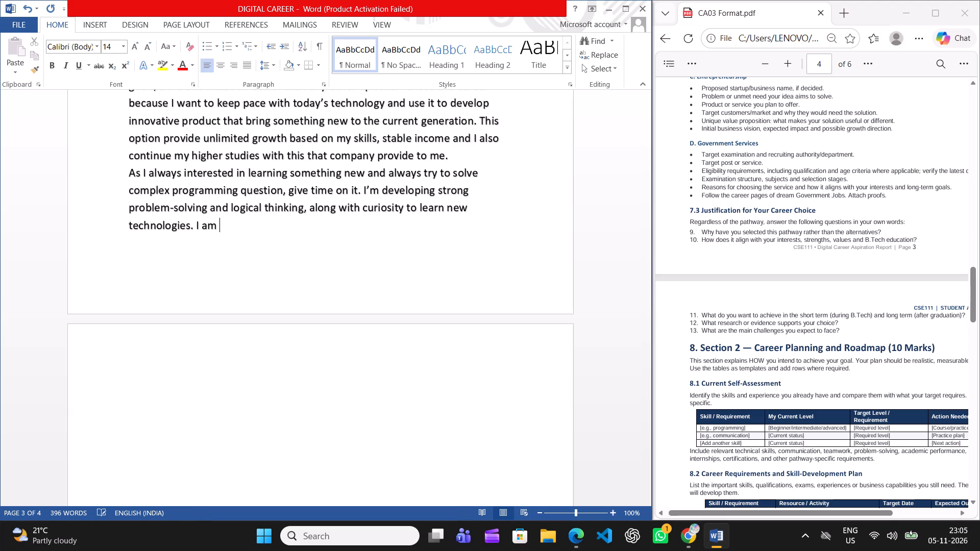
text(be)
key(l)
text(ieve)
key(space)
key(BackSpace)
text(r)
key(space)
text(of)
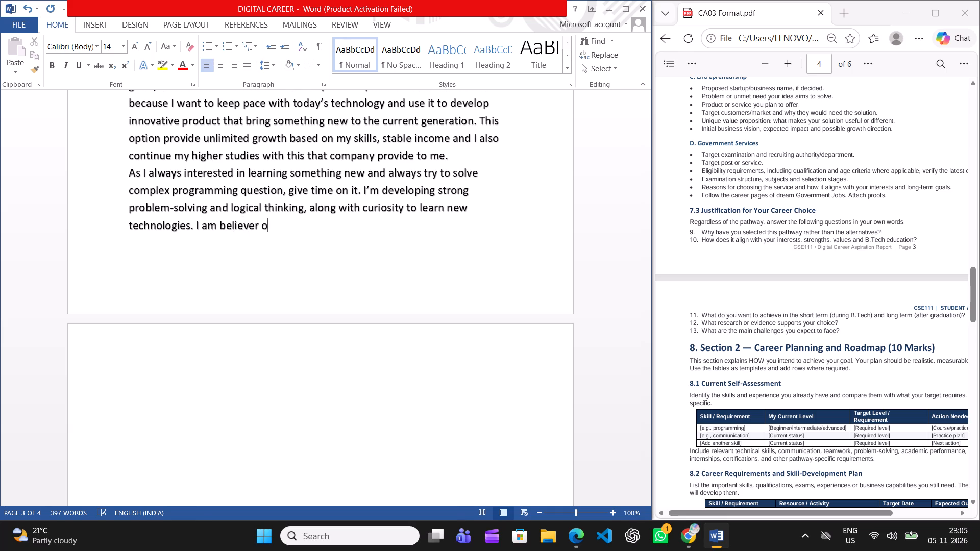
key(space)
text(innoval)
key(BackSpace)
text(tions)
text(,)
key(space)
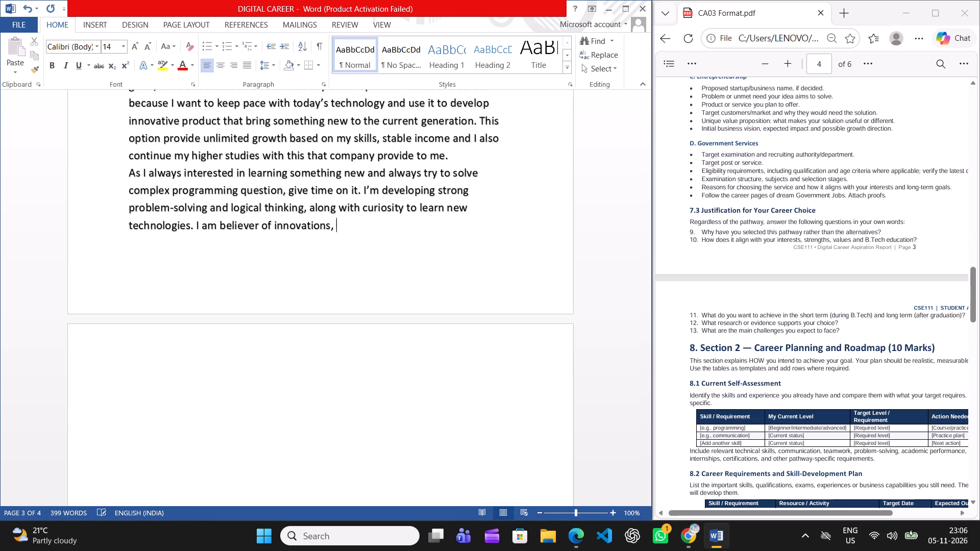
Continue the sentence after "innovations," with "continuous growth of technology,".
text(continuou)
text(s)
key(space)
text(growth of)
key(space)
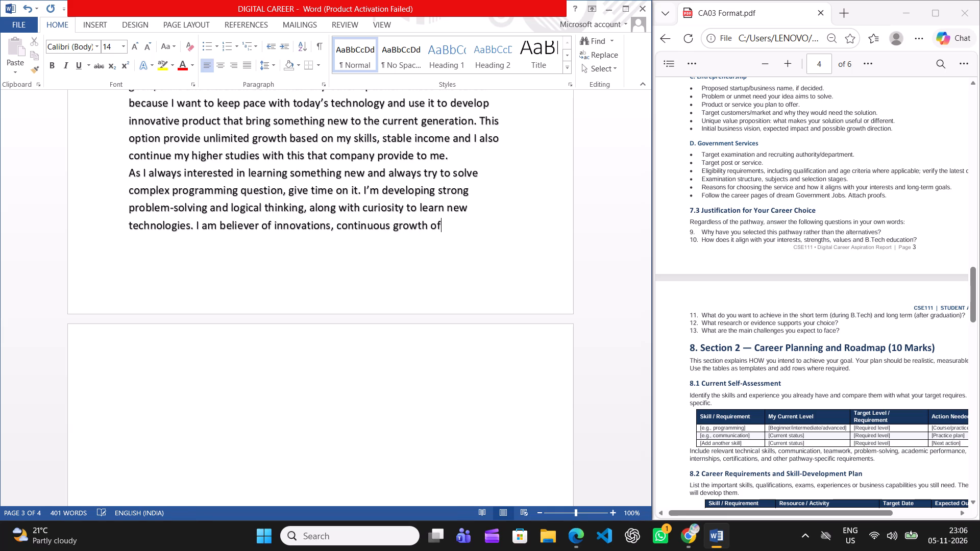
text(techno;)
key(BackSpace)
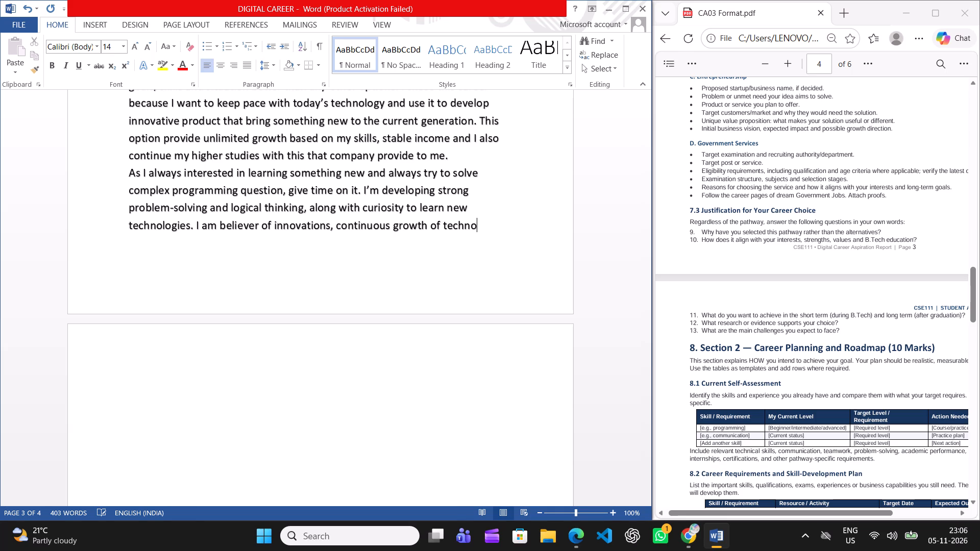
text(logy)
text(, p)
key(BackSpace)
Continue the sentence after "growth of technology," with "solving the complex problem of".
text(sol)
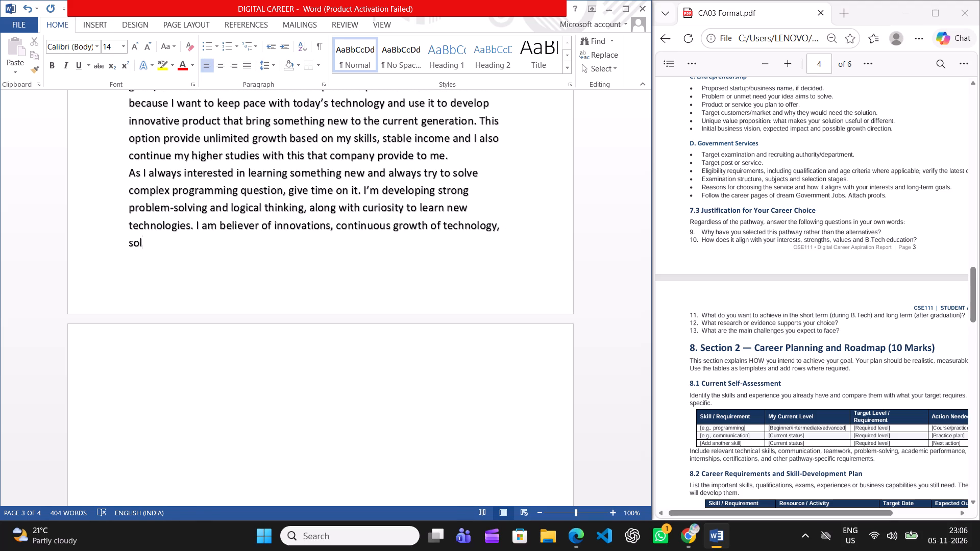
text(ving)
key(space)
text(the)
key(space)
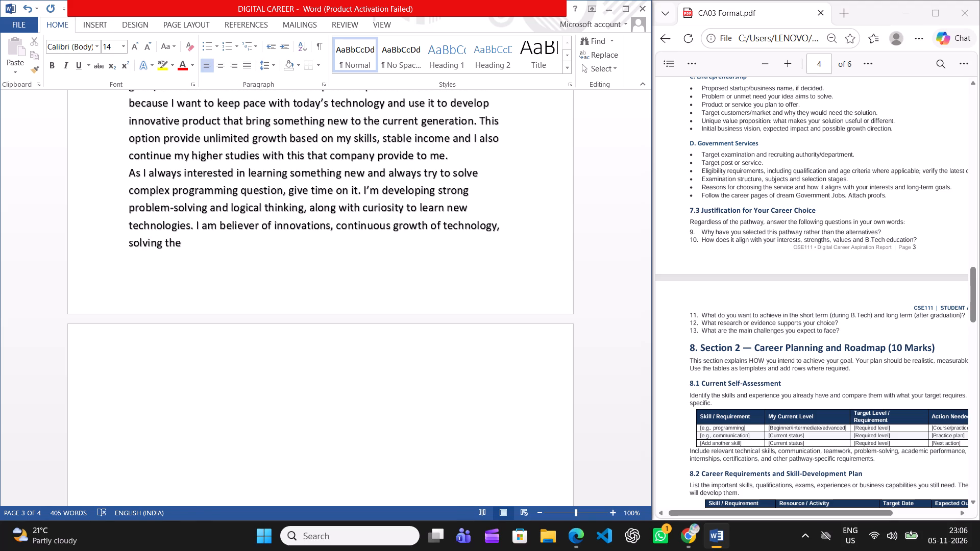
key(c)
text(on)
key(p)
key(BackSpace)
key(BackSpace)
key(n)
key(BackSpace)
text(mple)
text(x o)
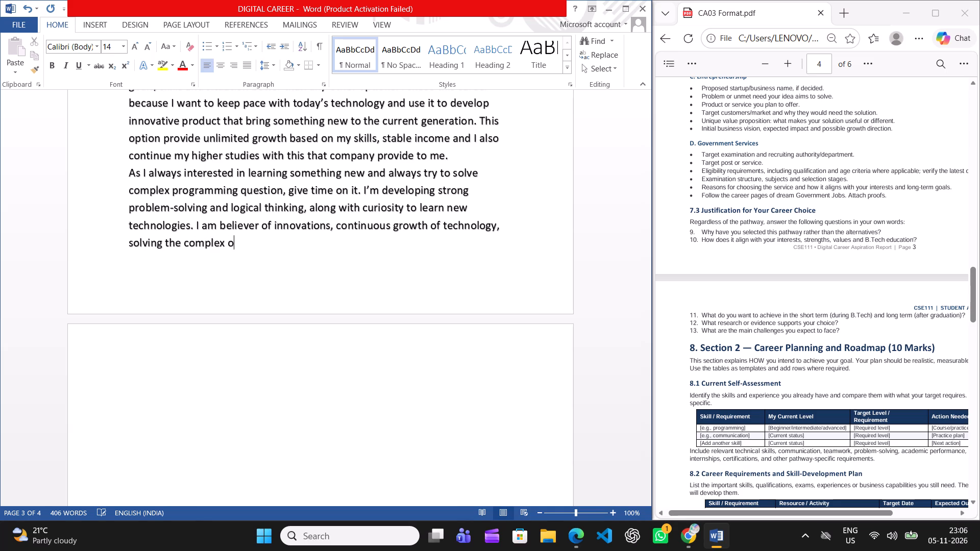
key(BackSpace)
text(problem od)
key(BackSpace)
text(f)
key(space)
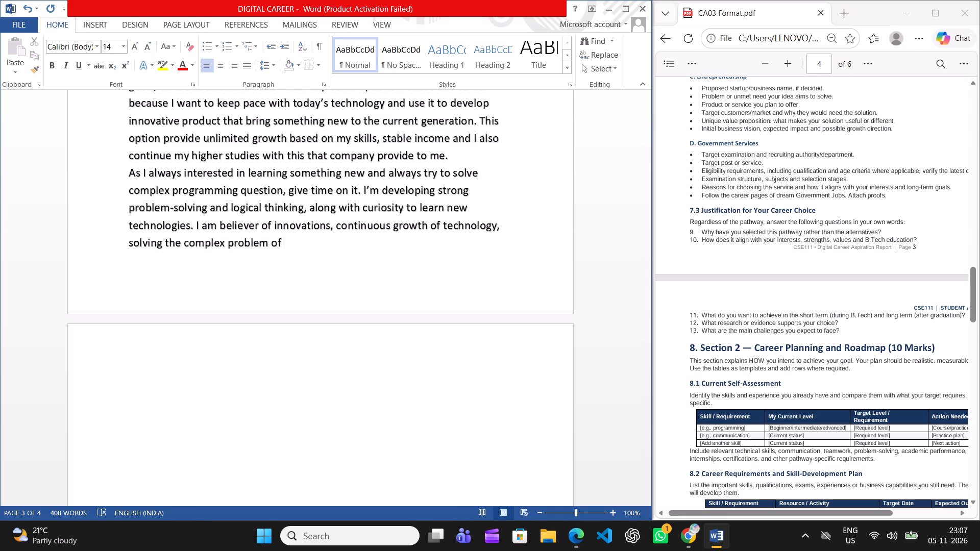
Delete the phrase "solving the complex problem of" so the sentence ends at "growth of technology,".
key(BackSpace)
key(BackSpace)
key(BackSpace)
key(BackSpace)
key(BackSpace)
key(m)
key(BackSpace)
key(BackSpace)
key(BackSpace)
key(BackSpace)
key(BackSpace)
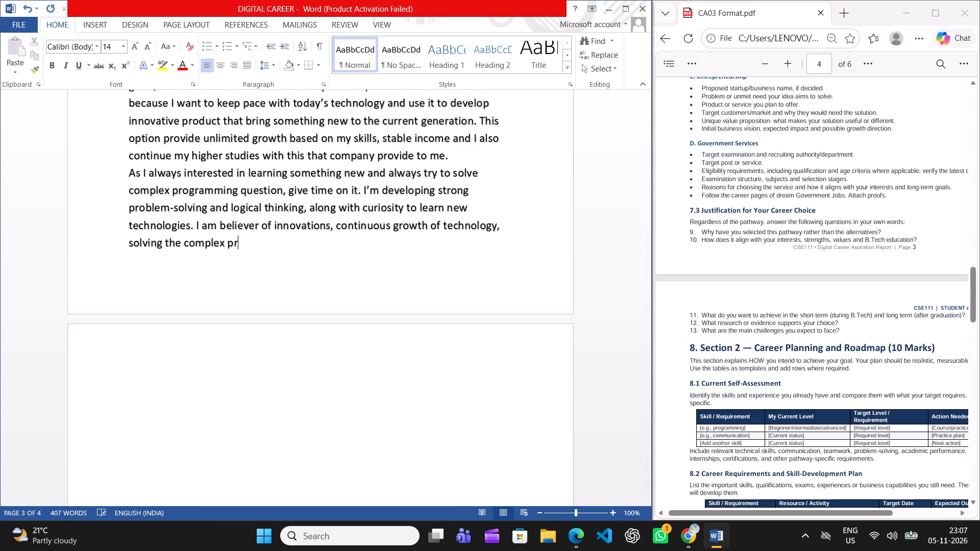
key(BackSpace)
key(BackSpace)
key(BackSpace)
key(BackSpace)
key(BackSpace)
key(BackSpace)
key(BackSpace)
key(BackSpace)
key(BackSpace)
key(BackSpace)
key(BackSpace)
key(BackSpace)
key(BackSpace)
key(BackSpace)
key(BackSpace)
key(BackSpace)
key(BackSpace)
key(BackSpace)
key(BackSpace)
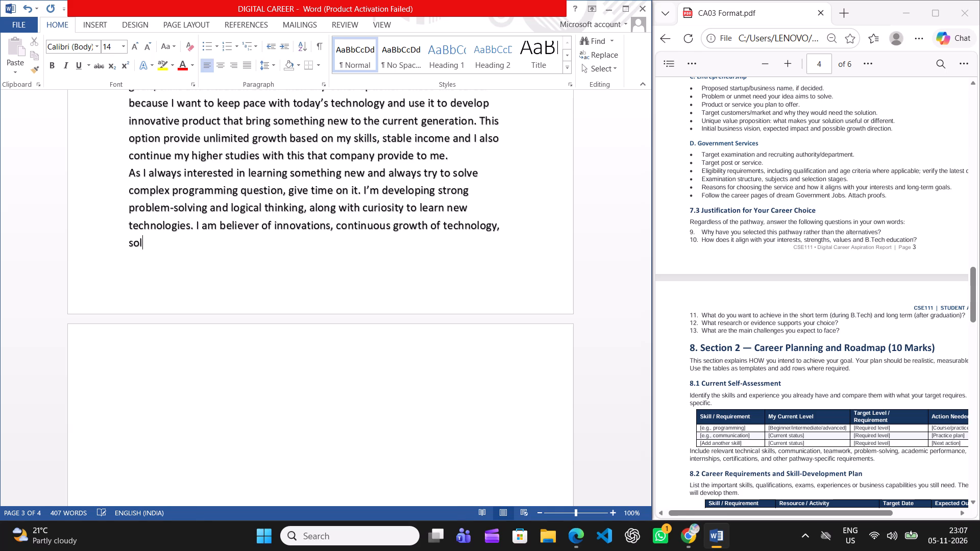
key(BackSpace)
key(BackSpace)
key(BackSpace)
Continue the sentence after "growth of technology," with "always try to do something new which".
text(alwa)
text(ys)
key(space)
text(try;)
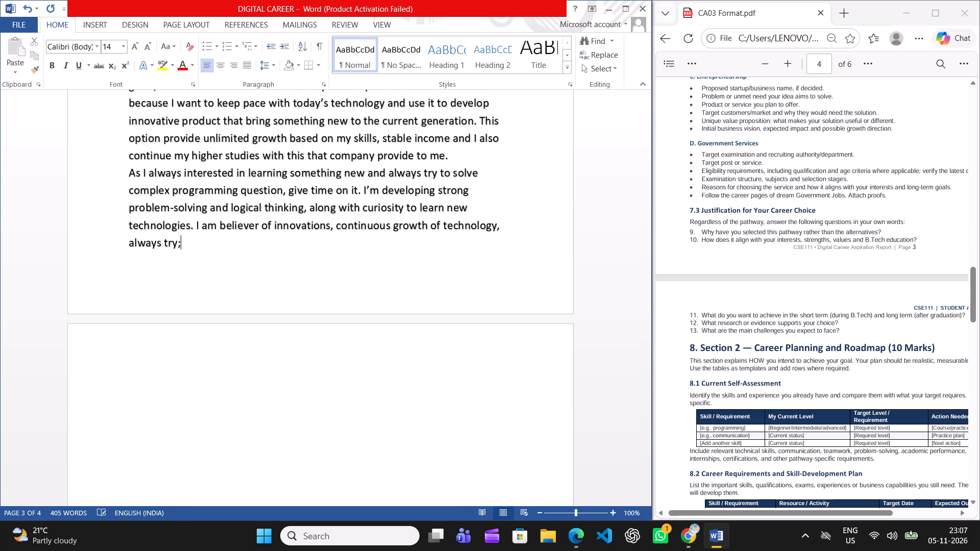
key(BackSpace)
key(space)
text(to do some)
text(thing new w)
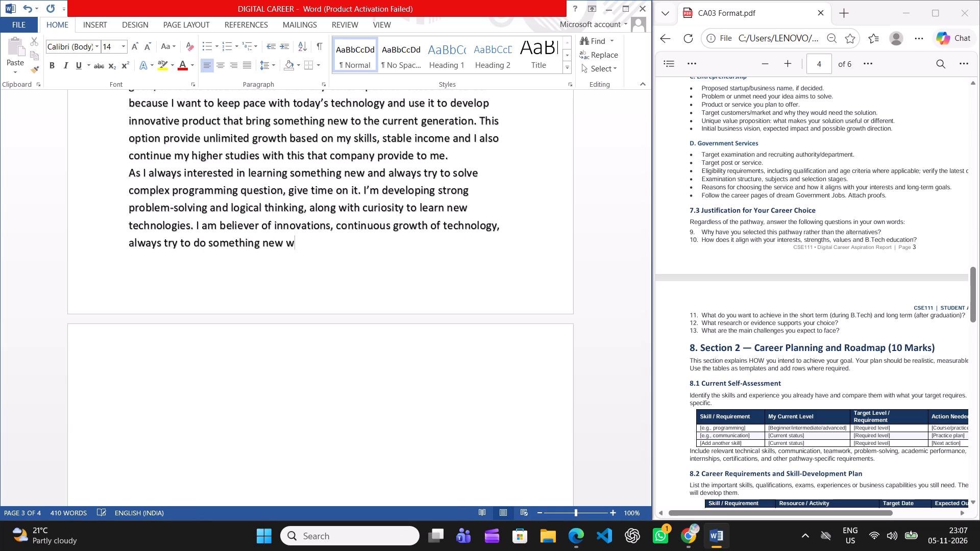
text(hic)
text(h)
key(space)
Continue the sentence after "something new which" with "help our generation to".
text(help)
key(space)
text(our)
key(space)
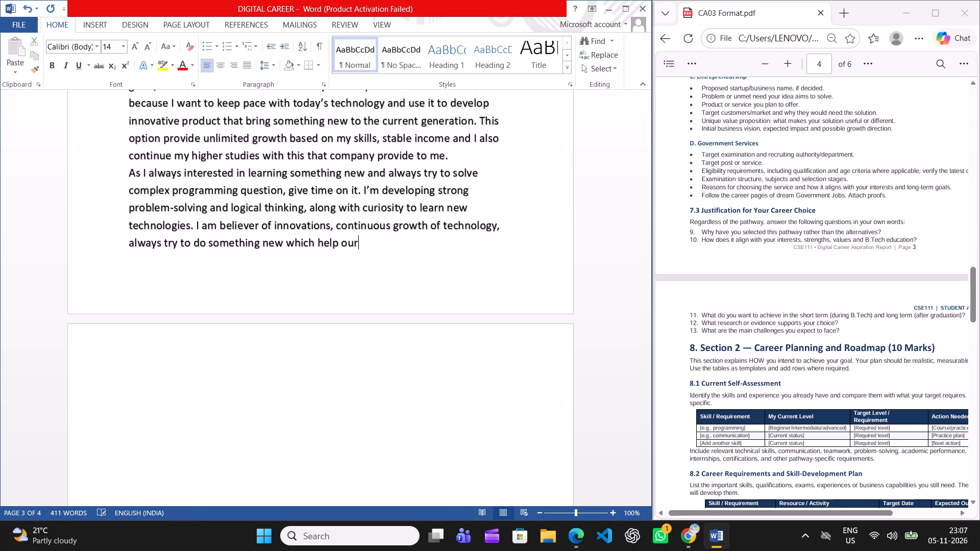
text(generation)
key(space)
text(to)
key(space)
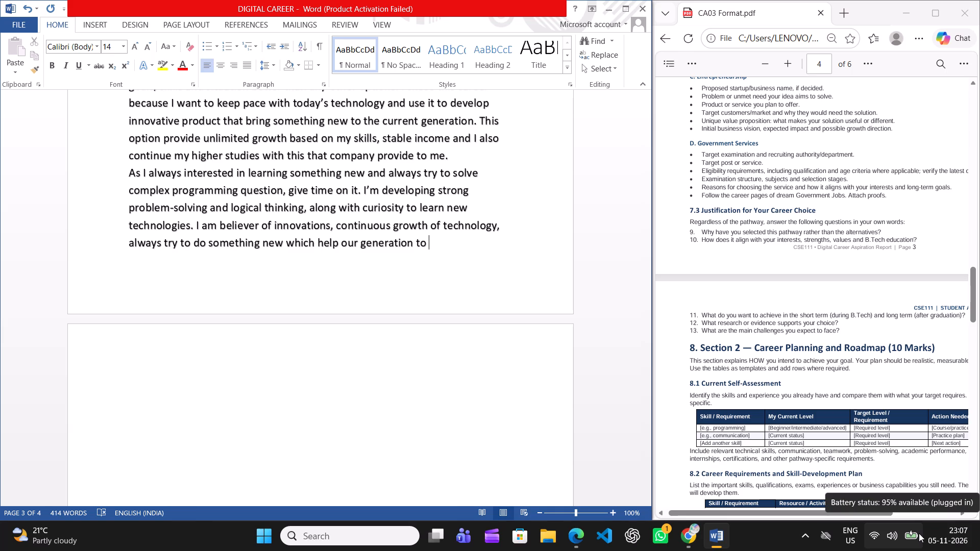
Remove the word "our" before "generation" so the phrase reads "which help generation to".
click(359, 243)
key(Left)
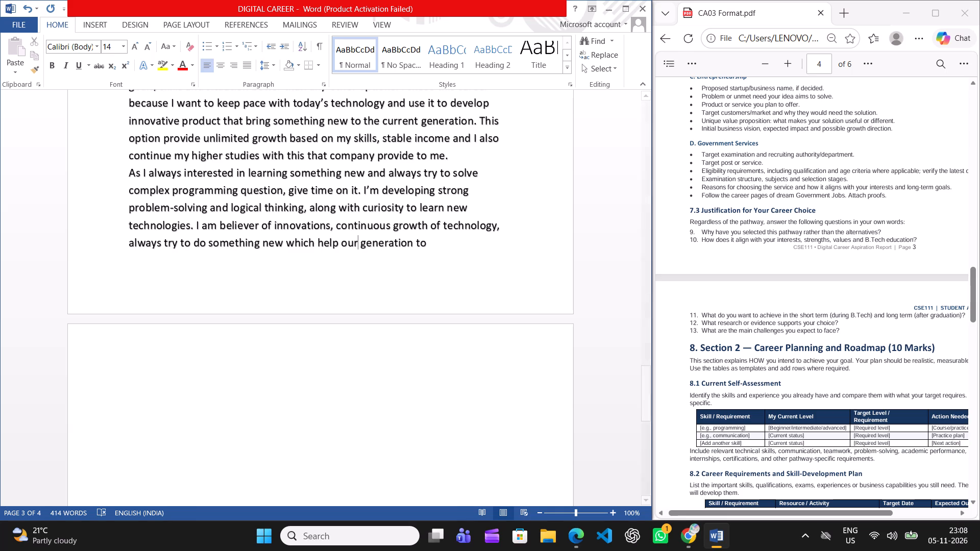
key(BackSpace)
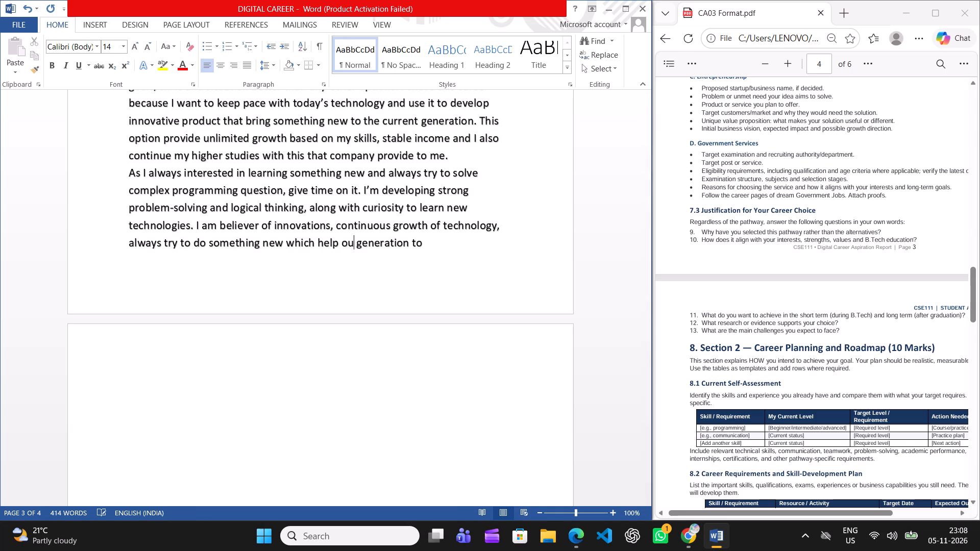
key(BackSpace)
key(BackSpace)
key(BackSpace)
key(BackSpace)
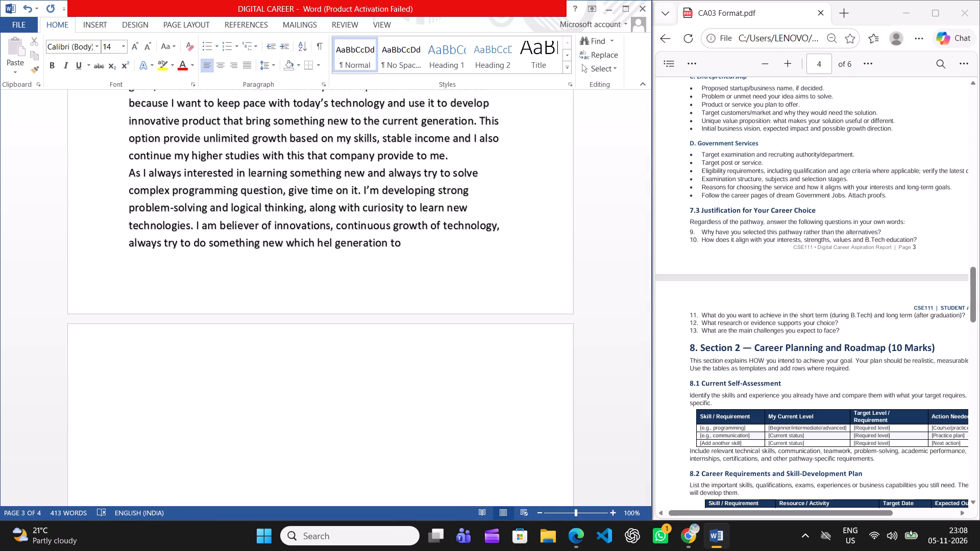
key(p)
Finish the sentence after "help generation to" with "achieve new things.".
click(426, 242)
text(ac)
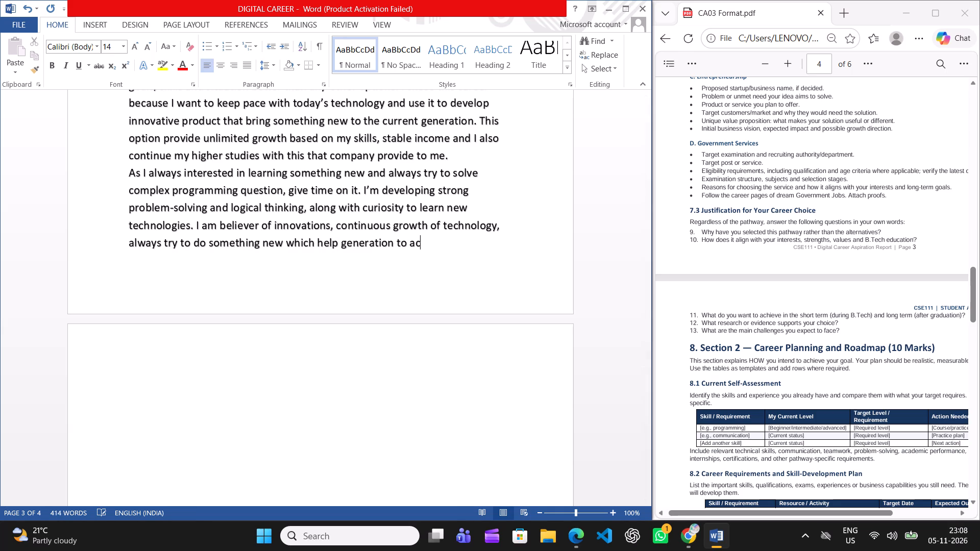
text(he)
key(BackSpace)
text(ie)
text(ve new)
key(space)
text(things)
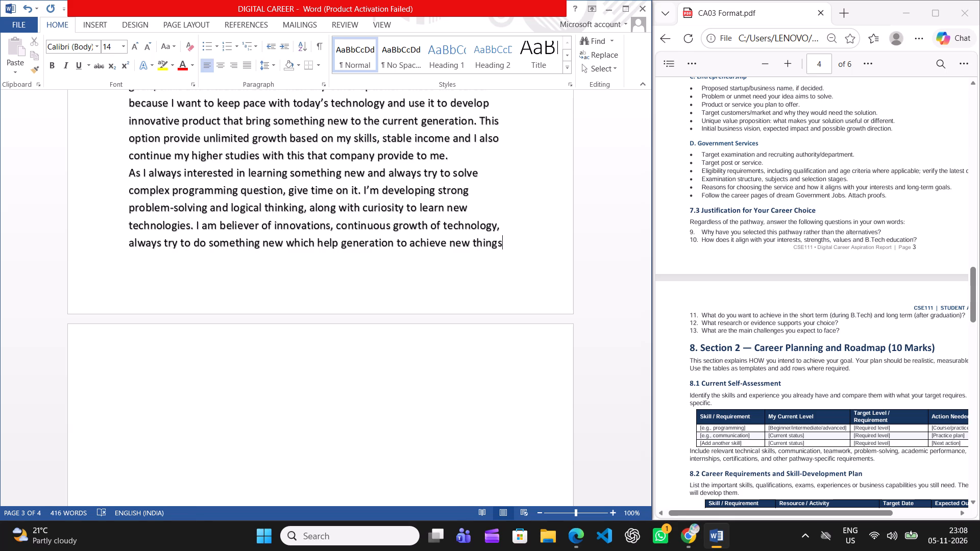
key(space)
text(an)
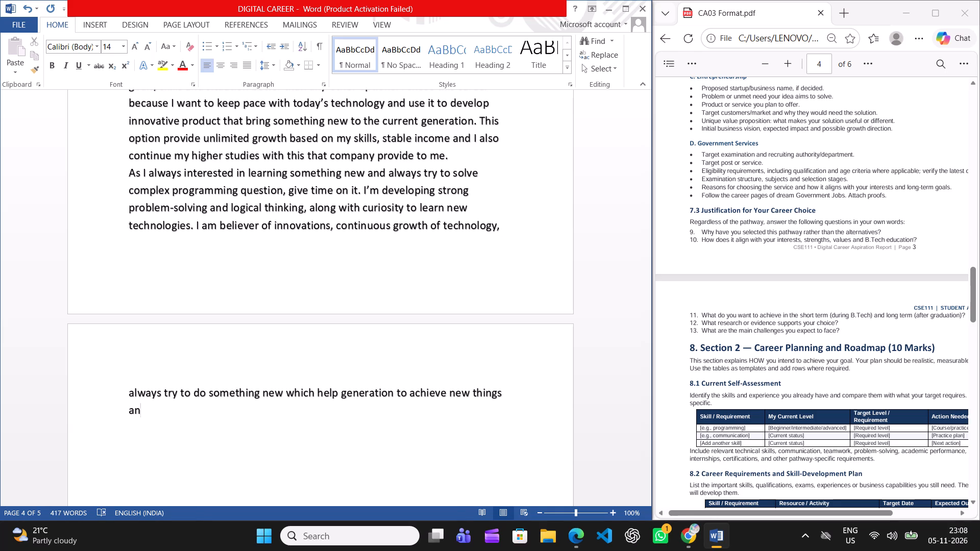
key(BackSpace)
key(BackSpace)
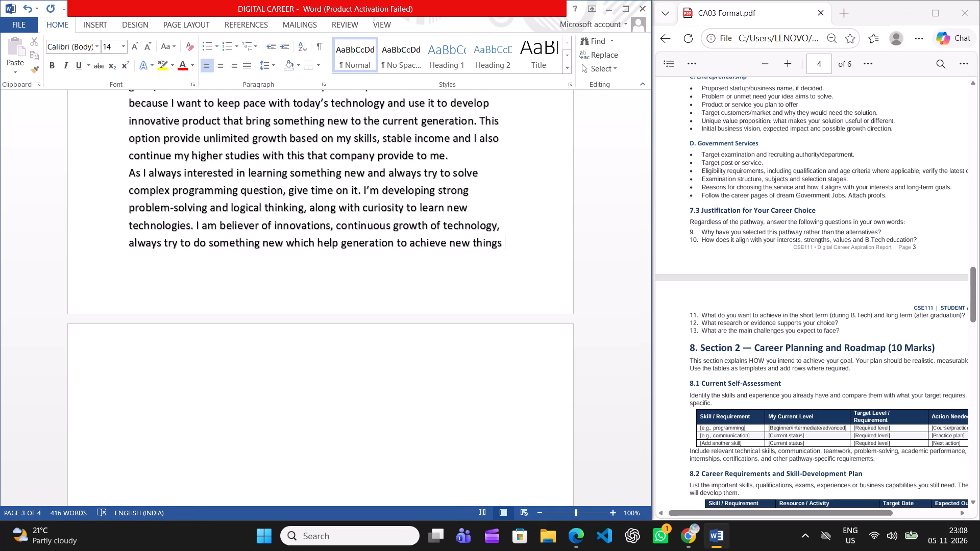
key(BackSpace)
text(. s)
key(BackSpace)
Start a new paragraph below the interests and strengths text with "My degree give me foundation".
key(Return)
scroll(426, 242, up, 13)
scroll(426, 242, down, 4)
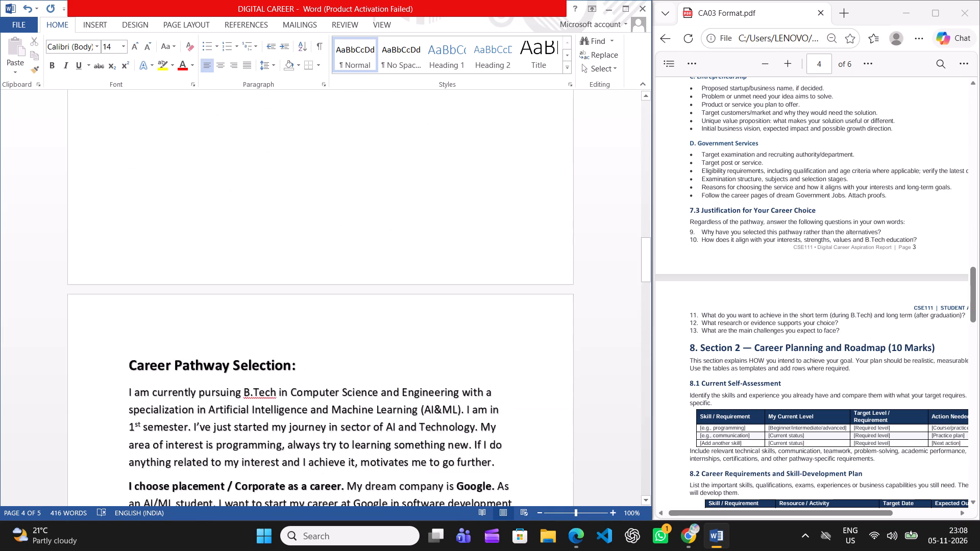
scroll(426, 242, down, 8)
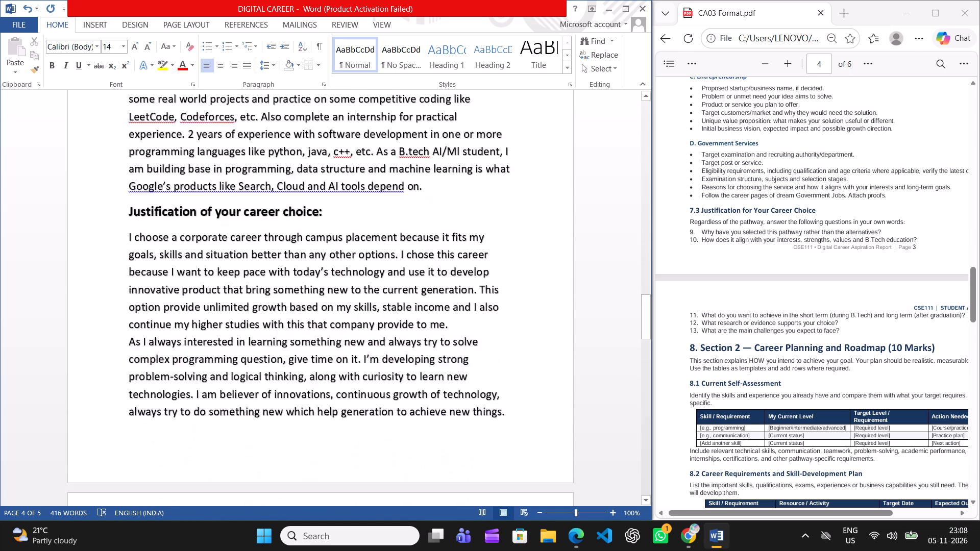
scroll(426, 242, down, 2)
scroll(426, 242, up, 1)
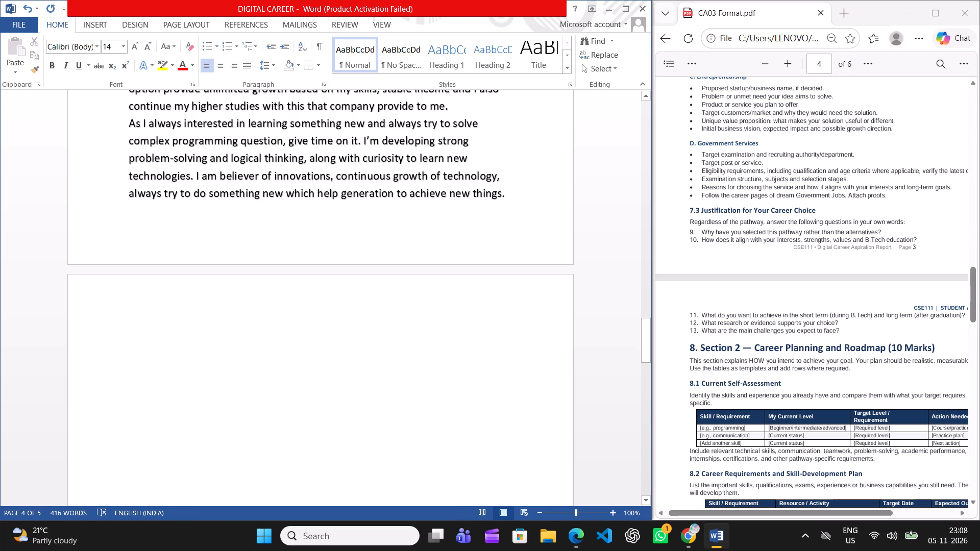
text(My degree)
key(space)
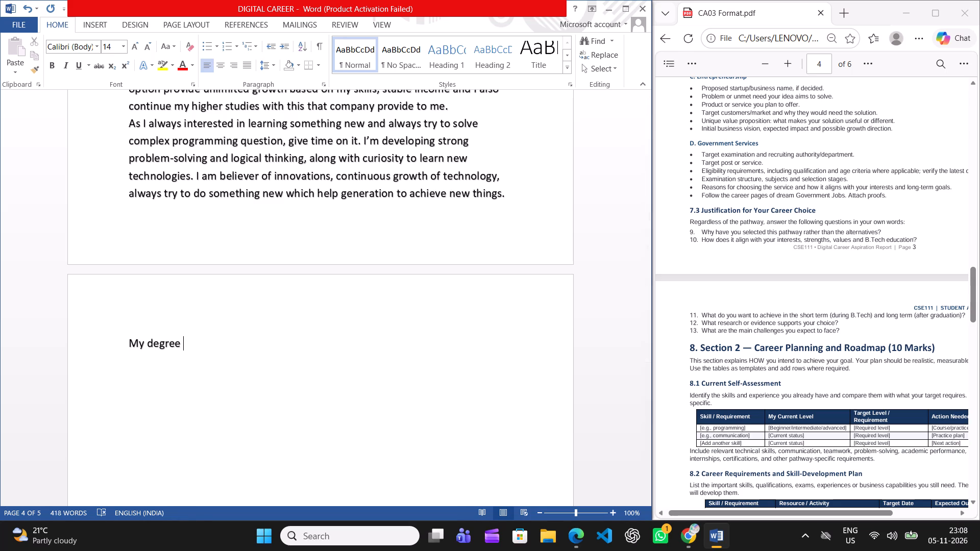
text(give me a)
key(BackSpace)
text(fou)
text(nda)
text(tion)
key(space)
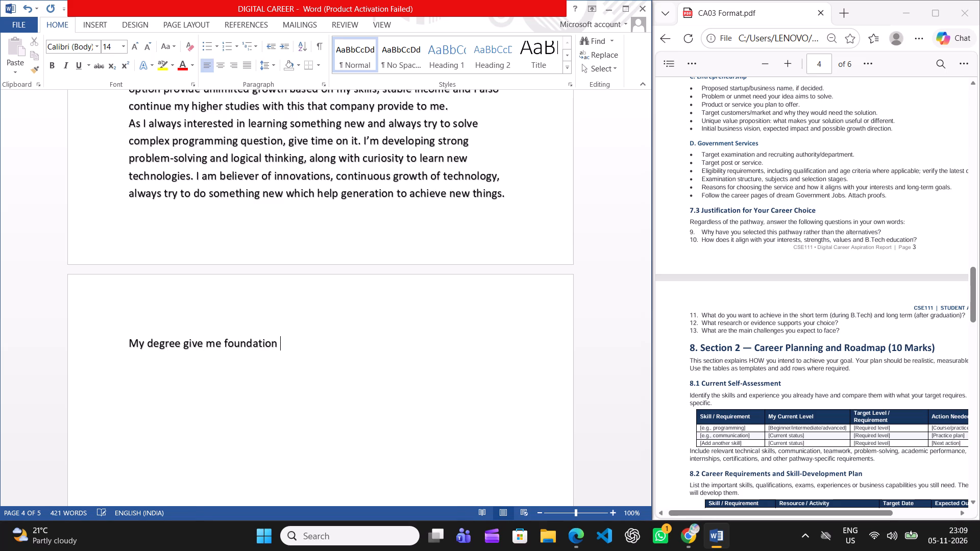
Continue the sentence after "My degree give me foundation" with "in programming data structure".
text(in pr)
key(o)
text(gramming data s)
key(t)
text(ructure)
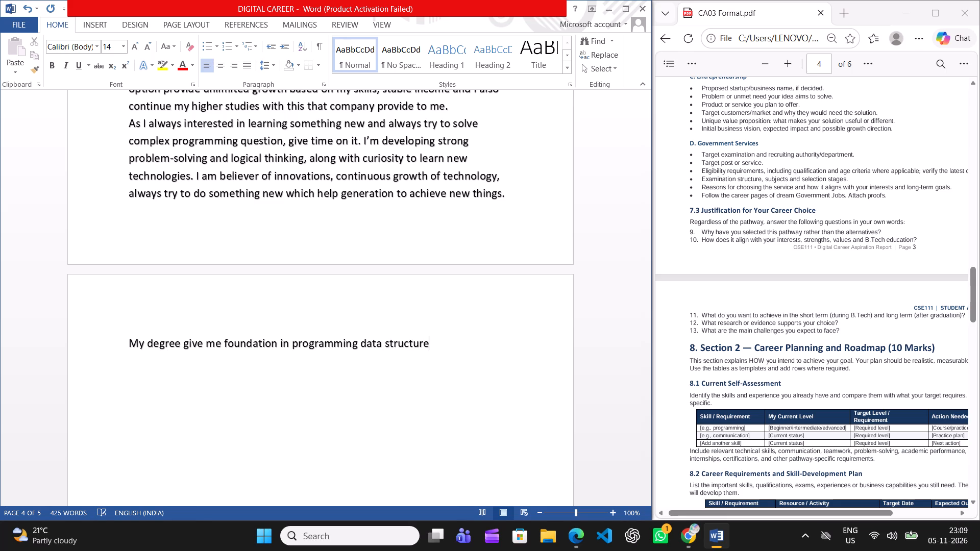
key(space)
key(BackSpace)
Insert a comma after "programming" in the sentence about the degree.
key(Left)
key(Left)
key(Left)
key(Left)
key(Left)
key(Left)
key(Left)
key(Left)
key(Left)
key(Left)
key(Left)
key(Left)
key(Left)
key(Left)
key(Left)
key(comma)
Finish the degree sentence after "data structure" with "and machine learning.".
key(Right)
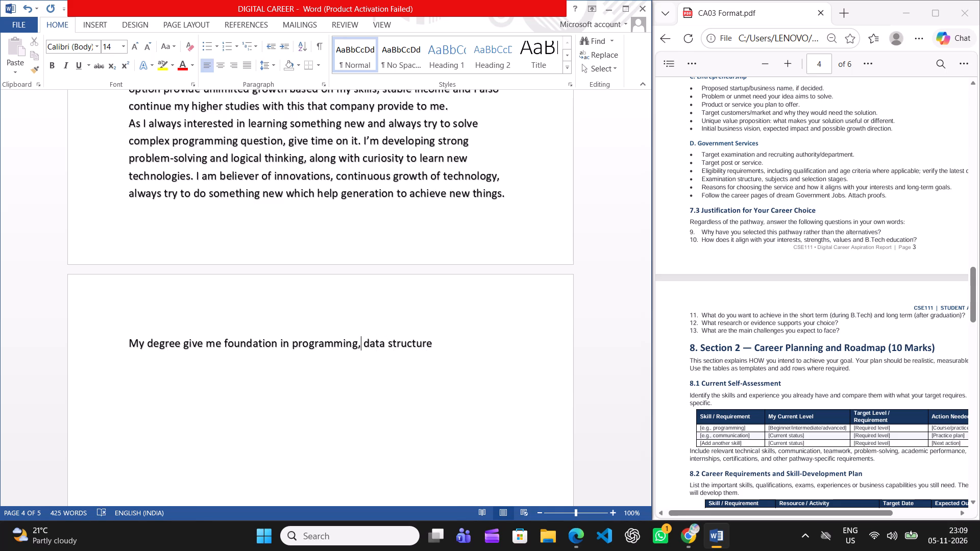
key(Right)
key(Right)
key(Right)
key(Right)
key(Right)
key(Right)
key(Right)
key(Right)
key(Right)
key(Right)
key(Right)
key(Right)
key(Right)
key(Right)
text(, and)
key(space)
key(BackSpace)
key(BackSpace)
key(BackSpace)
key(BackSpace)
key(BackSpace)
key(BackSpace)
key(space)
text(and machine lea)
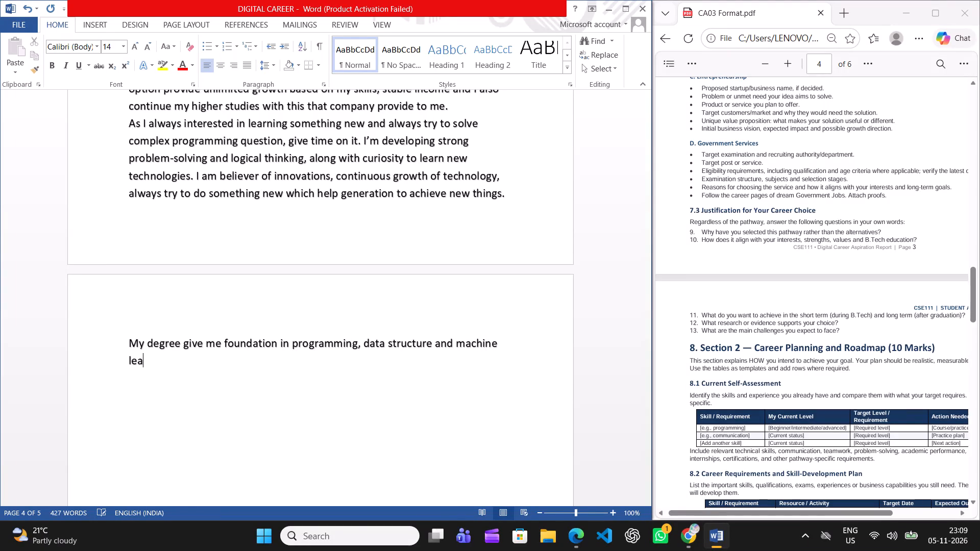
text(rning)
key(period)
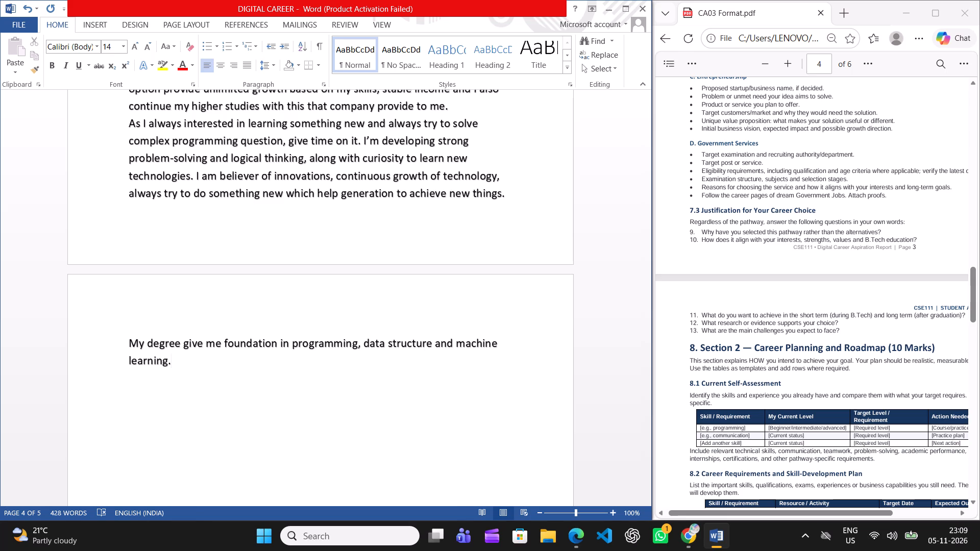
Add a second sentence to the degree paragraph beginning "It prepares me to start as a software engineer".
key(space)
text(I)
text(t prem)
key(BackSpace)
text(pare me)
key(space)
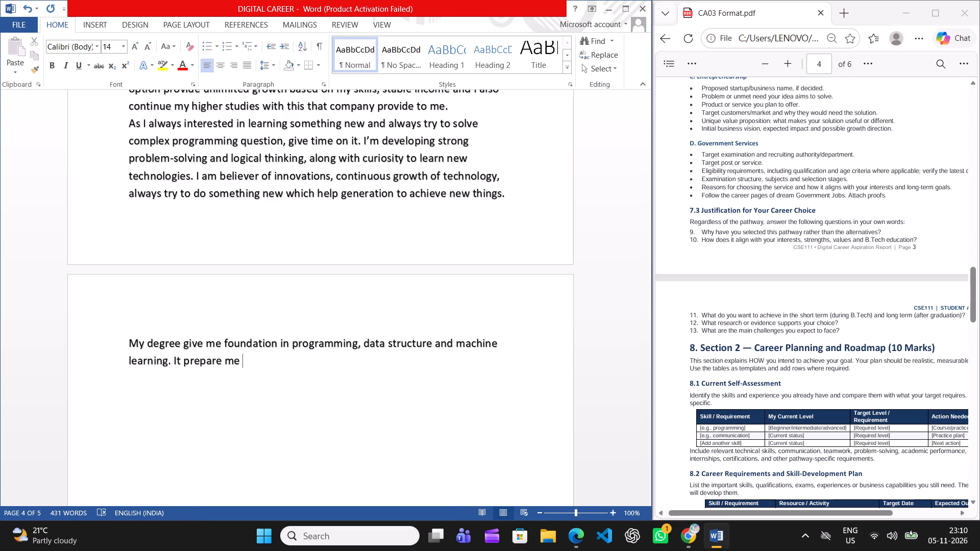
key(BackSpace)
key(BackSpace)
key(BackSpace)
key(BackSpace)
text(s)
key(space)
text(me to stare)
key(BackSpace)
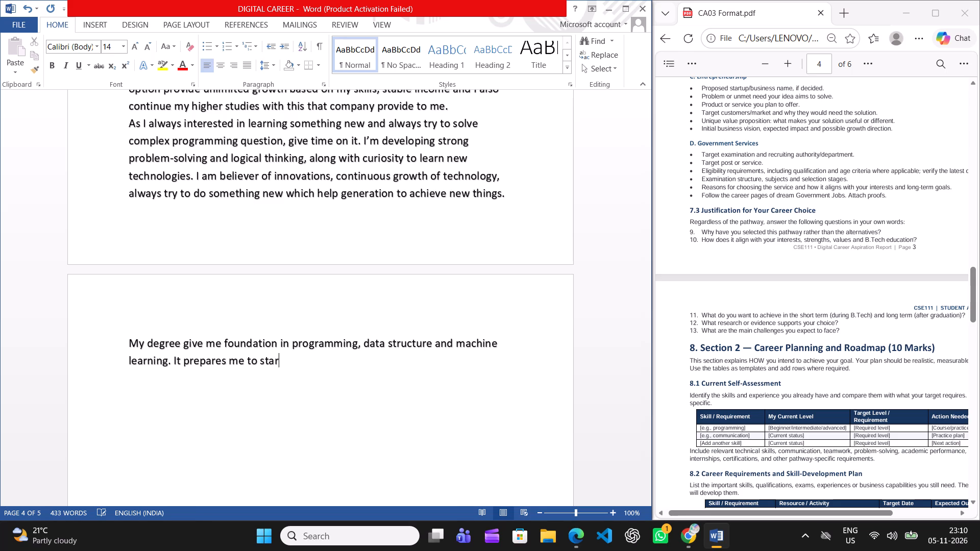
text(t as a)
key(space)
text(soft)
text(ware en)
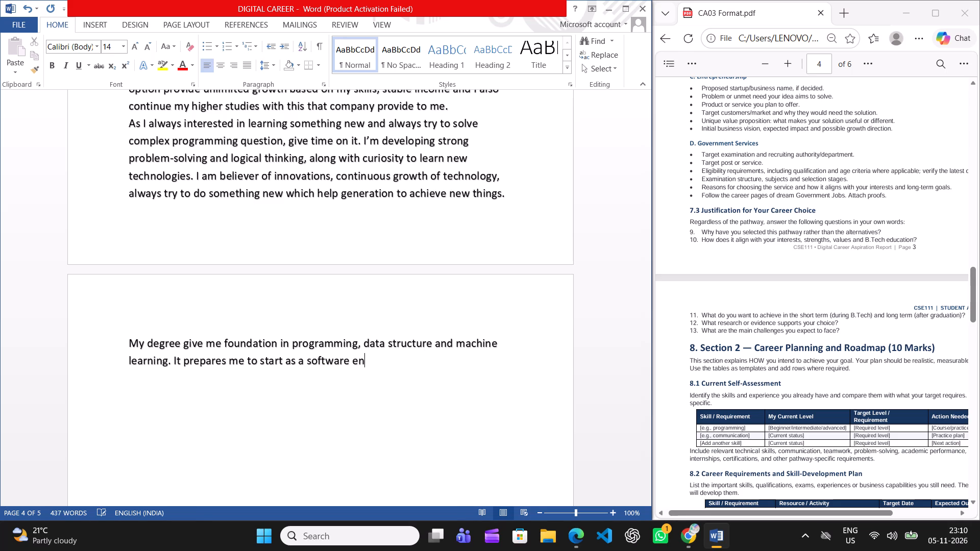
text(gineer)
Complete the sentence after "software engineer" with "and later grow into an AI/ML engineer.".
key(space)
text(and a)
key(BackSpace)
text(later)
key(space)
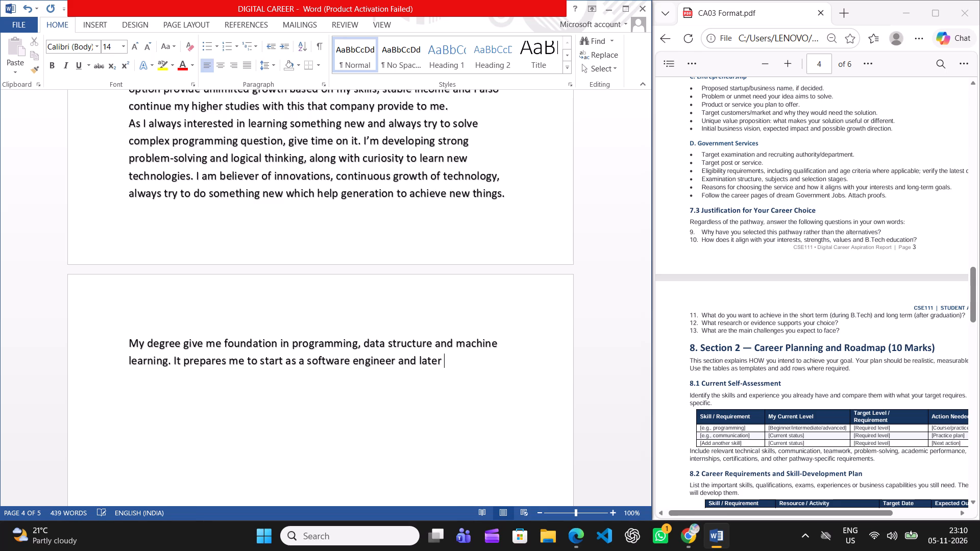
text(grow into)
text(a=)
key(space)
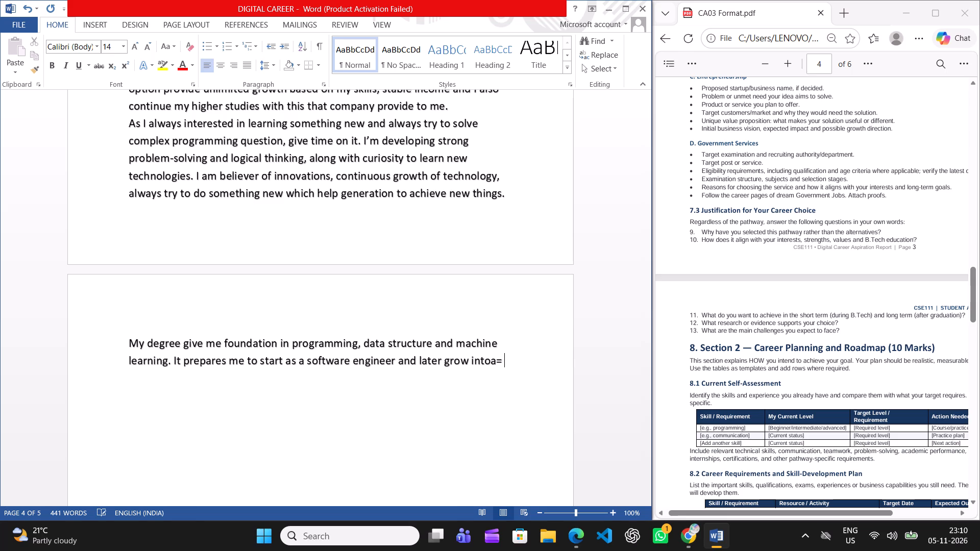
key(BackSpace)
key(BackSpace)
key(BackSpace)
key(space)
text(an)
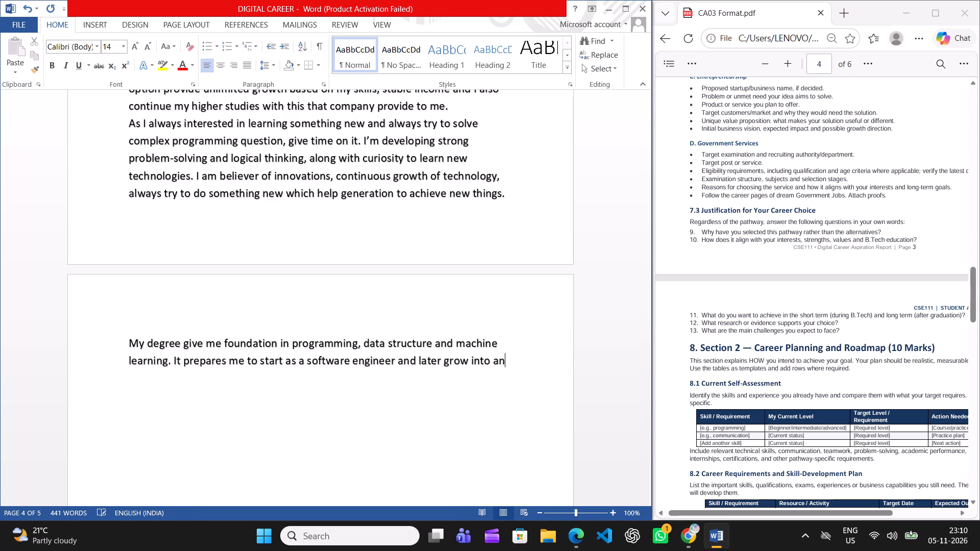
key(space)
text(aI)
key(BackSpace)
key(BackSpace)
key(shift+a)
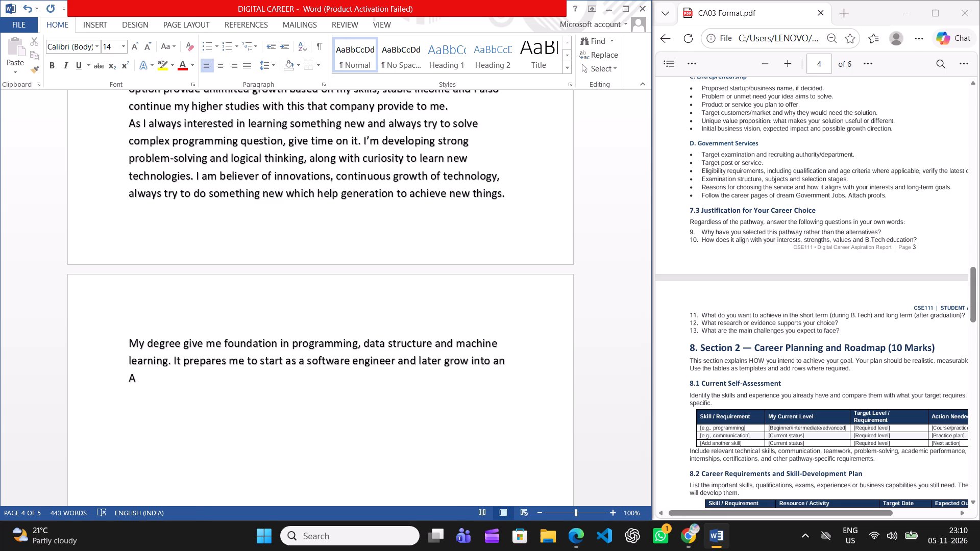
key(shift+i)
key(slash)
text(Ml)
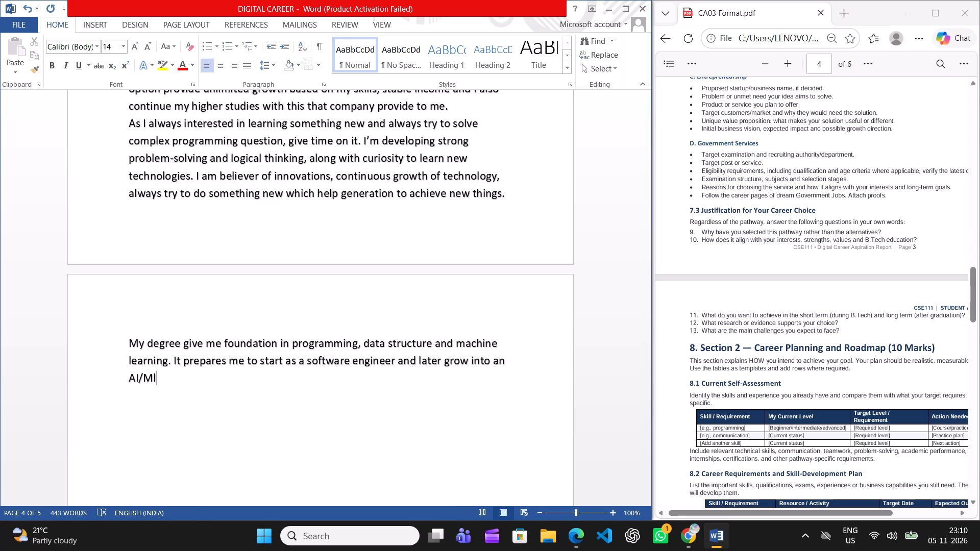
key(BackSpace)
key(shift+l)
key(space)
text(engineerr)
key(BackSpace)
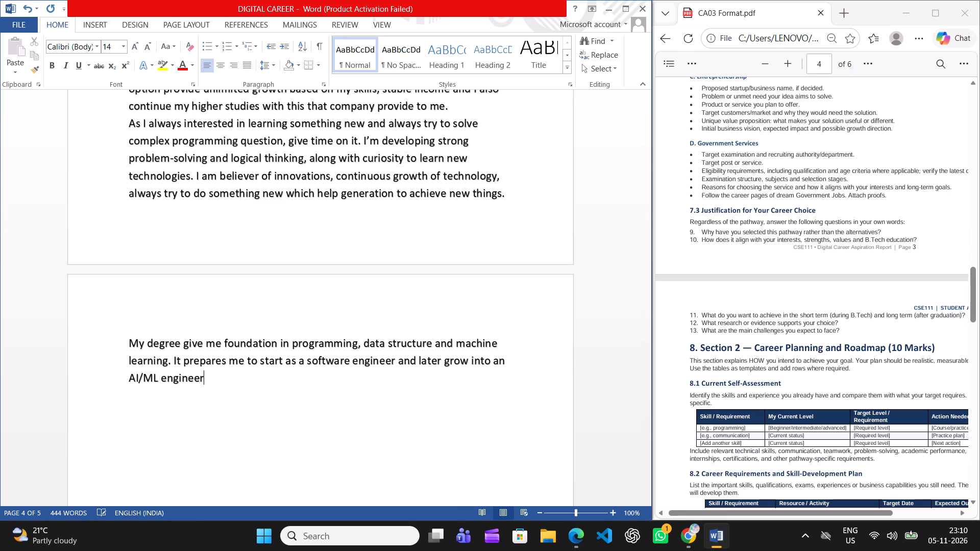
key(period)
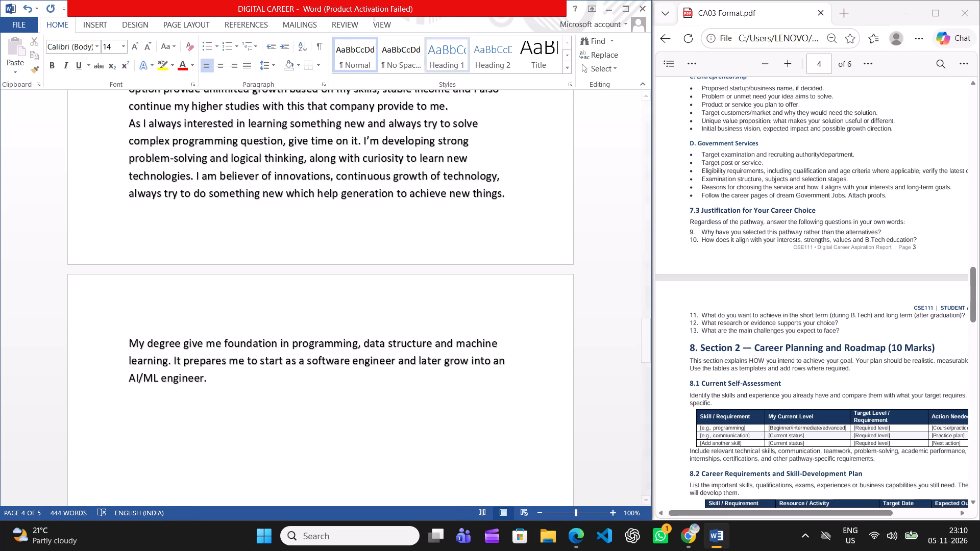
Review the career choice justification paragraphs and the blank space that follows them.
scroll(397, 228, up, 7)
scroll(397, 228, down, 4)
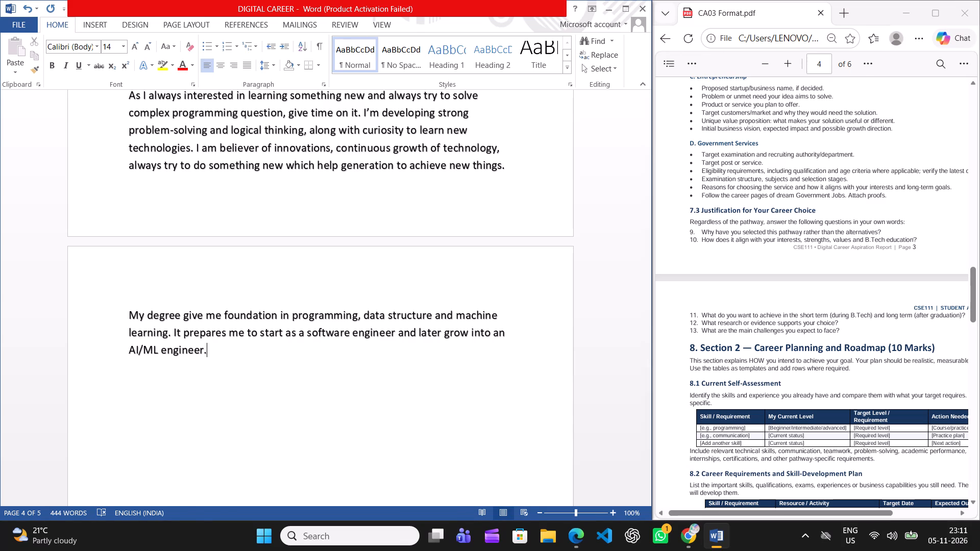
scroll(217, 361, up, 1)
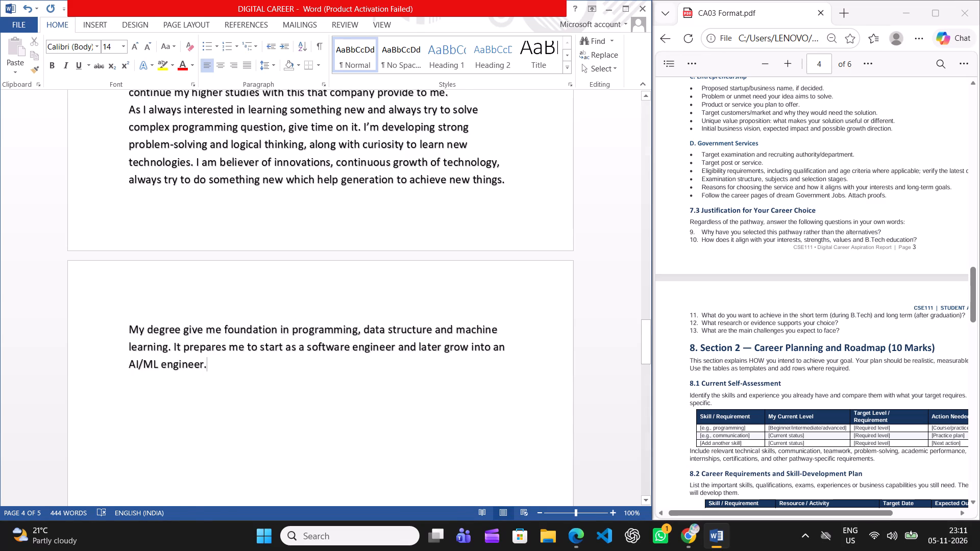
scroll(217, 361, up, 1)
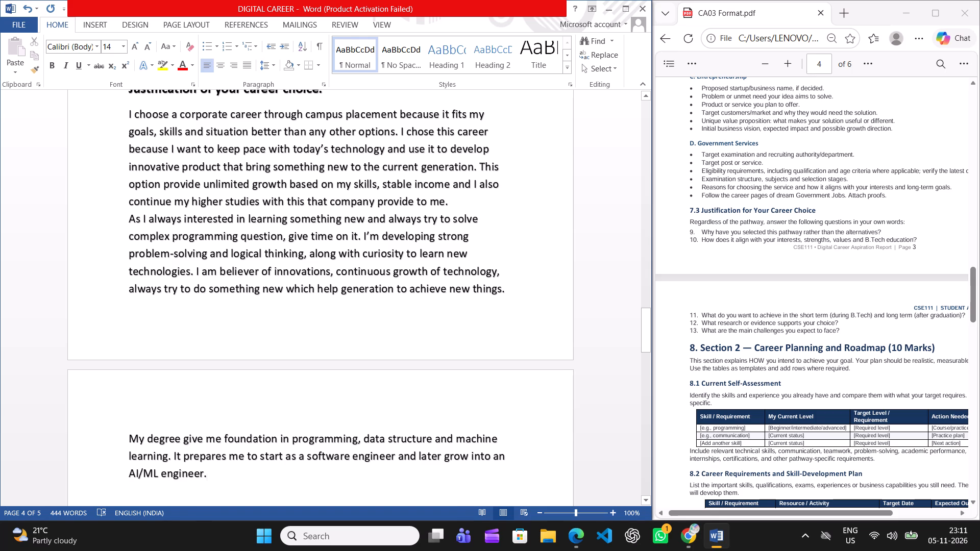
key(Down)
scroll(217, 361, up, 7)
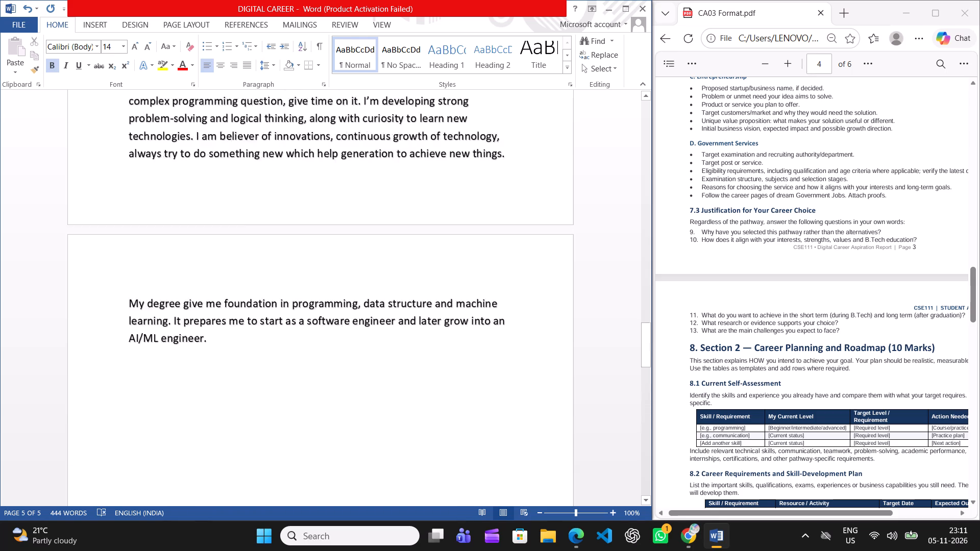
scroll(217, 361, down, 12)
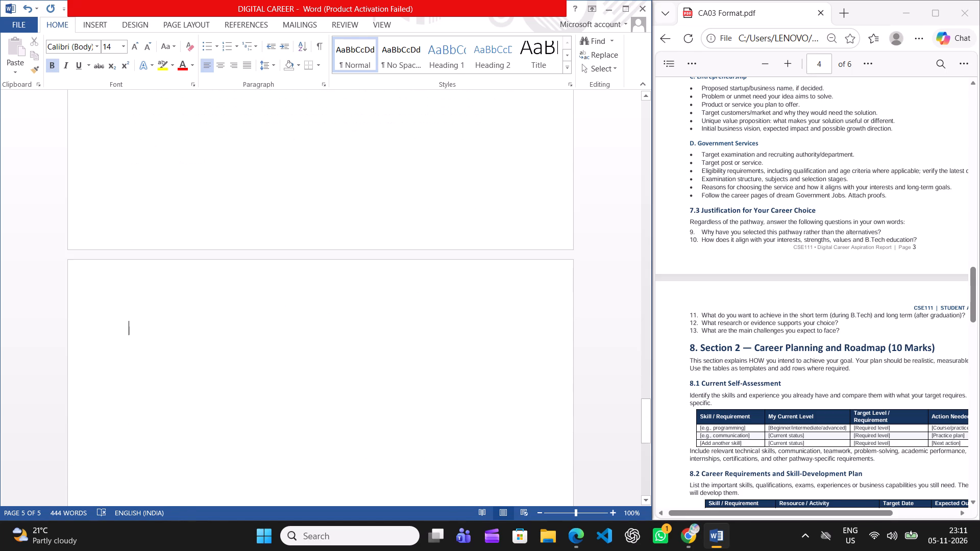
scroll(217, 361, down, 3)
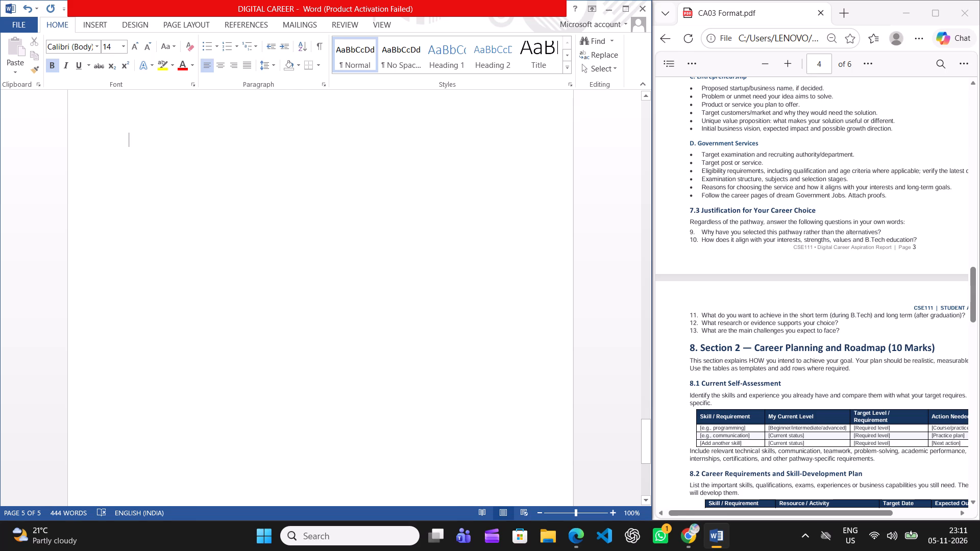
scroll(217, 361, up, 12)
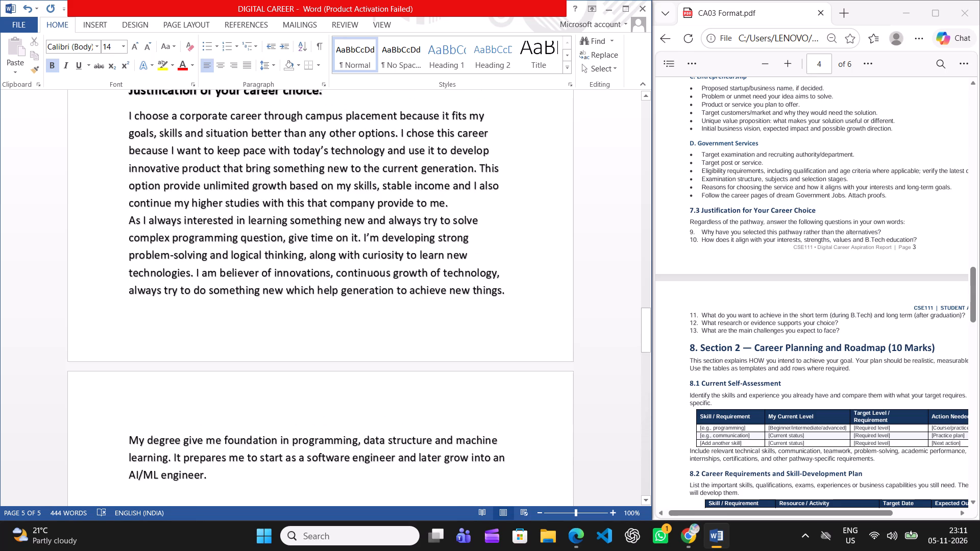
scroll(217, 361, down, 3)
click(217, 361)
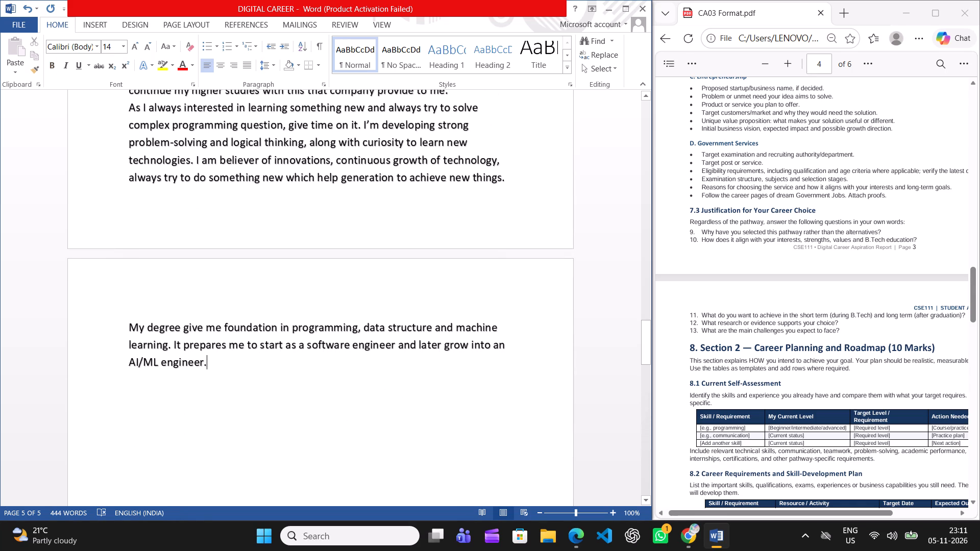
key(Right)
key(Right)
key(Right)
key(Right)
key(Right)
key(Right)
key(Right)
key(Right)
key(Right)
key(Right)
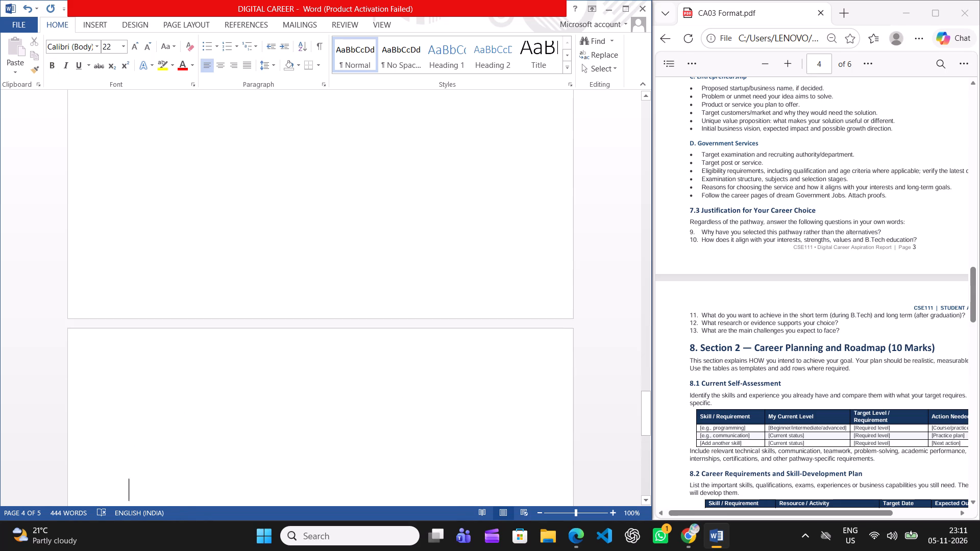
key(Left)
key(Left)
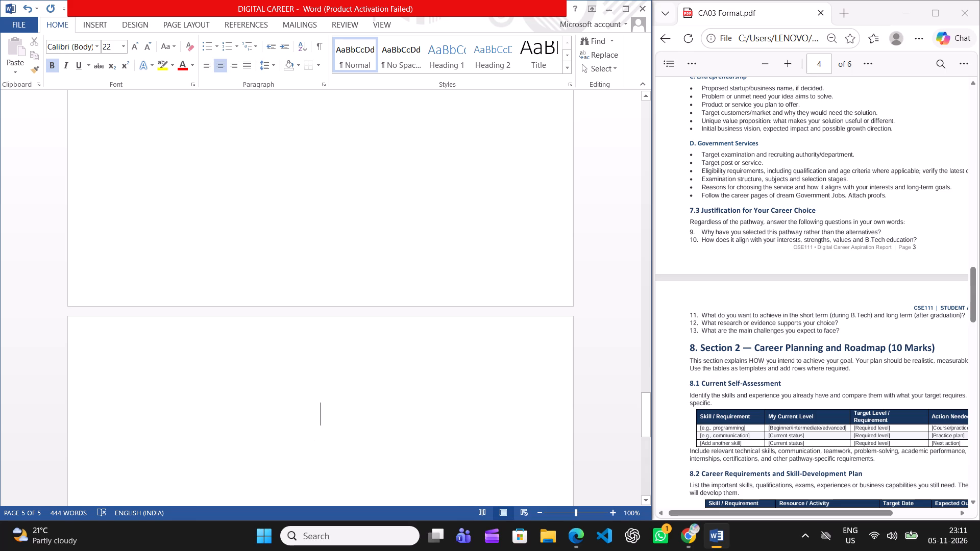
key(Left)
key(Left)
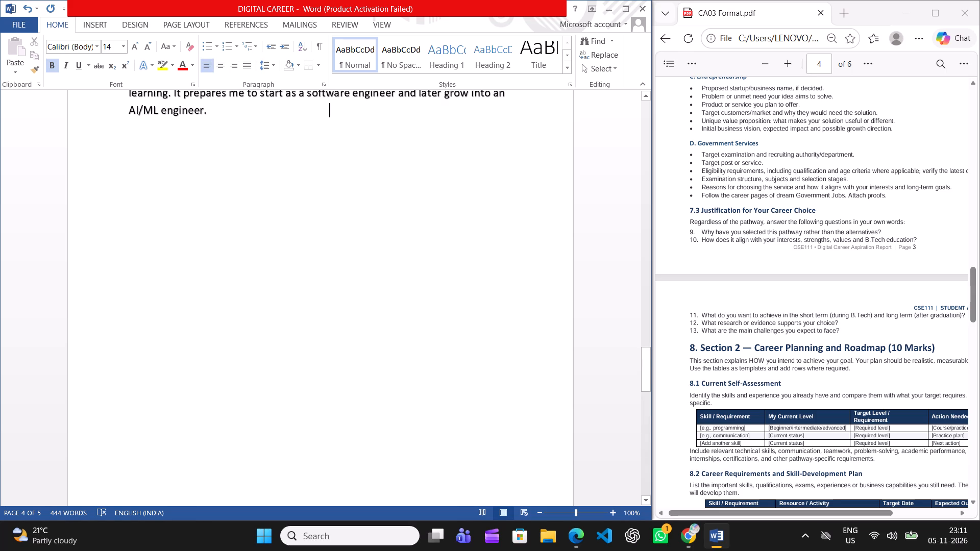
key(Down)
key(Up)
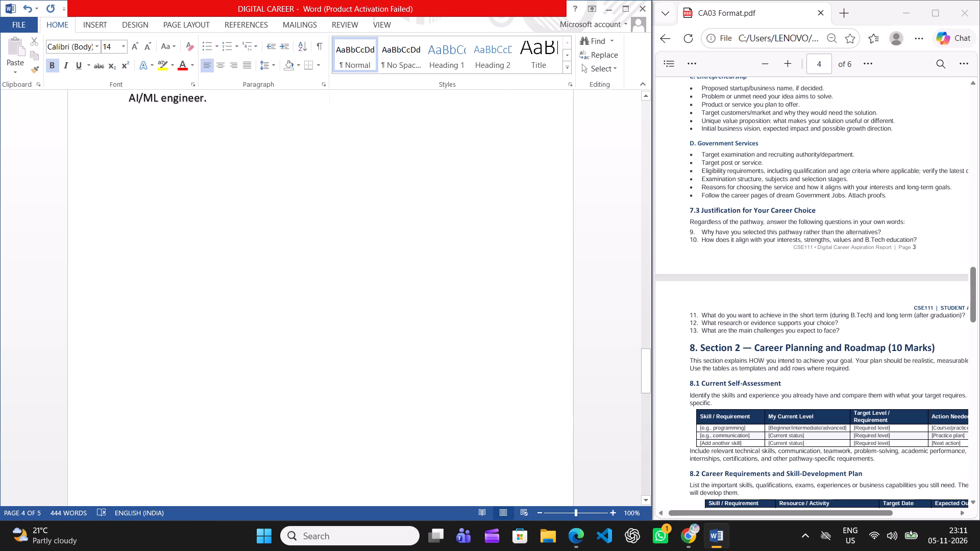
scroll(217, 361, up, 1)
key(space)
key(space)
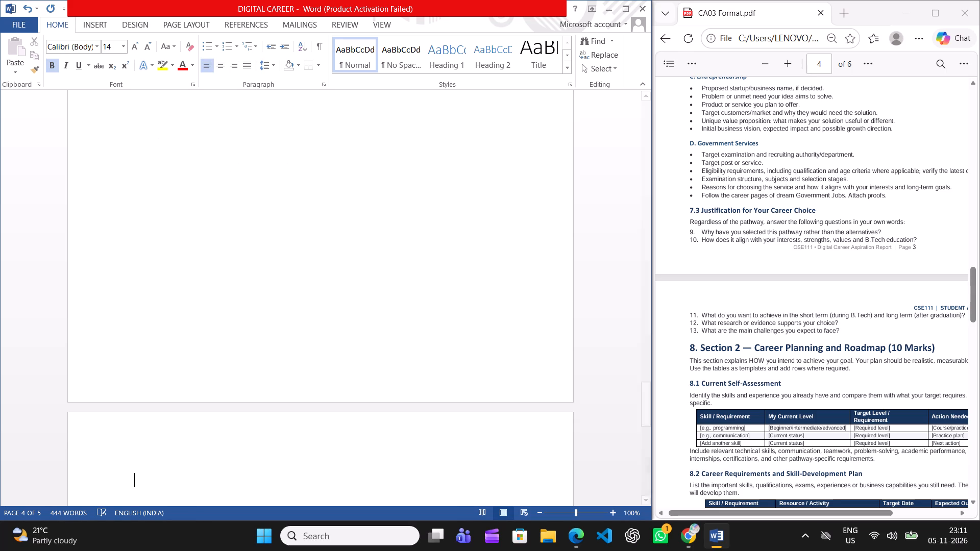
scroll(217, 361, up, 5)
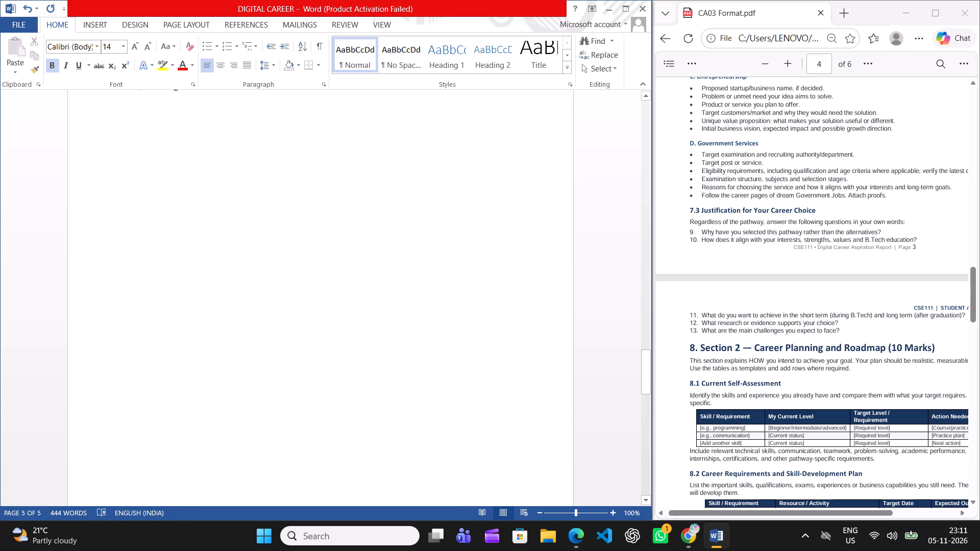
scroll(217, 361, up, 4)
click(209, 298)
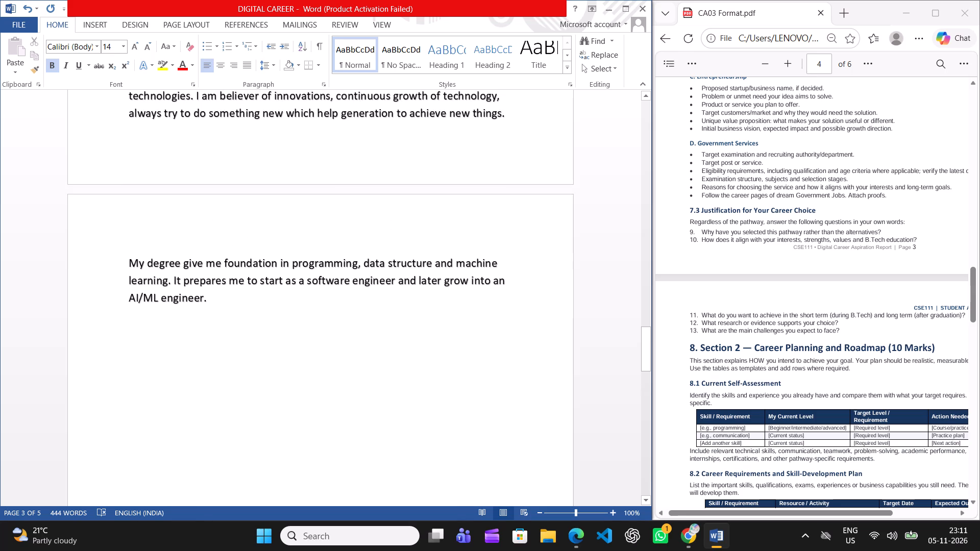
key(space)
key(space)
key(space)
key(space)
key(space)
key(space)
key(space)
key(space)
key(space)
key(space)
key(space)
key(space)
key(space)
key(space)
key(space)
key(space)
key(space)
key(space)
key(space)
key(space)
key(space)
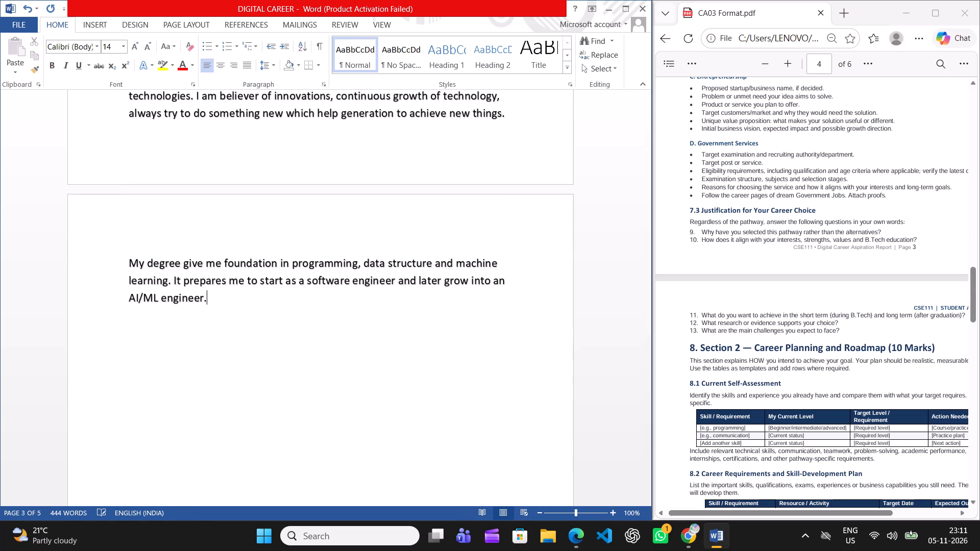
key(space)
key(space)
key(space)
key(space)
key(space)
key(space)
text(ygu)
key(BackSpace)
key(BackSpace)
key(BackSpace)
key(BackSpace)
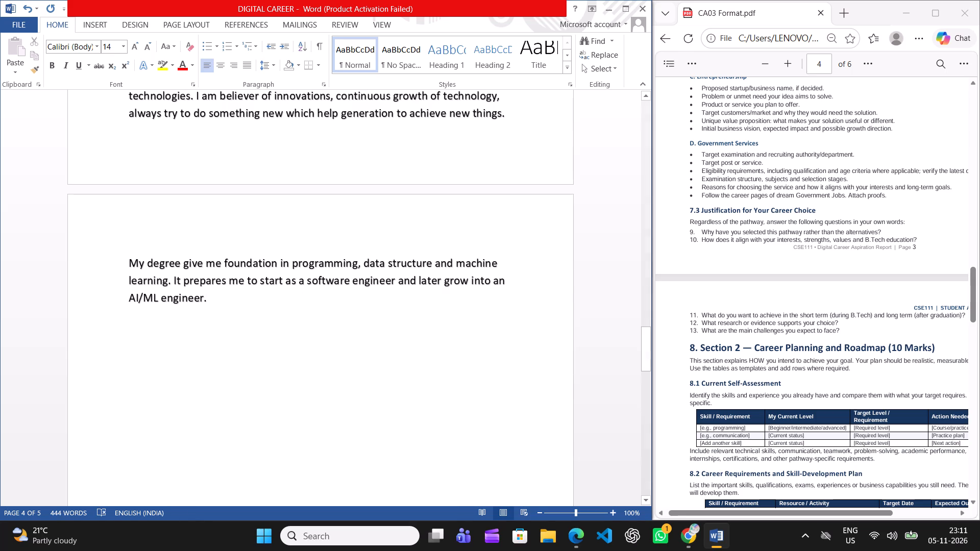
Pad the end of the degree paragraph after "AI/ML engineer." with spaces until the insertion point reaches a new line.
key(Up)
key(Up)
key(Down)
key(Down)
key(space)
key(space)
key(space)
key(space)
key(space)
key(space)
key(space)
key(space)
key(space)
key(space)
key(space)
key(space)
key(space)
key(space)
key(space)
key(space)
key(space)
key(space)
key(space)
key(space)
key(space)
key(space)
key(space)
key(space)
key(space)
key(space)
key(space)
key(space)
key(space)
key(space)
key(space)
key(space)
key(space)
key(space)
key(space)
key(space)
key(space)
key(space)
key(space)
key(space)
key(space)
key(space)
key(space)
key(space)
key(space)
key(space)
key(space)
key(space)
key(space)
key(space)
key(space)
key(space)
key(space)
key(space)
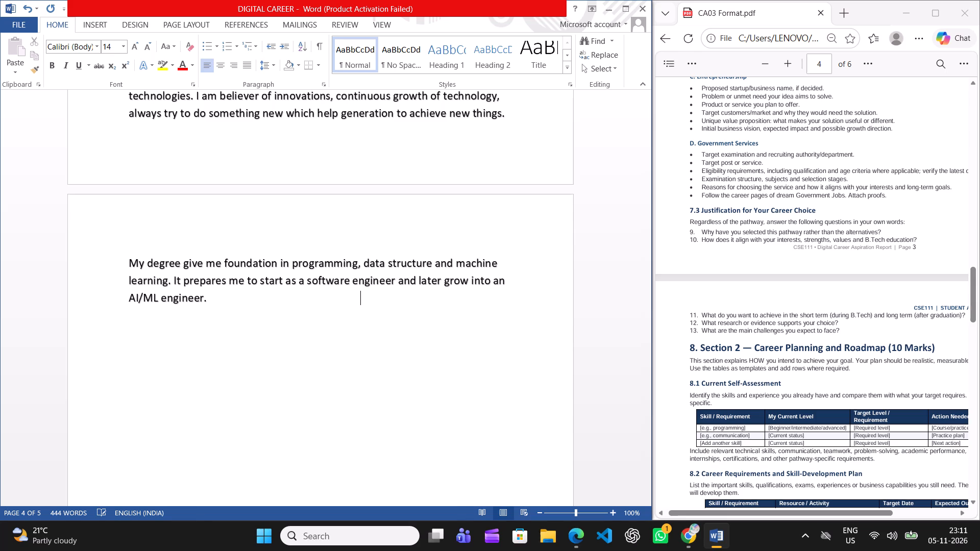
key(space)
key(space)
key(space)
key(space)
key(space)
key(space)
key(space)
key(space)
key(space)
key(space)
key(space)
key(space)
key(space)
key(space)
key(space)
key(space)
key(space)
key(space)
key(space)
key(space)
key(space)
key(space)
key(space)
key(space)
key(space)
key(space)
key(space)
key(space)
key(space)
key(space)
key(space)
key(space)
key(space)
key(space)
key(space)
key(space)
key(space)
key(space)
key(space)
key(space)
key(space)
key(space)
key(space)
key(space)
key(space)
key(space)
key(space)
key(space)
key(space)
key(space)
key(space)
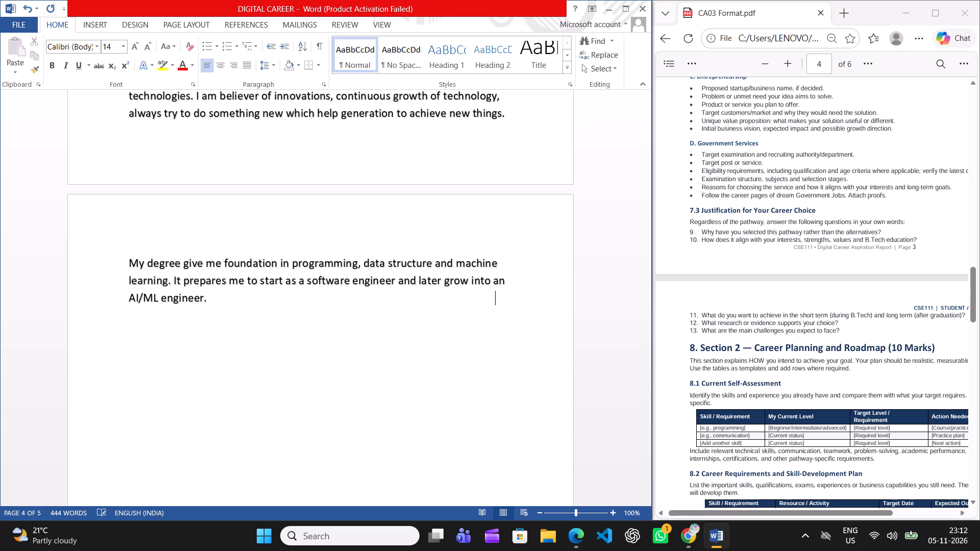
key(space)
key(space)
key(space)
key(space)
key(space)
key(space)
key(space)
key(space)
text(fj)
key(BackSpace)
key(BackSpace)
Begin the short-term goals answer on the line below the degree paragraph with "During B.Tech journey".
text(During)
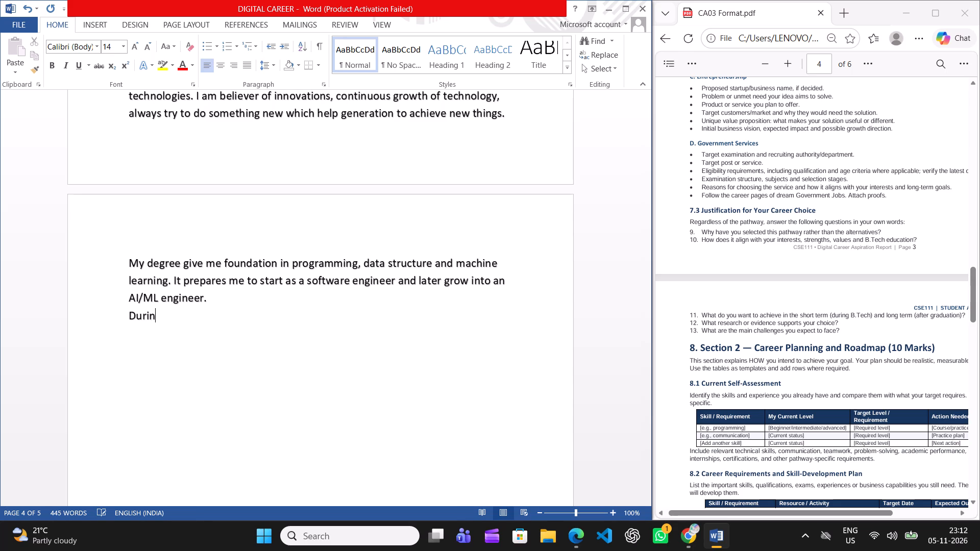
key(space)
key(b)
key(BackSpace)
key(shift+b)
text(.Tech)
key(space)
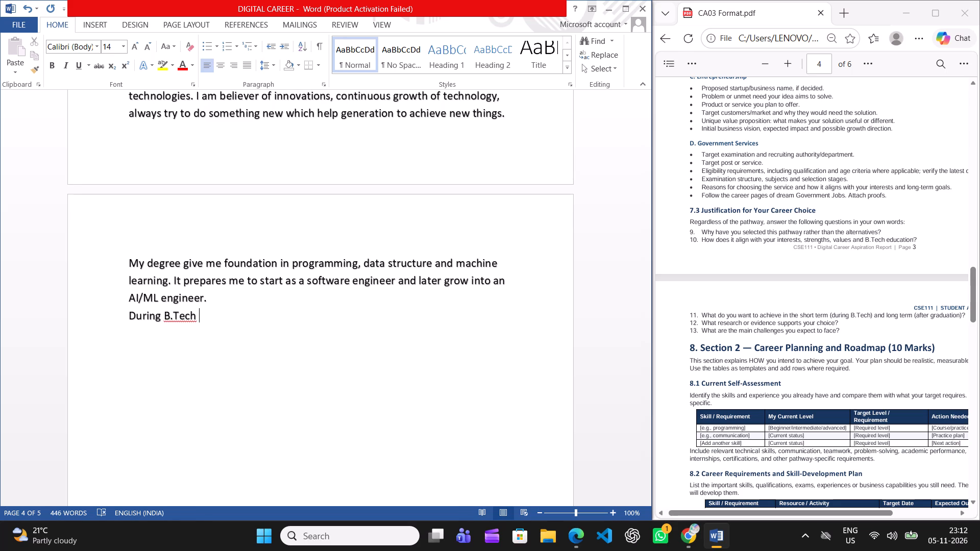
text(jou)
text(rney)
key(space)
Continue the short-term goals sentence with ", develop some real world projects".
key(BackSpace)
text(, de)
text(velo[)
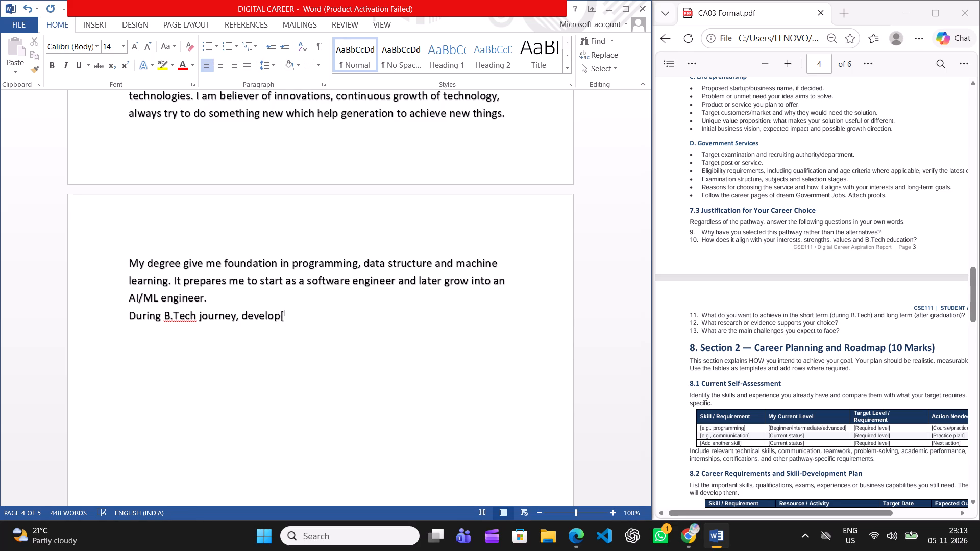
key(BackSpace)
key(space)
text(some real wor)
key(BackSpace)
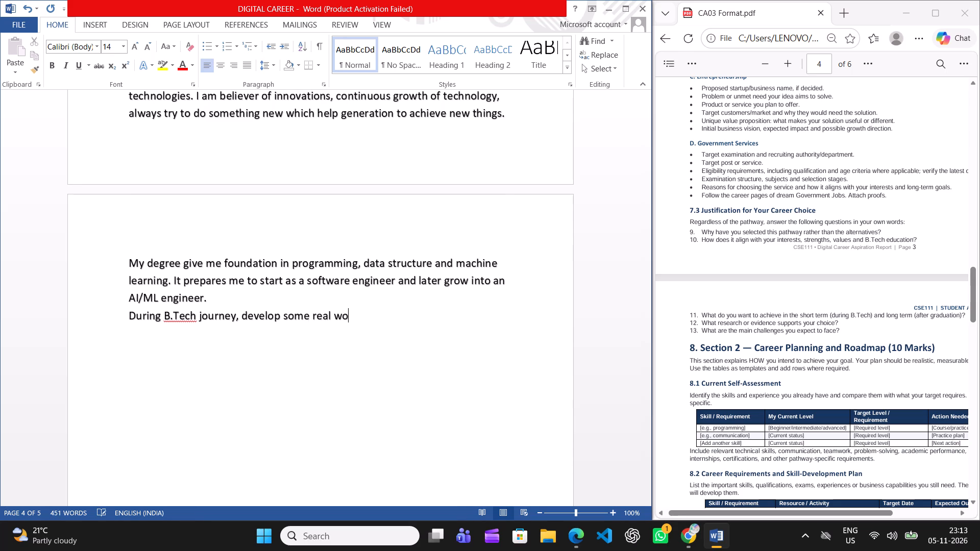
text(rld pro)
text(fe)
key(BackSpace)
key(BackSpace)
text(jects)
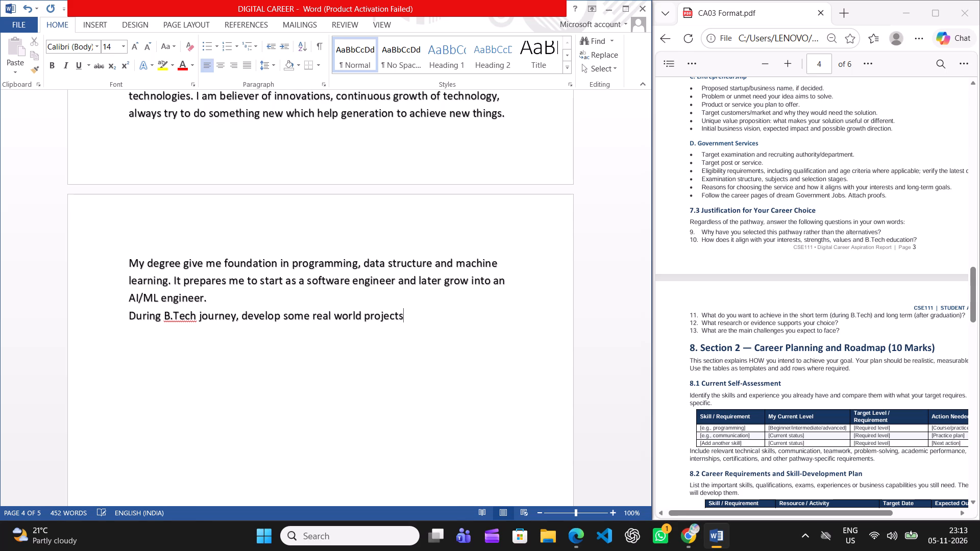
Extend the short-term goals sentence with ", gain experience by taking internship and".
text(, o)
key(BackSpace)
text(gain expere)
key(BackSpace)
text(ience)
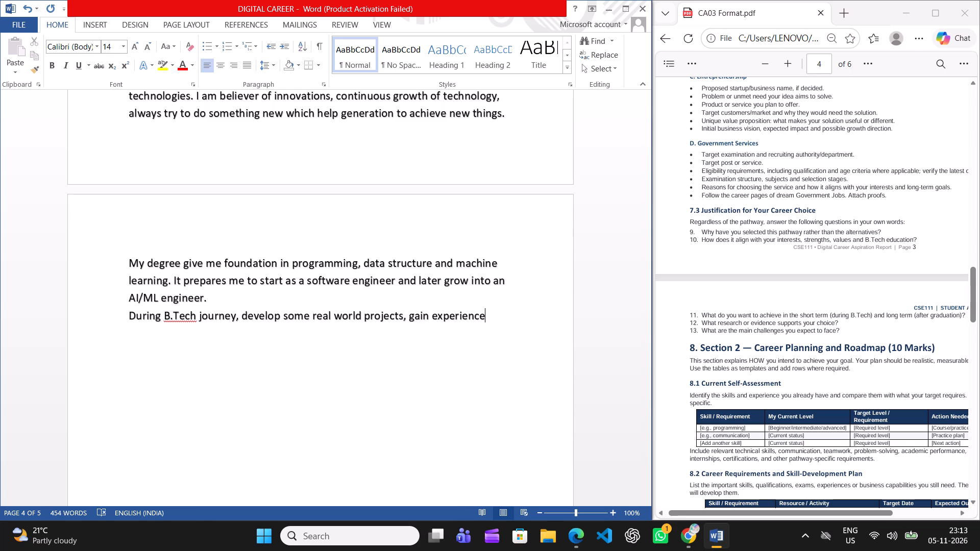
key(space)
key(b)
text(y taking internship and)
key(space)
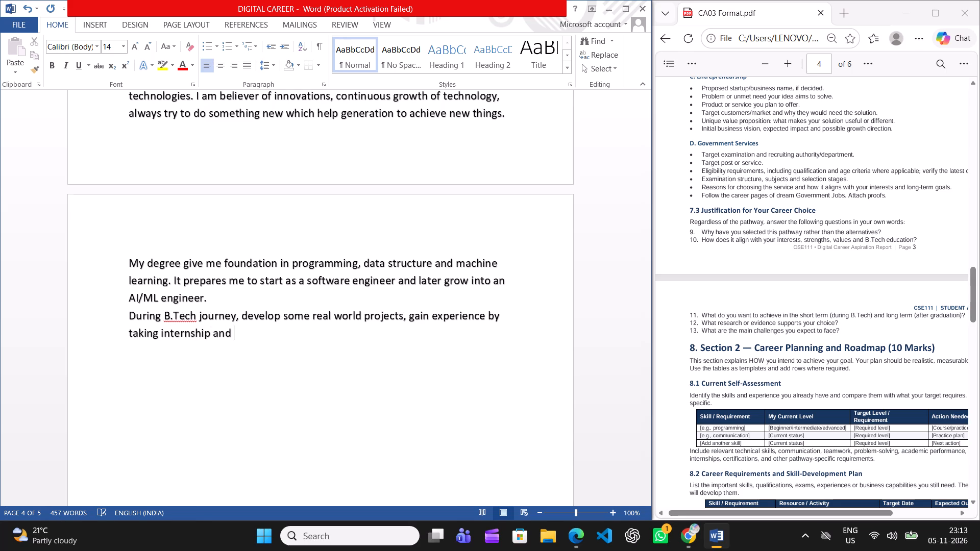
Continue the short-term goals sentence after "taking internship and" with "also do some freelancing related to my work".
text(also do some)
key(space)
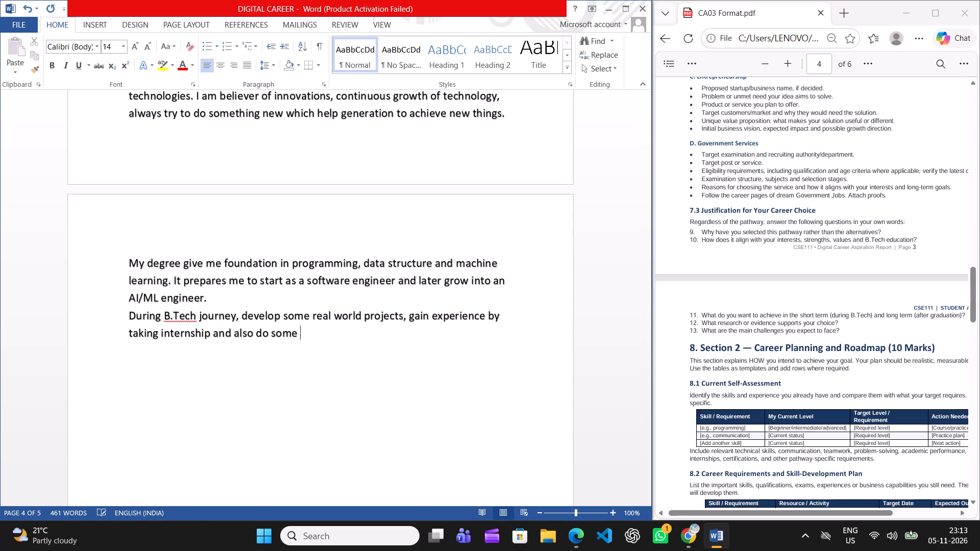
text(freelancing related to)
key(space)
text(my)
key(space)
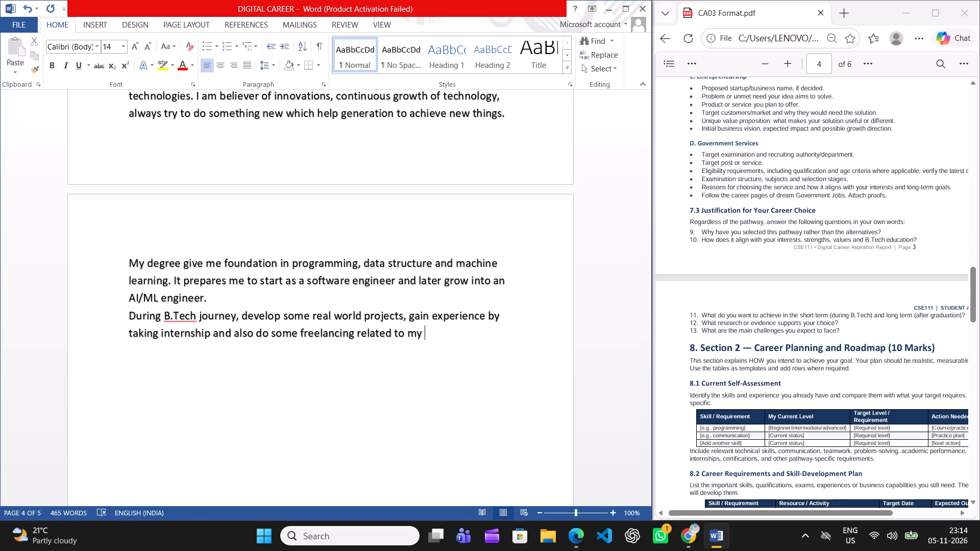
text(goal)
key(BackSpace)
key(BackSpace)
key(BackSpace)
key(BackSpace)
text(wo;r)
key(BackSpace)
key(BackSpace)
text(rk)
key(space)
Extend the freelancing clause with "that also help me to understand market and".
text(that als)
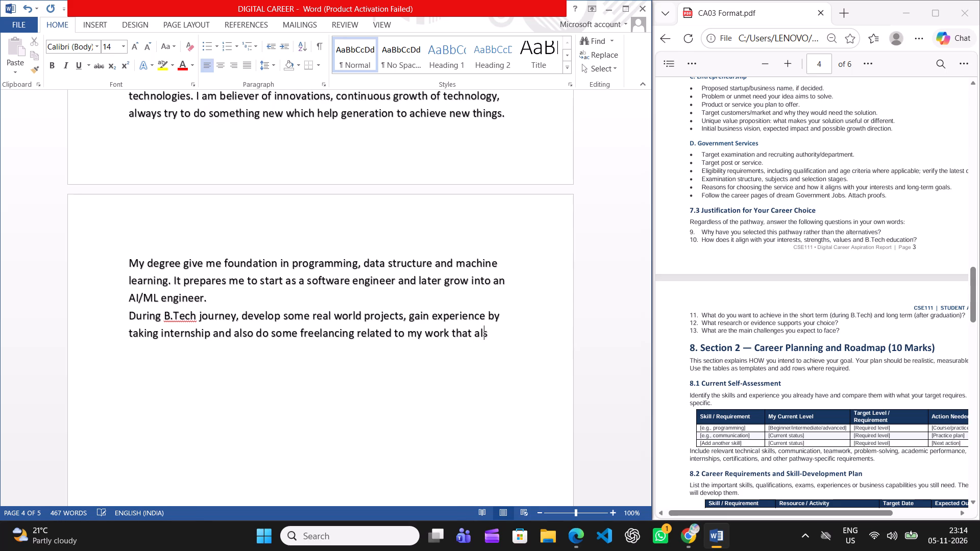
key(space)
key(BackSpace)
key(o)
key(space)
text(hep)
key(BackSpace)
text(lp me to)
key(space)
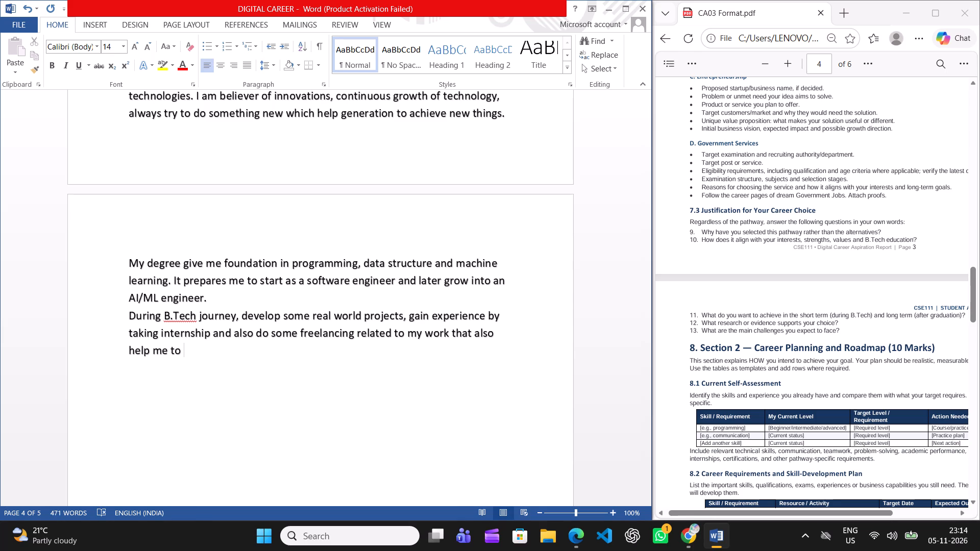
text(understand market and)
key(space)
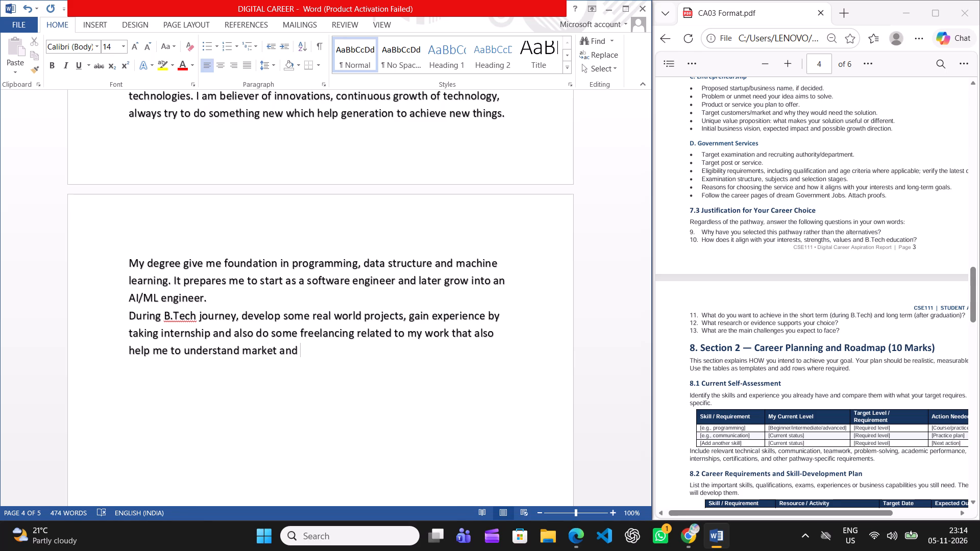
Finish the short-term goals sentence with "opportunity to do work on a real world problems.".
text(opportunity to do)
key(space)
text(wor)
text(k on)
key(space)
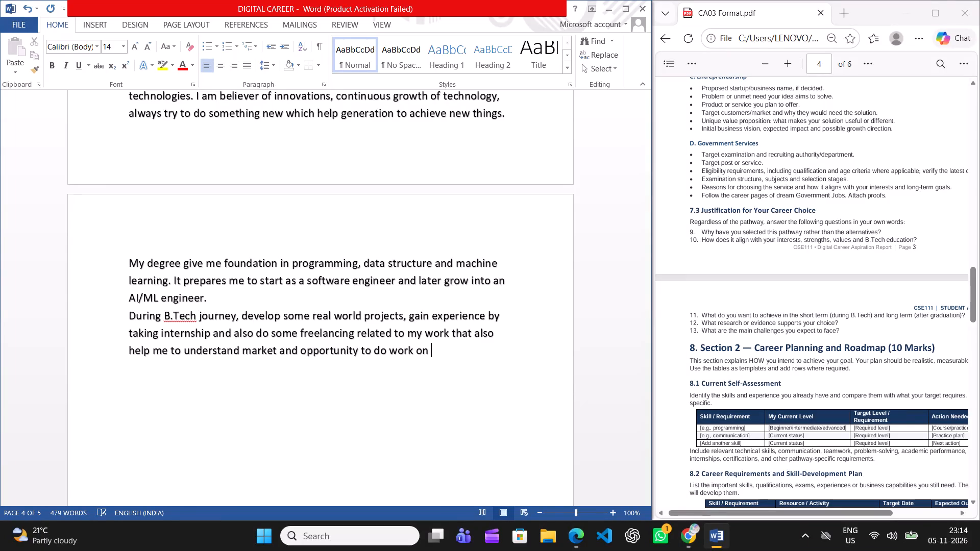
text(a realp)
key(space)
key(BackSpace)
key(BackSpace)
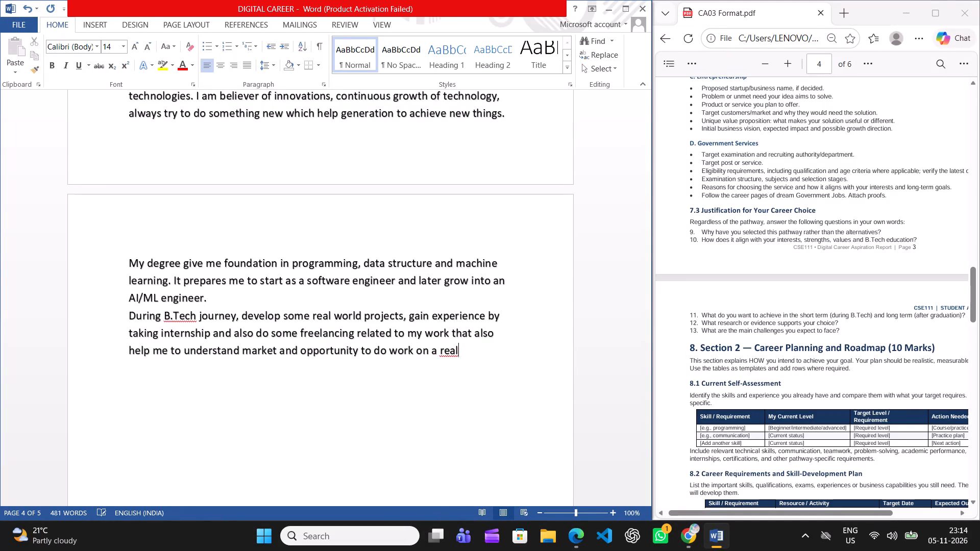
key(space)
text(e)
key(BackSpace)
text(world problems)
key(space)
key(BackSpace)
text(.)
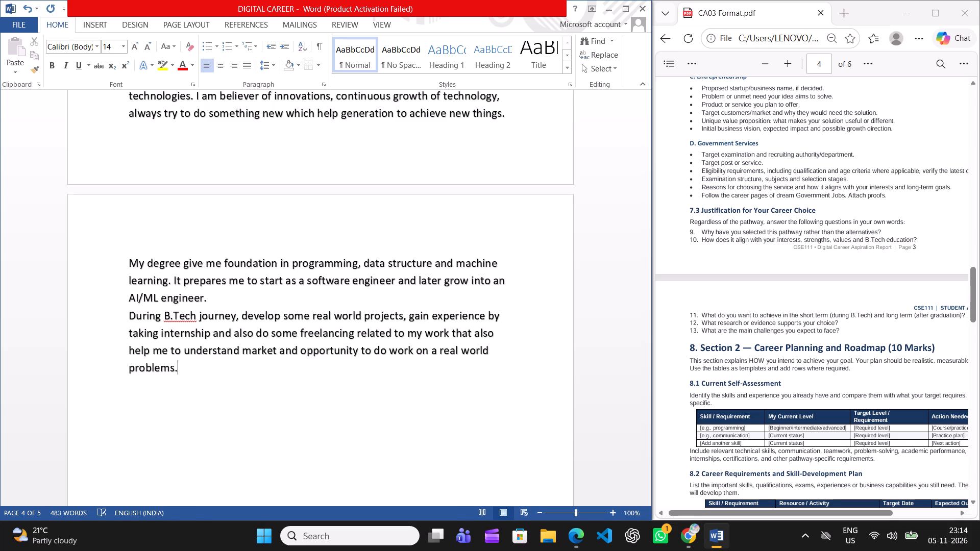
key(space)
Begin the long-term goals sentence in the same paragraph with "After graduation, take a job as a software engineer".
key(shift+a)
text(fter)
key(space)
text(graduation)
key(space)
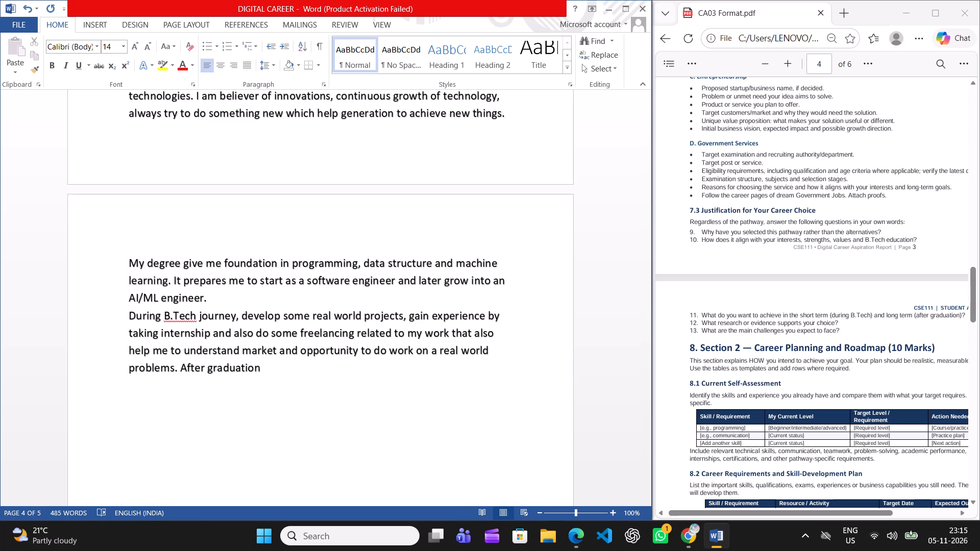
key(BackSpace)
text(, take)
key(space)
text(a job as a)
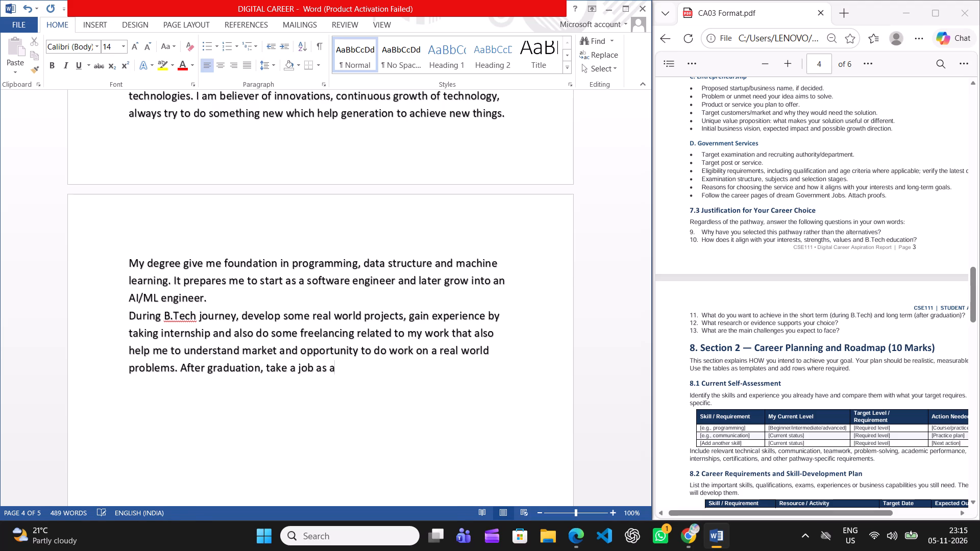
key(space)
text(software engin)
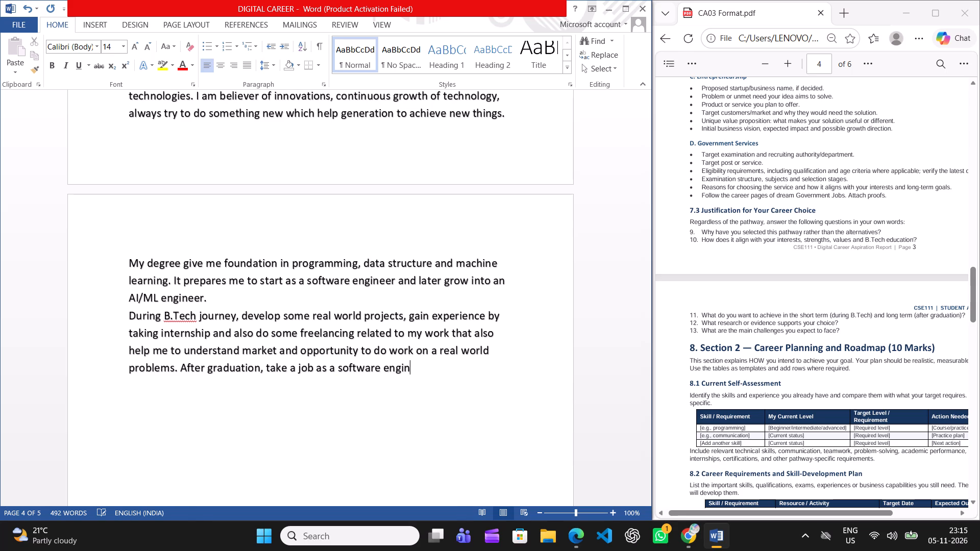
text(eer)
key(space)
Delete "as a software engineer" from the end of the long-term goals sentence, keeping "After graduation, take a job".
key(BackSpace)
key(BackSpace)
key(BackSpace)
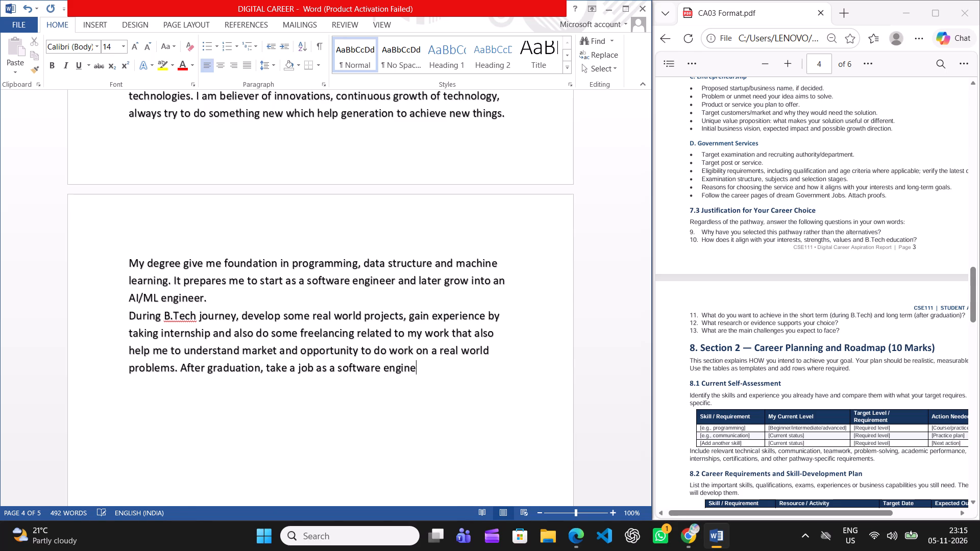
key(BackSpace)
key(BackSpace)
key(BackSpace)
key(BackSpace)
key(BackSpace)
key(BackSpace)
key(BackSpace)
key(BackSpace)
key(BackSpace)
key(BackSpace)
key(BackSpace)
key(BackSpace)
key(BackSpace)
key(BackSpace)
key(BackSpace)
key(BackSpace)
key(BackSpace)
key(BackSpace)
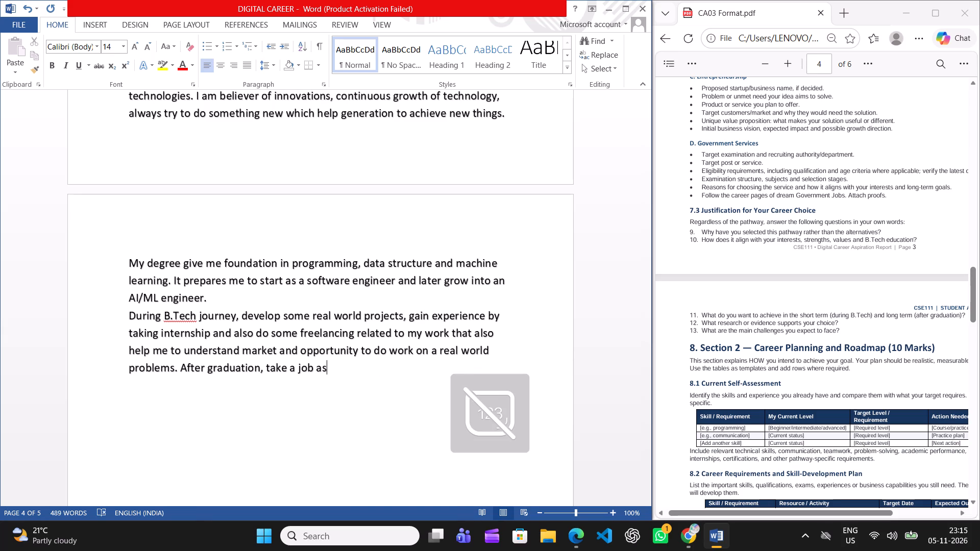
key(BackSpace)
key(BackSpace)
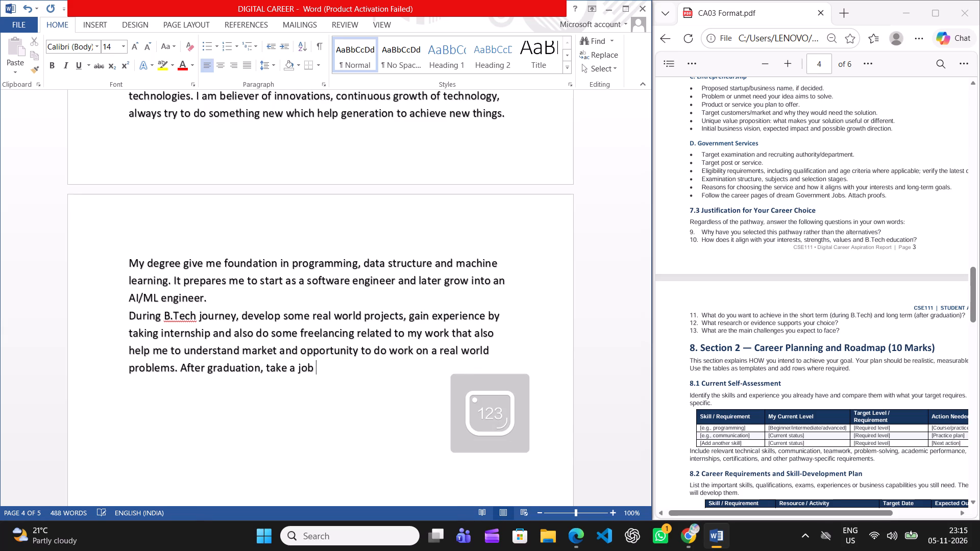
Continue the long-term goals sentence after "take a job" with "in my dream company and".
text(in m)
text(y dream con=)
key(BackSpace)
key(BackSpace)
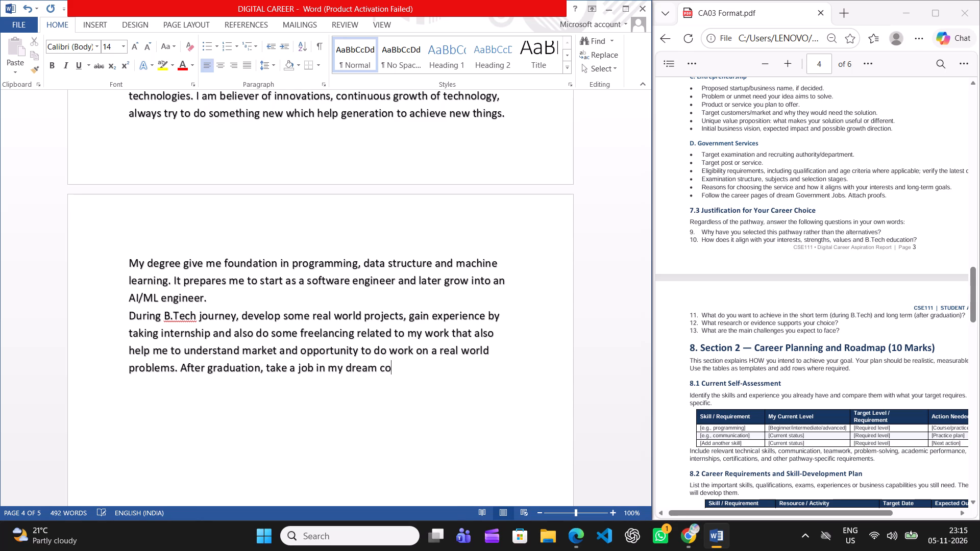
text(mpa)
key(n)
text(y and)
key(space)
Extend the long-term goals sentence with "reaching a position of".
text(re)
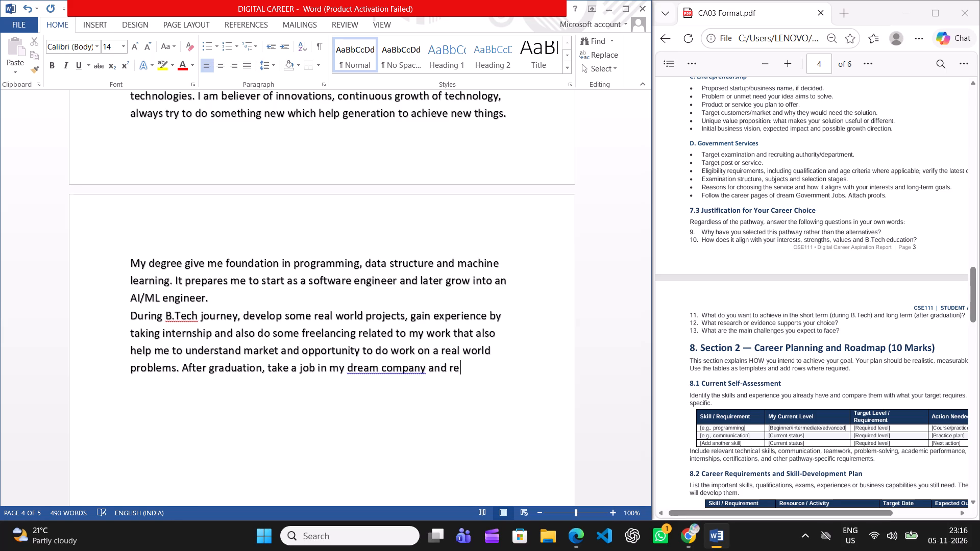
text(aching a p o)
key(BackSpace)
key(BackSpace)
text(os)
text(ition to)
key(space)
key(BackSpace)
key(BackSpace)
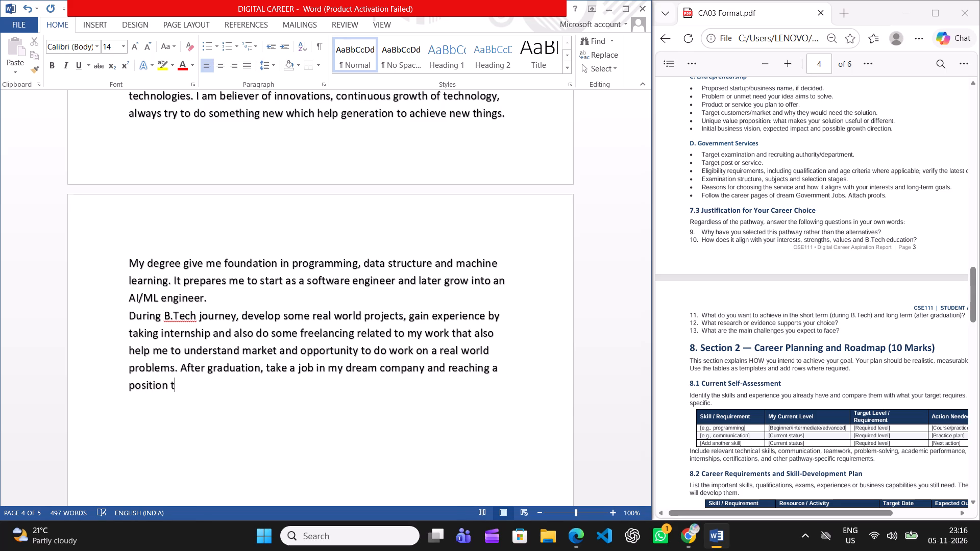
key(BackSpace)
key(f)
key(BackSpace)
text(of)
Name the target positions in the long-term goals sentence as "AI engineer or ML engineer".
key(space)
text(AI engineerr)
key(space)
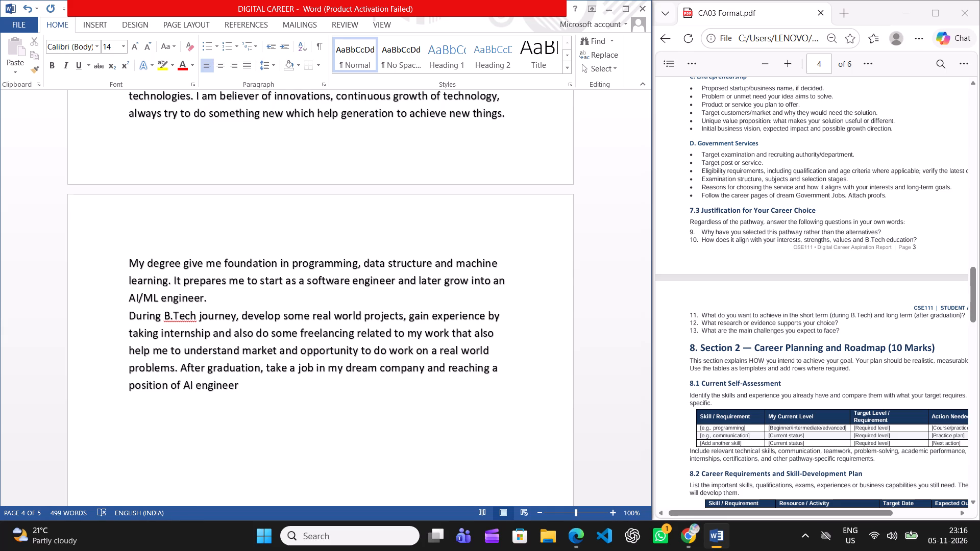
text(of)
key(BackSpace)
text(r)
key(space)
text(ML en)
text(gineer)
key(space)
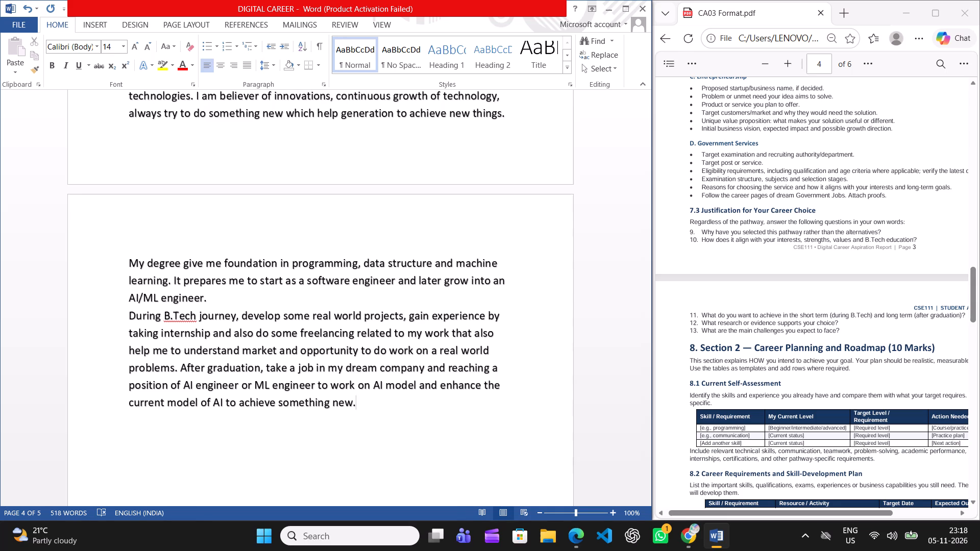
Review the report from the cover page to the career justification answers, and check the format guide's sections 7 and 8.
key(Down)
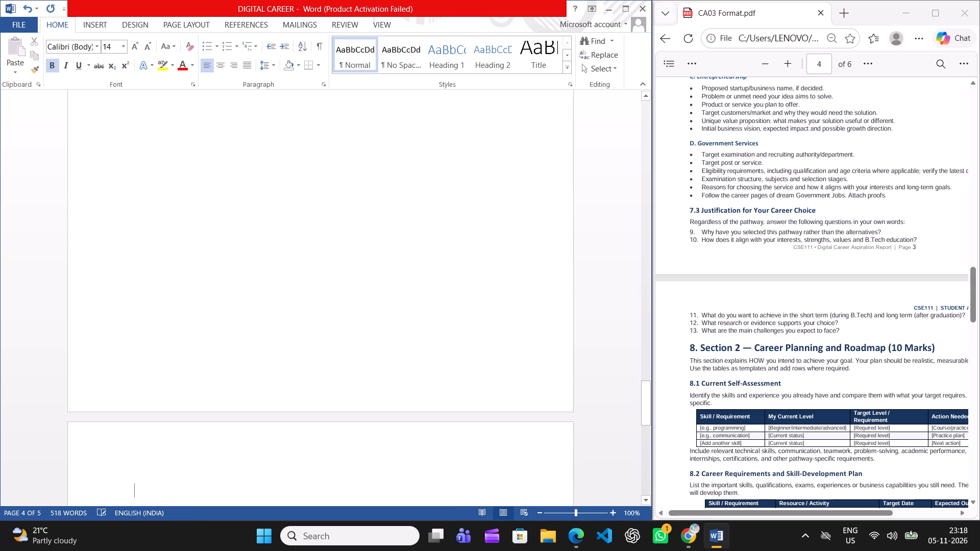
key(Up)
scroll(209, 287, up, 2)
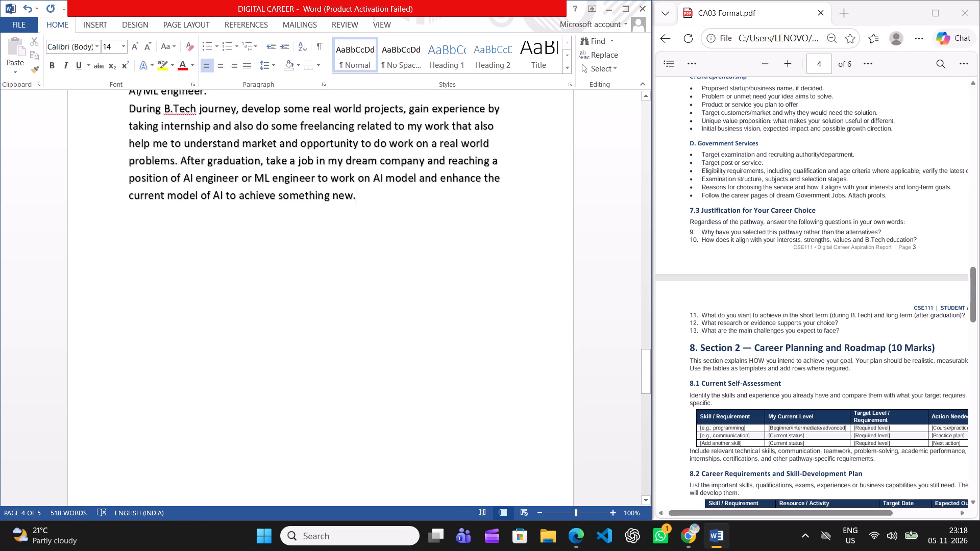
scroll(209, 287, up, 2)
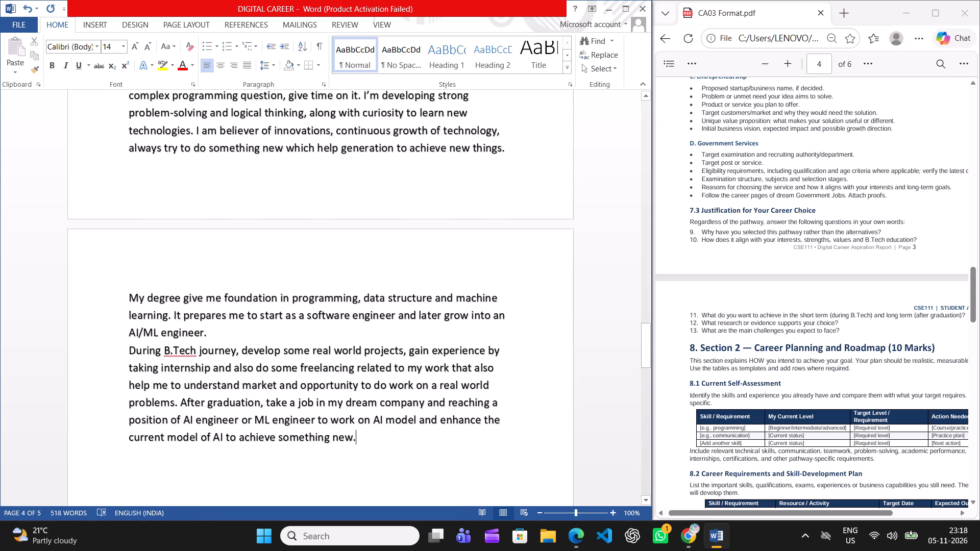
scroll(209, 287, up, 10)
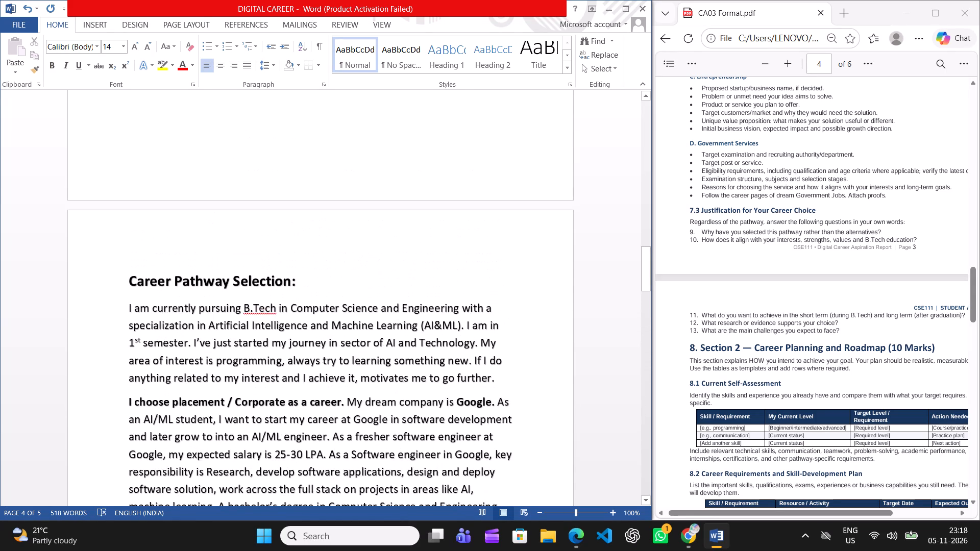
scroll(209, 287, up, 20)
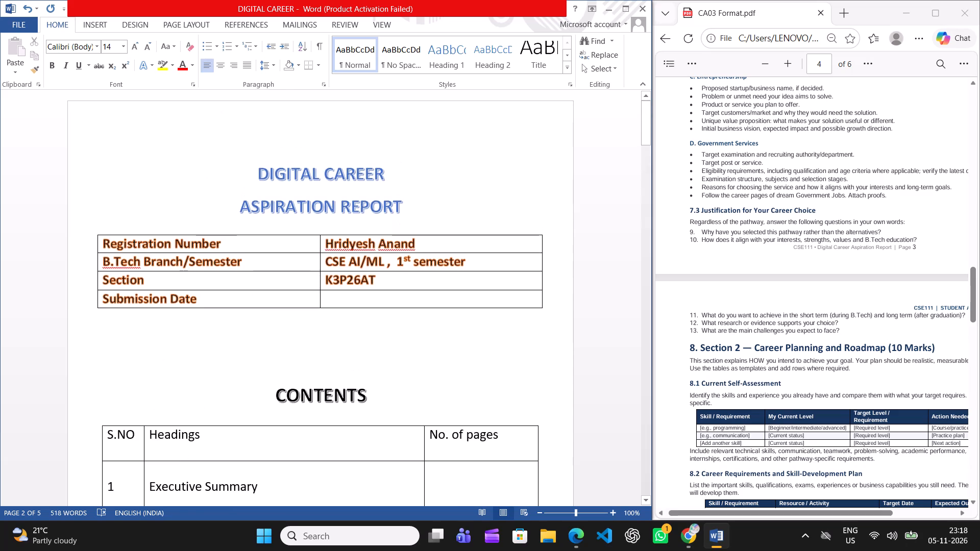
scroll(209, 287, up, 1)
scroll(209, 287, down, 10)
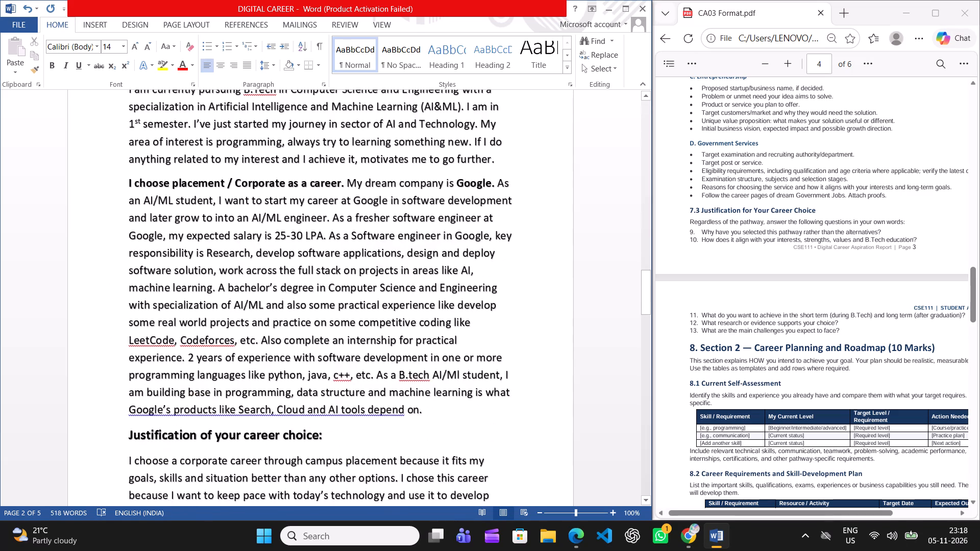
scroll(209, 287, down, 4)
scroll(209, 287, up, 6)
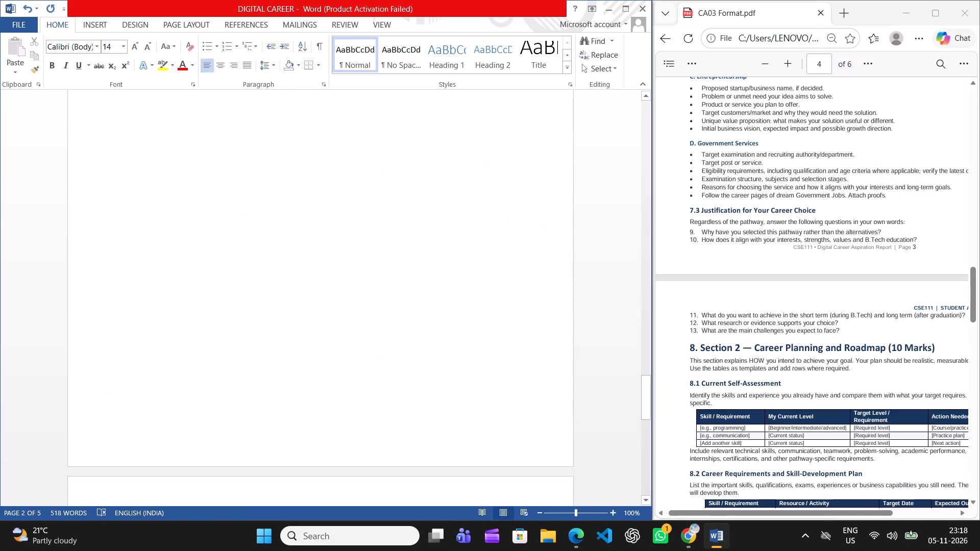
scroll(209, 287, up, 6)
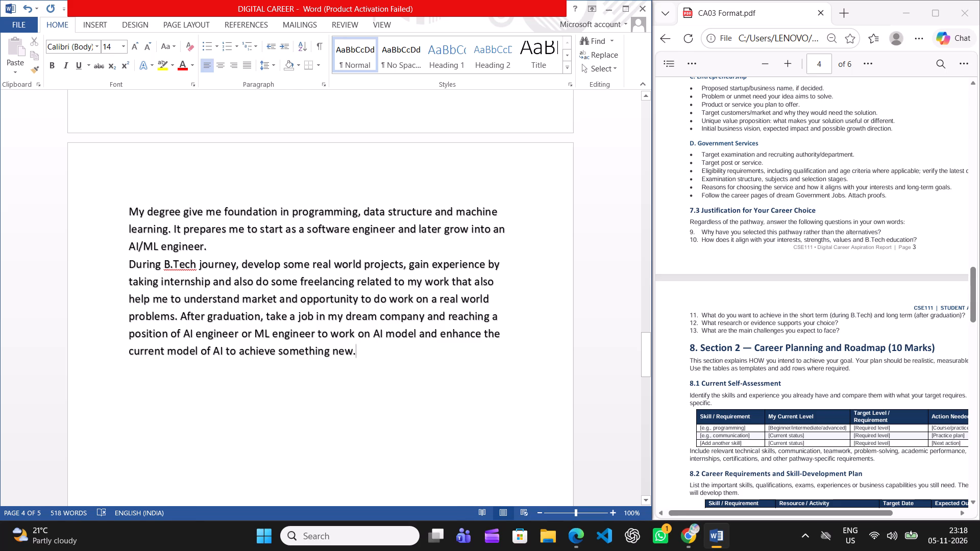
scroll(388, 360, down, 1)
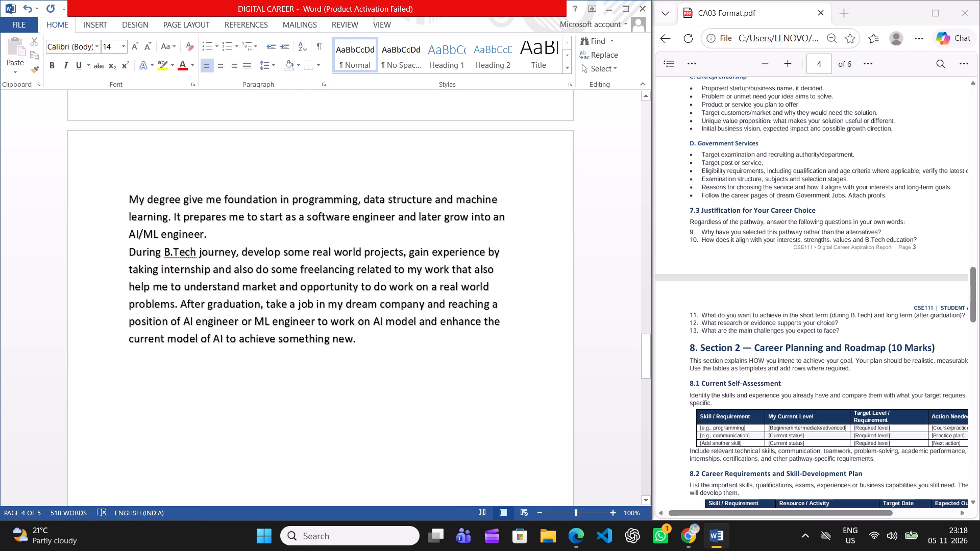
scroll(696, 371, down, 2)
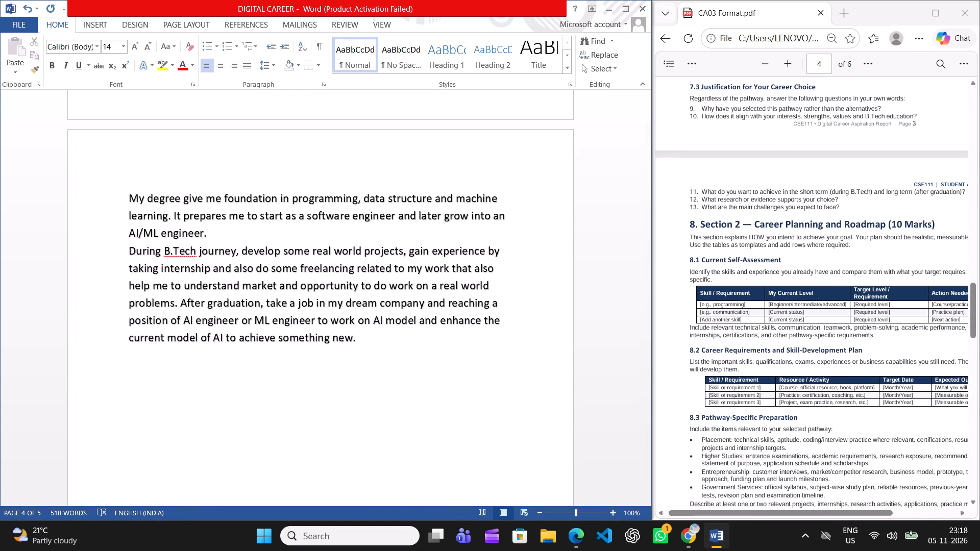
scroll(696, 371, down, 2)
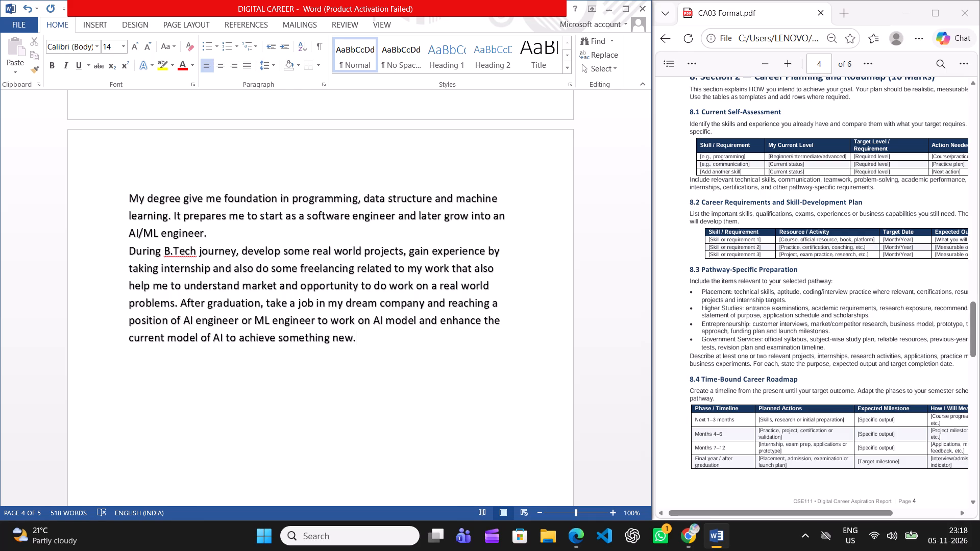
scroll(696, 371, up, 5)
scroll(421, 200, up, 2)
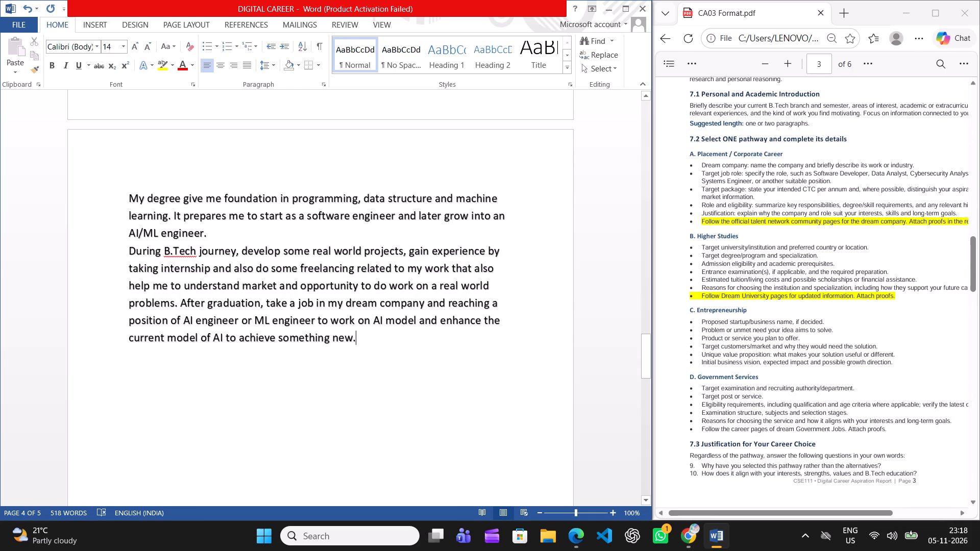
Number the "Career Pathway Selection:" heading as item 1.
scroll(421, 200, up, 15)
scroll(421, 200, down, 7)
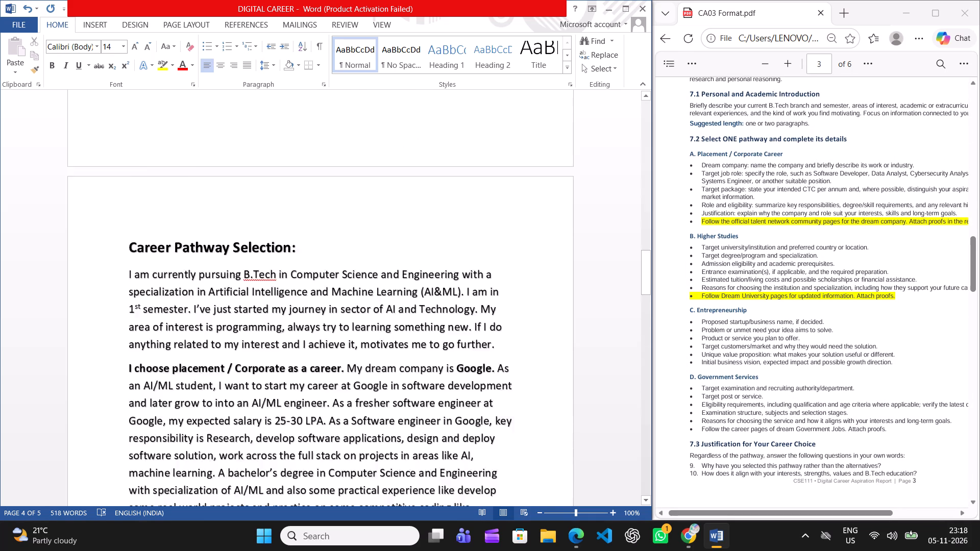
scroll(421, 200, down, 2)
scroll(421, 200, up, 2)
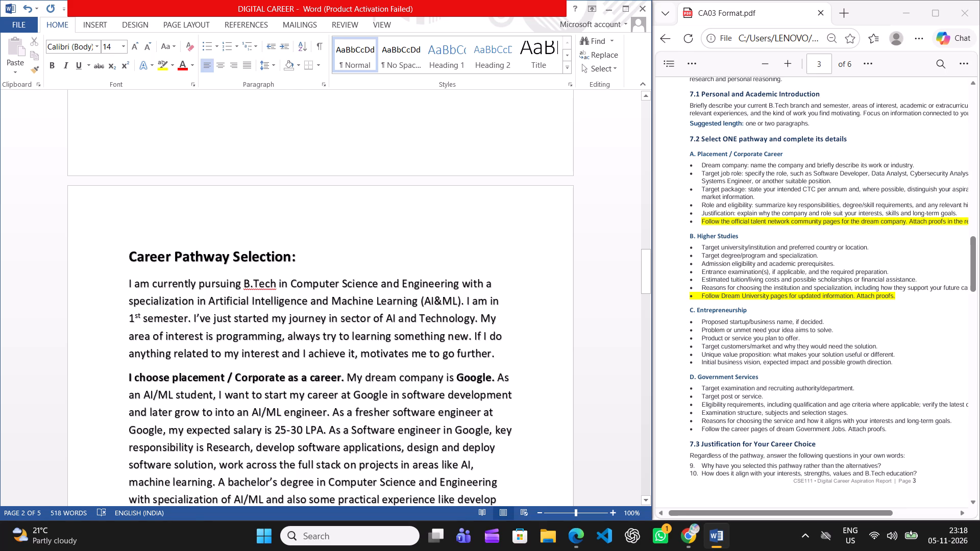
click(125, 252)
key(1)
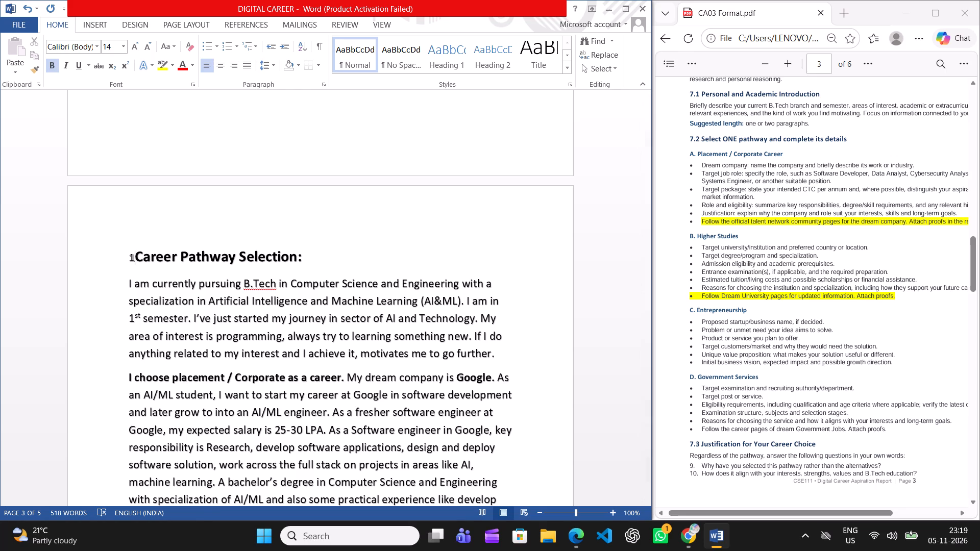
text(.)
key(space)
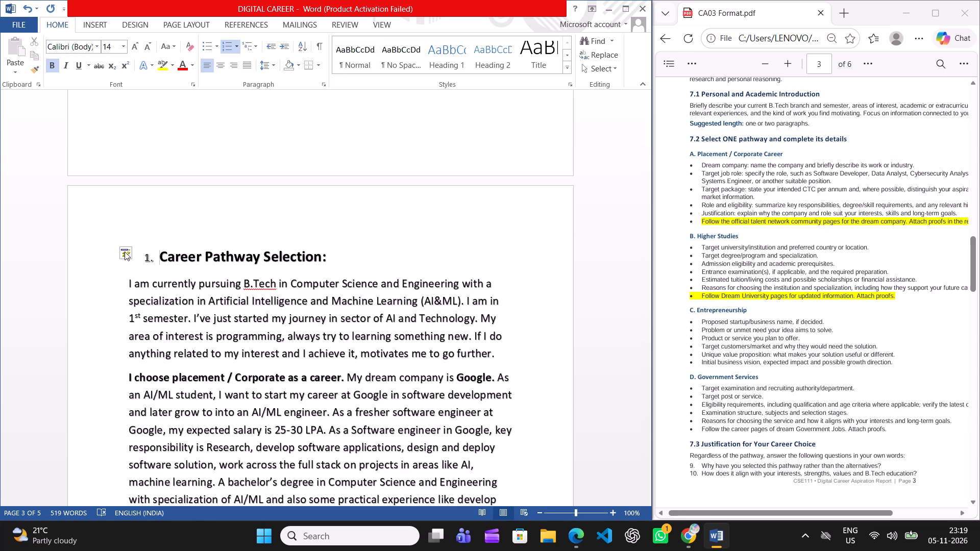
click(86, 356)
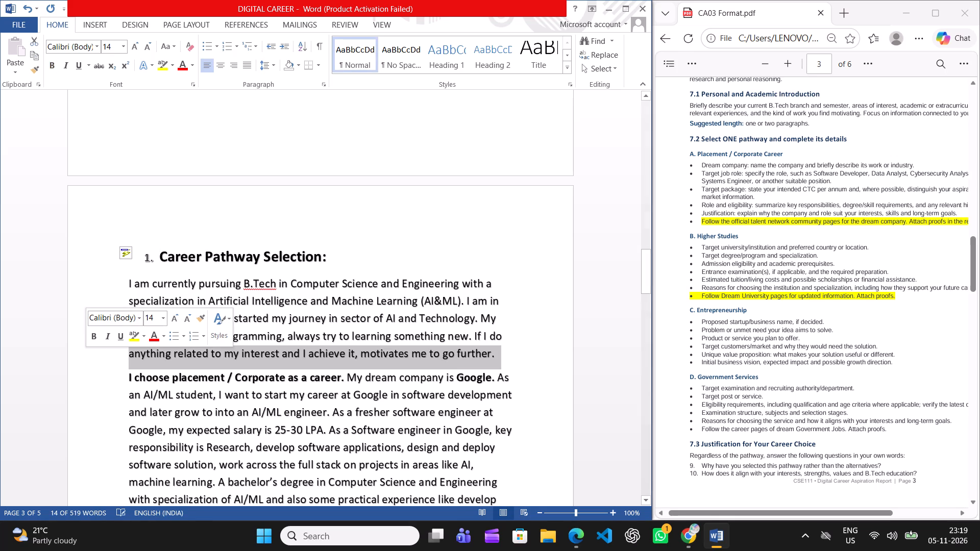
Undo the automatic numbering on the "Career Pathway Selection:" heading, keeping "1." as plain text.
drag(156, 257, 154, 259)
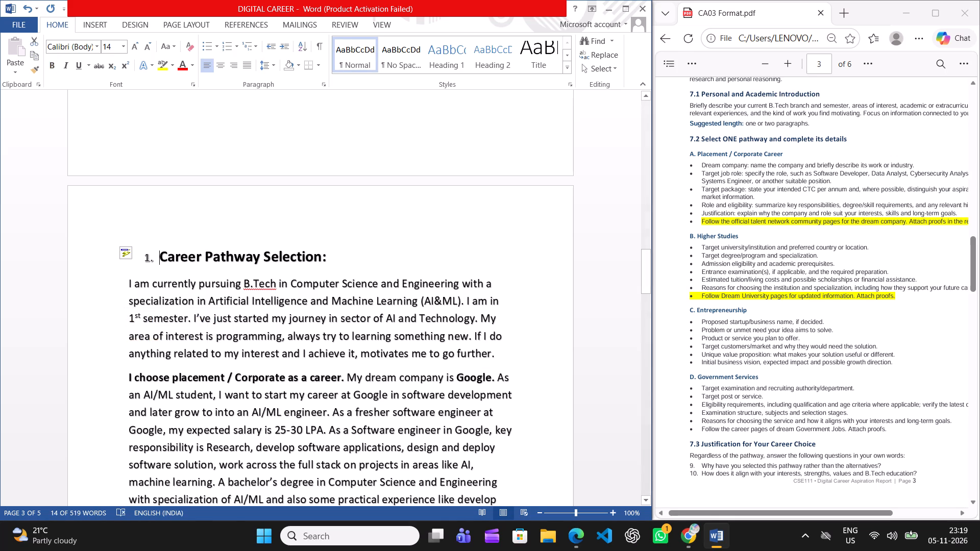
drag(154, 259, 138, 258)
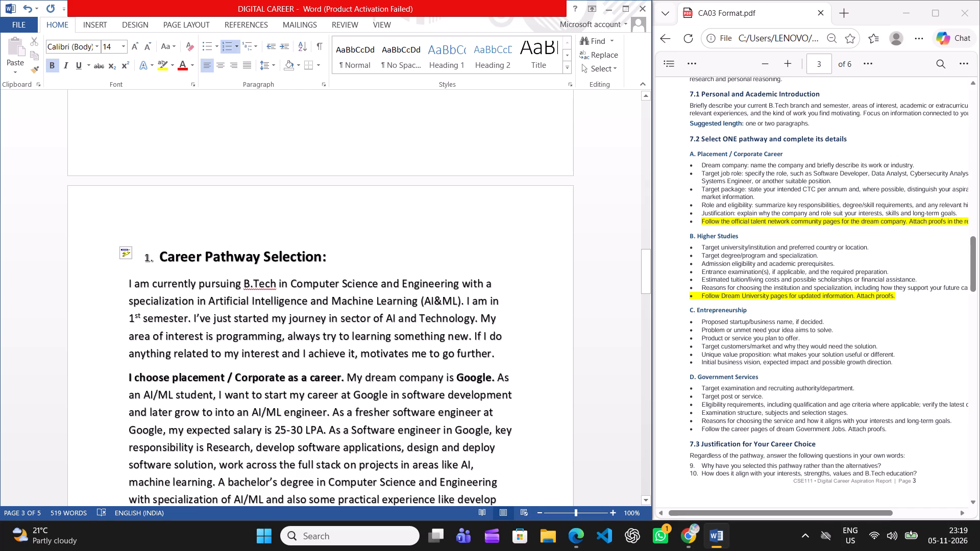
drag(154, 259, 125, 257)
click(141, 257)
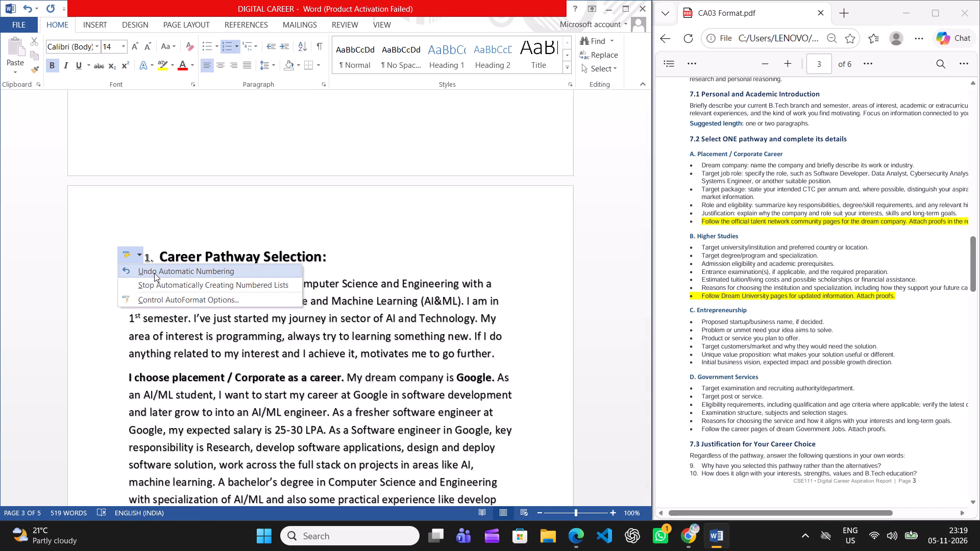
click(154, 273)
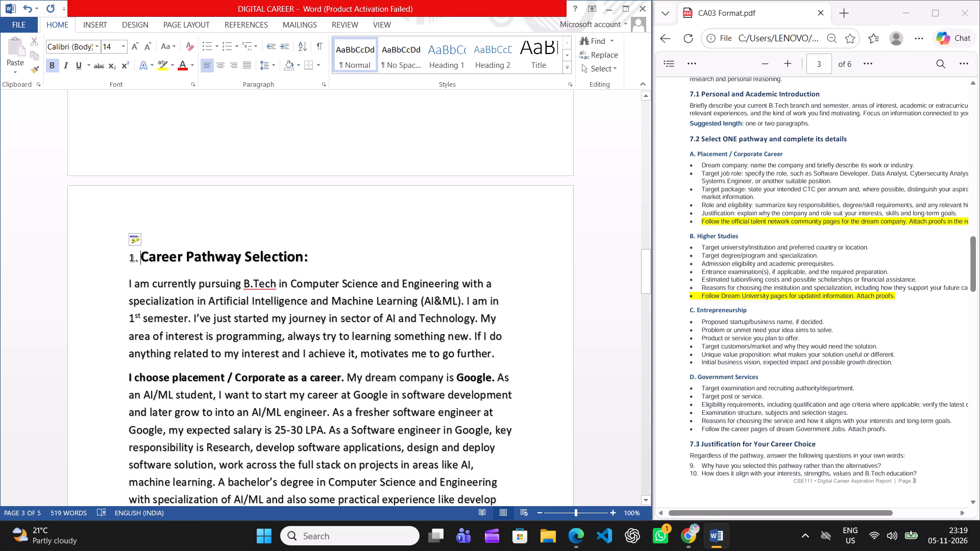
Format the "1." before "Career Pathway Selection:" at 18 pt, without bold, using the plain black text effect.
drag(140, 257, 125, 257)
click(199, 218)
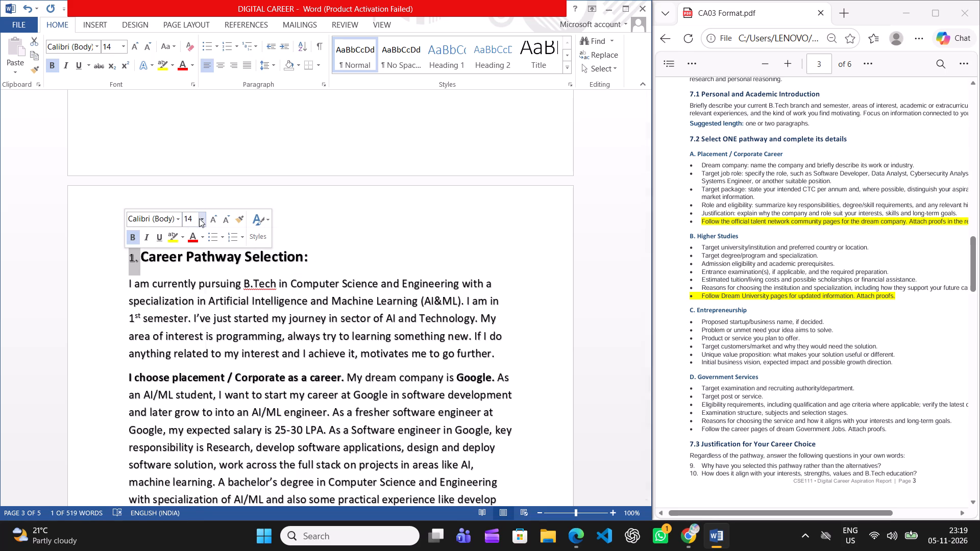
click(188, 317)
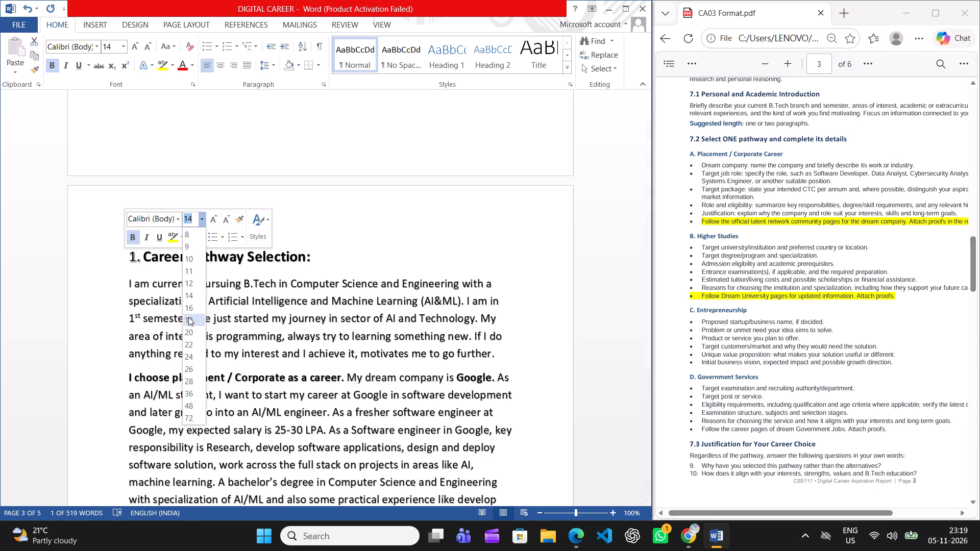
click(136, 240)
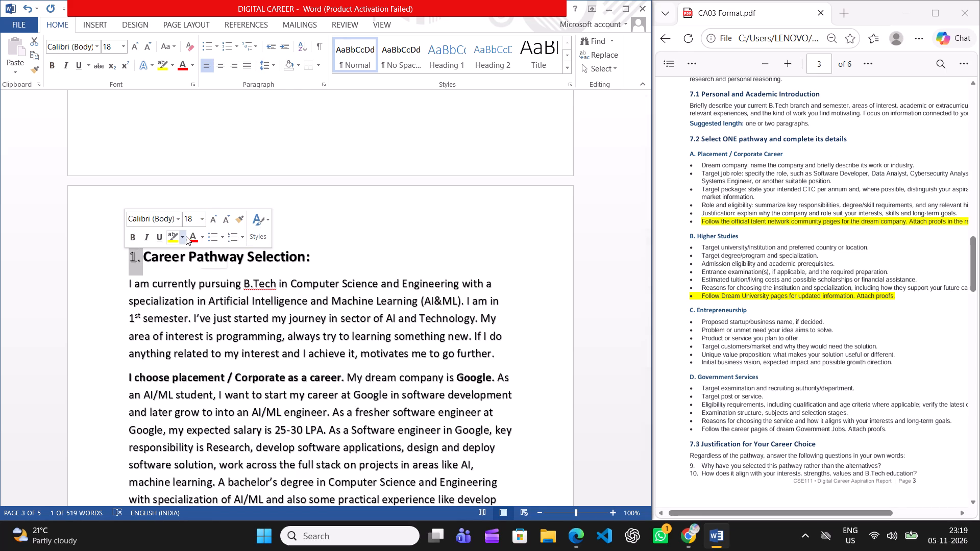
click(149, 63)
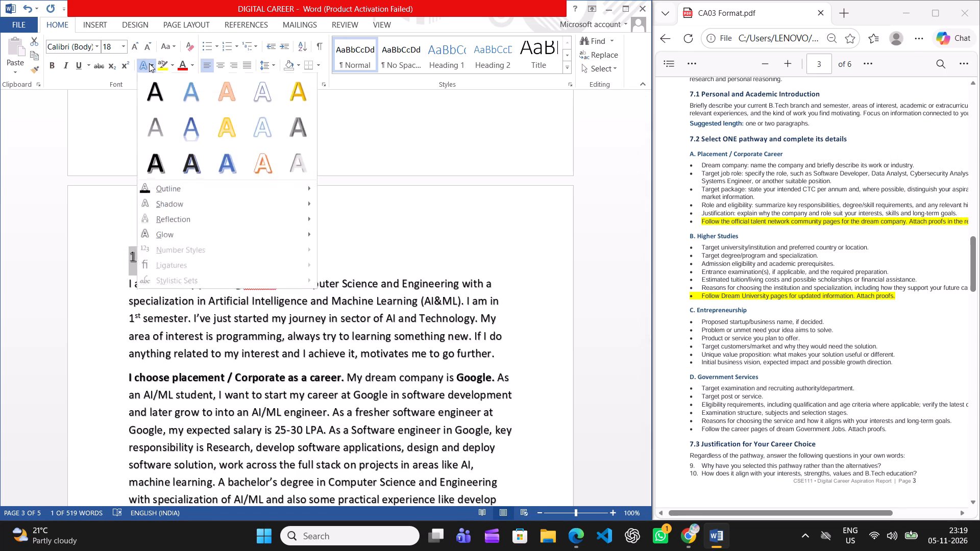
click(151, 98)
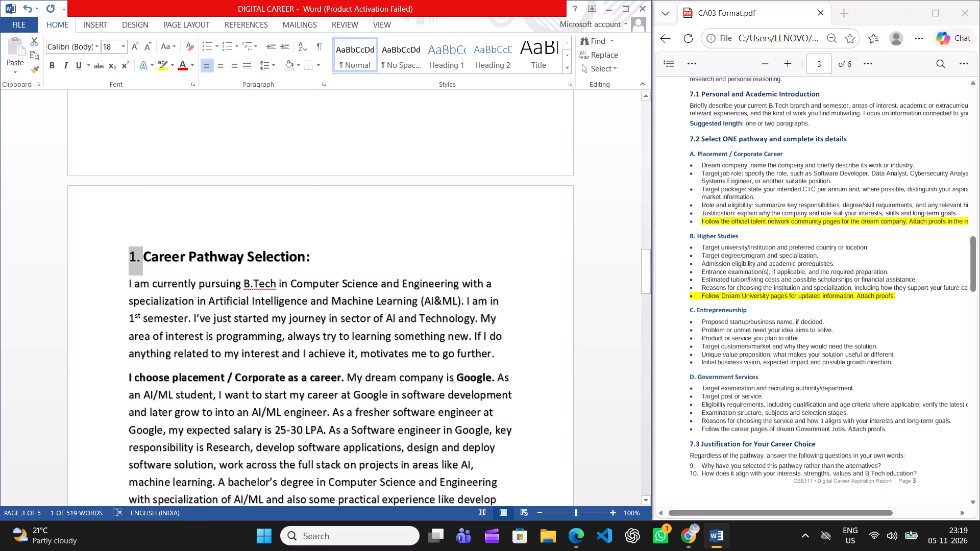
click(88, 248)
click(483, 217)
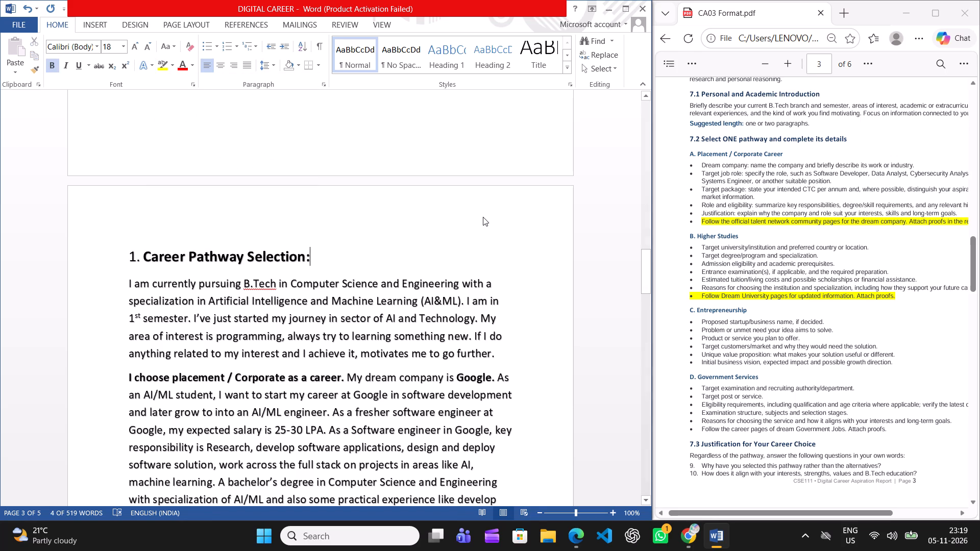
Check the section order in the contents table and renumber the "Career Pathway Selection:" heading as 2.
scroll(483, 217, down, 2)
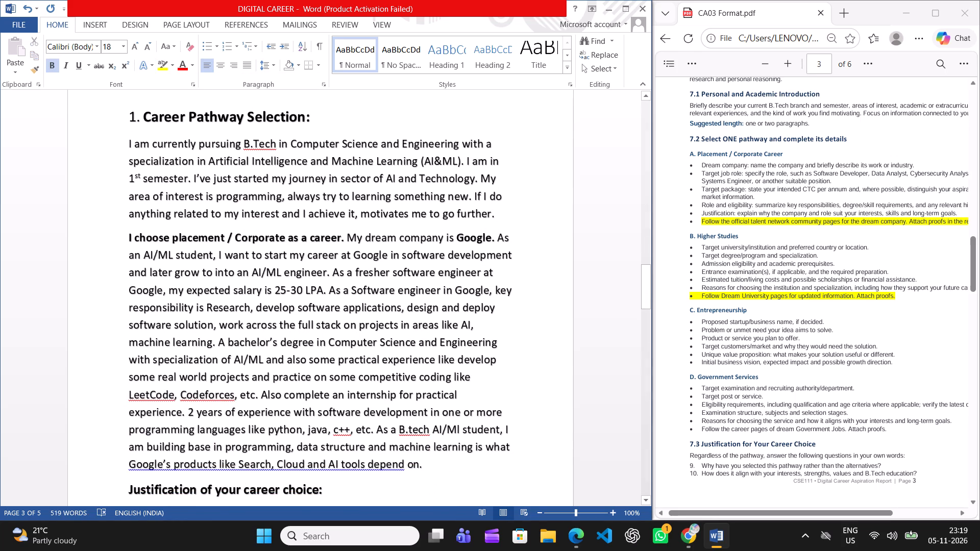
scroll(483, 217, up, 9)
scroll(483, 217, down, 1)
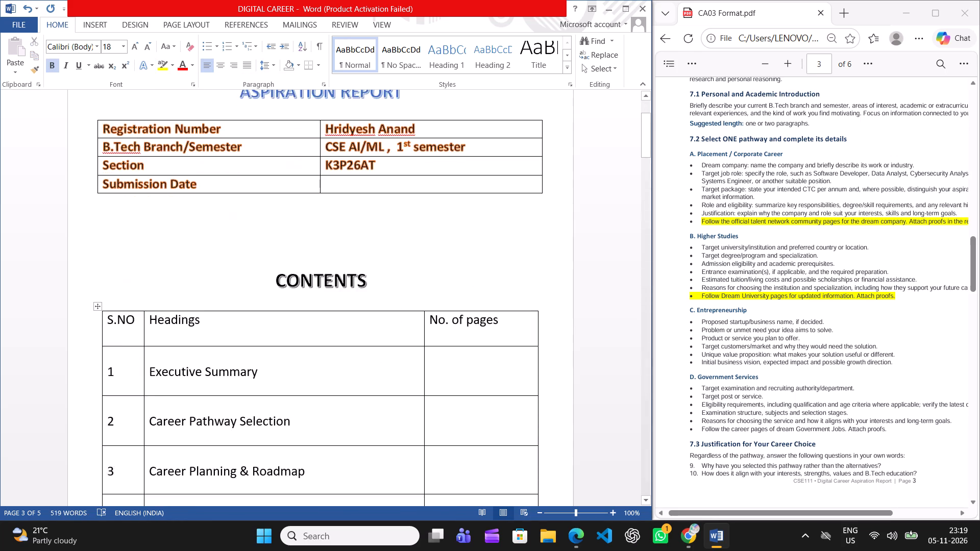
scroll(483, 217, down, 7)
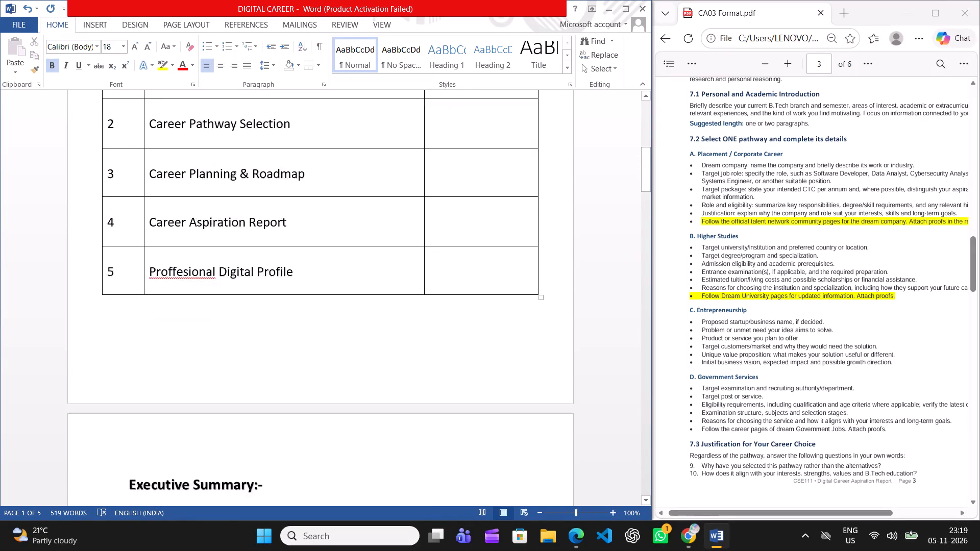
scroll(483, 217, down, 5)
scroll(462, 141, down, 1)
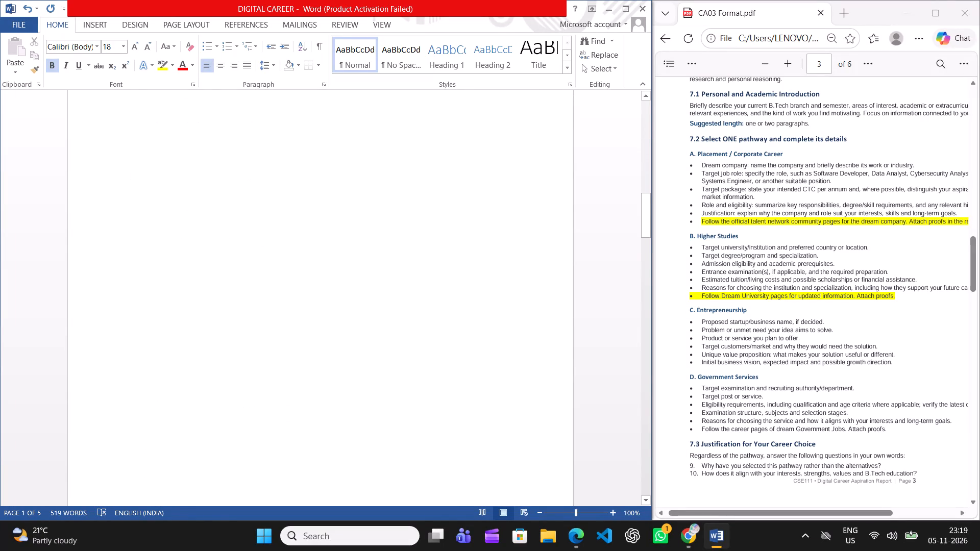
scroll(462, 141, down, 5)
scroll(261, 175, up, 2)
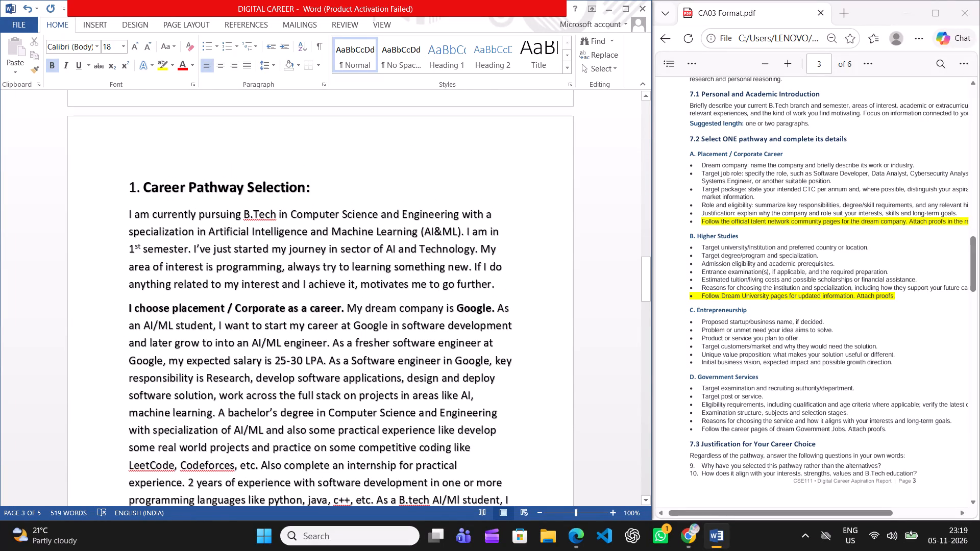
click(133, 186)
key(BackSpace)
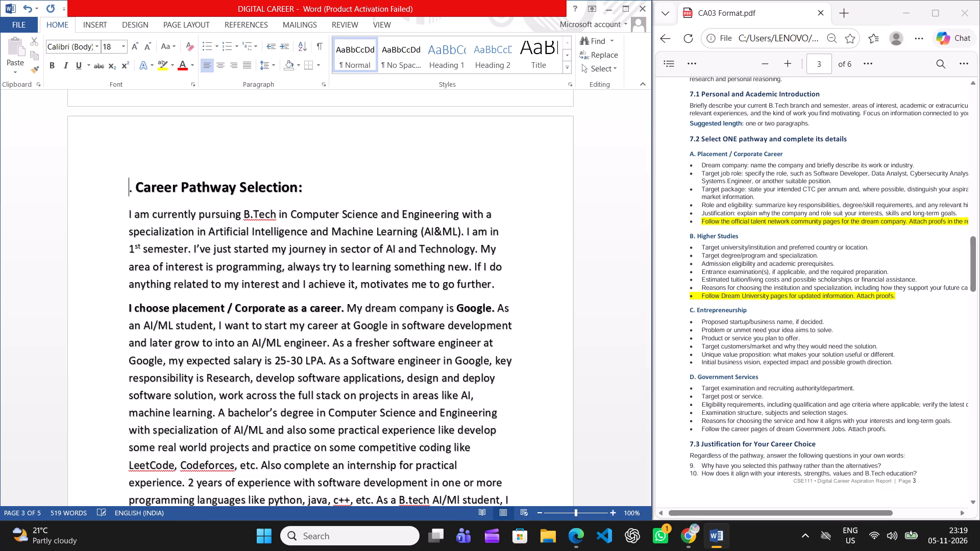
key(2)
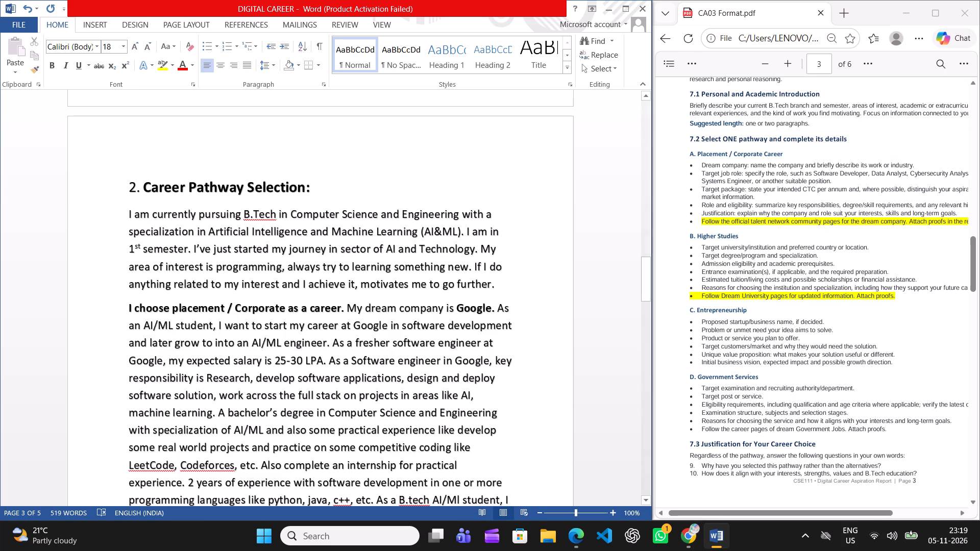
Number the "Executive Summary:-" heading with "1.".
scroll(242, 240, up, 11)
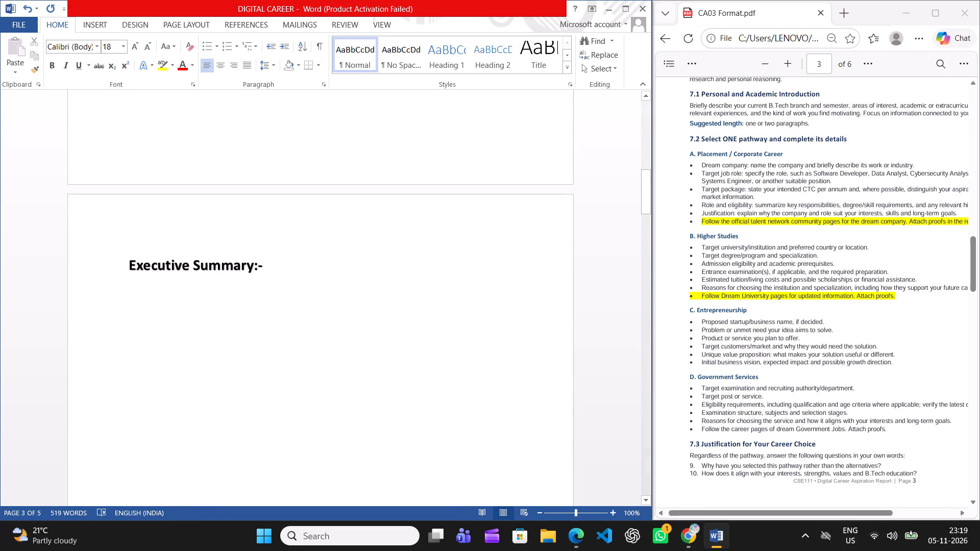
click(136, 265)
key(Left)
text(1.)
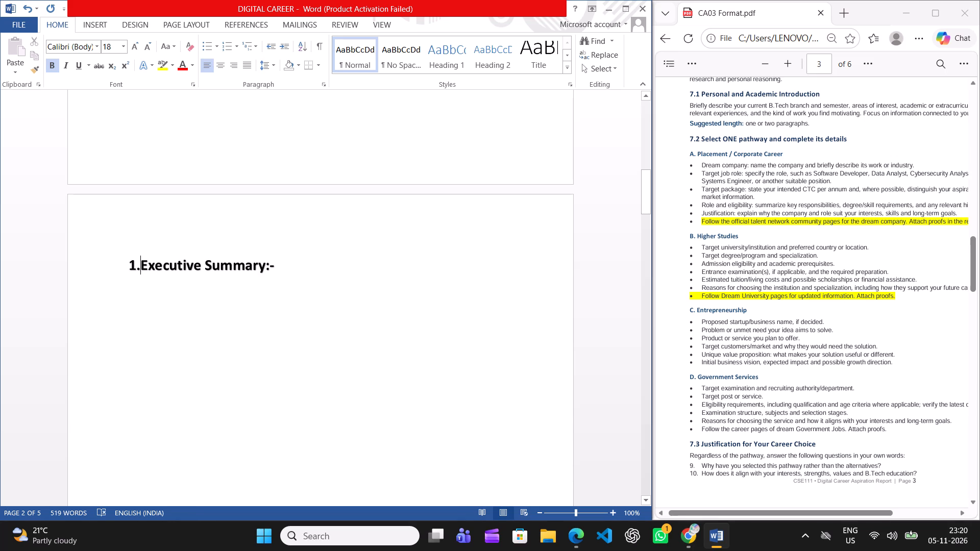
Number the "Justification of your career choice:" heading as 2.1.
scroll(206, 323, down, 9)
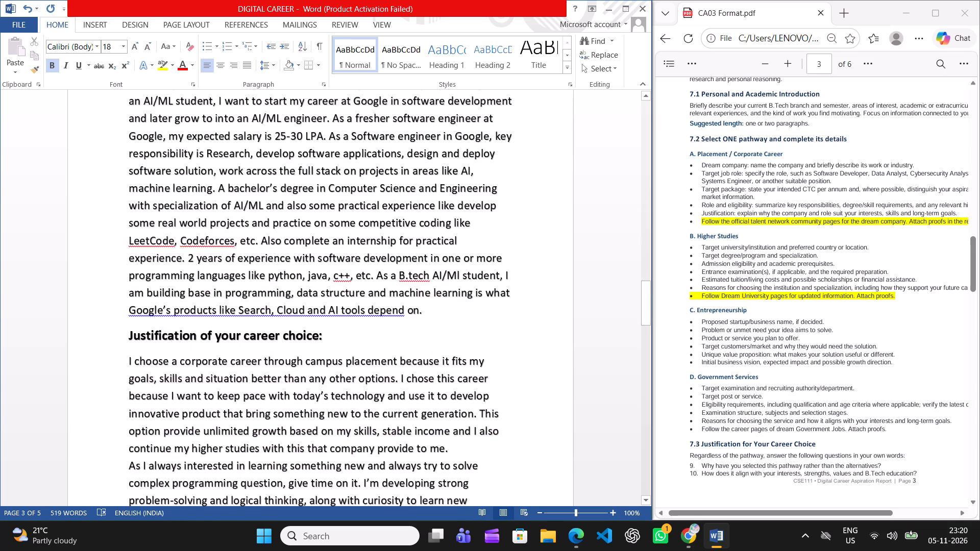
click(128, 334)
text(2.1)
key(space)
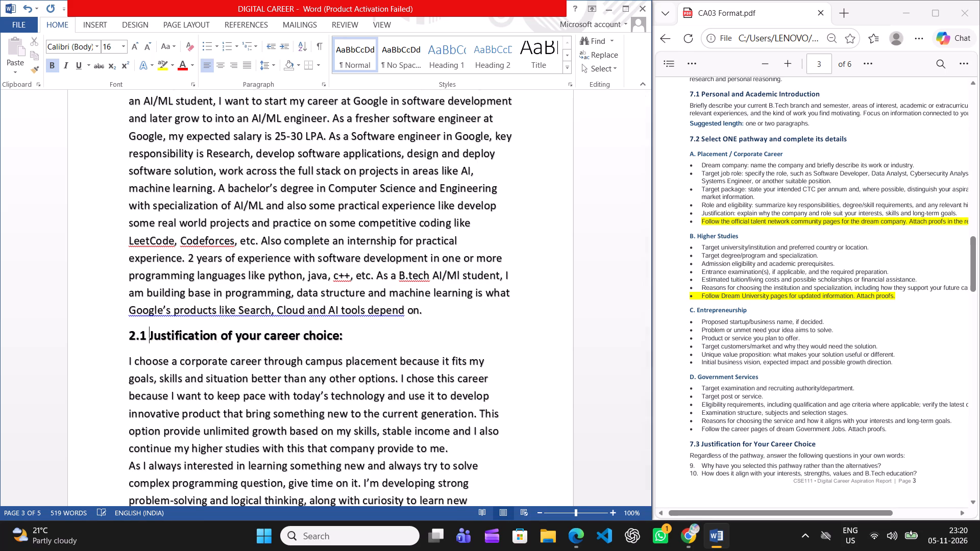
Set the whole "2.1 Justification of your career choice:" heading to 14 pt bold.
scroll(128, 334, up, 3)
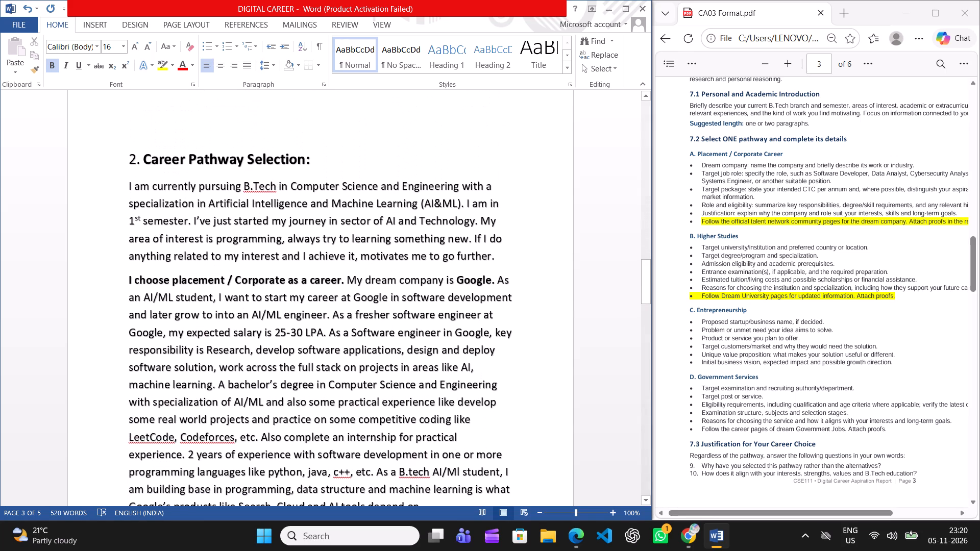
scroll(139, 216, down, 3)
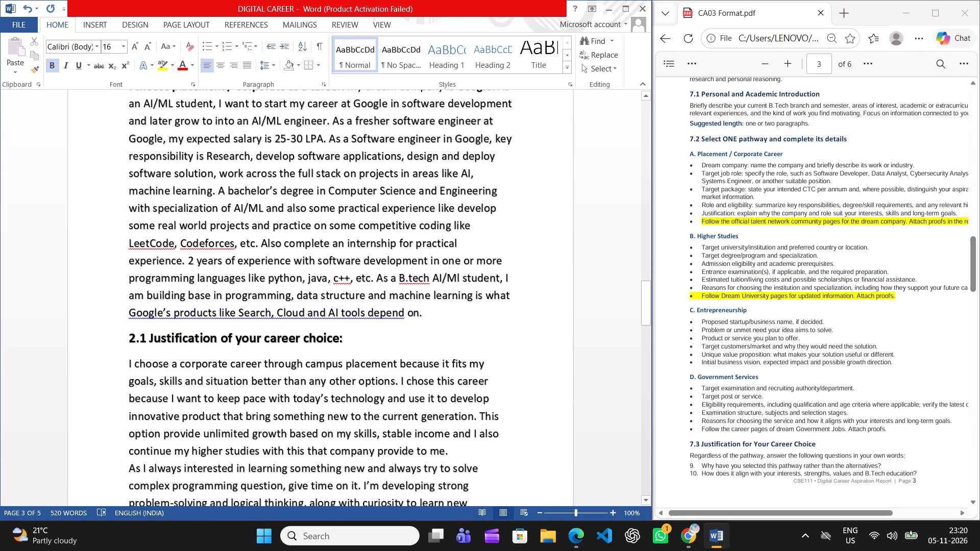
drag(347, 337, 132, 340)
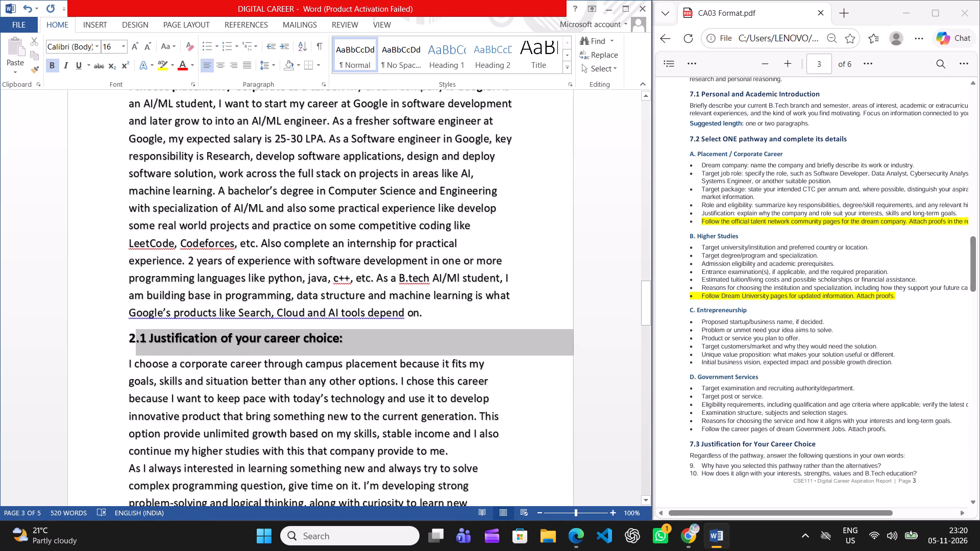
drag(132, 340, 128, 339)
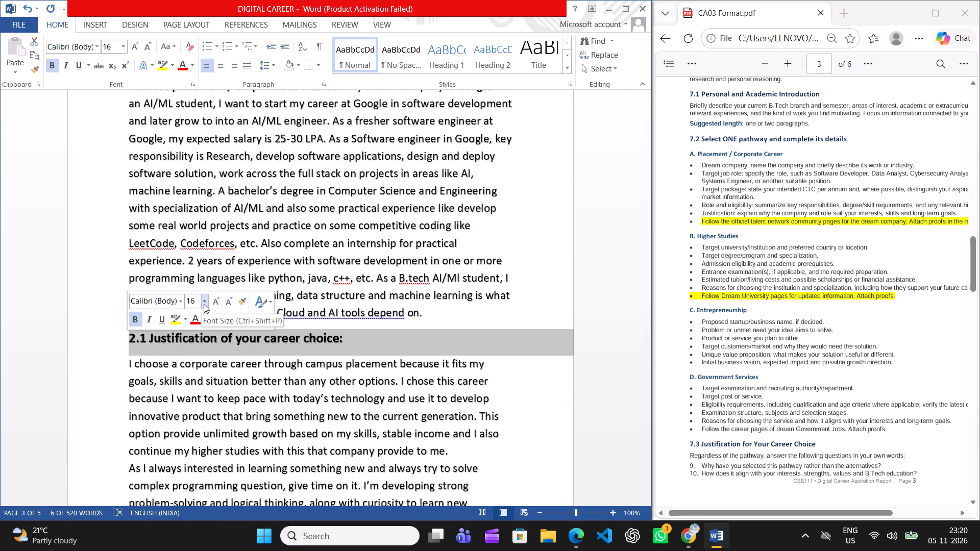
click(204, 304)
click(199, 372)
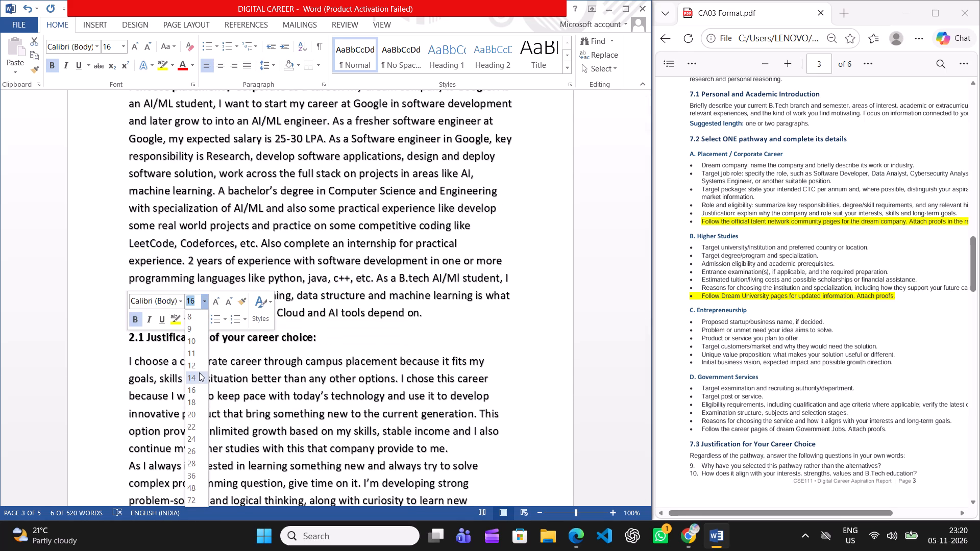
click(56, 61)
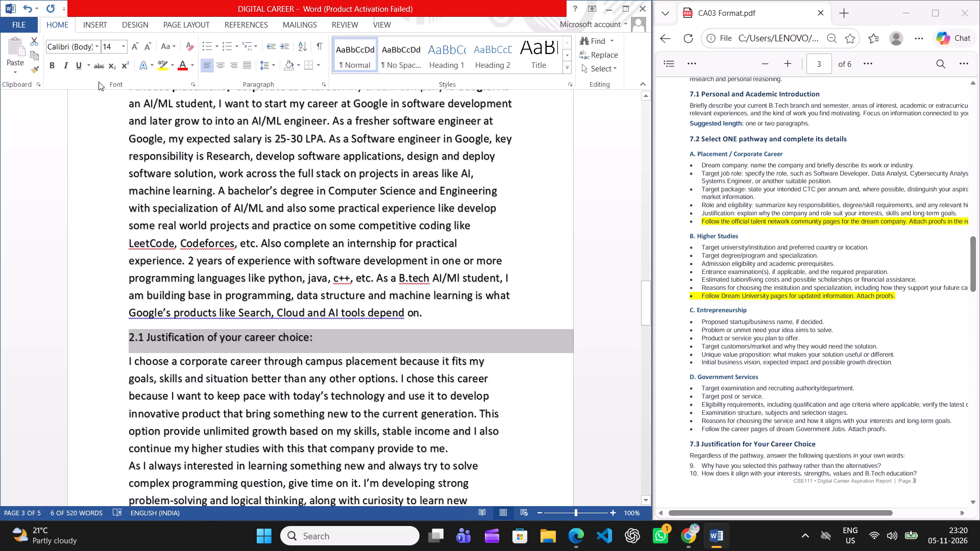
click(52, 61)
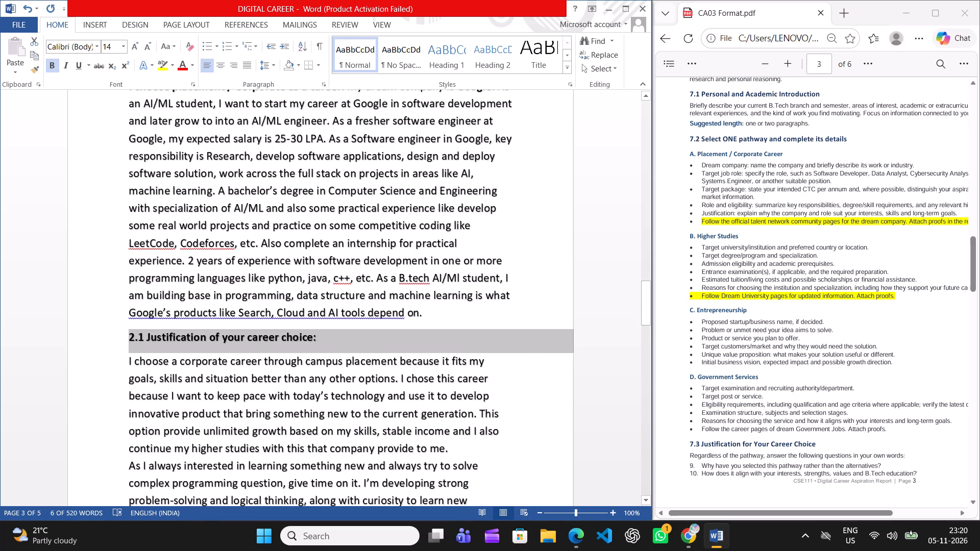
click(523, 314)
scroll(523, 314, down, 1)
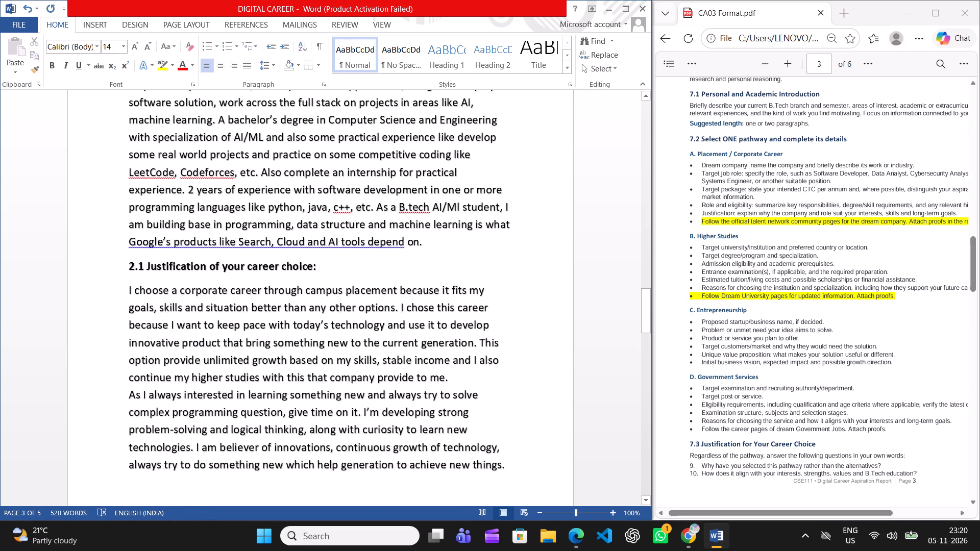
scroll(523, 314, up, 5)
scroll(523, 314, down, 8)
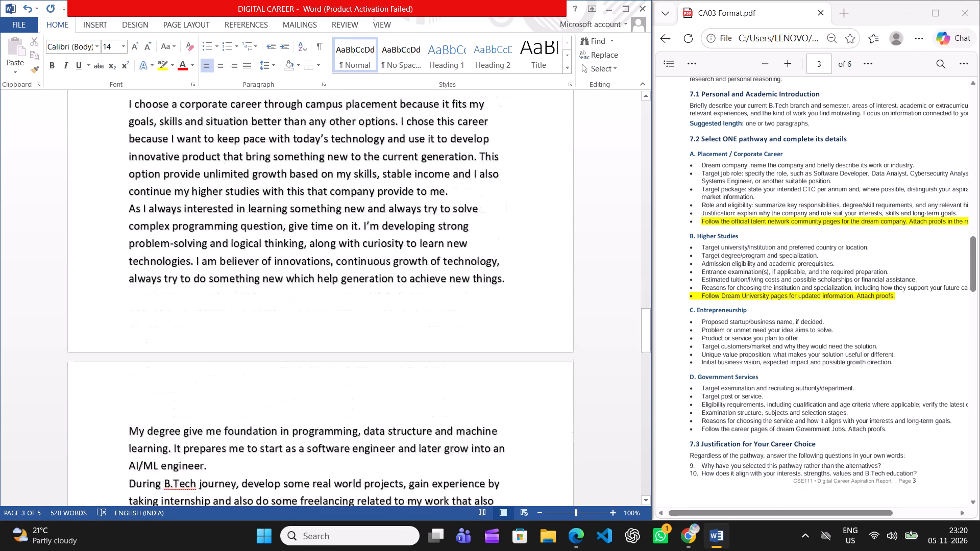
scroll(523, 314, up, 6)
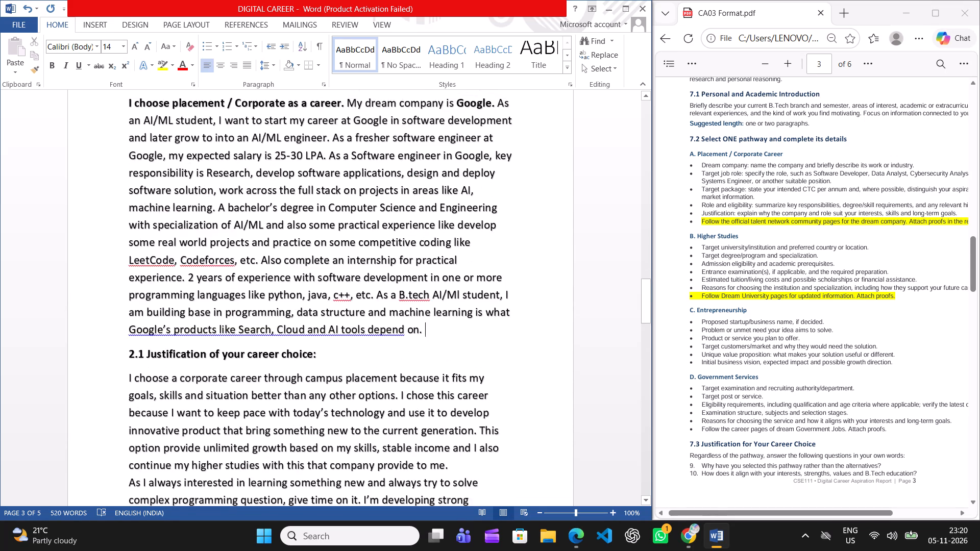
Make the number "2." in the "Career Pathway Selection:" heading bold.
scroll(523, 314, up, 4)
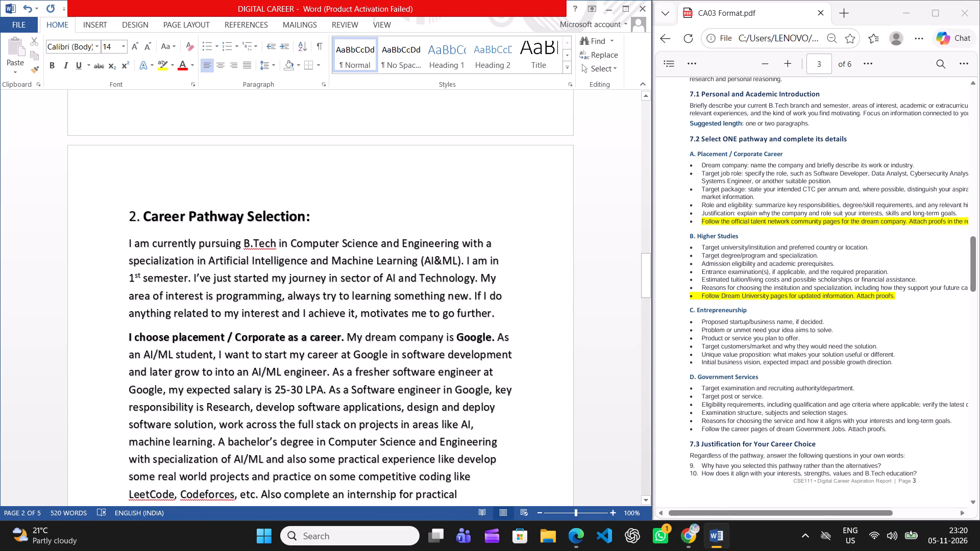
scroll(523, 314, down, 4)
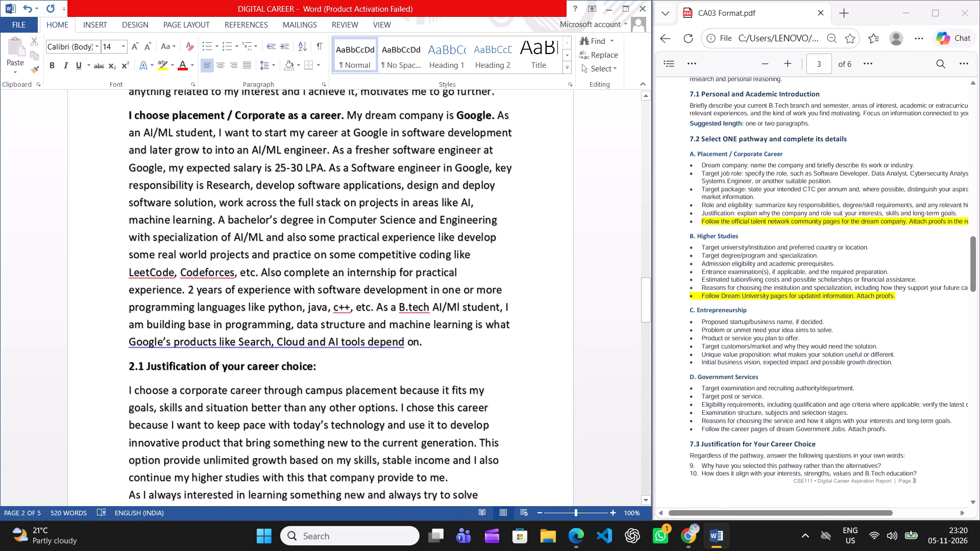
scroll(523, 314, down, 1)
scroll(523, 314, up, 7)
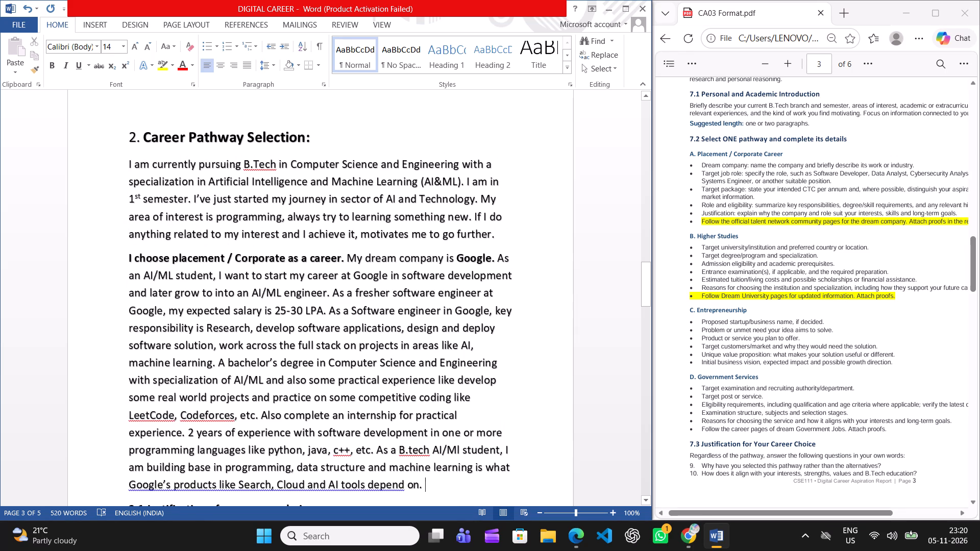
drag(140, 141, 109, 136)
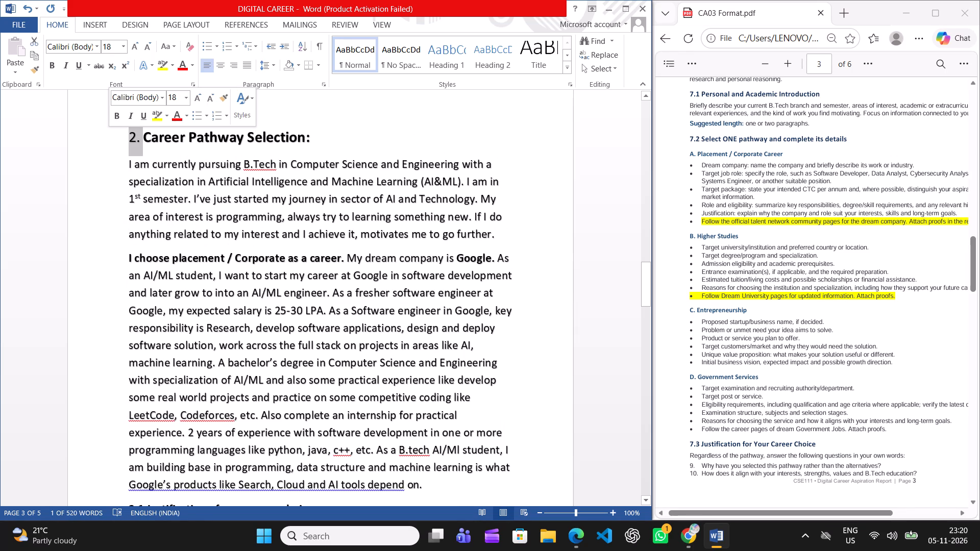
click(55, 68)
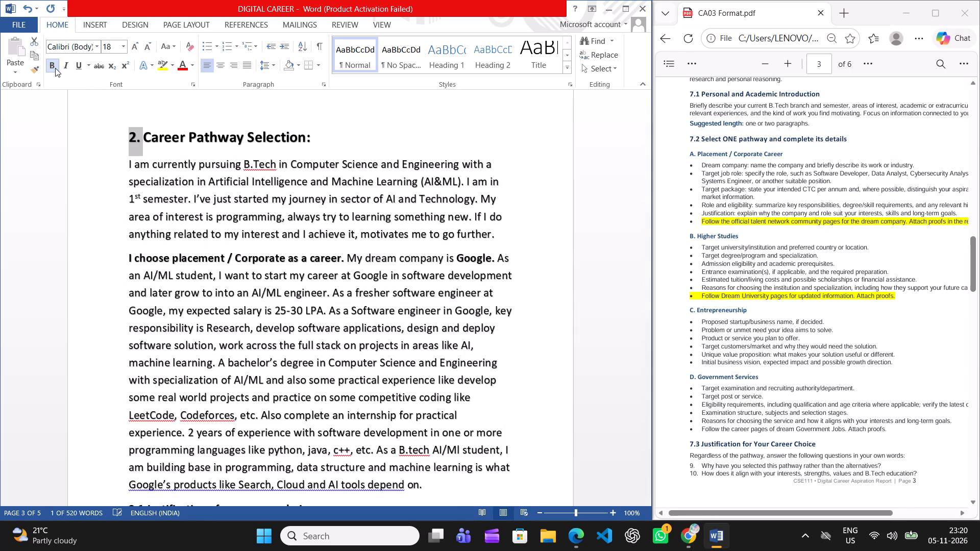
Add a space after "1." in the "Executive Summary:-" heading and revert the automatic list numbering, keeping it as plain text.
scroll(117, 192, up, 12)
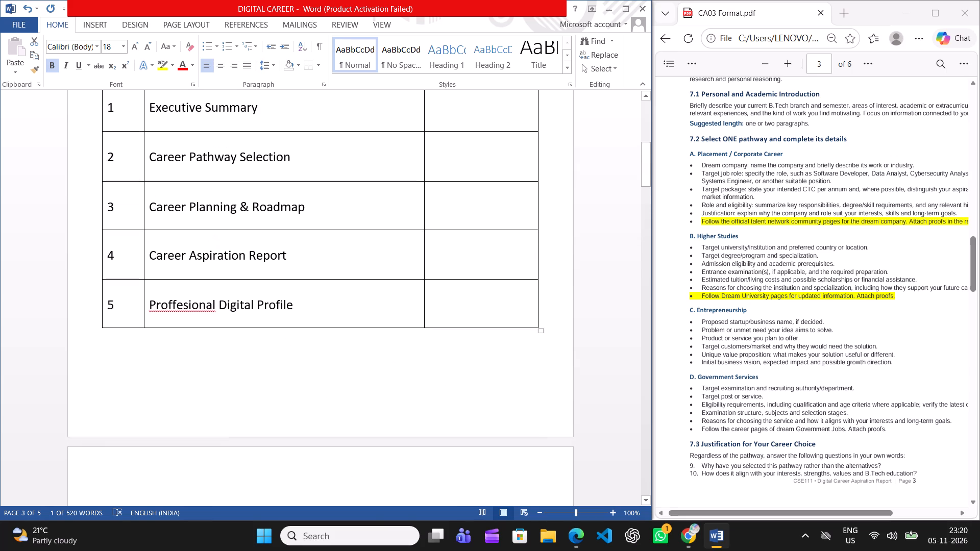
scroll(117, 192, down, 2)
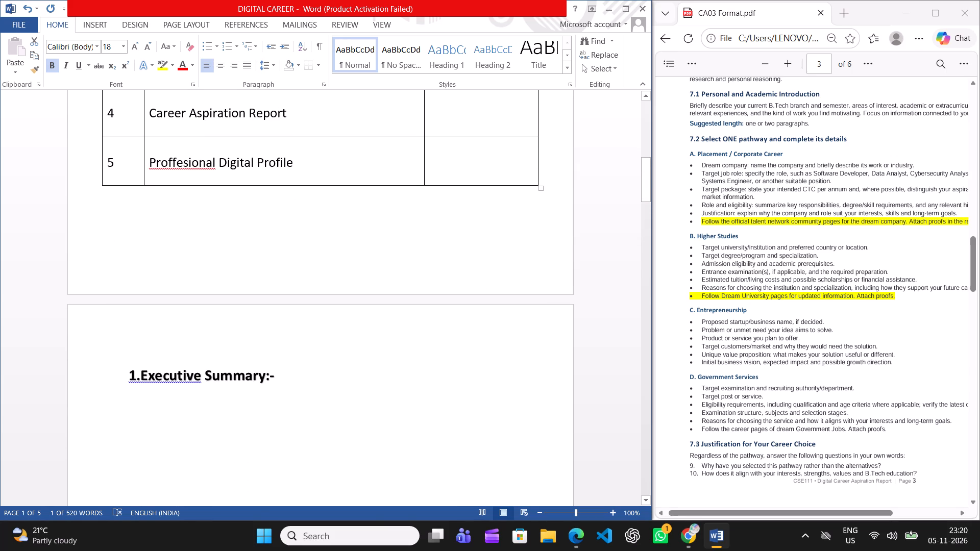
drag(138, 378, 115, 376)
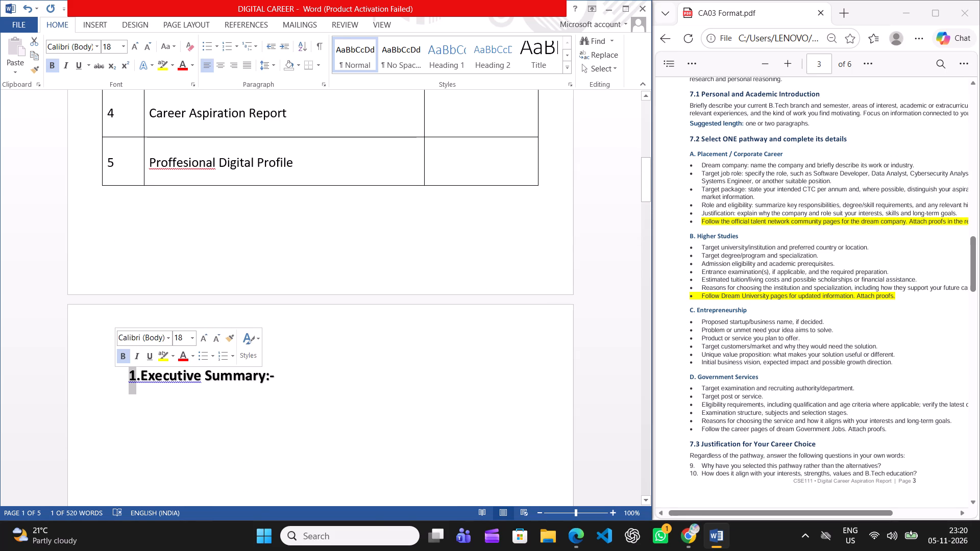
click(239, 286)
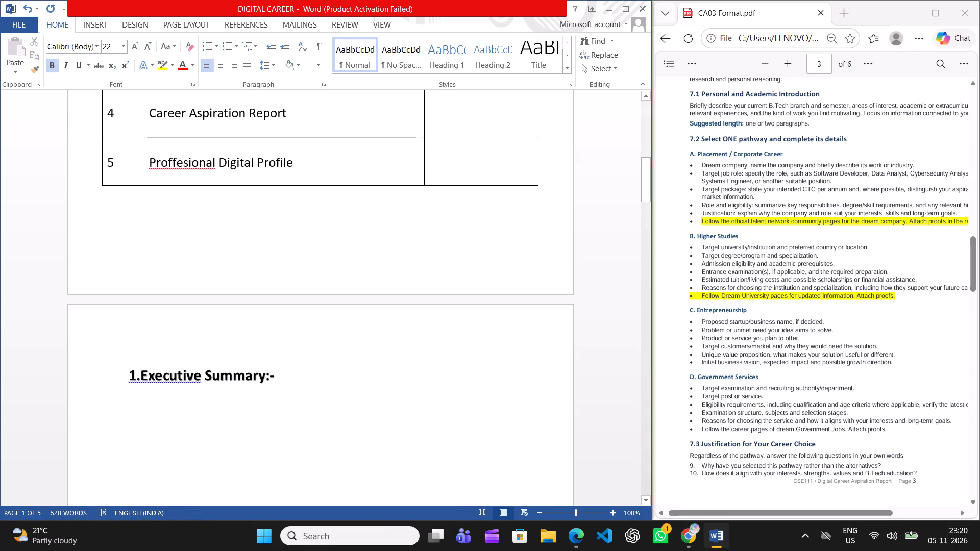
click(139, 378)
key(space)
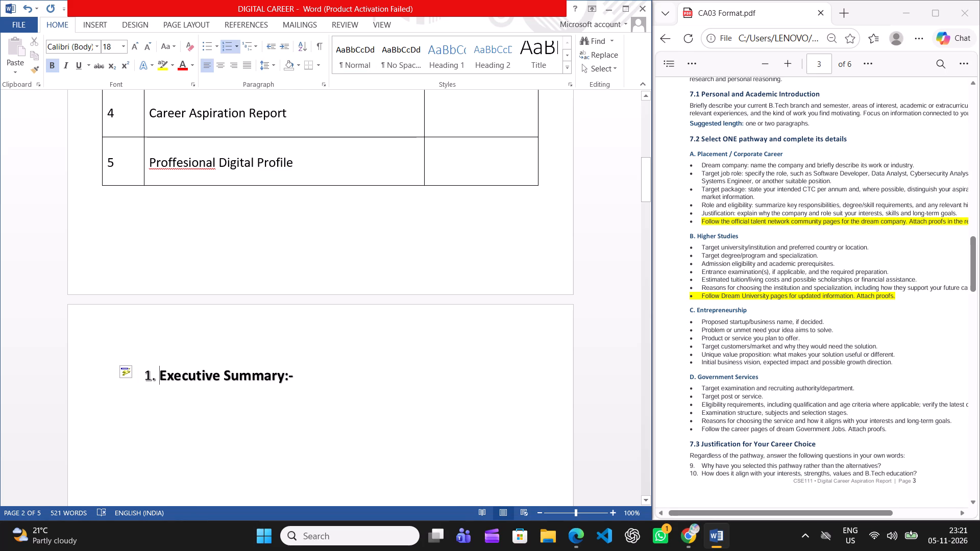
click(137, 374)
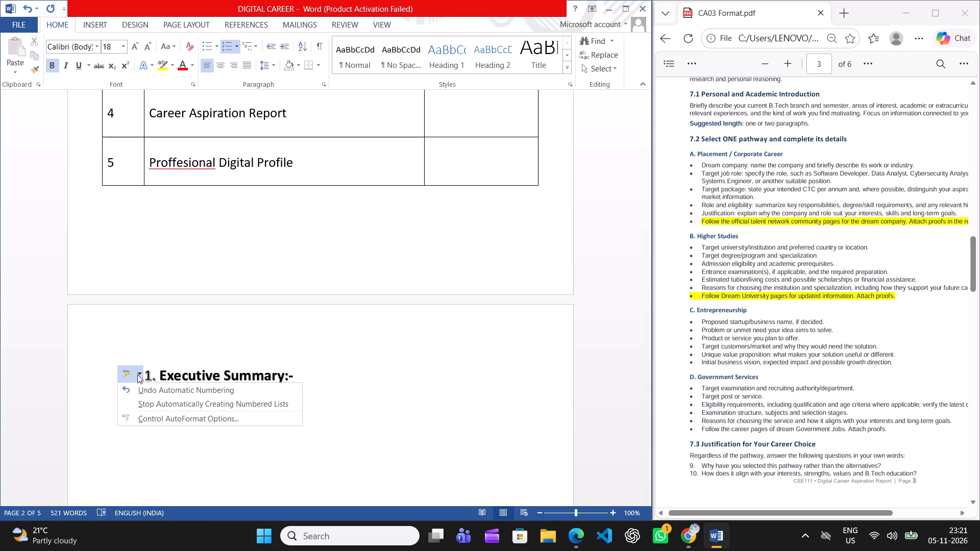
click(139, 386)
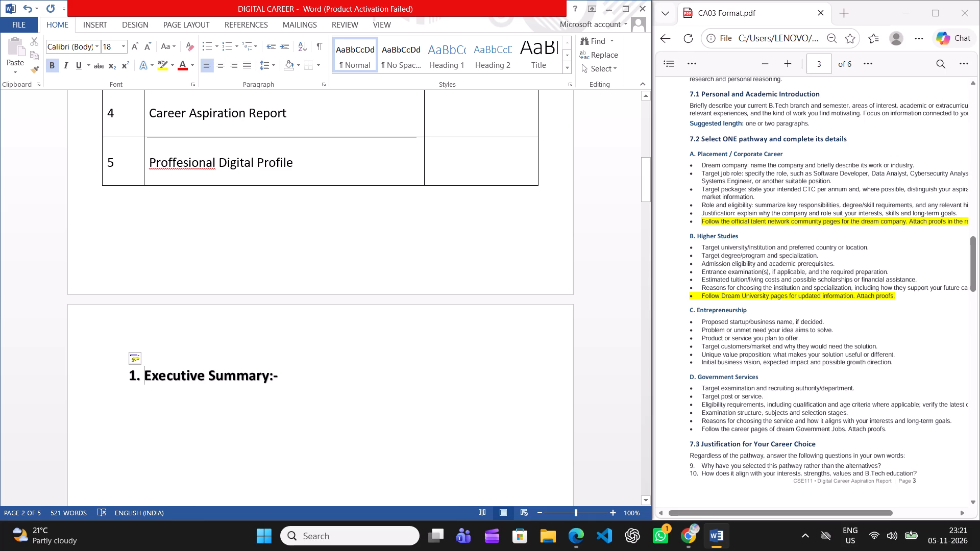
click(329, 377)
Review the report from the "Career Pathway Selection:" section through the 2.1 justification text to the last page.
scroll(329, 377, down, 14)
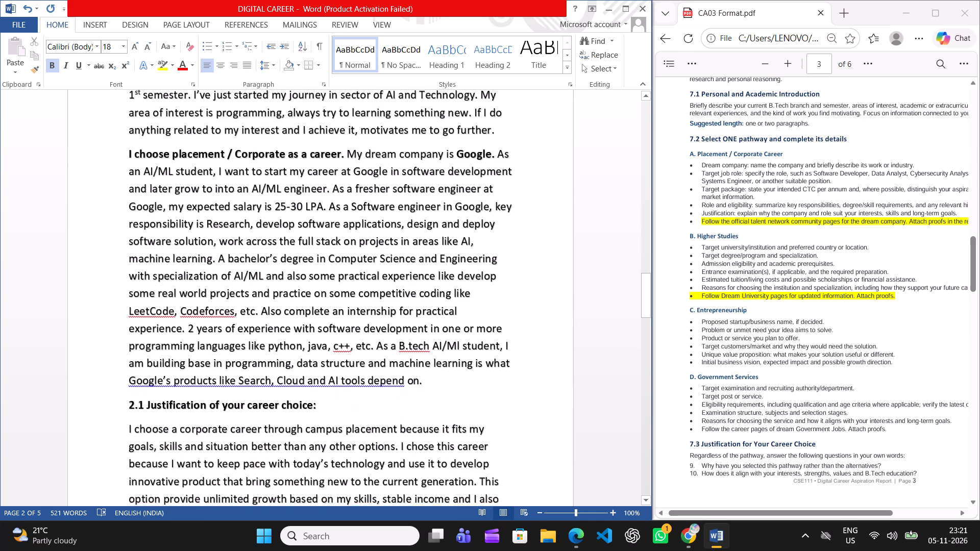
scroll(329, 377, down, 1)
scroll(329, 377, up, 2)
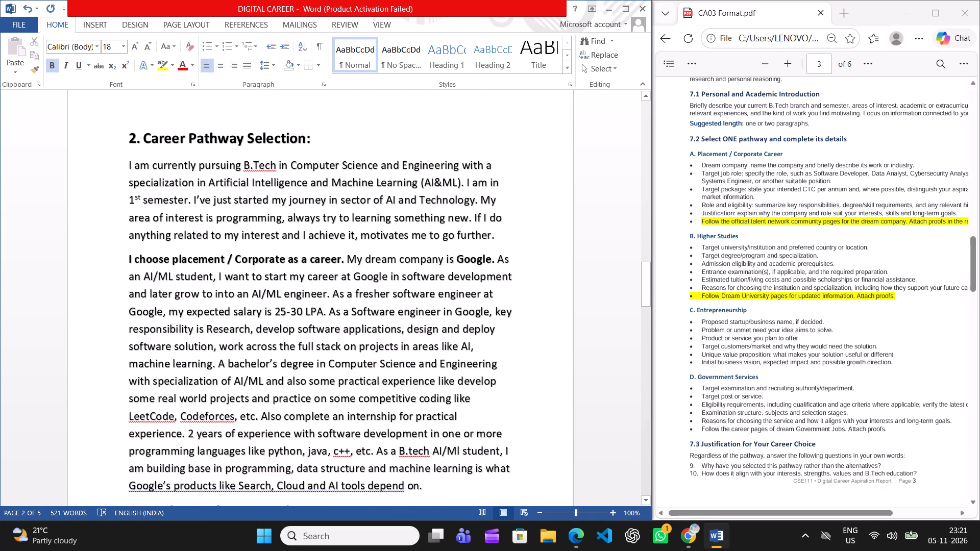
right_click(329, 377)
scroll(329, 377, down, 2)
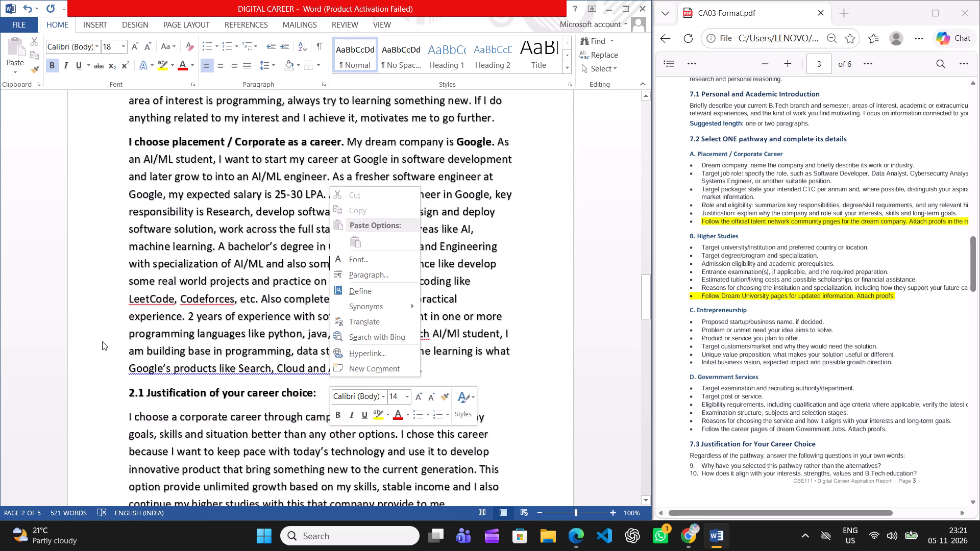
click(102, 344)
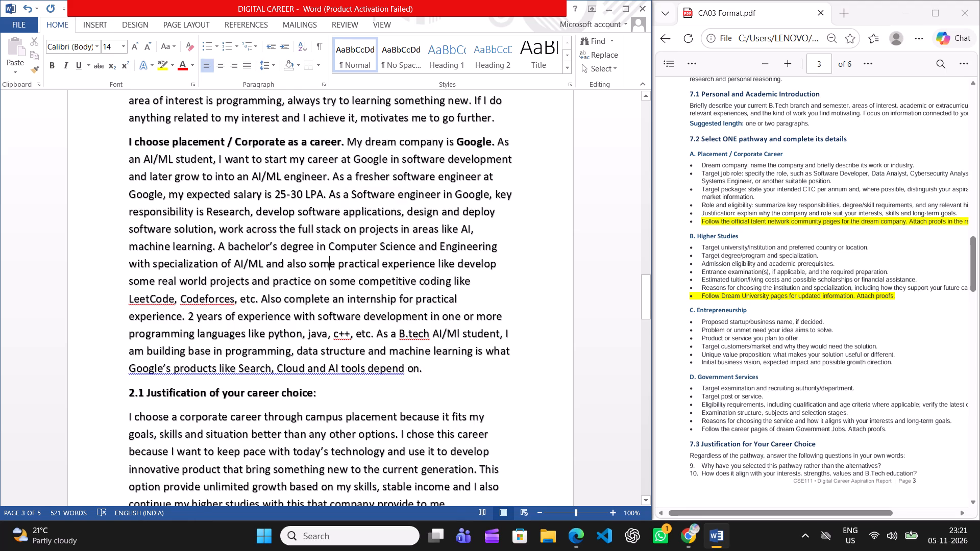
right_click(412, 342)
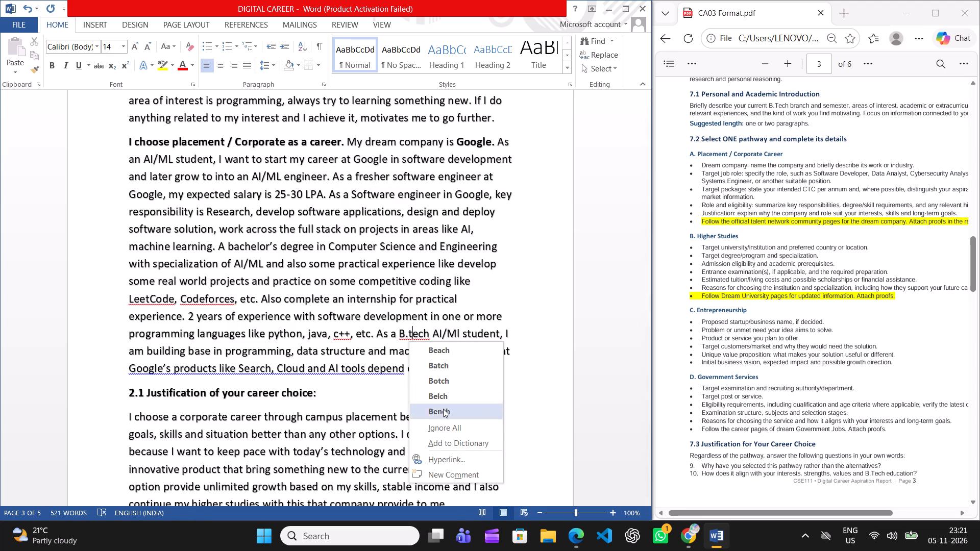
scroll(569, 392, down, 8)
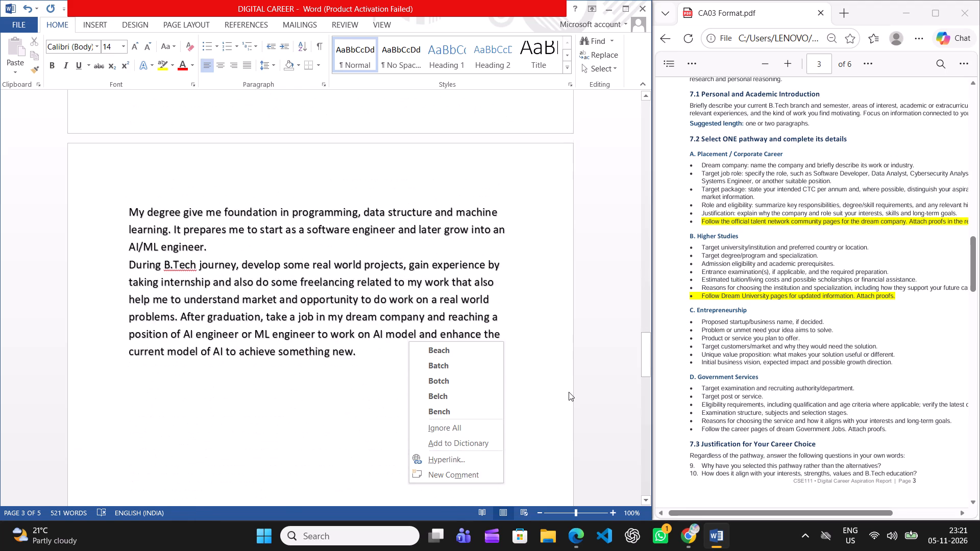
scroll(569, 392, down, 6)
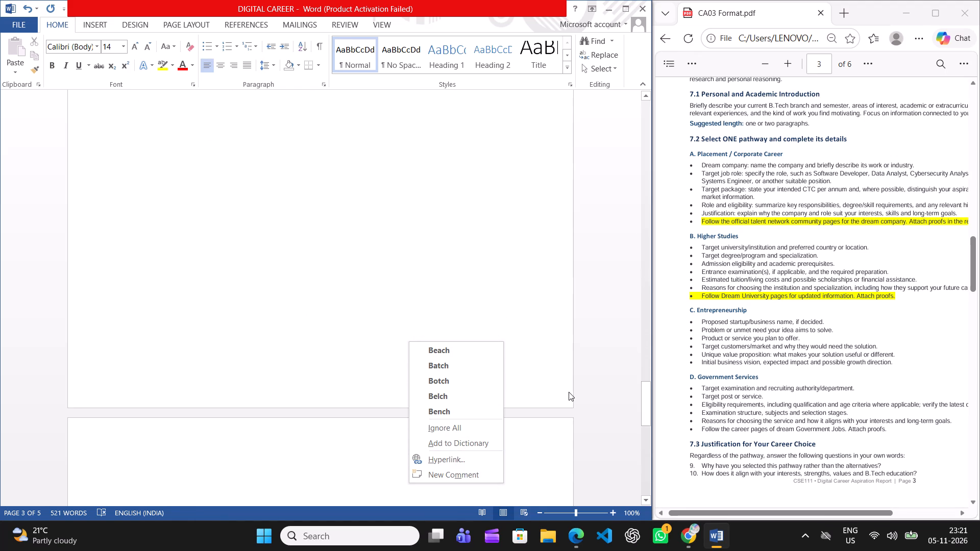
scroll(569, 392, down, 8)
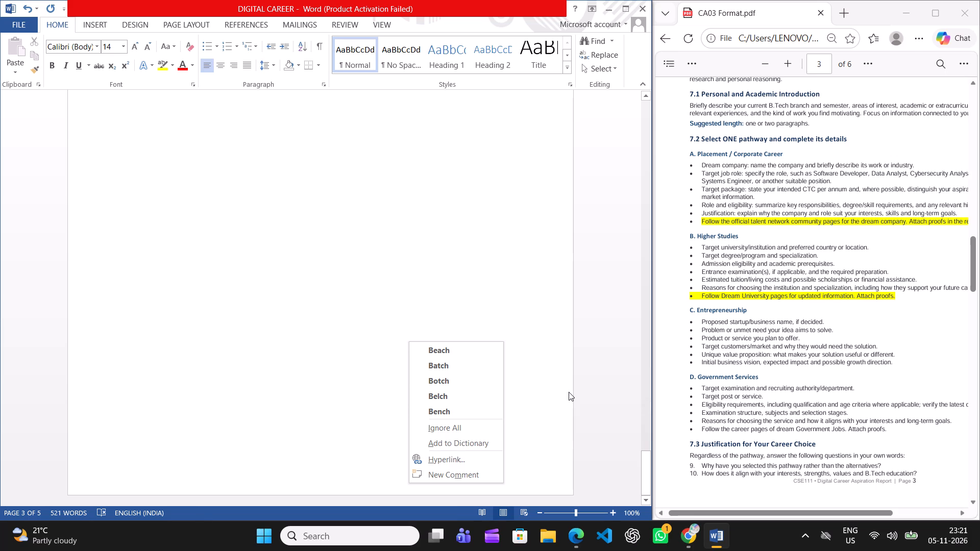
scroll(569, 392, down, 7)
scroll(569, 392, up, 3)
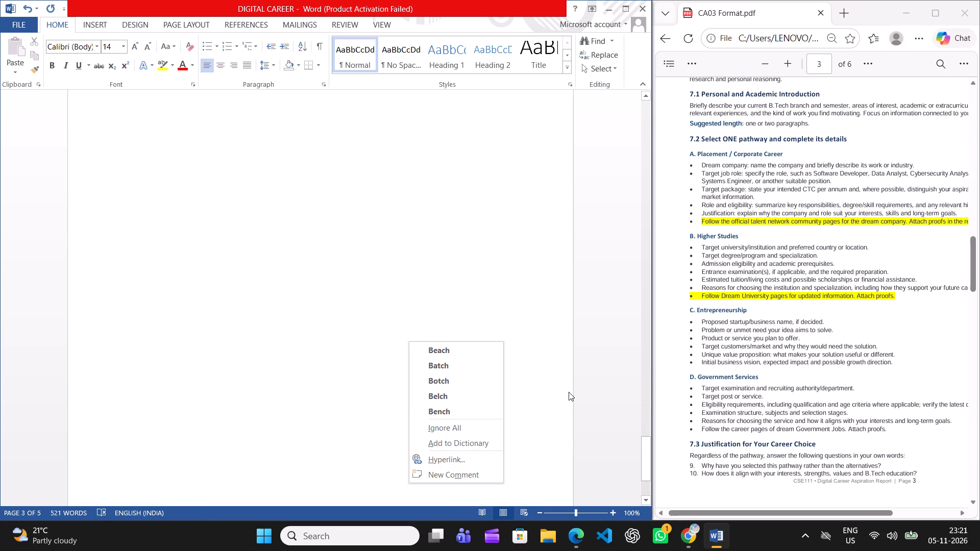
scroll(569, 392, up, 12)
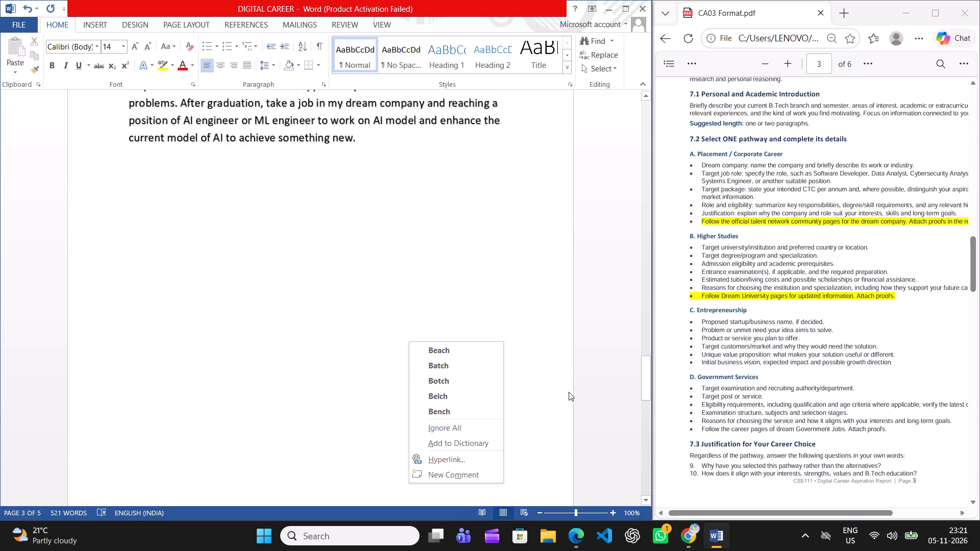
scroll(569, 392, up, 4)
scroll(569, 392, down, 1)
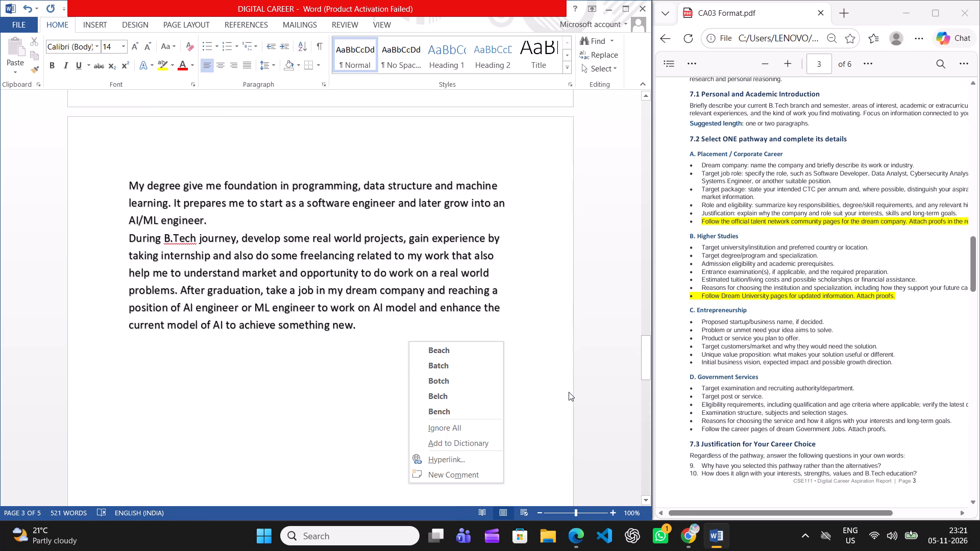
scroll(569, 392, down, 1)
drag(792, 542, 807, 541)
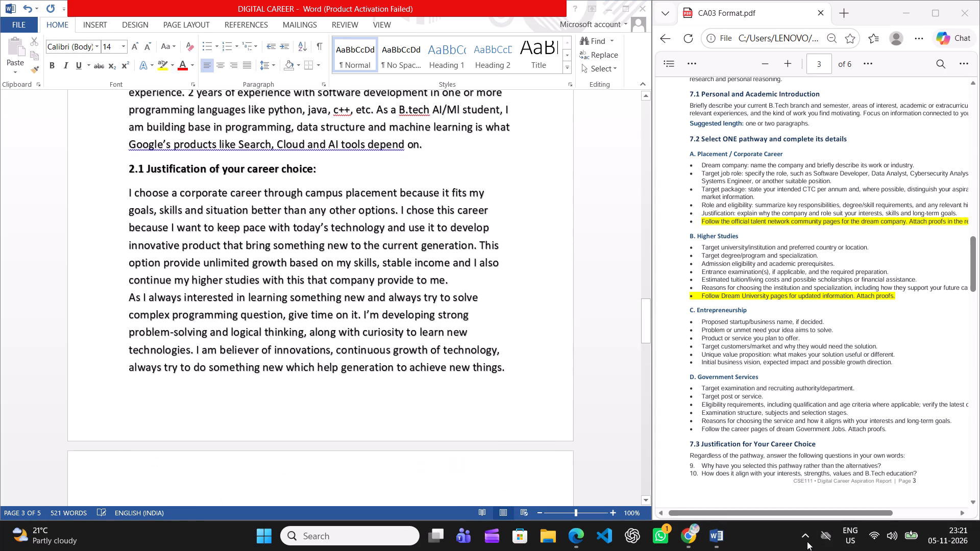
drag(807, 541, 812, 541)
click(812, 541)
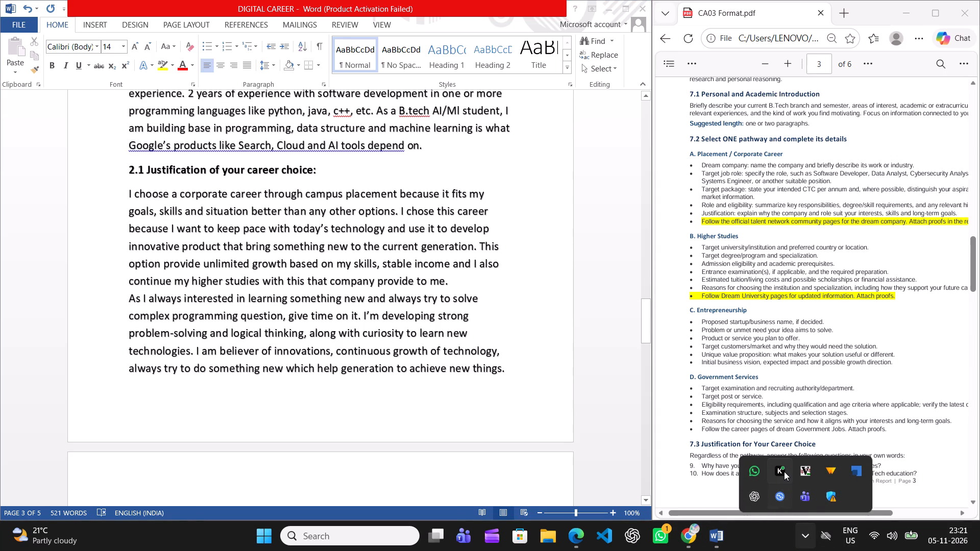
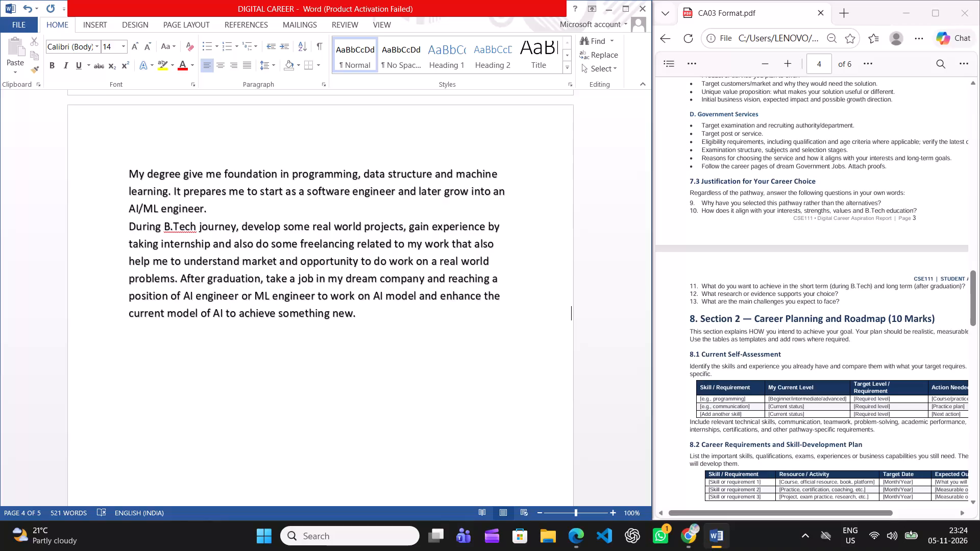
Start a new line below the paragraph ending "achieve something new." with the text "There is different data says that".
text(here is differen data)
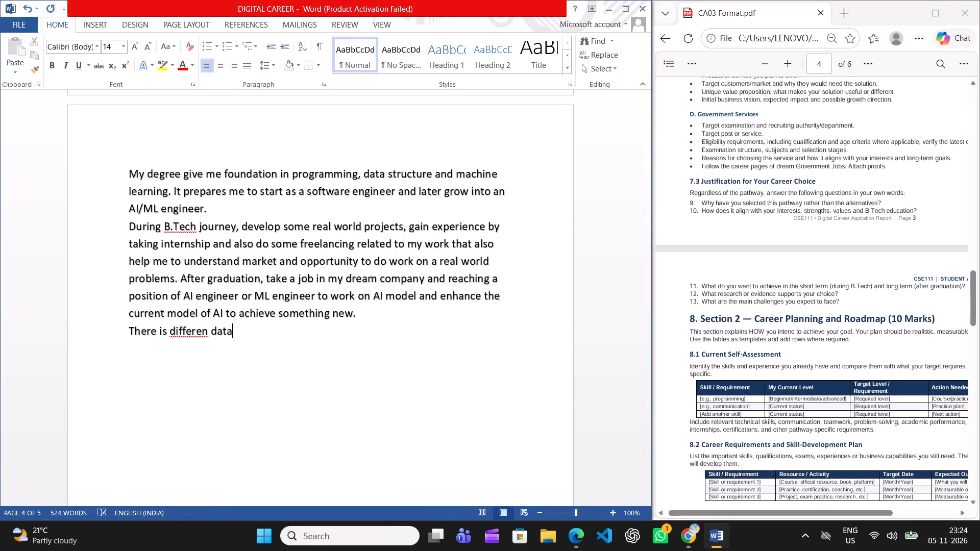
key(BackSpace)
key(BackSpace)
key(BackSpace)
key(BackSpace)
key(BackSpace)
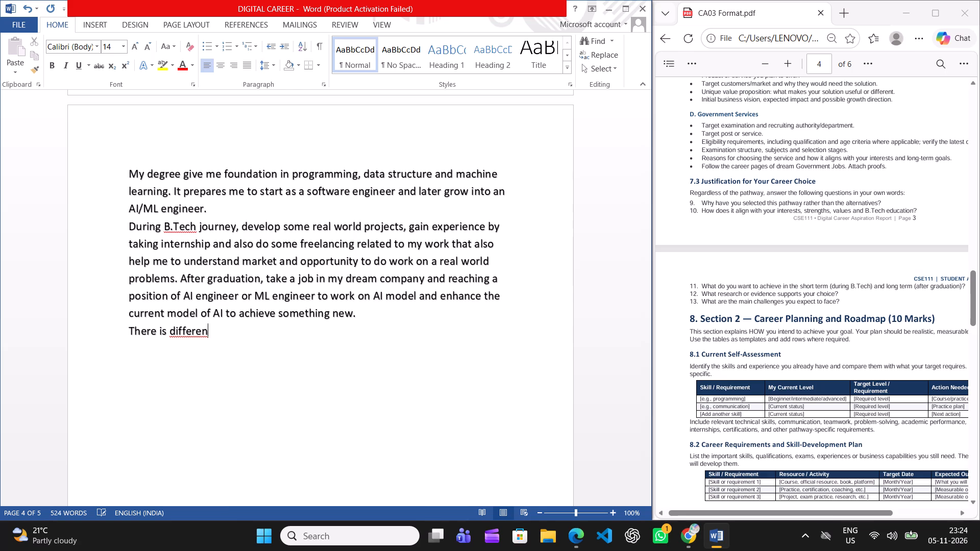
text(t data says that)
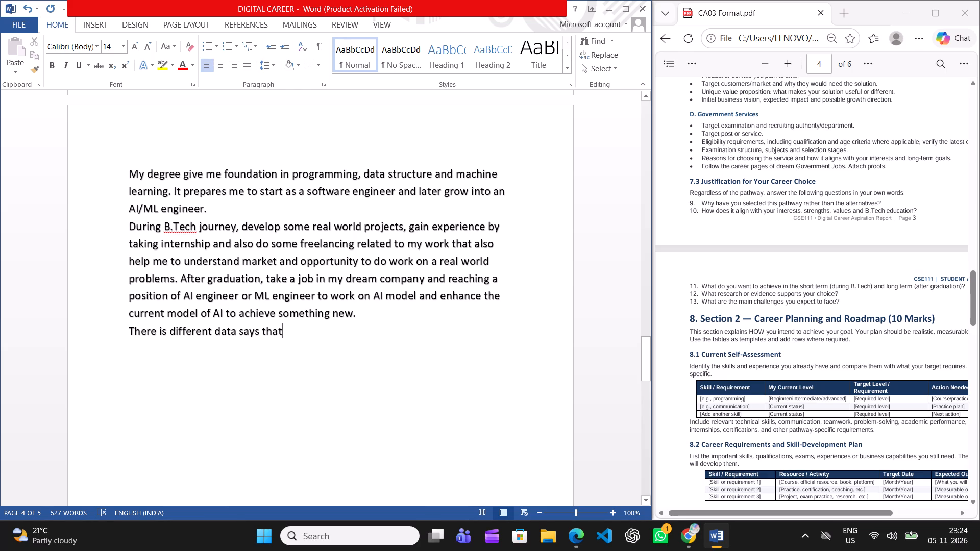
Remove "There is" from the start of the new line and capitalise its first word so it reads "Different data says that".
click(171, 331)
key(BackSpace)
key(BackSpace)
key(BackSpace)
key(BackSpace)
key(BackSpace)
key(BackSpace)
key(BackSpace)
key(BackSpace)
key(BackSpace)
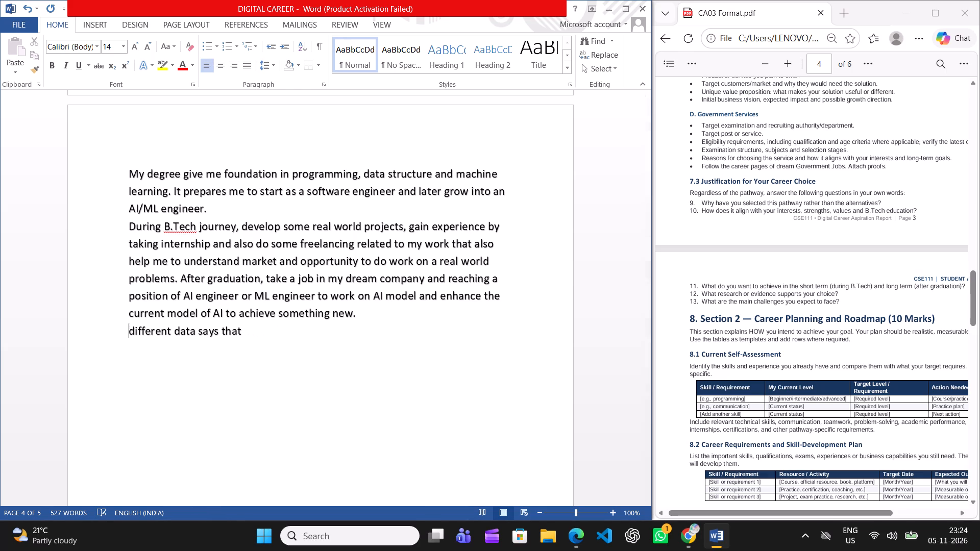
key(Right)
key(backslash)
key(BackSpace)
key(BackSpace)
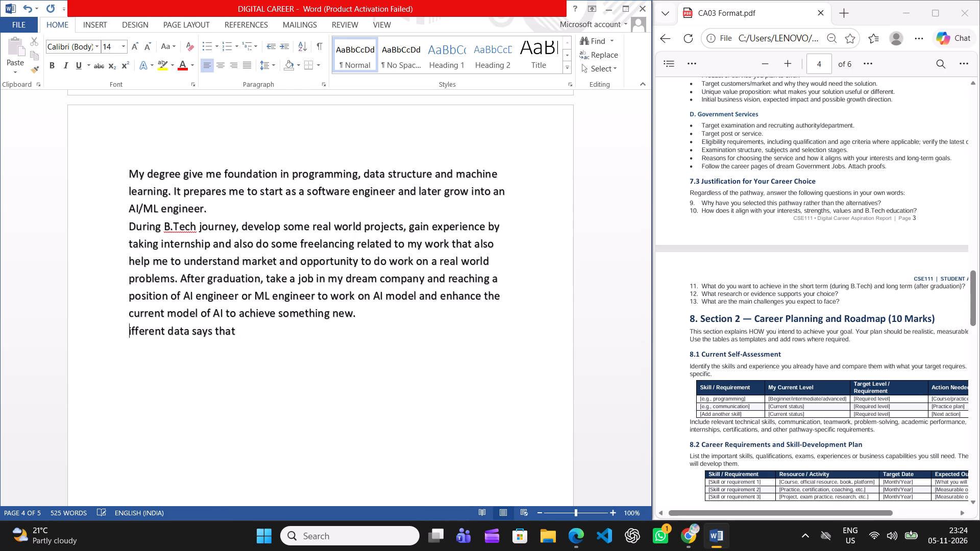
key(shift+d)
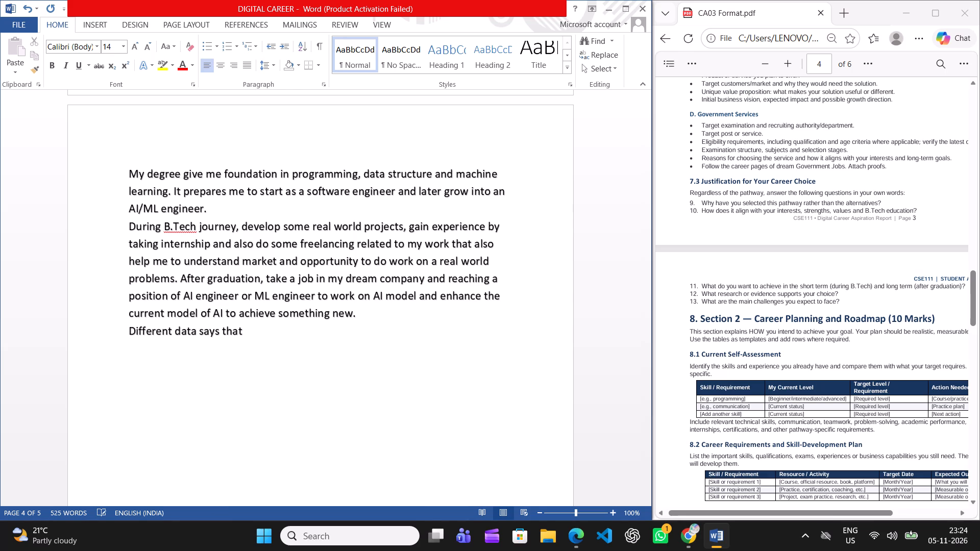
Continue the sentence after "Different data says that" with "there is a booming in the job of".
key(Right)
key(Right)
key(Right)
key(Right)
key(Right)
key(Right)
key(Right)
key(Right)
key(Right)
key(Right)
key(Right)
key(Right)
key(Right)
key(Right)
key(Right)
key(Right)
key(Right)
key(Right)
key(Right)
key(Right)
key(Right)
key(Right)
key(Right)
key(space)
text(the r==)
key(BackSpace)
key(BackSpace)
key(BackSpace)
key(BackSpace)
text(re)
key(space)
text(id=s)
key(BackSpace)
key(BackSpace)
key(BackSpace)
text(s a)
key(space)
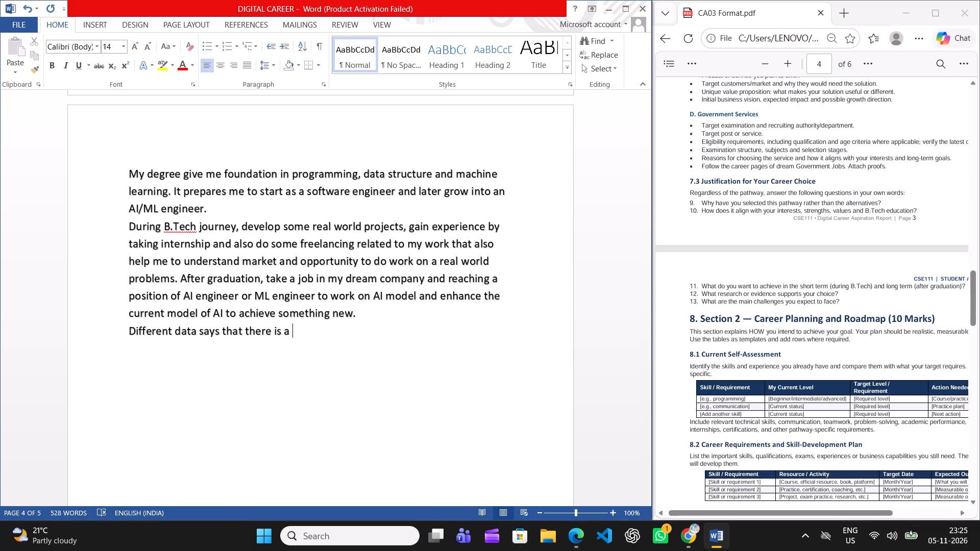
text(booming)
key(space)
text(in ti)
key(BackSpace)
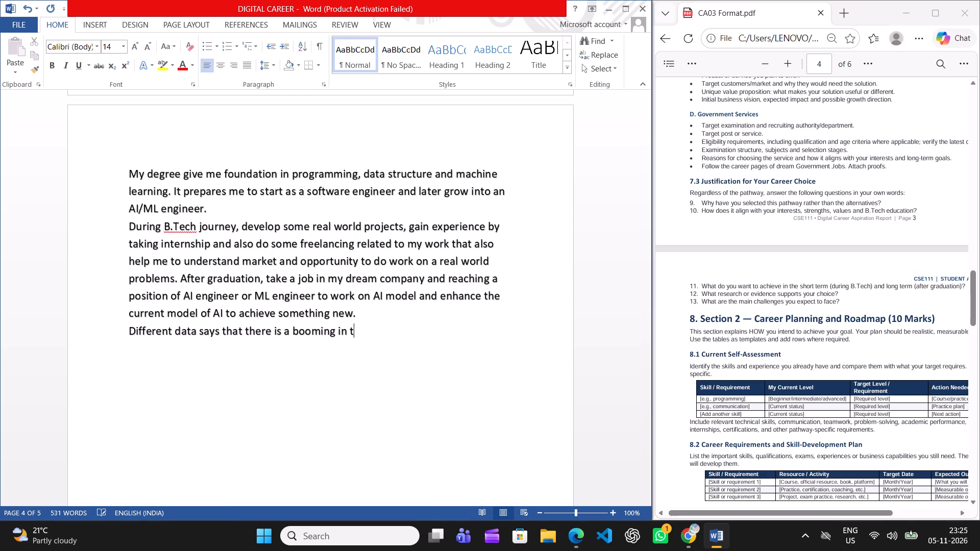
text(he)
key(space)
text(job of)
key(space)
Complete the sentence about booming jobs with "AI and Machine learning sector.".
key(shift+a)
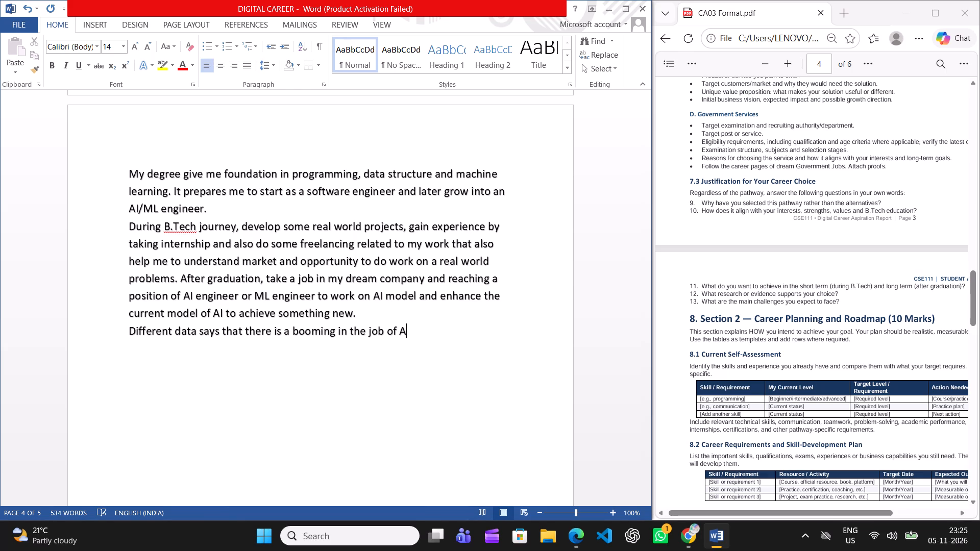
key(shift+i)
key(space)
text(amd)
key(space)
key(BackSpace)
key(BackSpace)
key(BackSpace)
key(BackSpace)
text(and)
key(space)
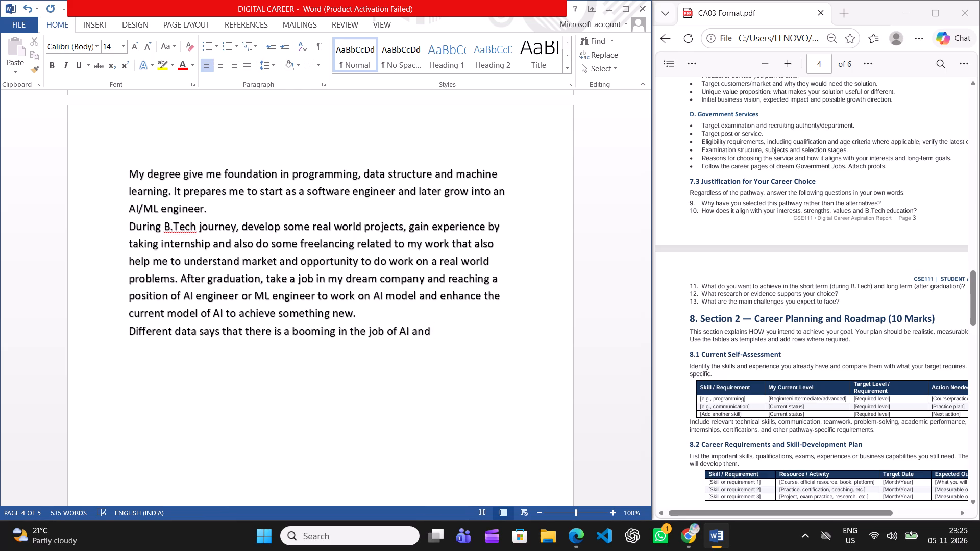
text(Machine lea)
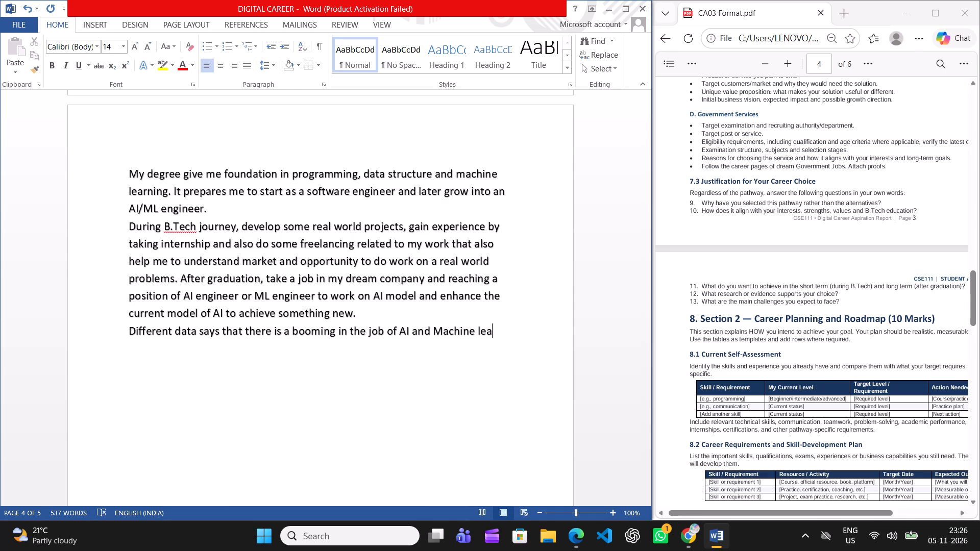
text(rning)
key(space)
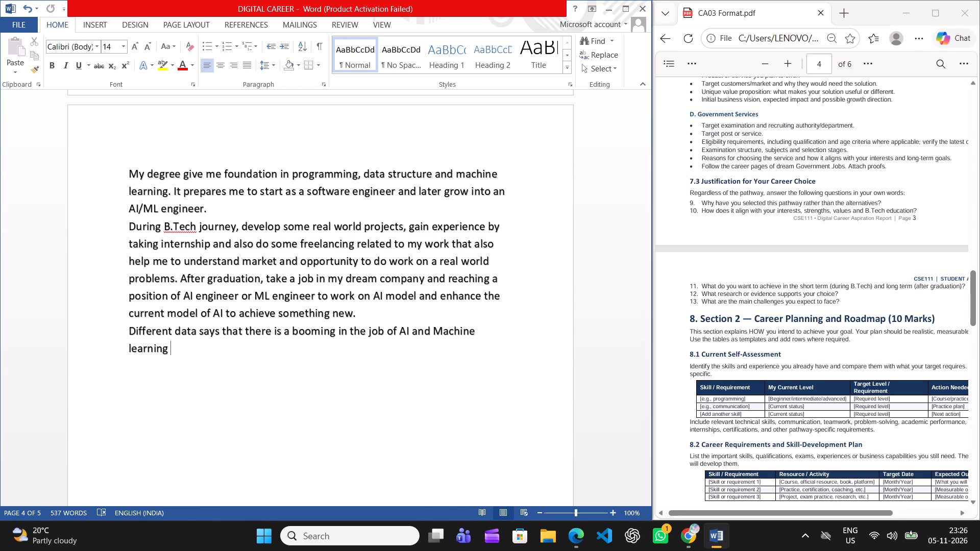
text(sector.)
key(space)
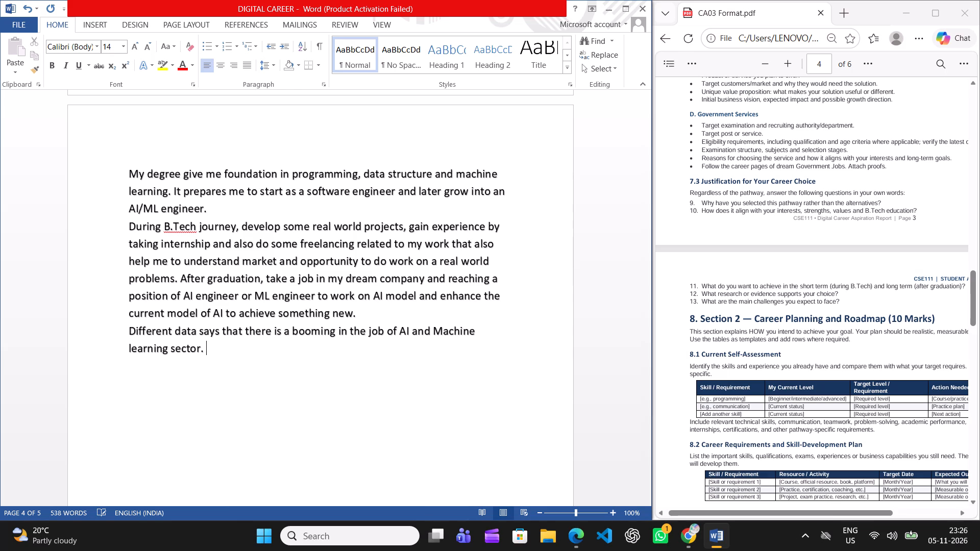
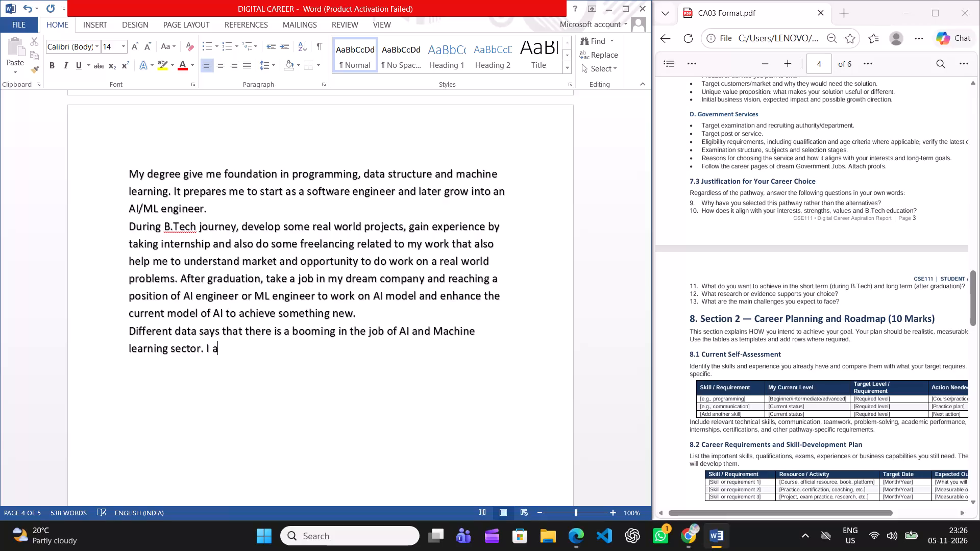
Replace the stray letter after "I" and continue the new sentence as "I spent much time before".
key(BackSpace)
key(BackSpace)
key(s)
text(pent)
key(space)
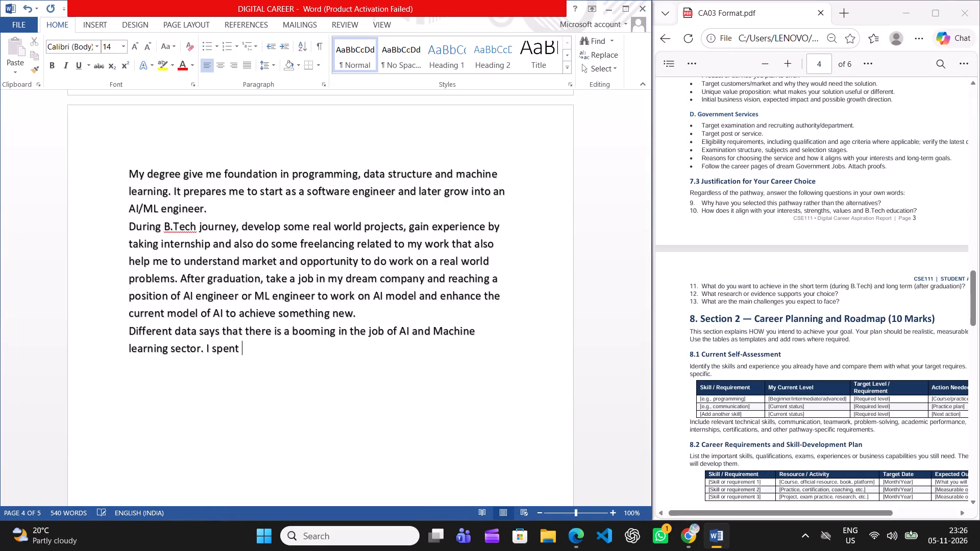
text(much time)
key(space)
text(be)
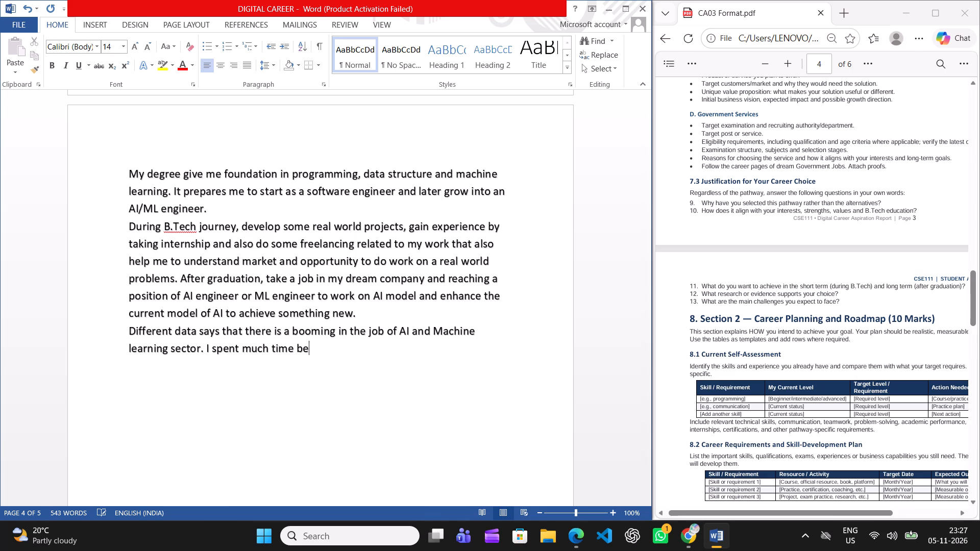
text(fore)
key(space)
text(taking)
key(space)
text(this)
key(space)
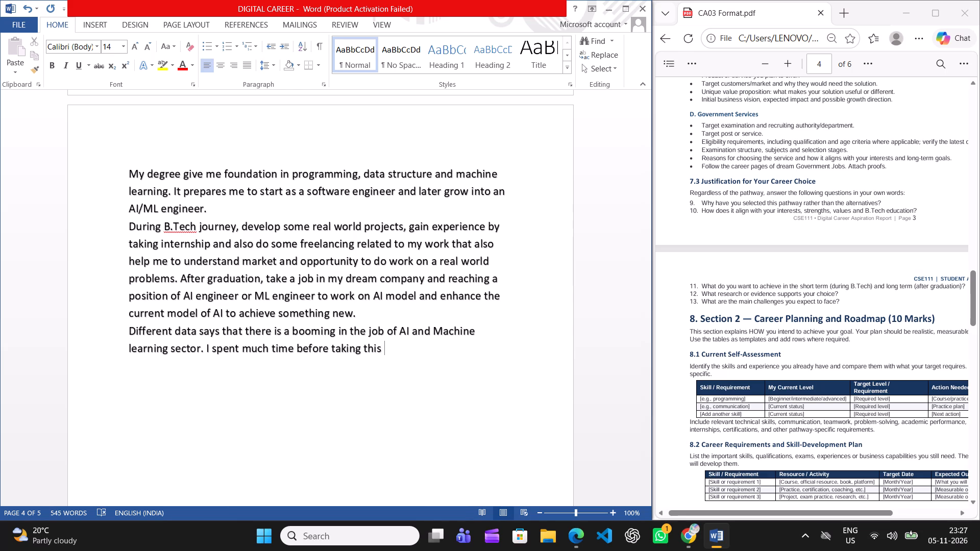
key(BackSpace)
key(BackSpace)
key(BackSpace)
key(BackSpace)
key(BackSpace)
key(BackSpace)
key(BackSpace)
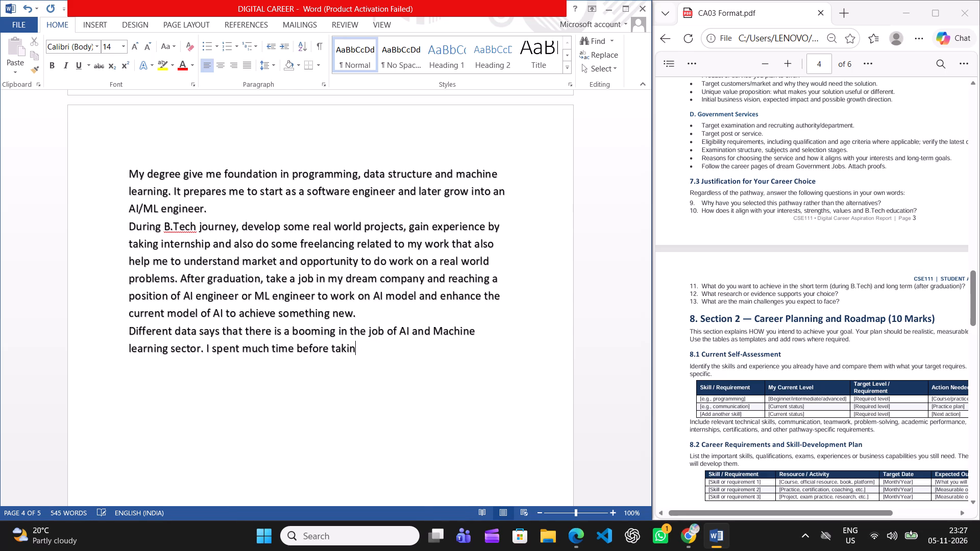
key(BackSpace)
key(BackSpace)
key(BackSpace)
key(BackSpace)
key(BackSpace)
Continue the sentence after "I spent much time before" with "choosing this sector".
key(c)
text(hosi)
key(BackSpace)
key(BackSpace)
text(osing the)
key(BackSpace)
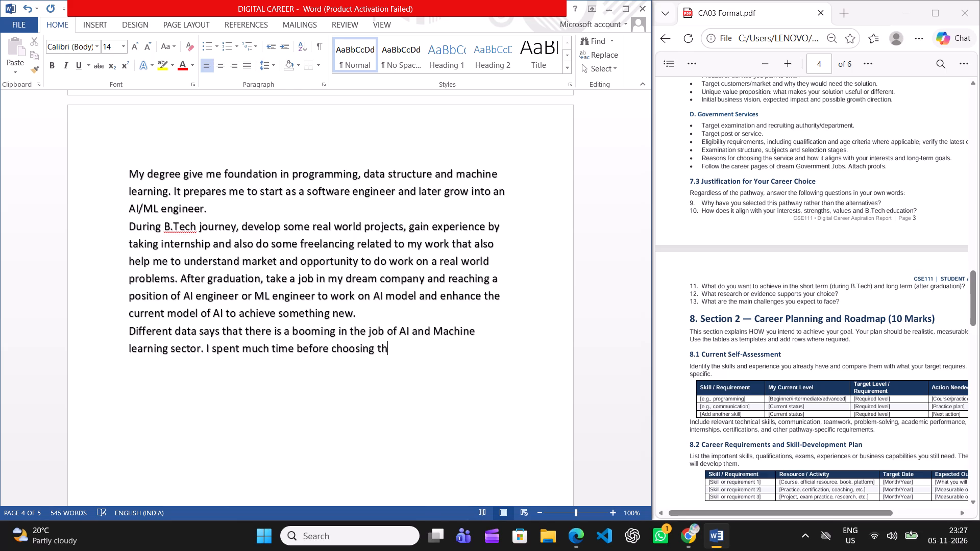
text(is sector)
key(space)
Extend the sentence after "choosing this sector" with "on gathering information", correcting the spelling of the last word.
text(on)
key(space)
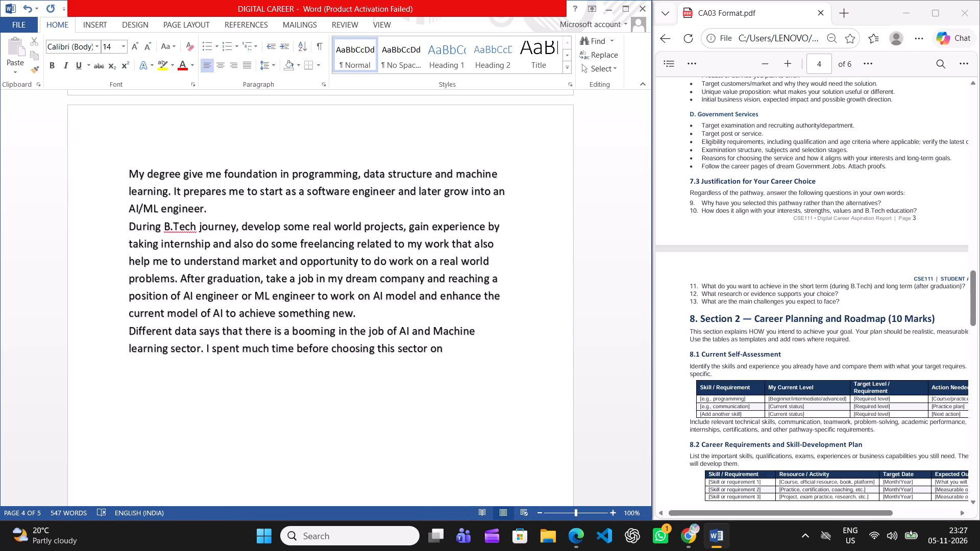
text(gather)
text(ing ingo)
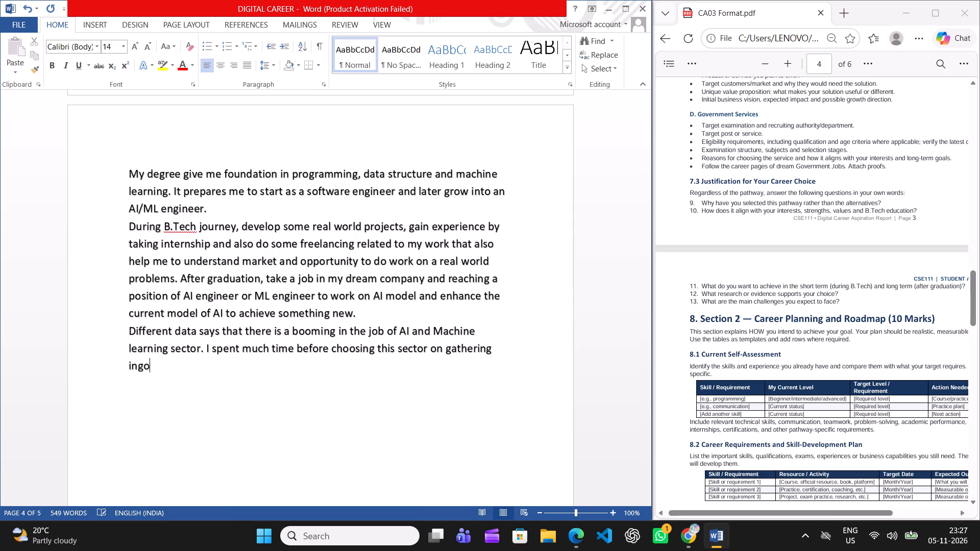
key(BackSpace)
key(BackSpace)
key(BackSpace)
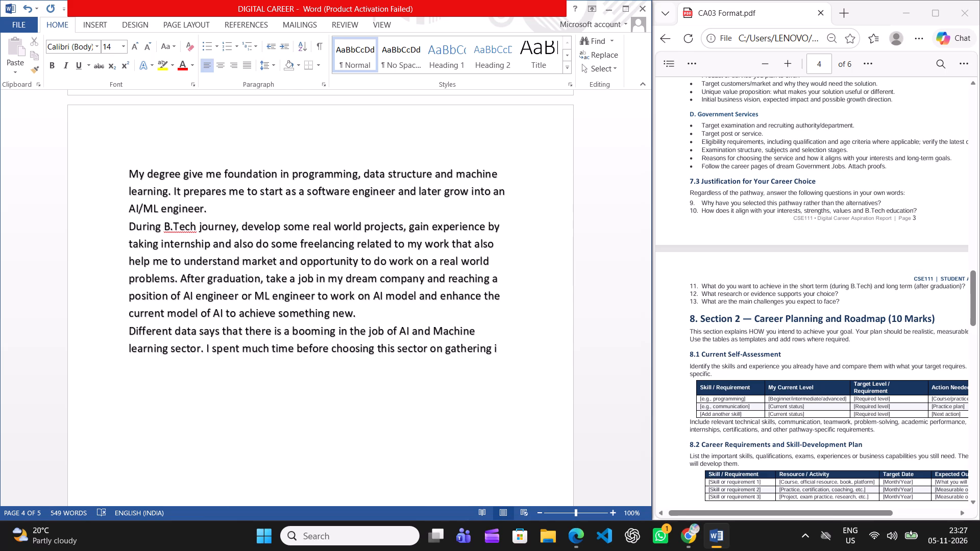
text(ng)
key(BackSpace)
key(f)
key(BackSpace)
text(fo)
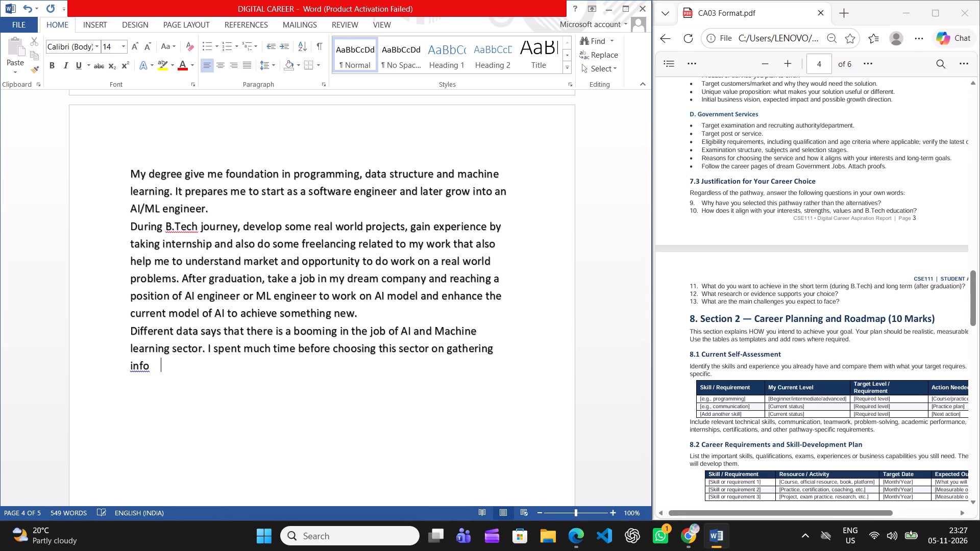
text(rmato)
key(BackSpace)
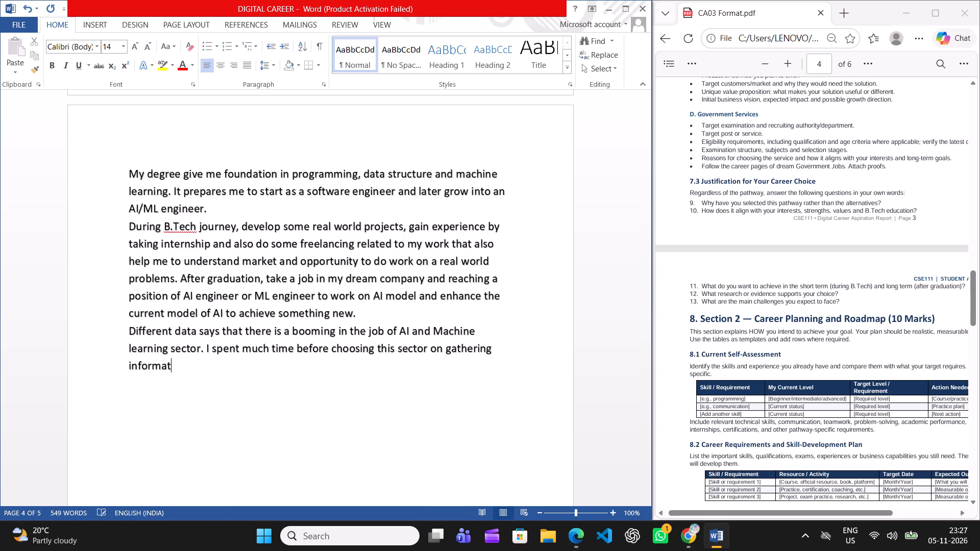
text(ion)
key(space)
Continue the sentence after "gathering information" with "of job".
key(f)
key(BackSpace)
text(of)
key(space)
text(job)
key(space)
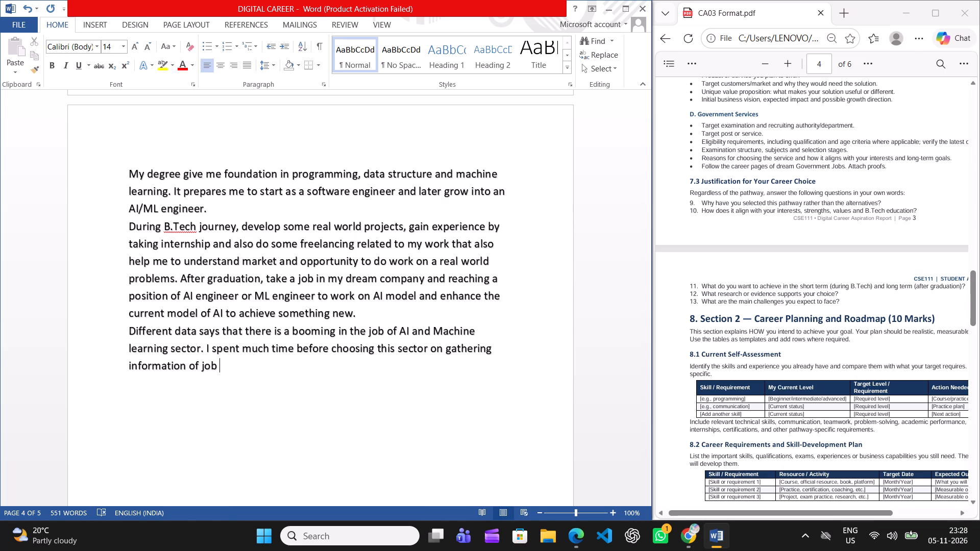
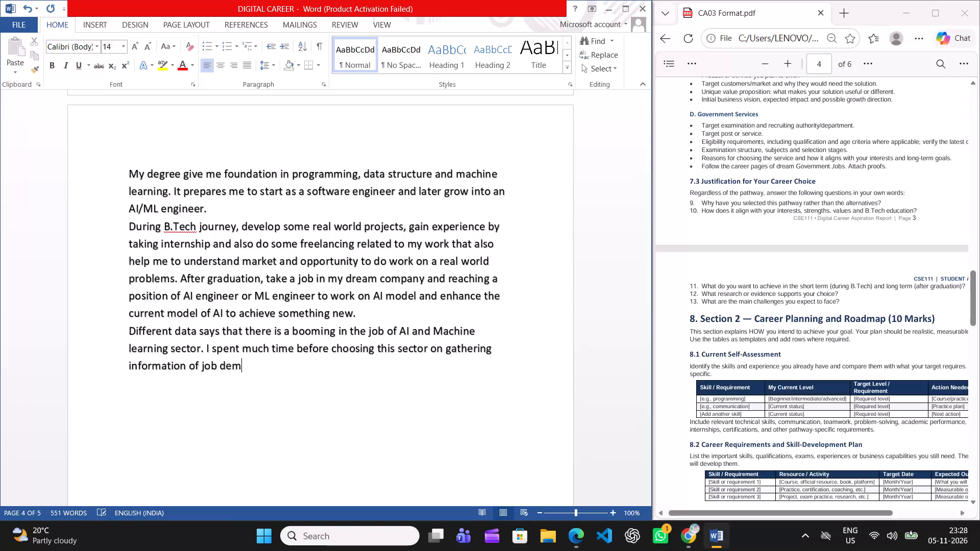
Complete the word "demand" and continue the sentence with ", average ctc of this sector,".
text(and)
key(space)
key(BackSpace)
text(, average ctc)
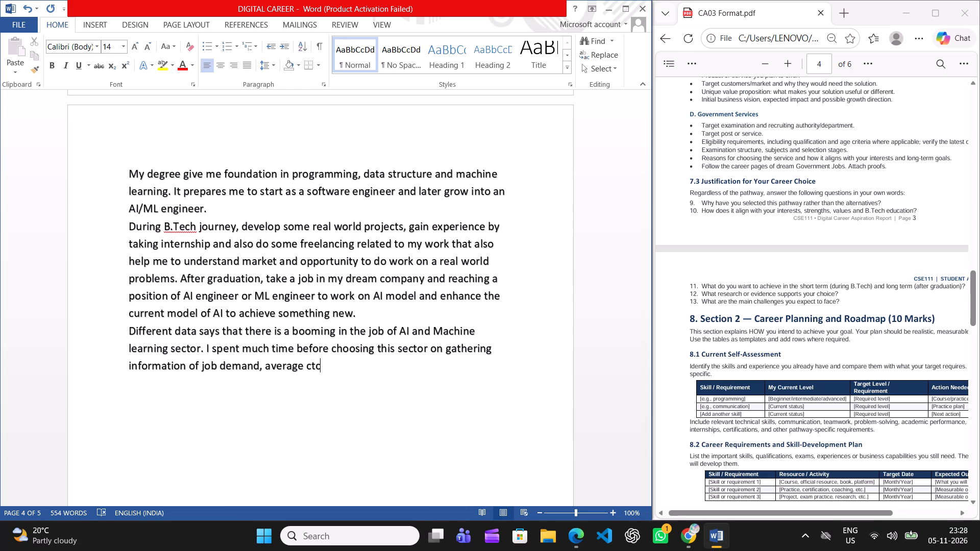
key(space)
text(of)
key(space)
text(thi)
text(s sector)
key(space)
key(BackSpace)
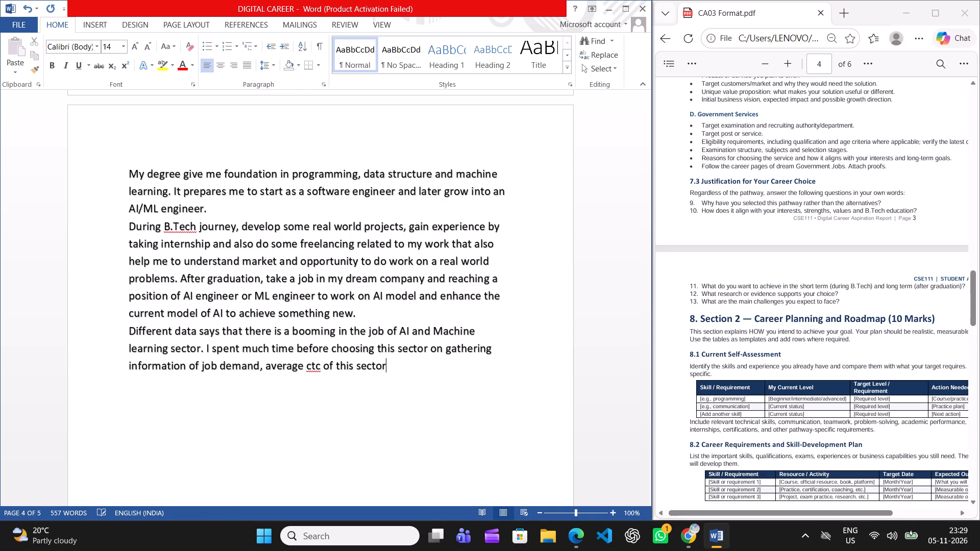
text(,)
key(space)
Finish the sentence about gathering information with "is this sector suitable for me or not.".
text(is this sector su;)
key(BackSpace)
text(itable)
key(space)
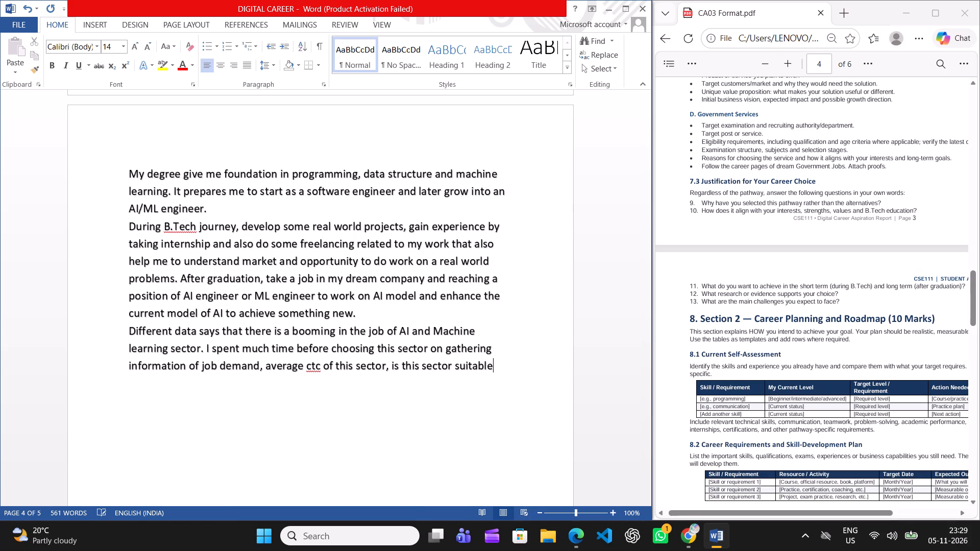
text(for me or not)
key(space)
key(BackSpace)
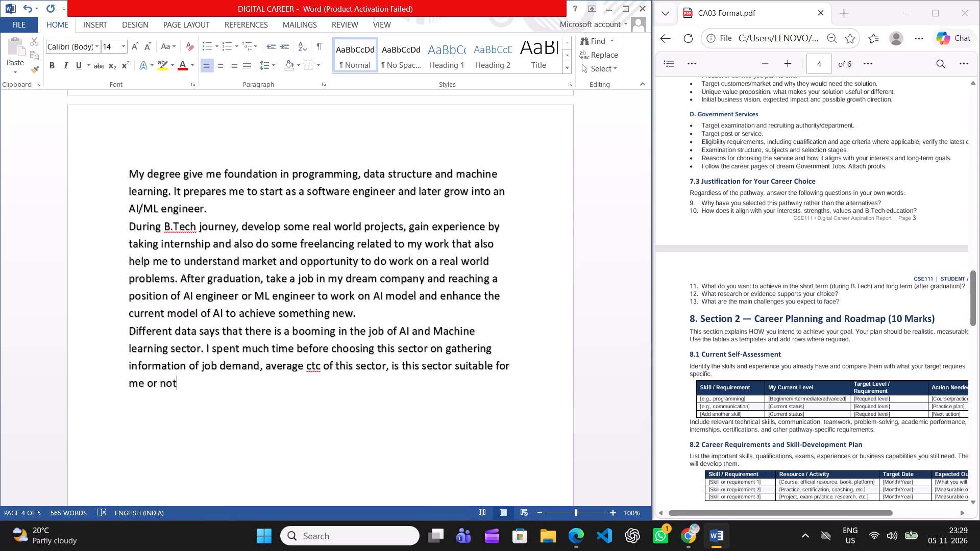
key(period)
key(space)
Start a new sentence after "me or not." with "But there is also some challenges".
key(b)
key(BackSpace)
key(shift+b)
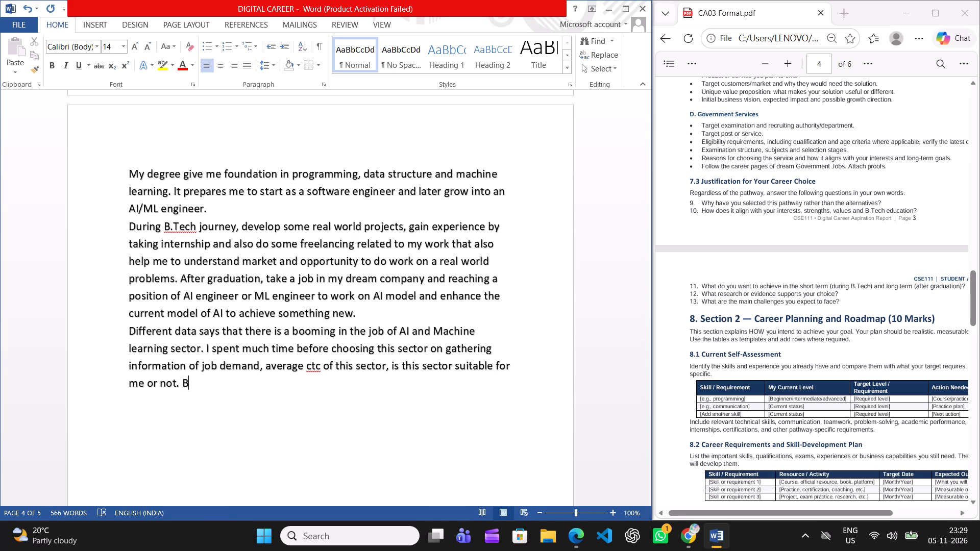
text(ut therr)
key(BackSpace)
text(e)
key(space)
text(os)
key(space)
key(BackSpace)
key(BackSpace)
key(BackSpace)
text(is also so)
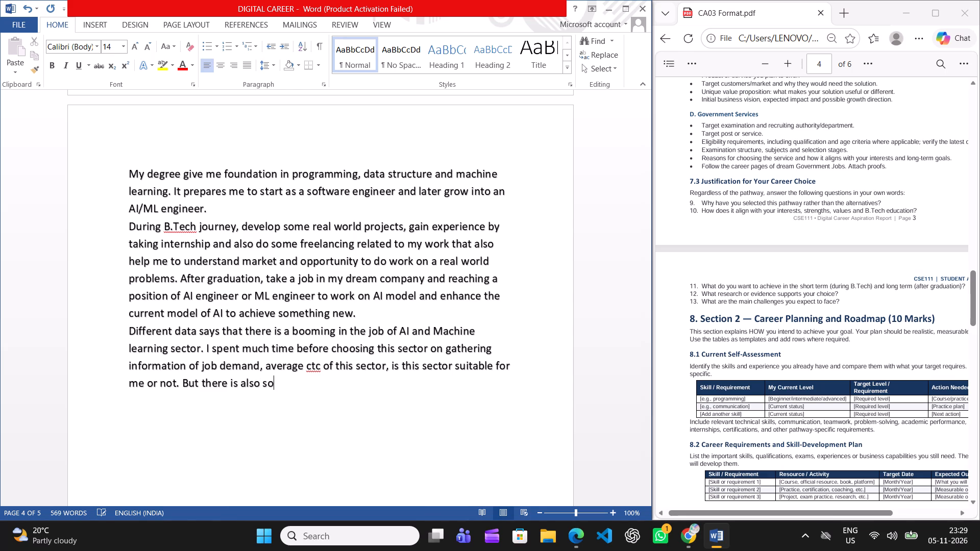
text(me challenges)
key(space)
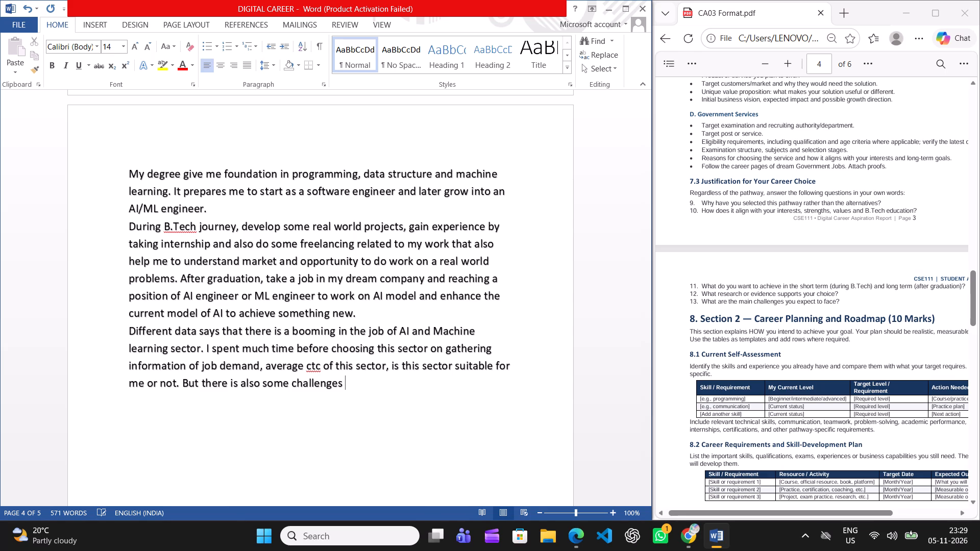
Finish the sentence after "some challenges" with "I have to face in this journey.".
key(shift+i)
key(space)
text(have tor)
key(BackSpace)
key(space)
text(f)
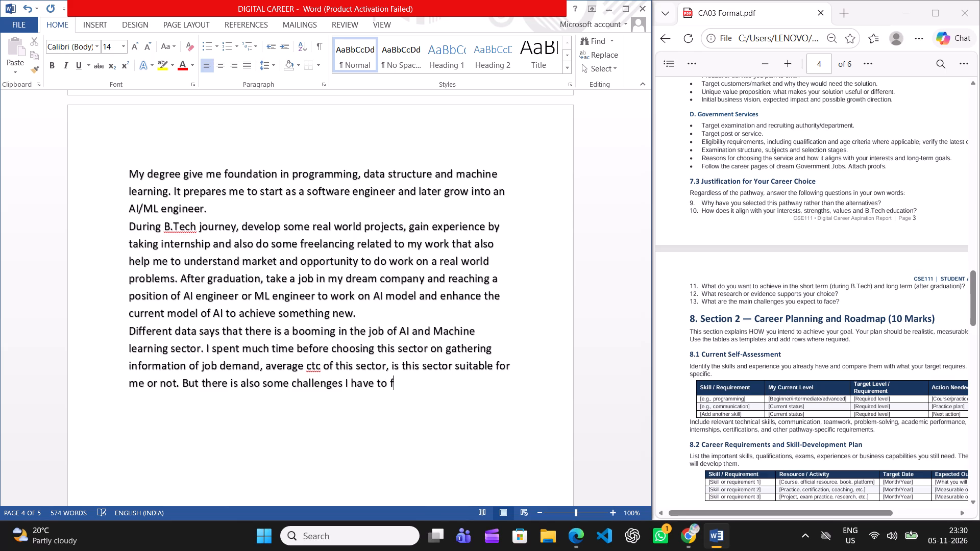
text(ace in th)
text(is)
key(space)
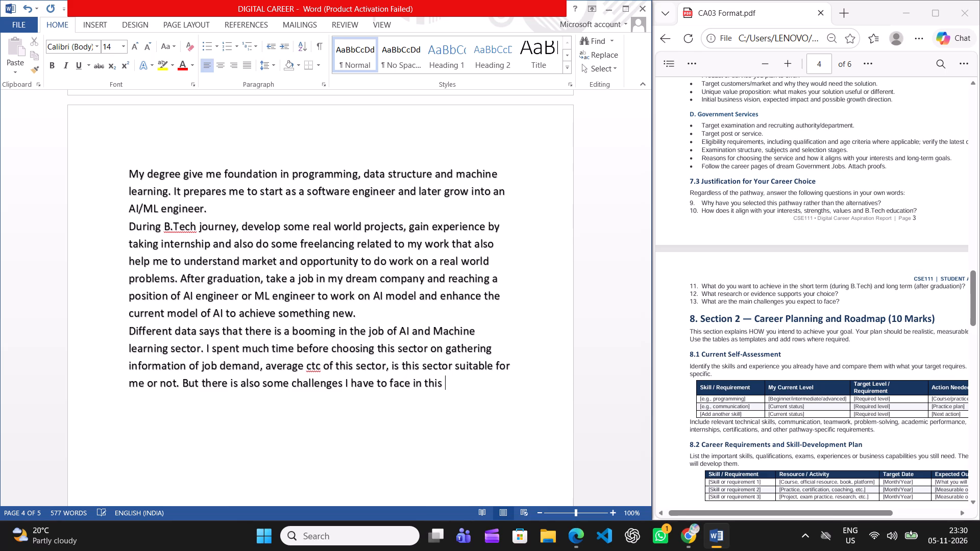
text(journ)
text(ey)
key(space)
key(BackSpace)
key(period)
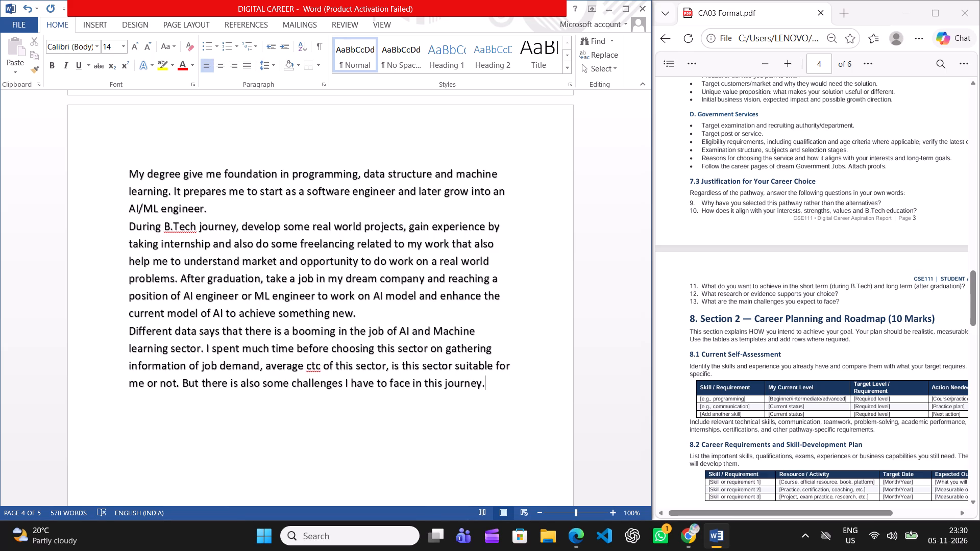
key(space)
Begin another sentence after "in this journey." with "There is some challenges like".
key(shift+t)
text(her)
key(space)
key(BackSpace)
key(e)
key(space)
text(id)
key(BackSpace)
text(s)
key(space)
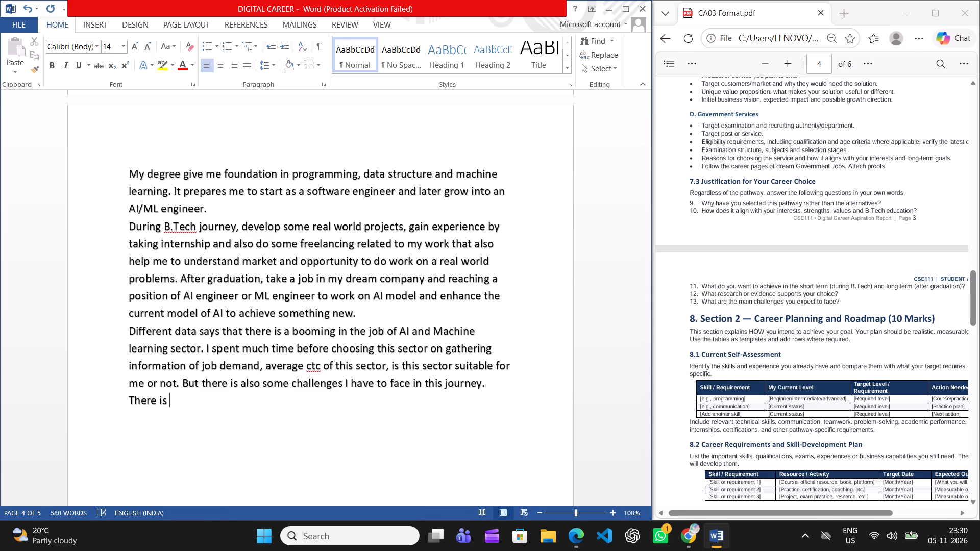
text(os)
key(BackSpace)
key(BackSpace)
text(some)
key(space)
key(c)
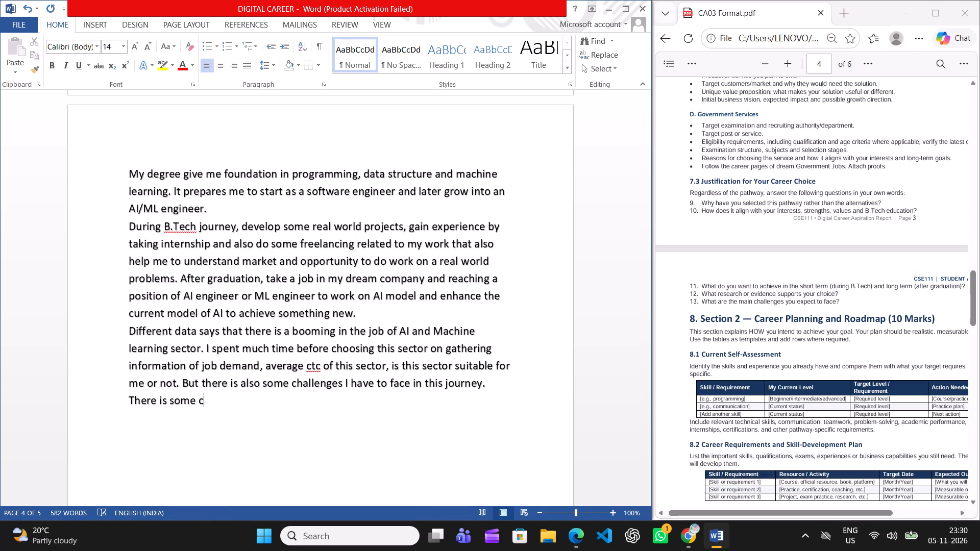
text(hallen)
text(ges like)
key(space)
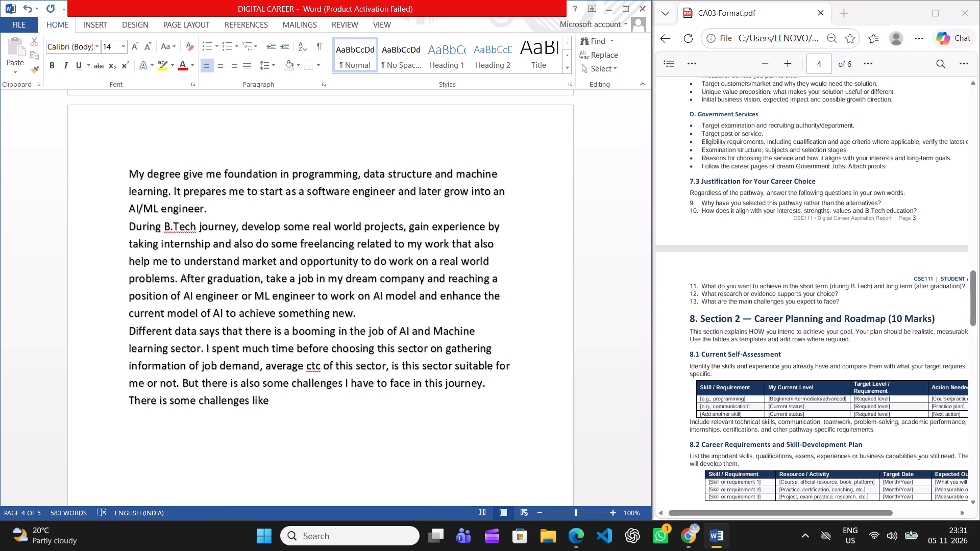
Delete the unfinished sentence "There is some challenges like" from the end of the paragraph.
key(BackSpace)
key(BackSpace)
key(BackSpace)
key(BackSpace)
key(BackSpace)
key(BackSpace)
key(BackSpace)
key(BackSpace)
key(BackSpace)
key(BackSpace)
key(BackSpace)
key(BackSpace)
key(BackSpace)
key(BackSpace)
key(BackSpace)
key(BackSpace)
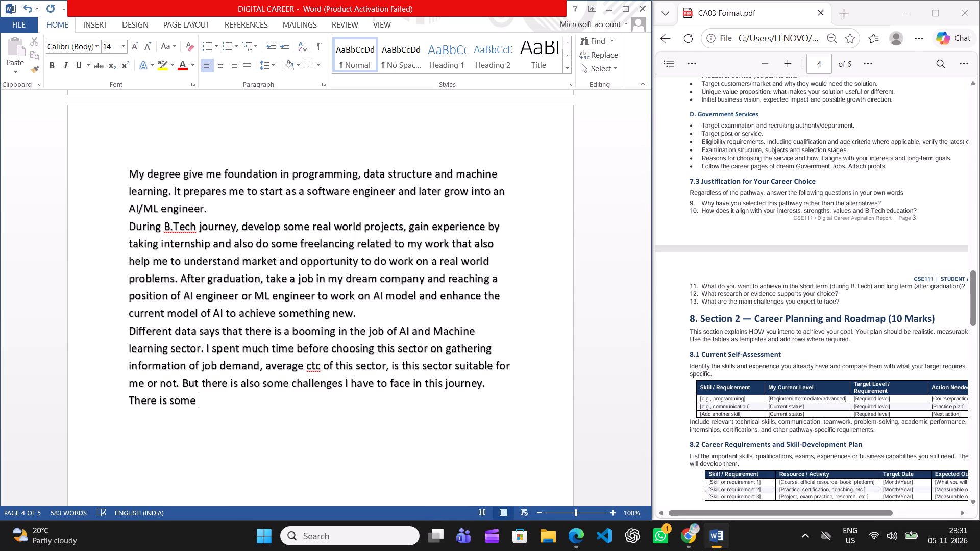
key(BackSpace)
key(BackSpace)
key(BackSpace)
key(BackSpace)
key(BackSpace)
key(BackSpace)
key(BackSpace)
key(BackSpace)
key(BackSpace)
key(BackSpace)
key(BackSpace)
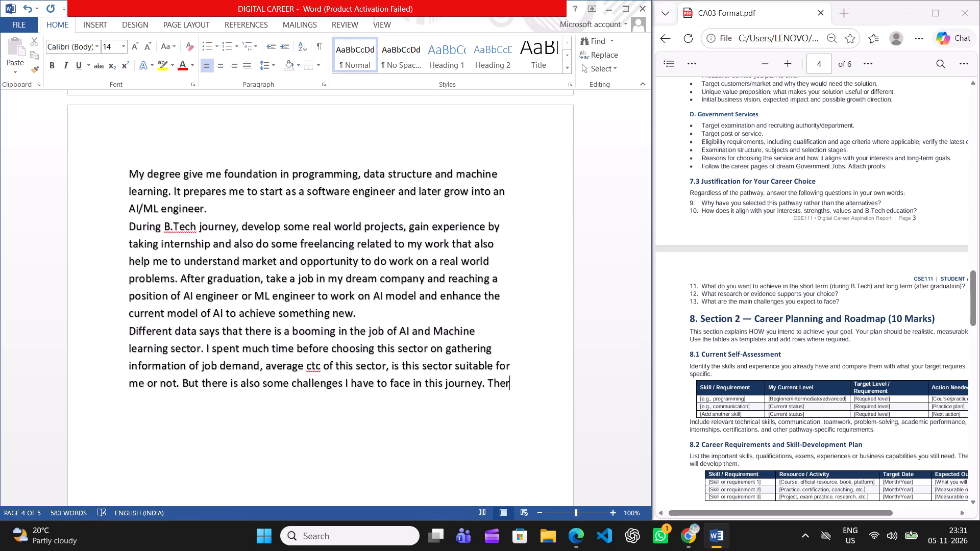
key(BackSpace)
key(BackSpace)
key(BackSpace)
Start a new sentence after "in this journey." with "I have to work on my communication skills and presentation skills,".
text(I)
key(space)
text(have to work on)
key(space)
text(my communication skills)
key(space)
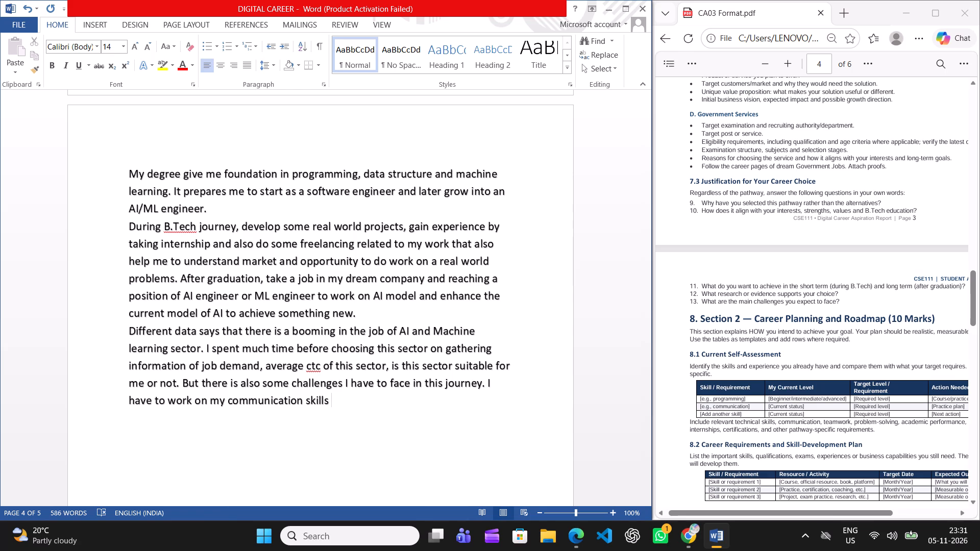
text(and presi)
key(BackSpace)
text(entation s)
text(kills)
key(space)
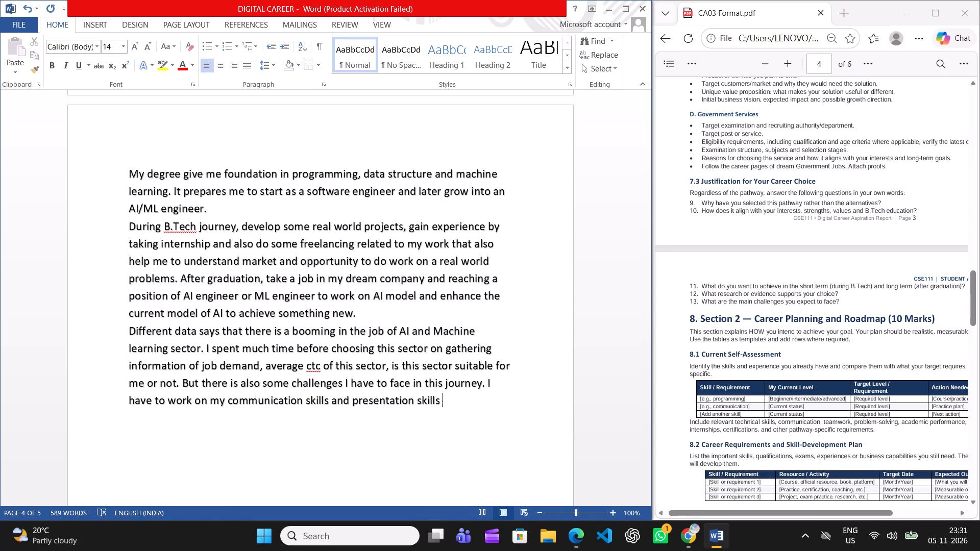
key(BackSpace)
text(,)
key(space)
Continue the sentence after "presentation skills," with "to managing time with my academics to".
text(to mana)
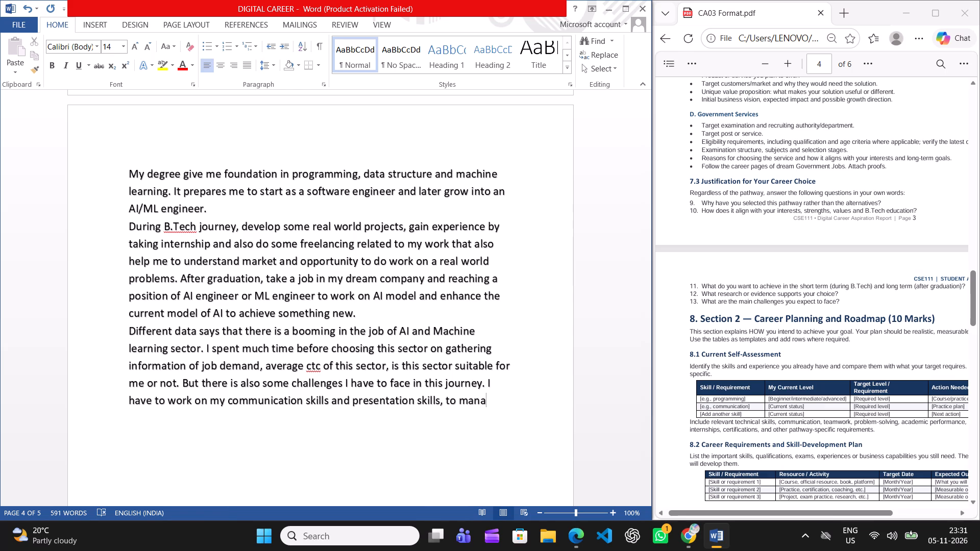
text(ging t)
text(ime)
key(space)
text(with m;)
key(BackSpace)
text(y academics to)
key(space)
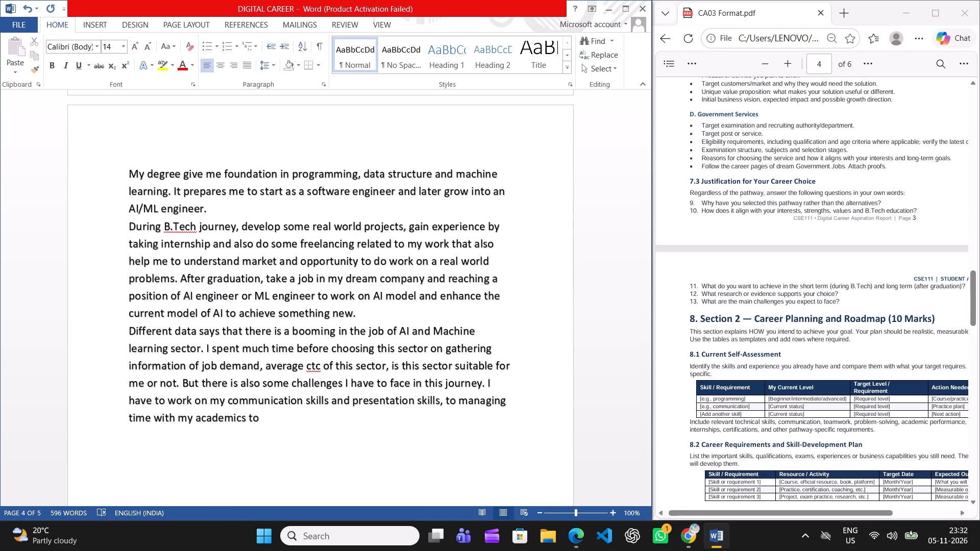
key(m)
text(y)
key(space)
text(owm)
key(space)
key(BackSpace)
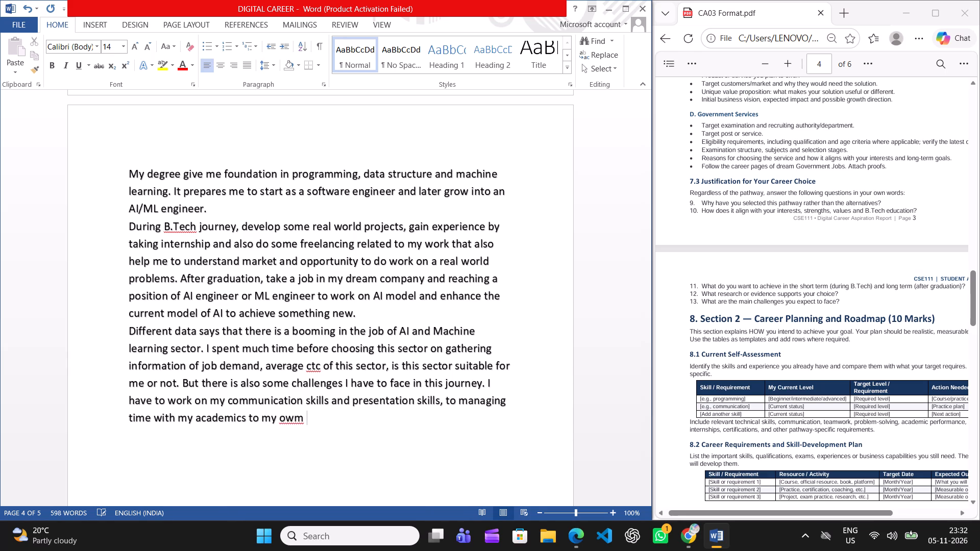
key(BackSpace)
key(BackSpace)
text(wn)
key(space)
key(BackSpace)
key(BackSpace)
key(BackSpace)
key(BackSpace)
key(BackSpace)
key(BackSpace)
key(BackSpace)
Replace the trailing "to" after "my academics" with "and".
key(BackSpace)
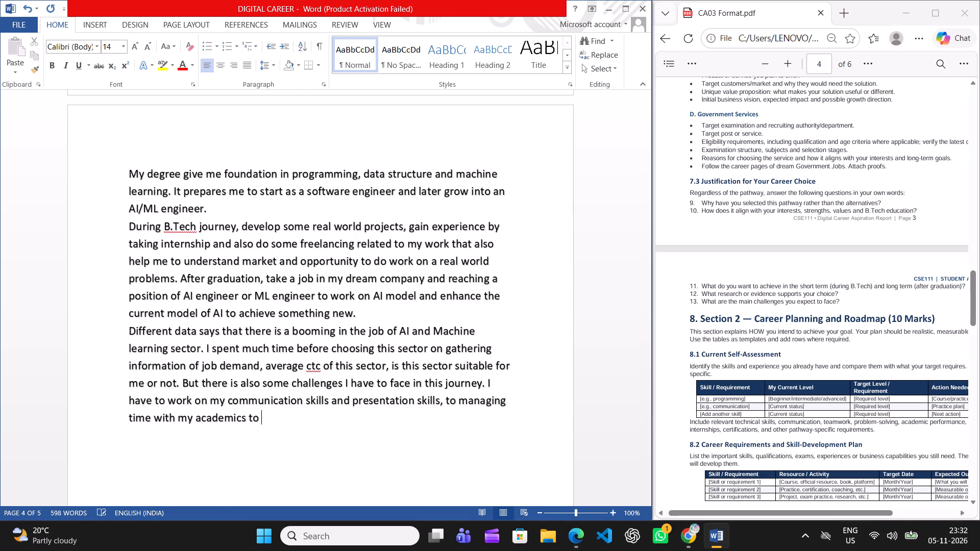
key(BackSpace)
key(BackSpace)
text(and)
key(space)
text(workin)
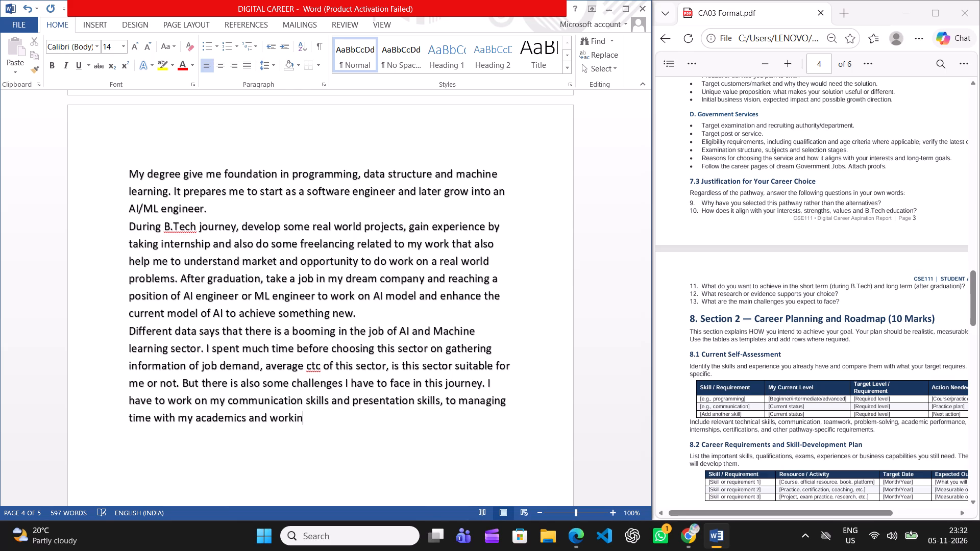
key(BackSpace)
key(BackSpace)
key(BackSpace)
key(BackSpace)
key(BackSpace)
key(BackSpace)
Continue the sentence after "my academics and" with "develop some projects, enhancing my skills".
text(de)
text(velop some pro)
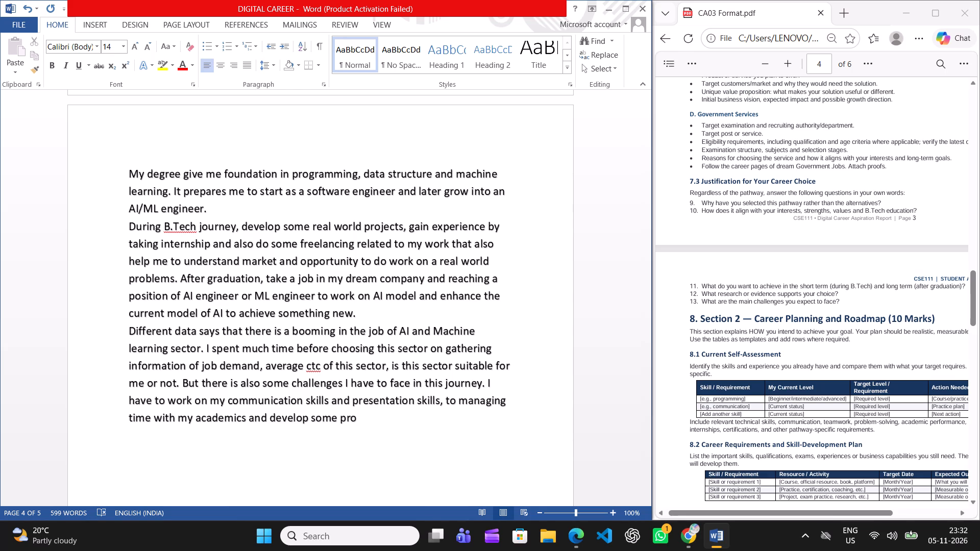
text(je)
text(ctsa)
key(BackSpace)
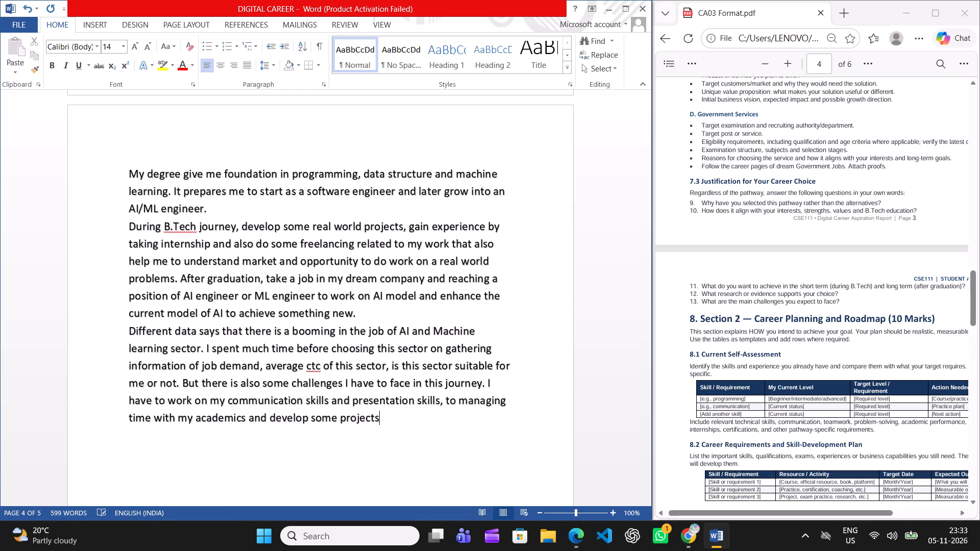
key(comma)
key(space)
text(enga)
key(BackSpace)
key(BackSpace)
text(hancing my skille)
key(BackSpace)
text(s)
key(space)
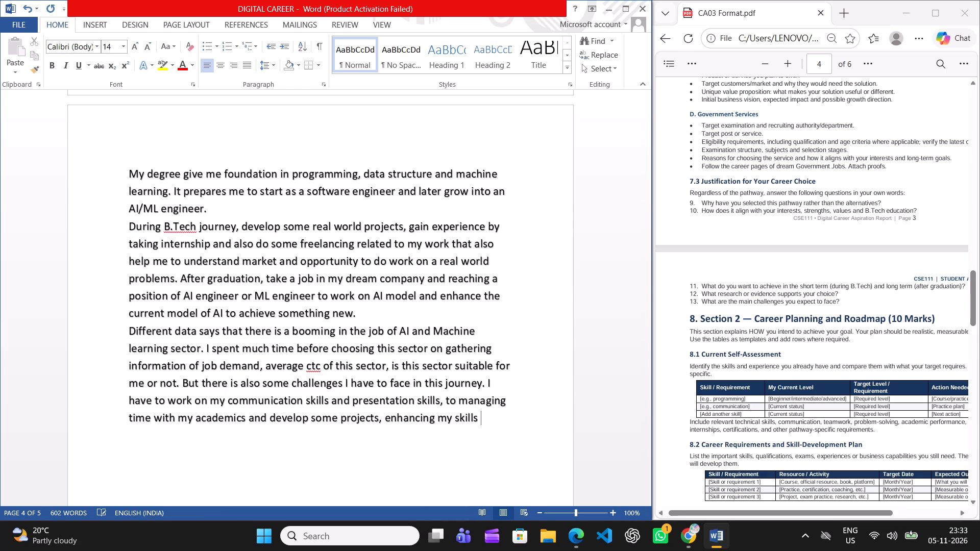
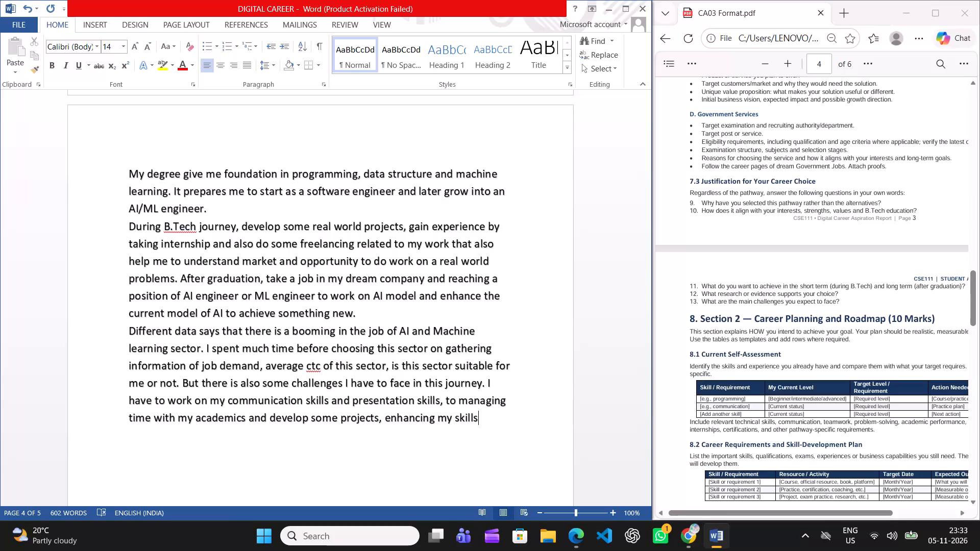
Finish the sentence after "enhancing my skills" with "with fast-changing technology.".
key(comma)
key(space)
key(BackSpace)
key(BackSpace)
key(space)
text(with)
key(space)
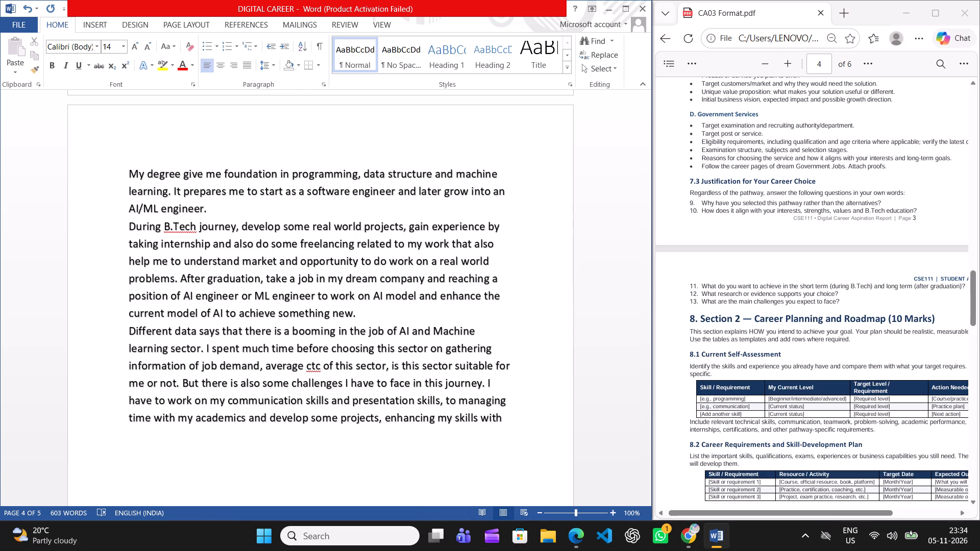
text(fast)
text(-changing)
key(space)
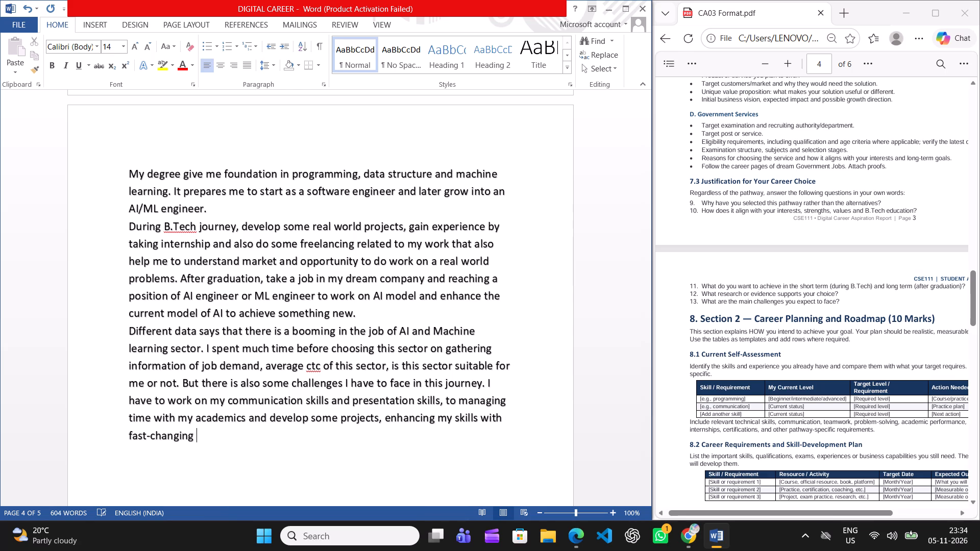
text(teechnolo)
text(gy)
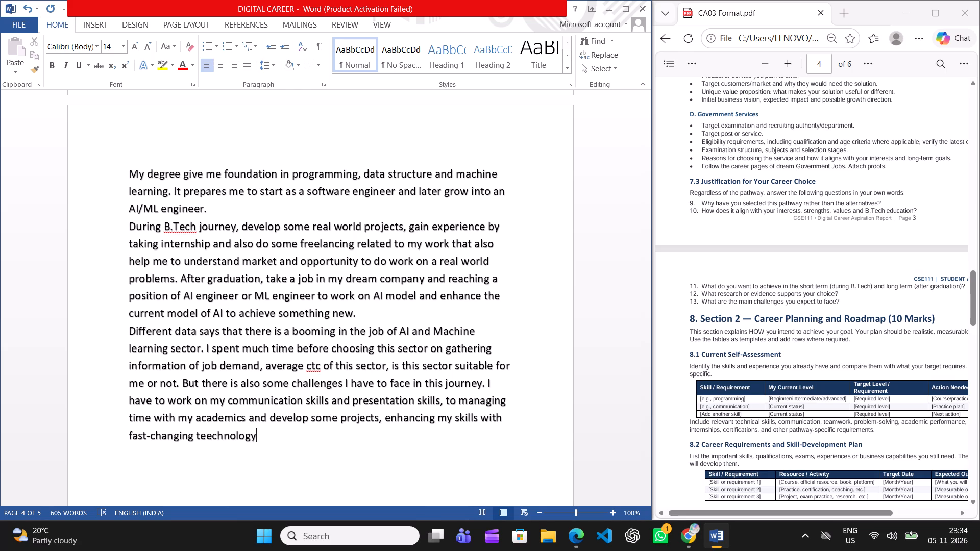
text(.)
key(space)
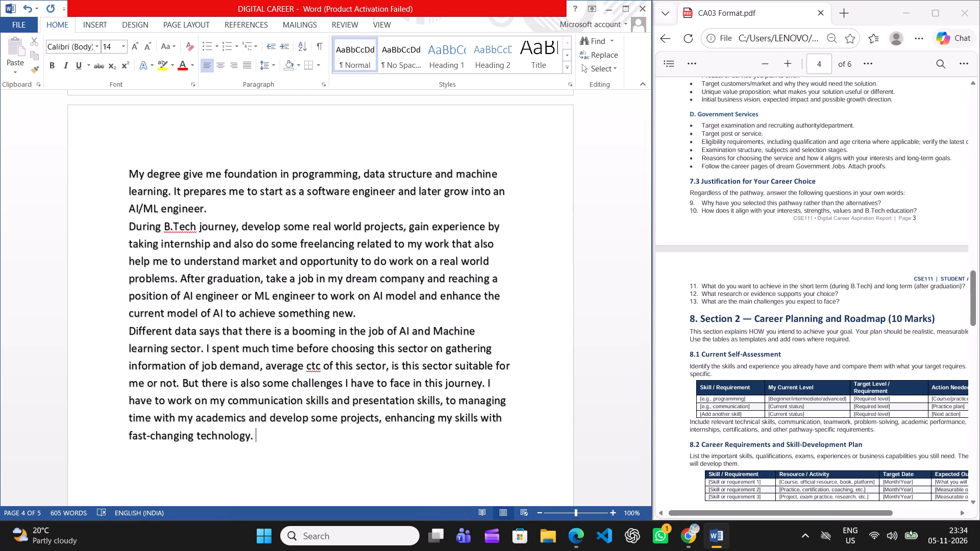
Start a new sentence after "fast-changing technology." with "There is strong technical requirements".
text(ther)
key(BackSpace)
key(BackSpace)
key(BackSpace)
key(BackSpace)
key(shift+t)
text(here id)
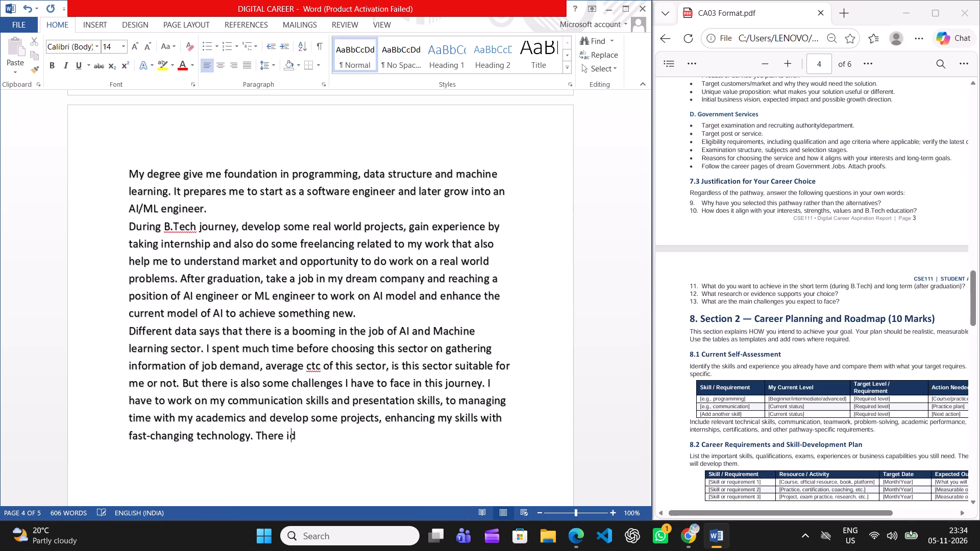
key(space)
key(BackSpace)
text(=s)
key(BackSpace)
key(BackSpace)
key(BackSpace)
text(s strong)
key(space)
text(technical re)
text(qu)
text(er)
key(BackSpace)
key(BackSpace)
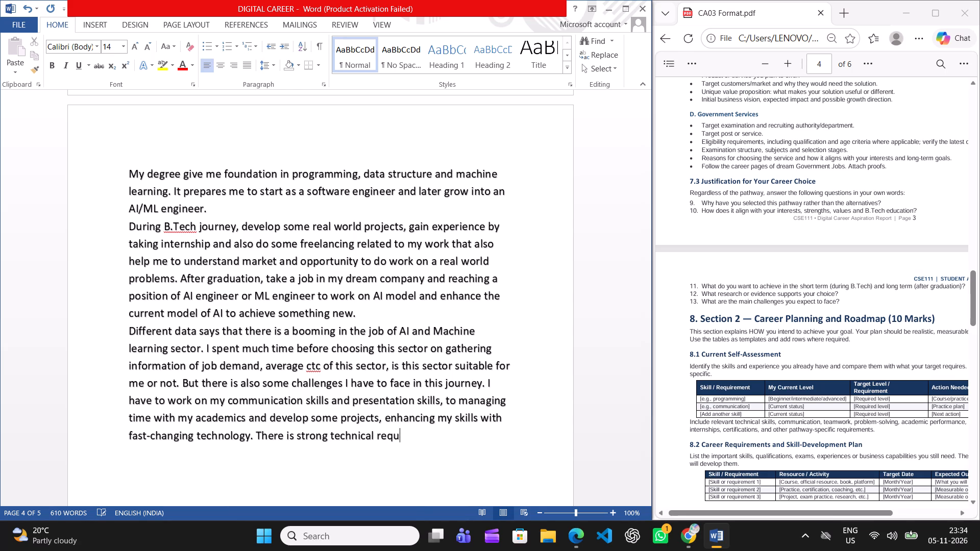
text(irements)
key(space)
key(BackSpace)
Continue the sentence after "technical requirements" with ", high completion,".
text(,)
key(space)
text(high competiot)
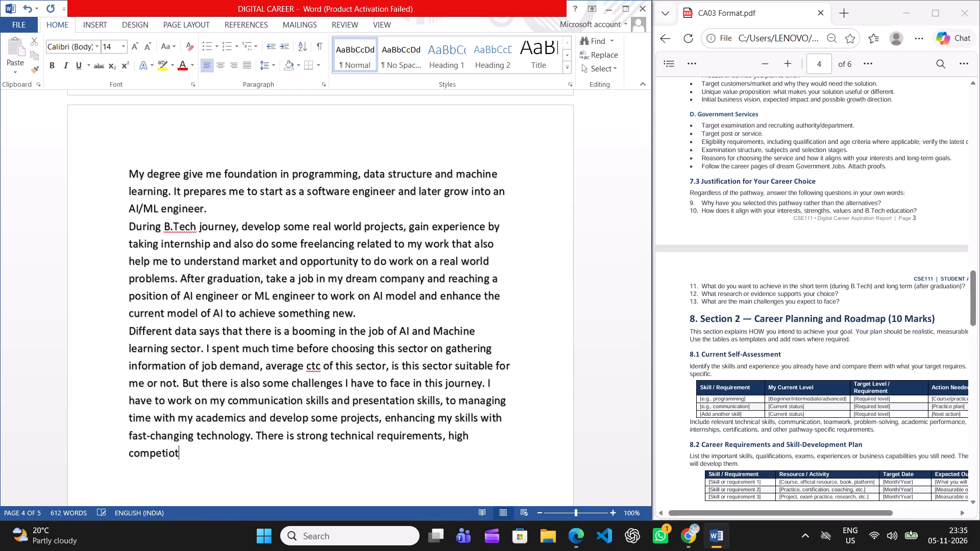
key(BackSpace)
text(n)
key(space)
key(BackSpace)
text(,)
key(space)
Finish the challenges sentence with "keeping up with fast changing technology.".
text(keep)
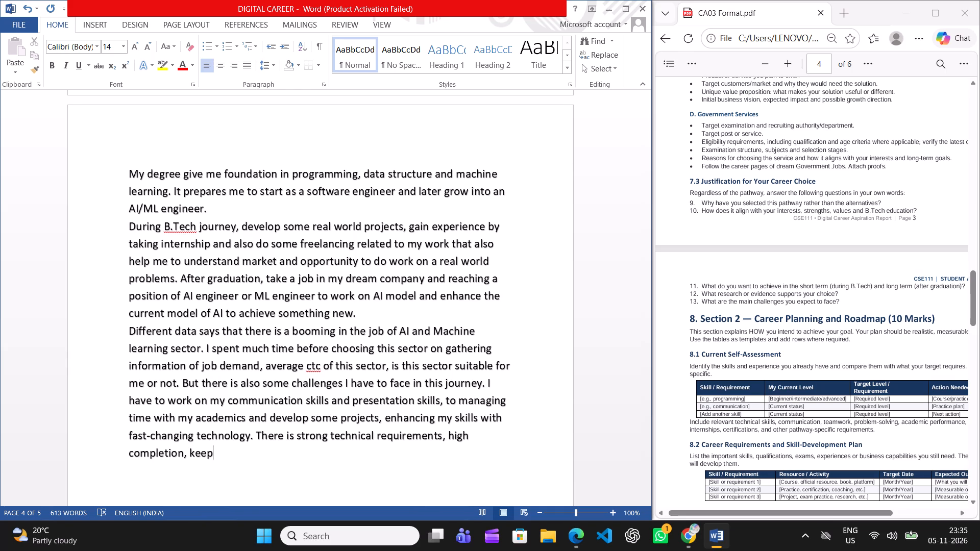
text(ing)
key(space)
text(up with fast chandf)
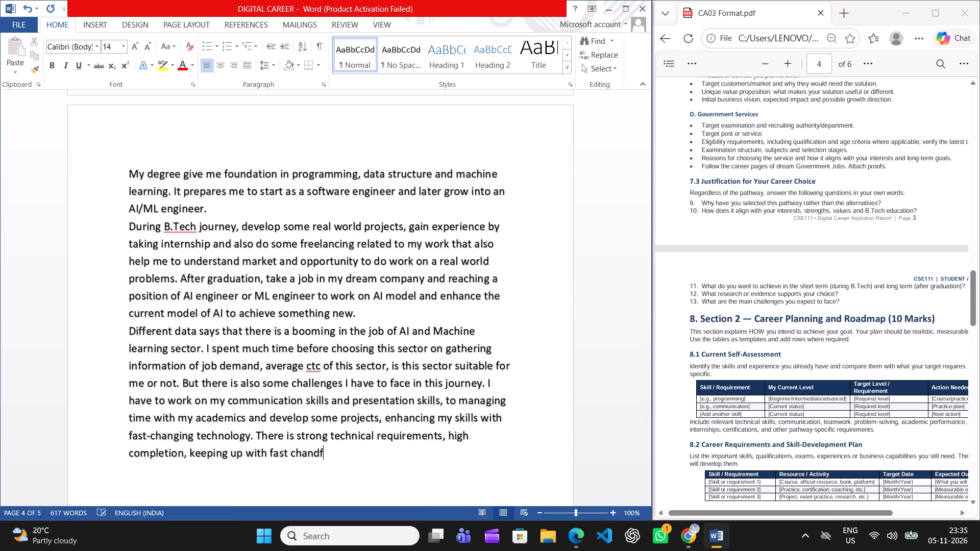
key(BackSpace)
key(BackSpace)
text(ging technolo)
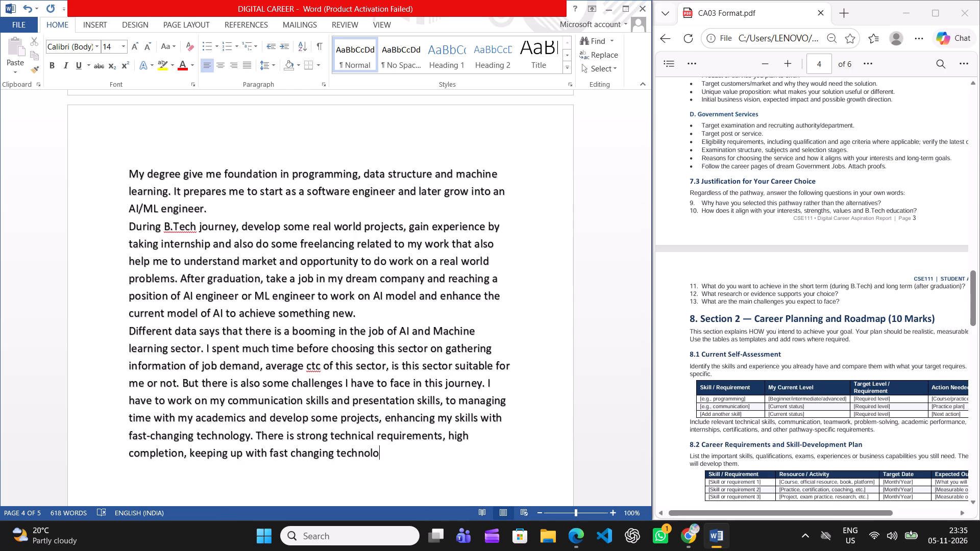
key(g)
key(y)
key(period)
Review the report's written sections, from the career-choice justification back to the cover details, contents table and Executive Summary heading.
scroll(167, 402, down, 7)
scroll(167, 402, up, 1)
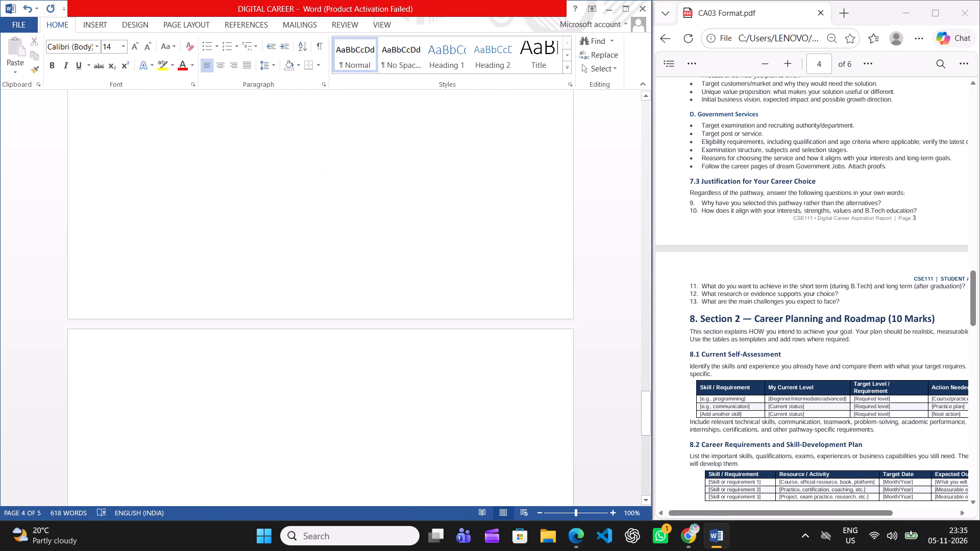
scroll(167, 402, up, 2)
scroll(167, 402, down, 1)
scroll(167, 402, up, 1)
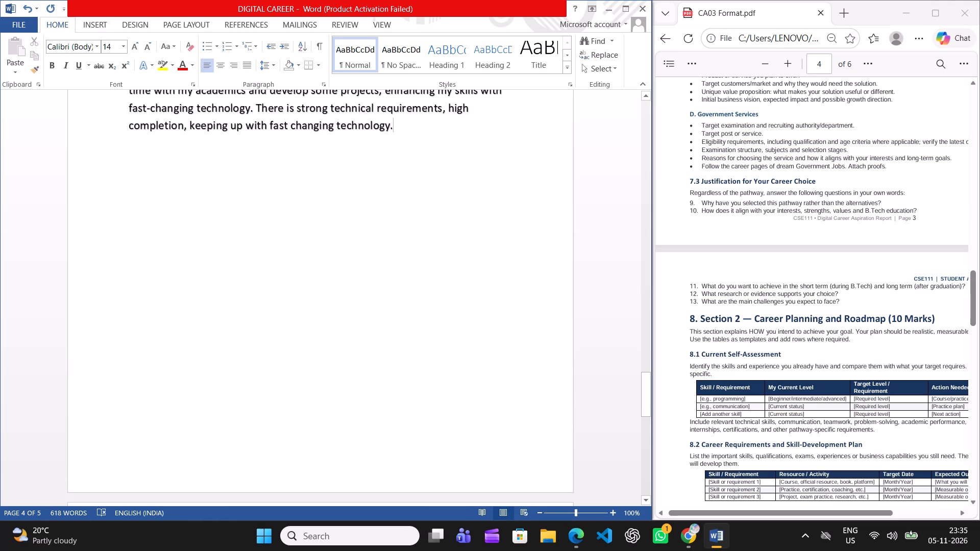
scroll(167, 402, up, 1)
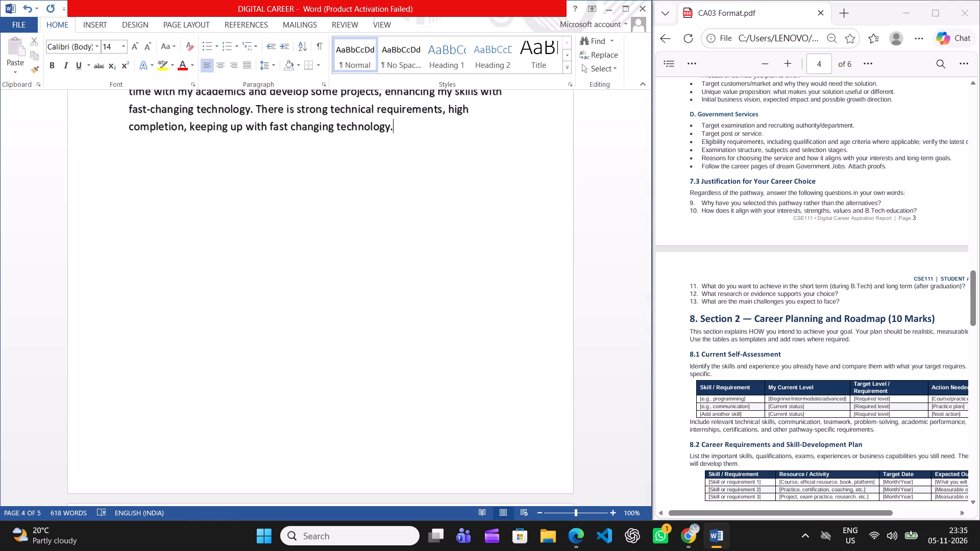
scroll(167, 402, up, 6)
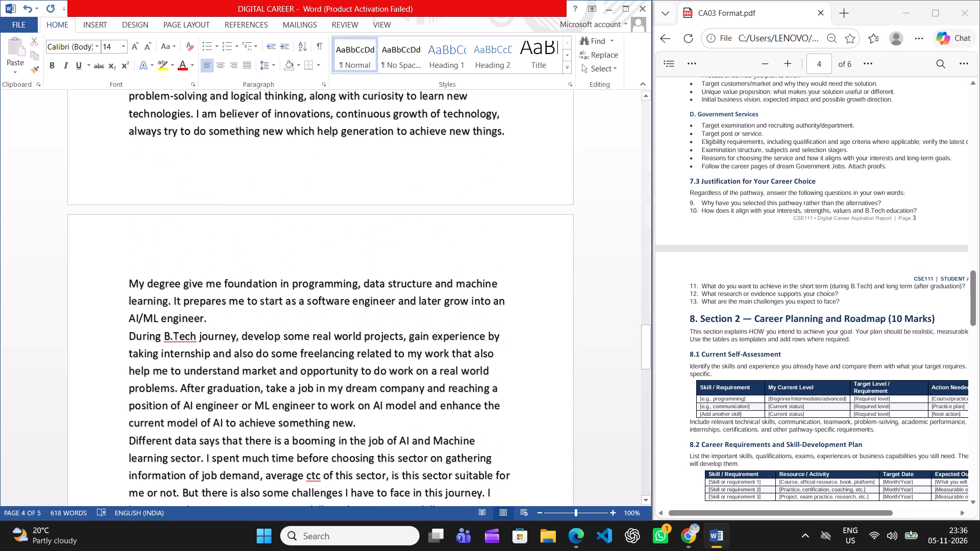
scroll(167, 402, up, 1)
scroll(167, 402, down, 4)
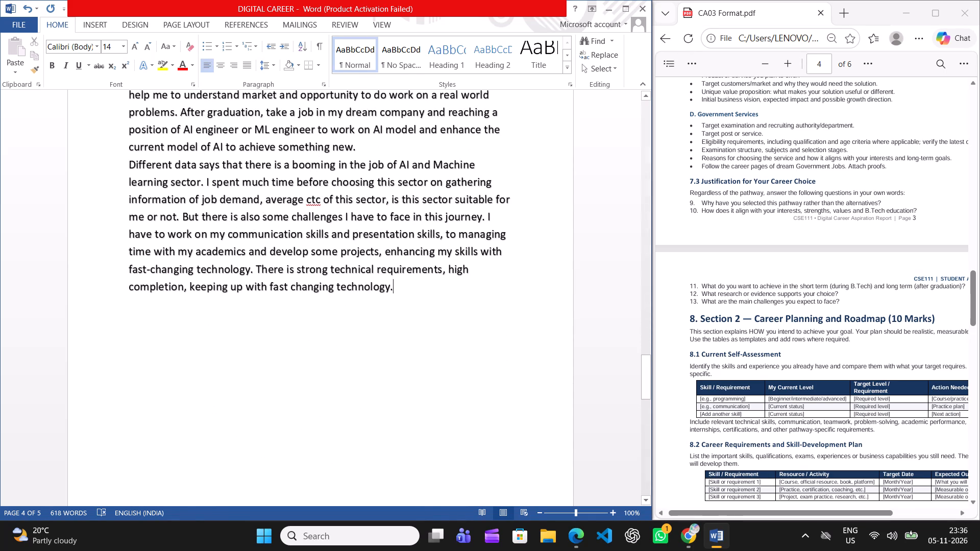
scroll(167, 402, up, 9)
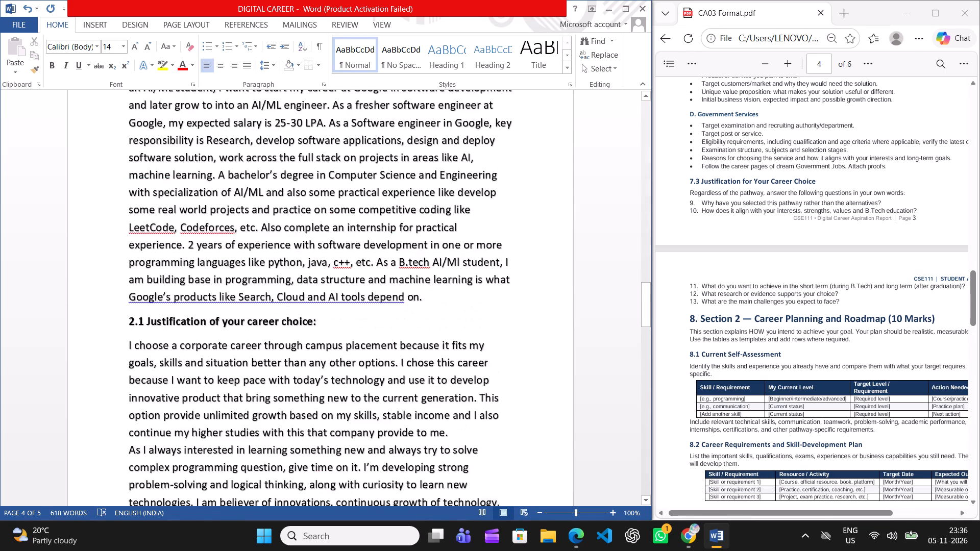
scroll(167, 402, up, 14)
scroll(167, 402, down, 1)
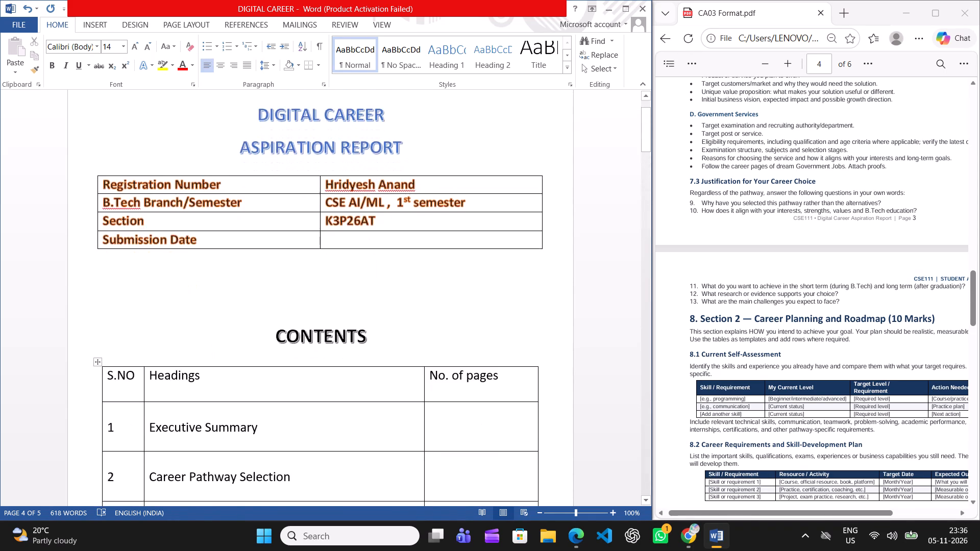
scroll(167, 402, down, 3)
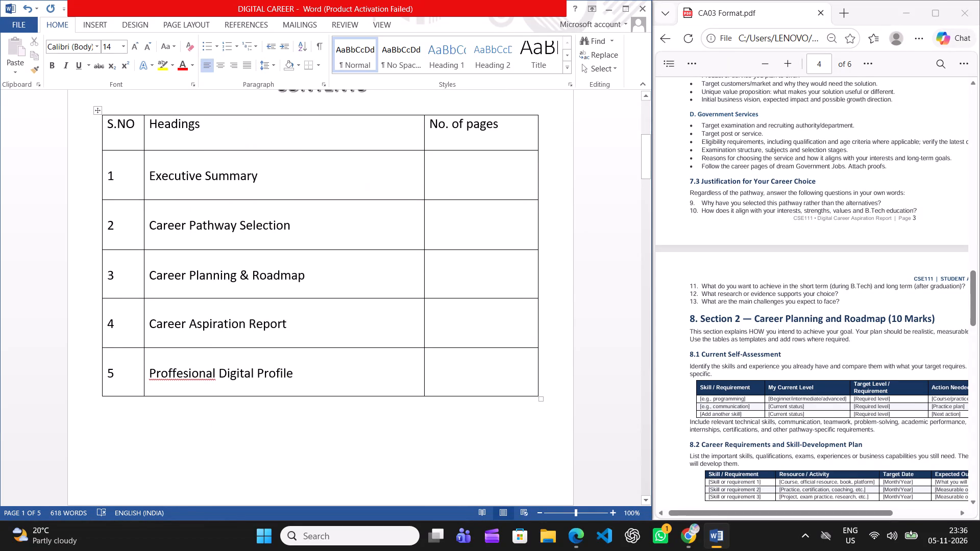
scroll(167, 402, down, 5)
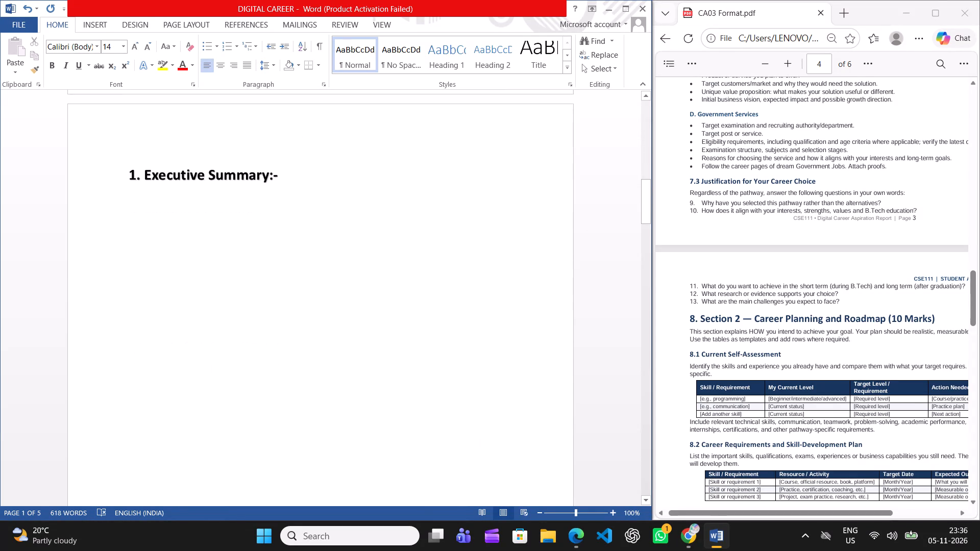
scroll(167, 402, down, 9)
scroll(167, 402, up, 11)
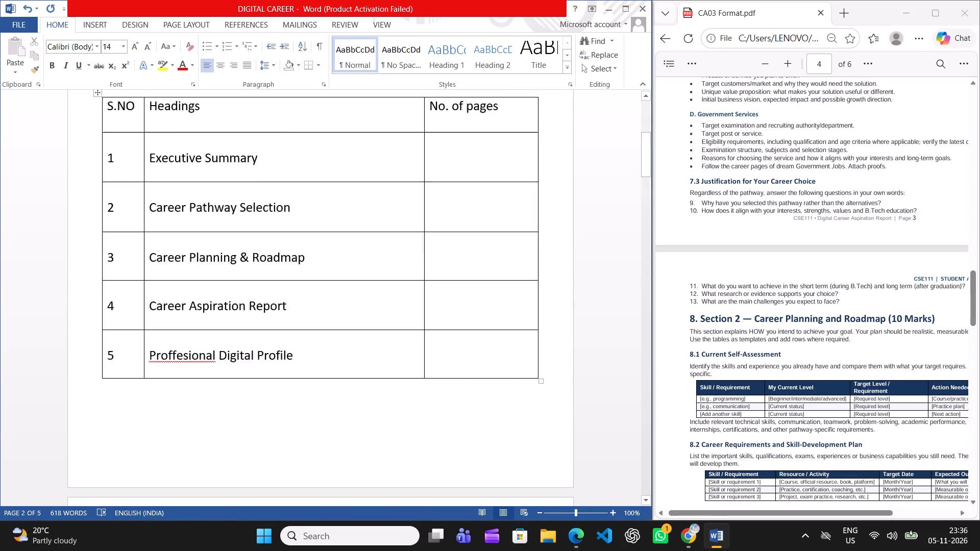
Review the report from the cover details and contents table through the career-choice justification to the last page.
scroll(167, 402, up, 2)
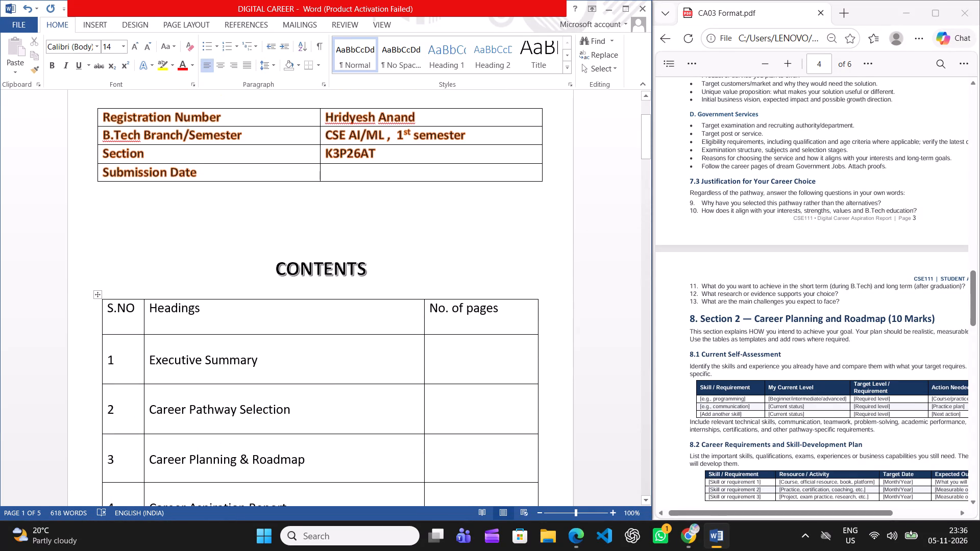
scroll(167, 402, down, 3)
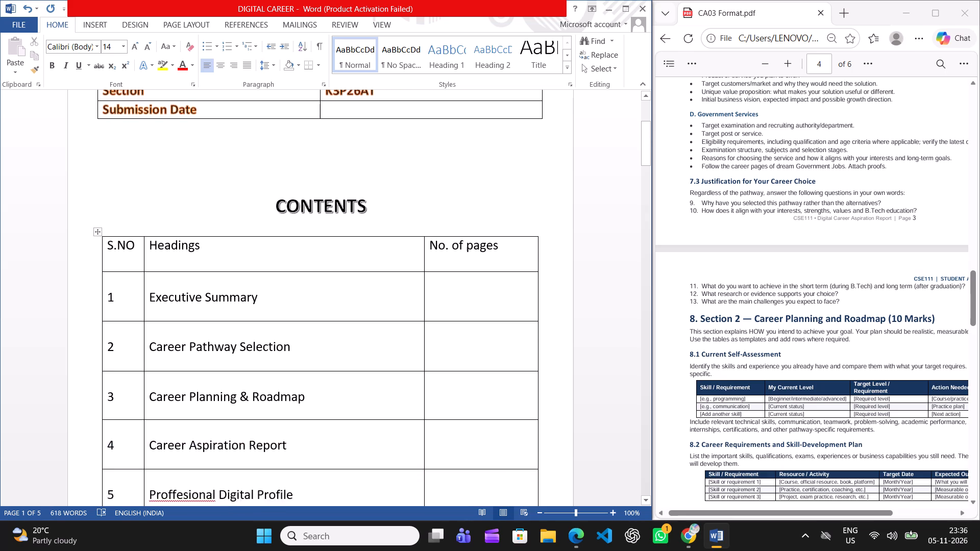
scroll(167, 402, down, 9)
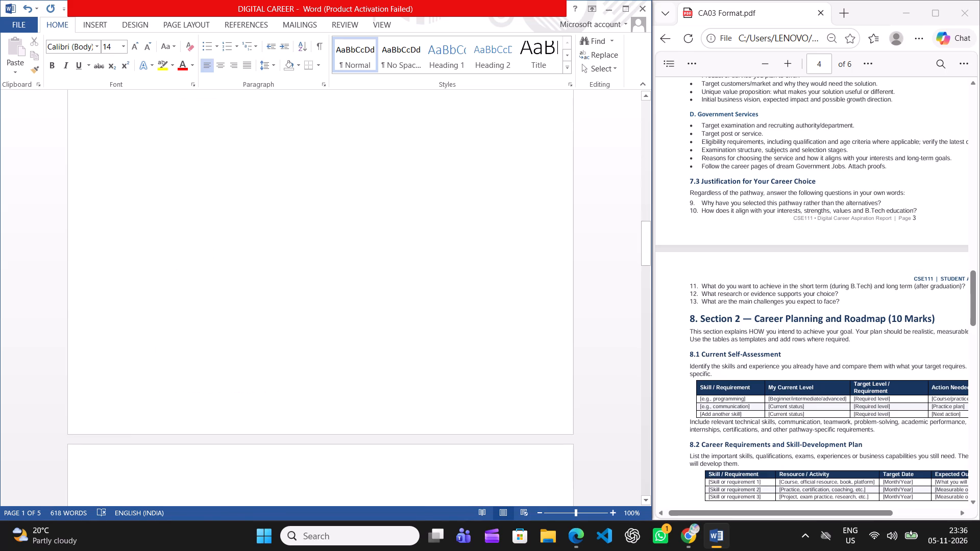
scroll(167, 402, down, 8)
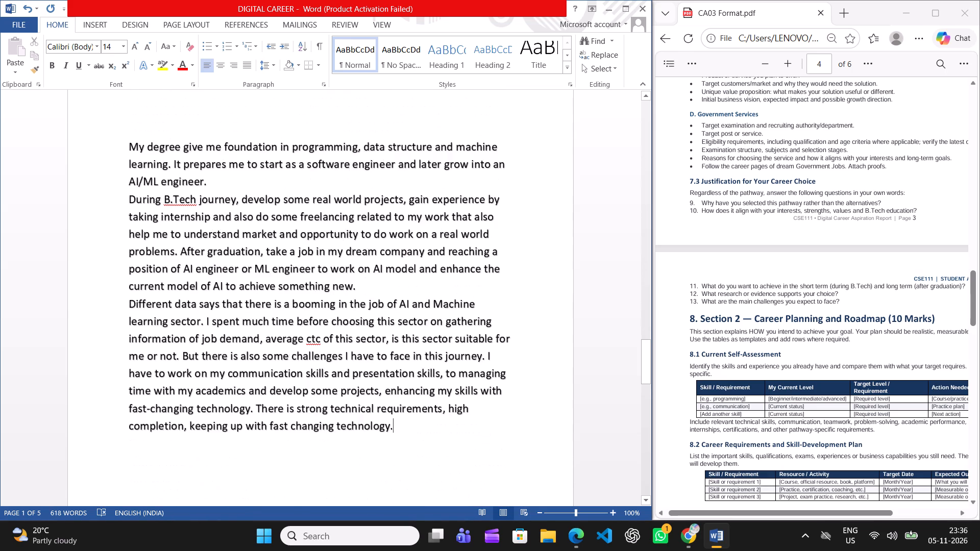
scroll(167, 402, down, 10)
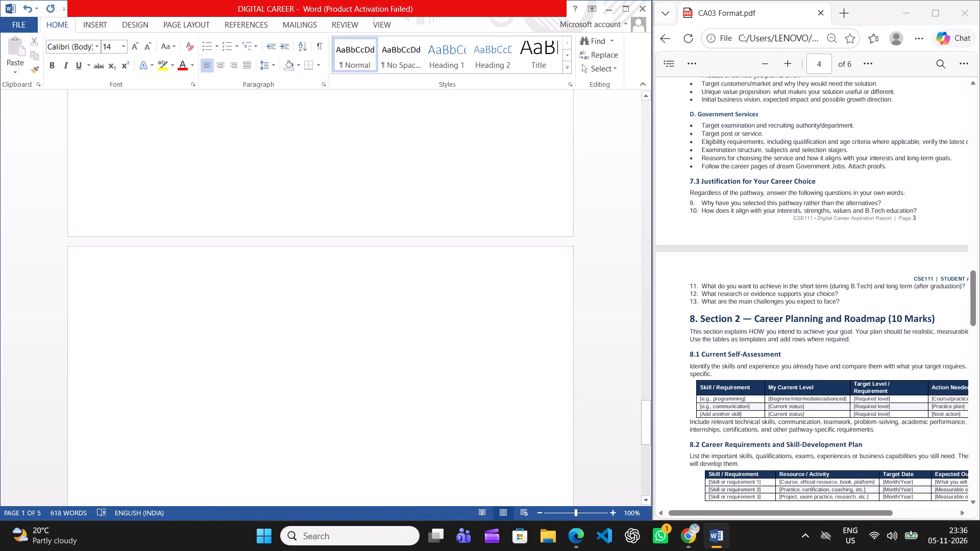
scroll(167, 402, down, 4)
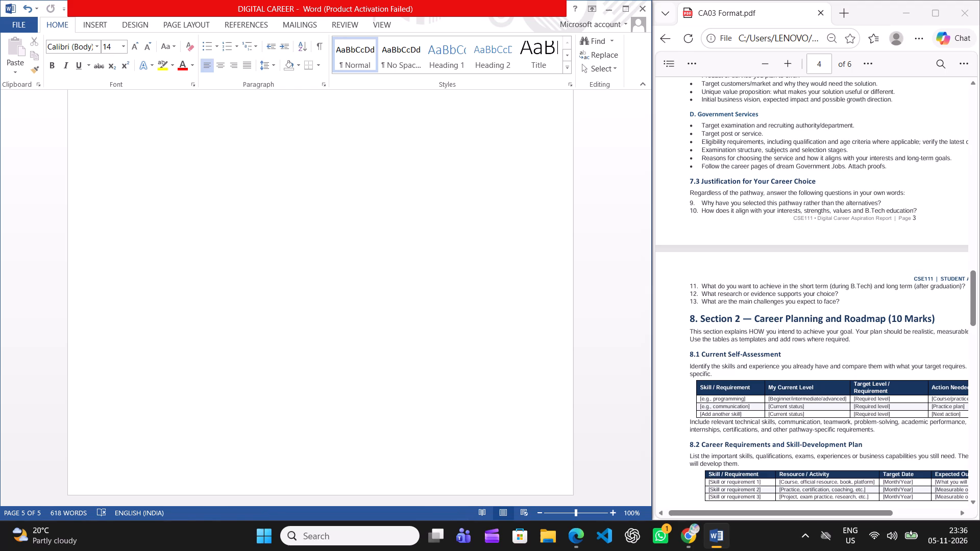
Change "your" to "my" in the section 2.1 heading so it reads "2.1 Justification of my career choice:".
scroll(167, 402, up, 18)
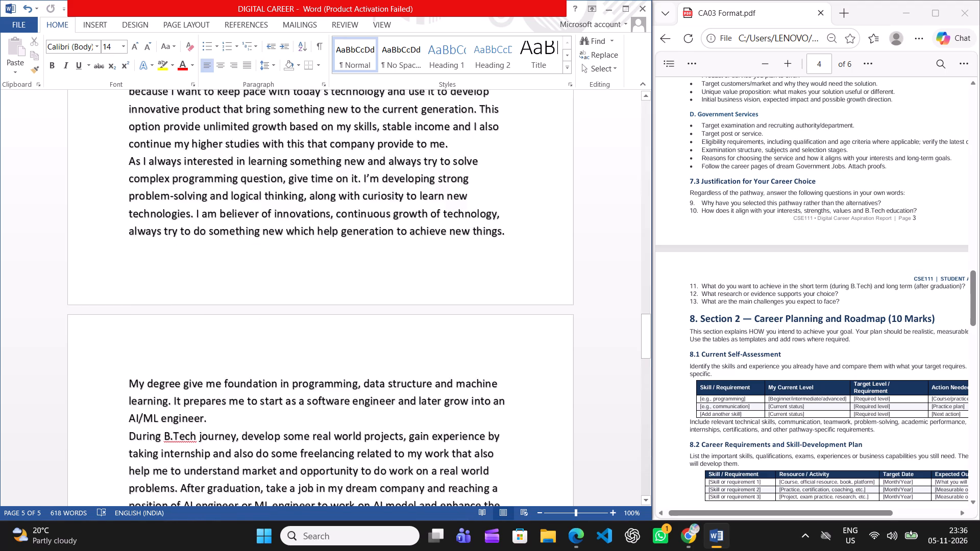
scroll(167, 402, up, 1)
scroll(167, 402, down, 1)
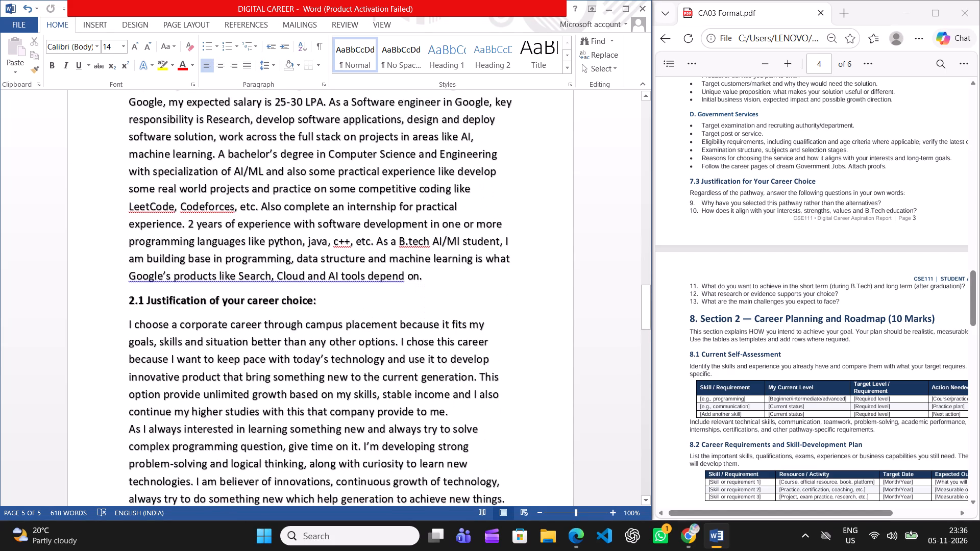
scroll(167, 402, down, 1)
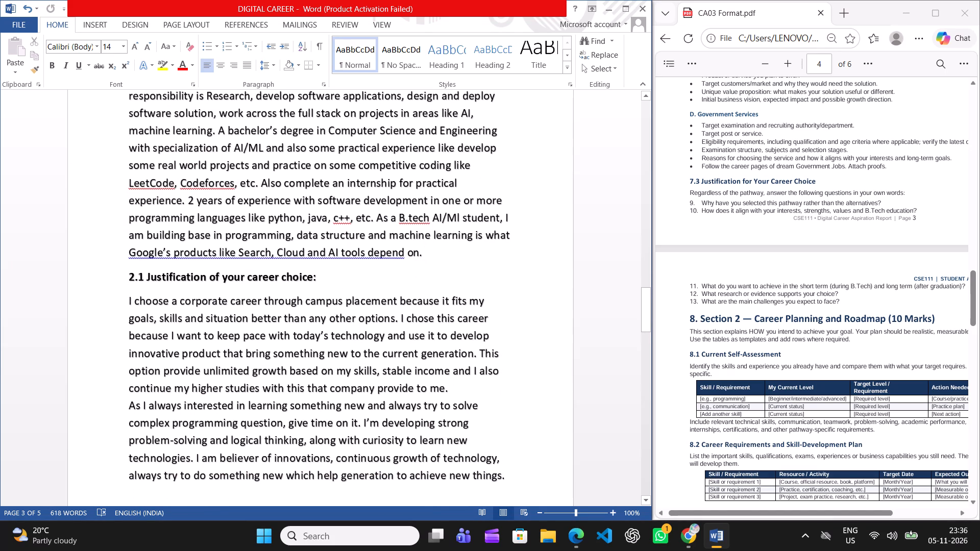
click(243, 277)
key(BackSpace)
key(BackSpace)
key(BackSpace)
key(BackSpace)
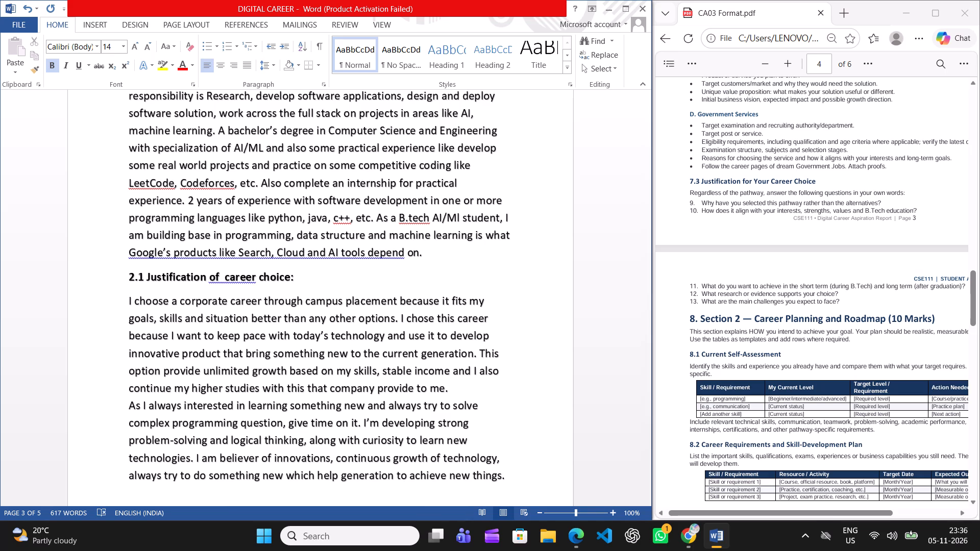
text(my)
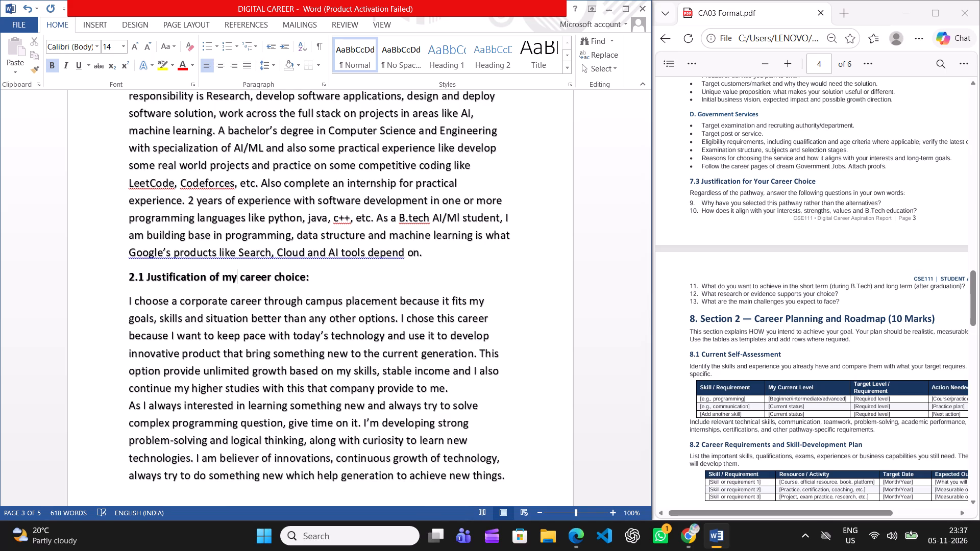
Add a blank line and a new paragraph after the justification's closing sentence, "keeping up with fast changing technology.".
scroll(363, 263, down, 3)
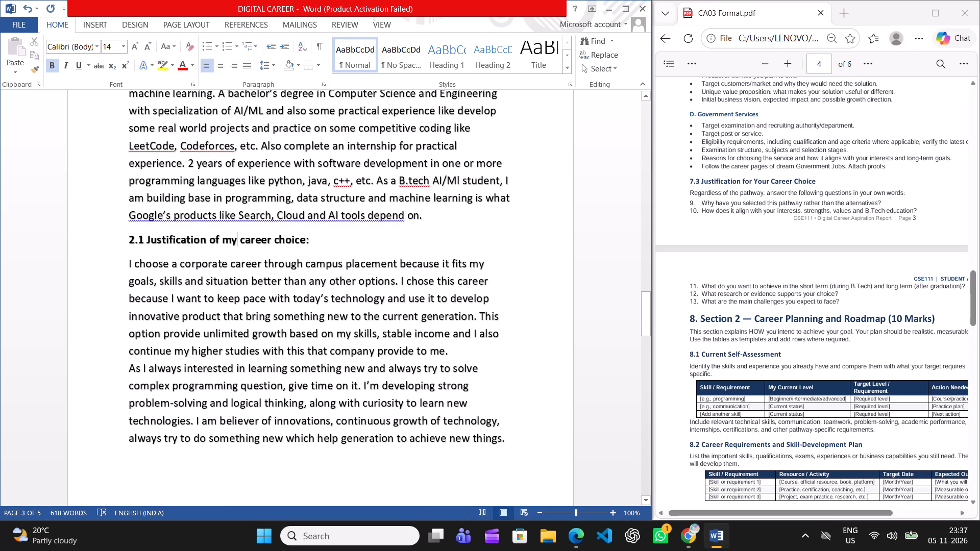
scroll(363, 263, down, 9)
click(402, 232)
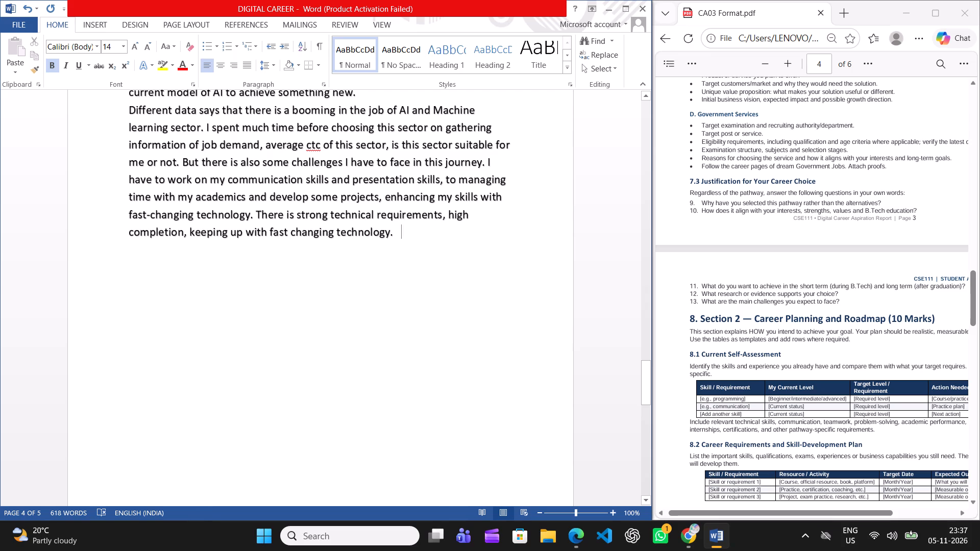
key(Return)
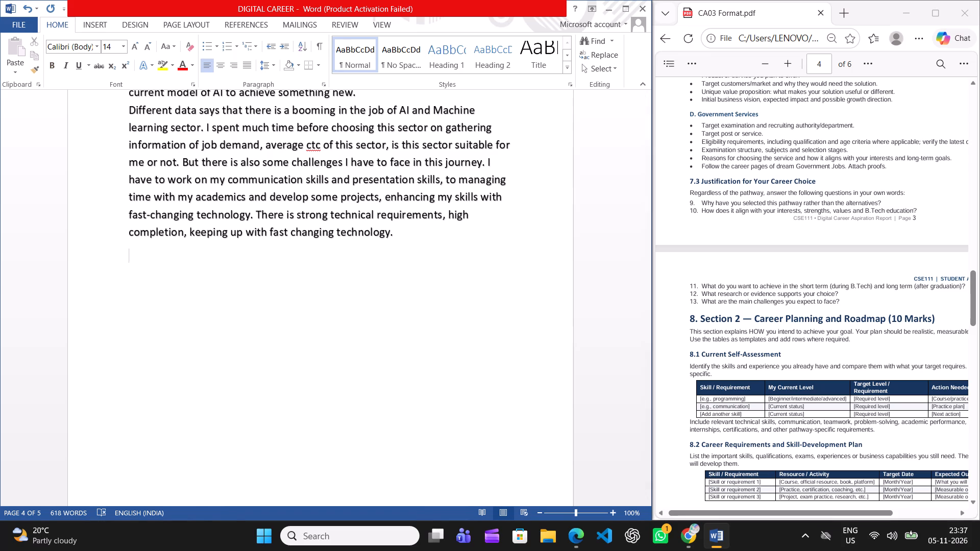
key(2)
key(BackSpace)
text(3.)
key(space)
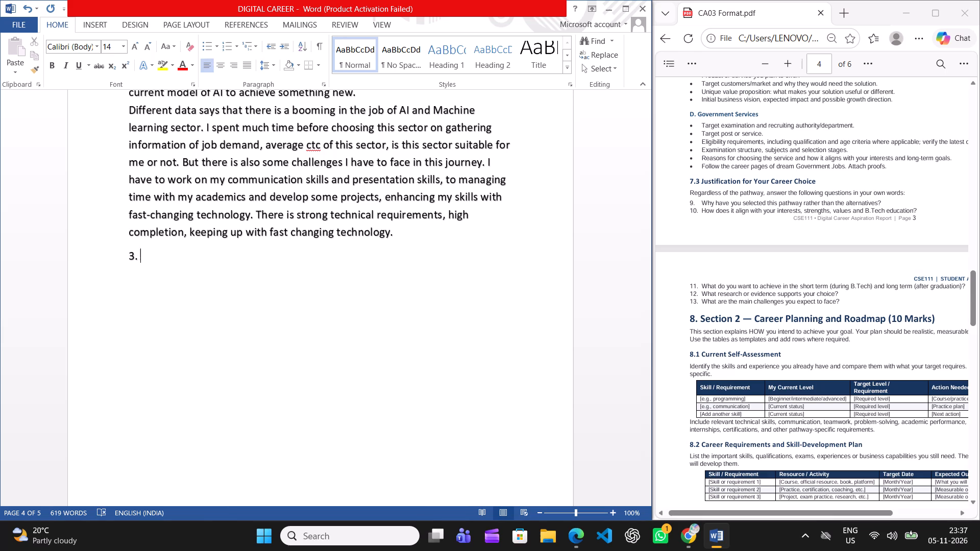
key(BackSpace)
key(BackSpace)
key(BackSpace)
key(Return)
Enter the section heading "3. Career Planning and Roadmap:" in the new paragraph below the blank line.
key(2)
key(BackSpace)
key(3)
text(.)
key(space)
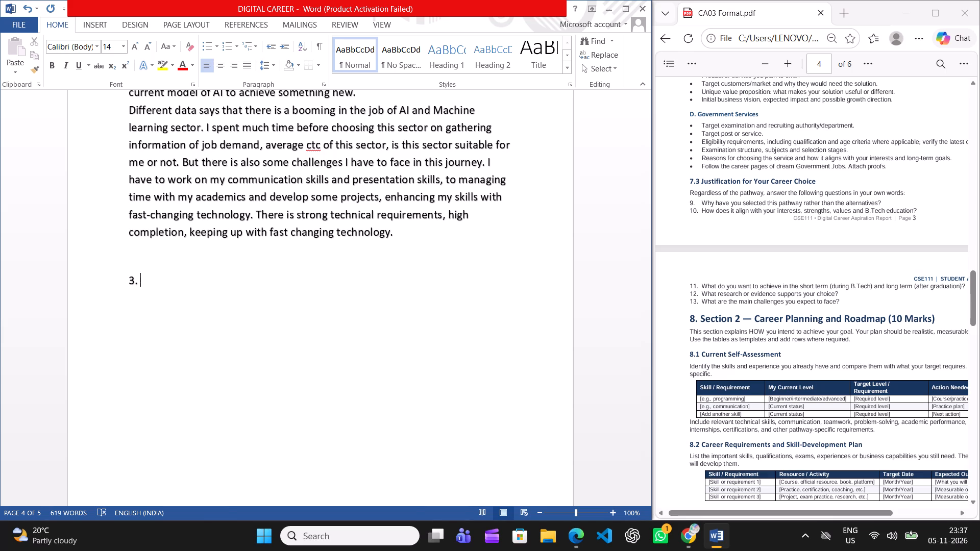
text(Career p)
key(BackSpace)
text(Plannn=)
key(BackSpace)
key(BackSpace)
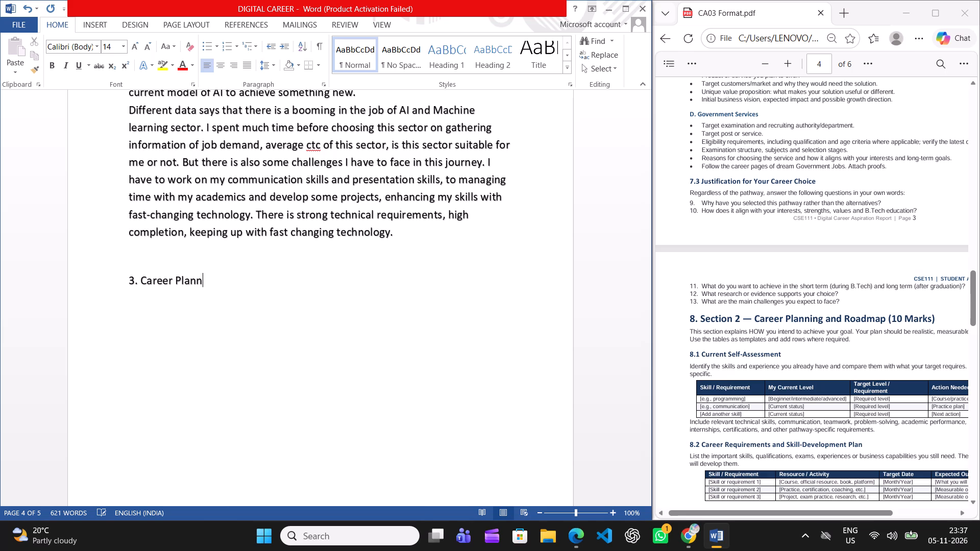
text(ing)
key(space)
text(and)
key(space)
text(ra)
key(BackSpace)
key(BackSpace)
key(r)
key(BackSpace)
key(shift+t)
key(BackSpace)
key(shift+r)
text(oadmap)
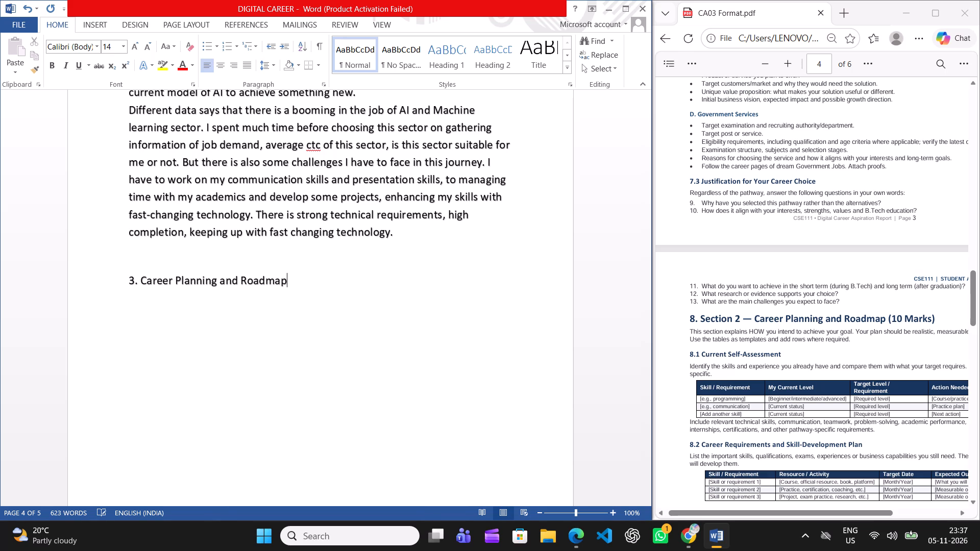
key(shift+colon)
Set the font size of the "3. Career Planning and Roadmap:" heading to 14.
drag(402, 232, 386, 227)
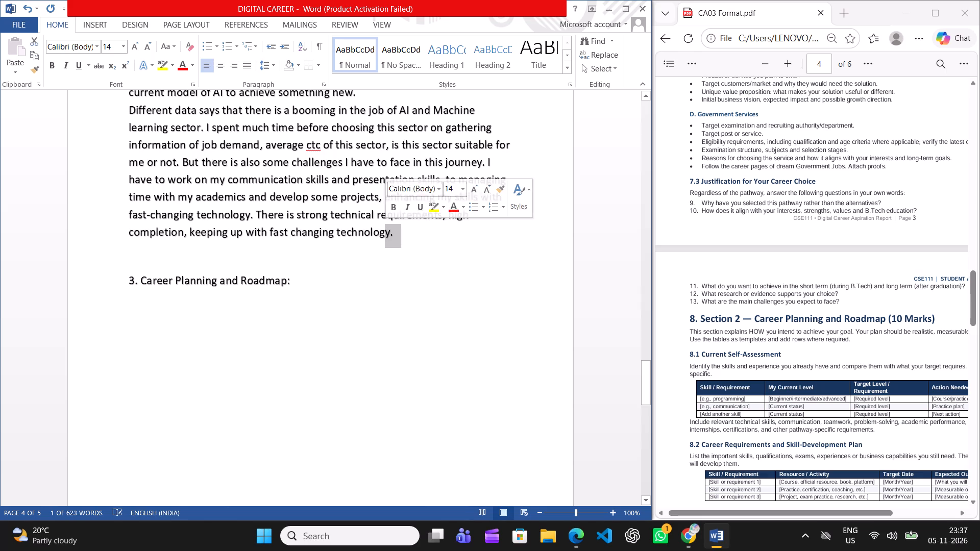
click(311, 283)
drag(311, 283, 130, 280)
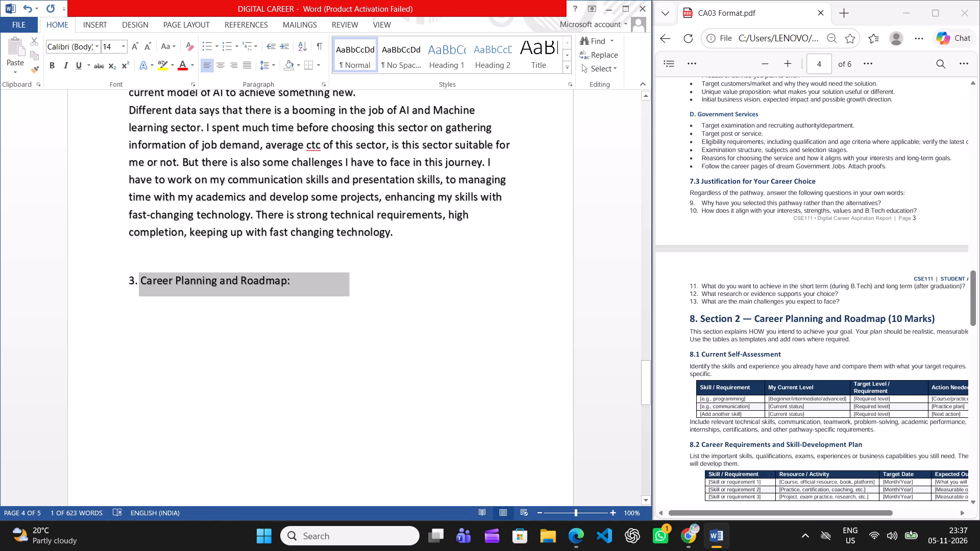
drag(130, 280, 97, 269)
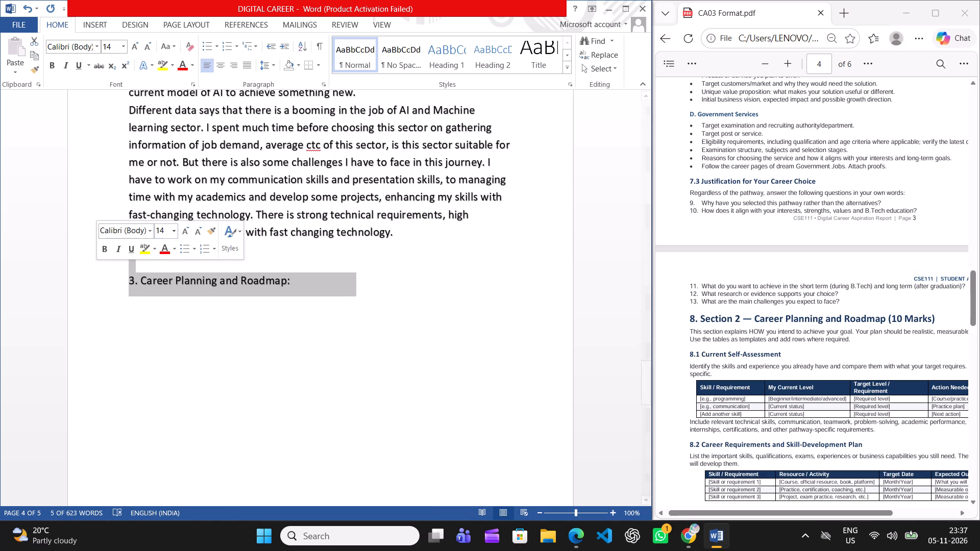
click(174, 234)
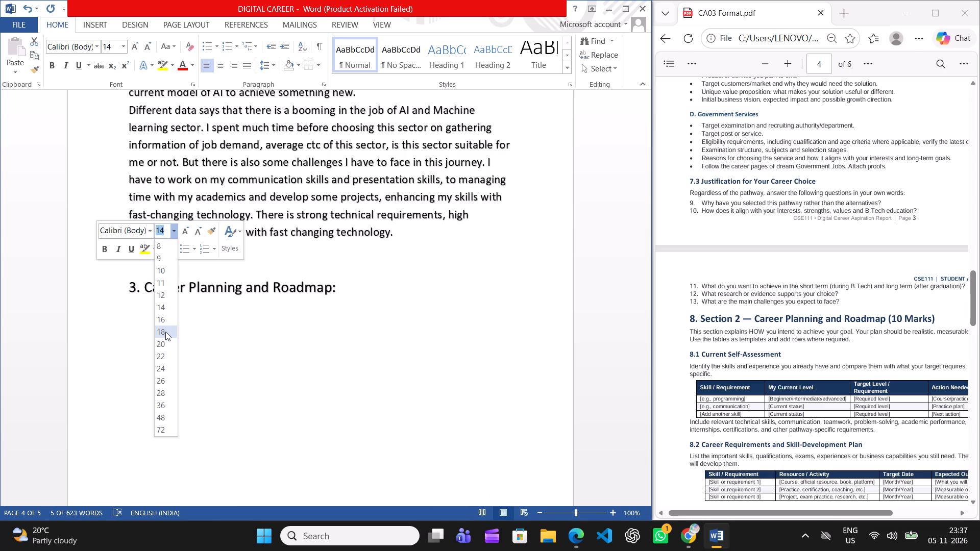
click(163, 306)
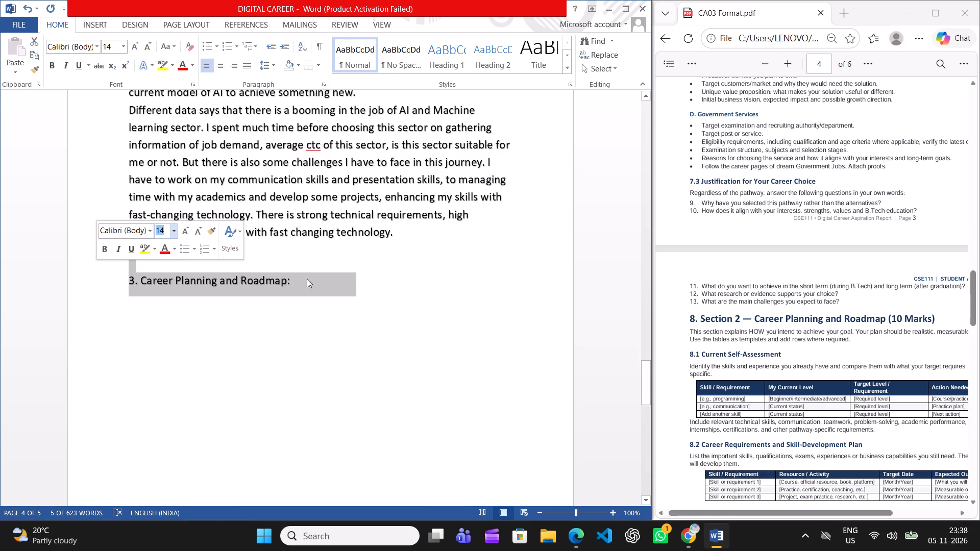
click(413, 307)
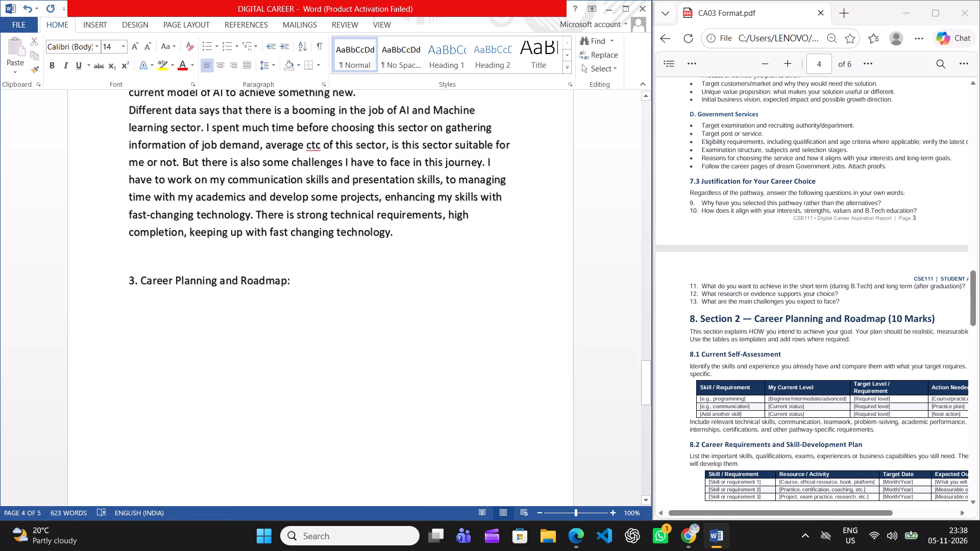
Format the "3. Career Planning and Roadmap:" heading as bold with font size 18.
drag(315, 281, 108, 282)
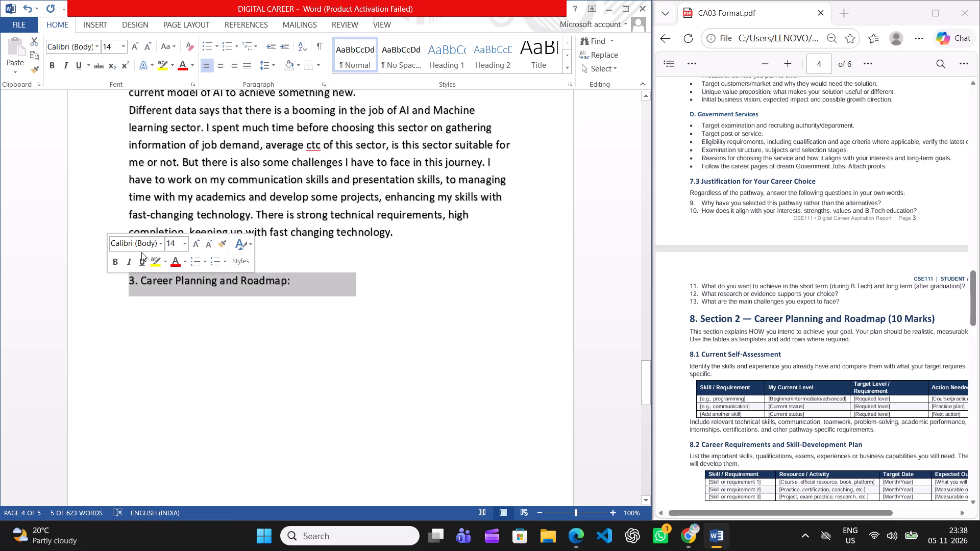
click(184, 241)
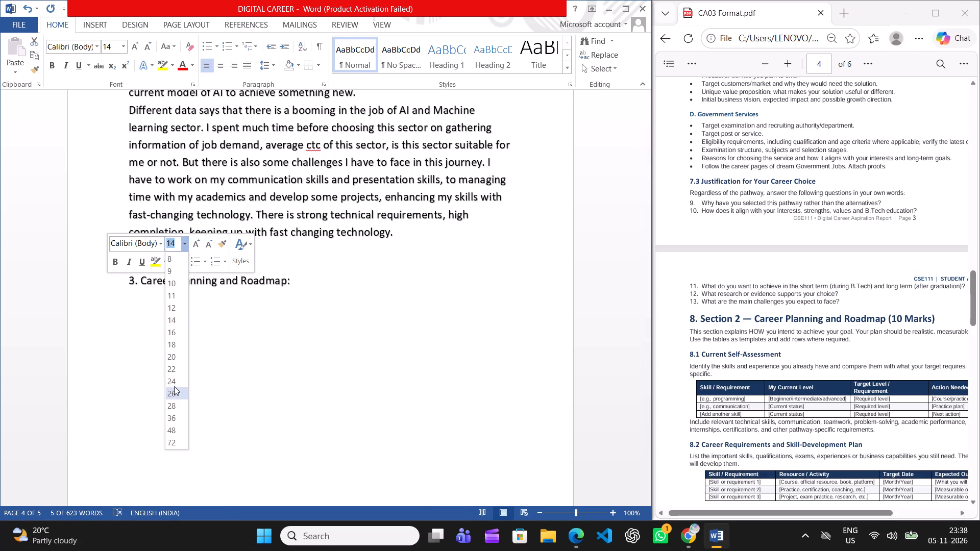
click(174, 348)
click(113, 266)
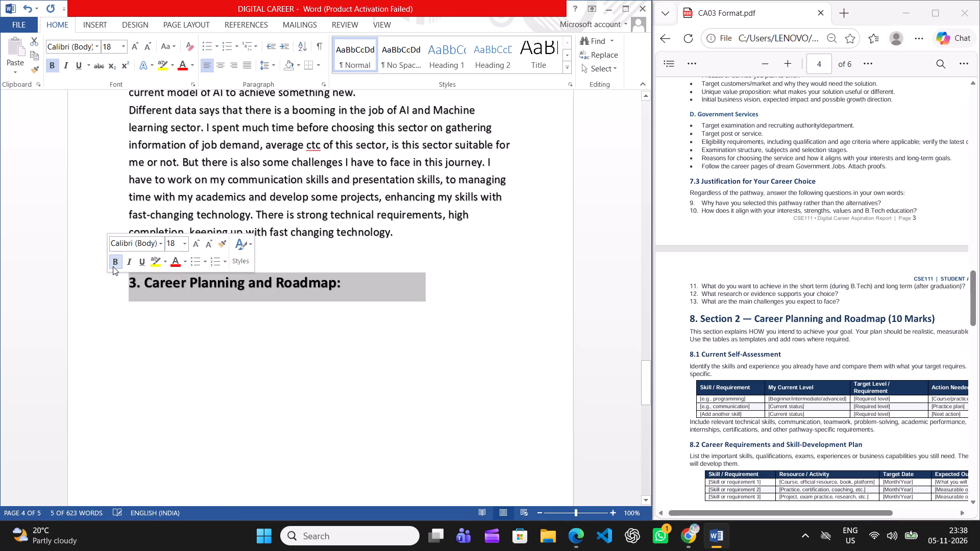
click(160, 352)
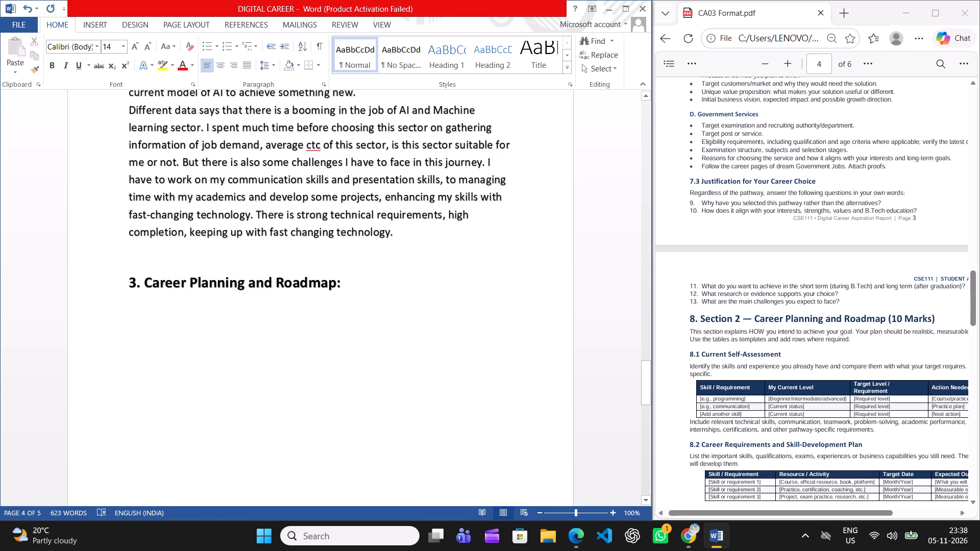
Look over the report's layout from before the "2. Career Pathway Selection:" heading down to the section 3 heading.
scroll(365, 345, down, 3)
scroll(365, 345, up, 13)
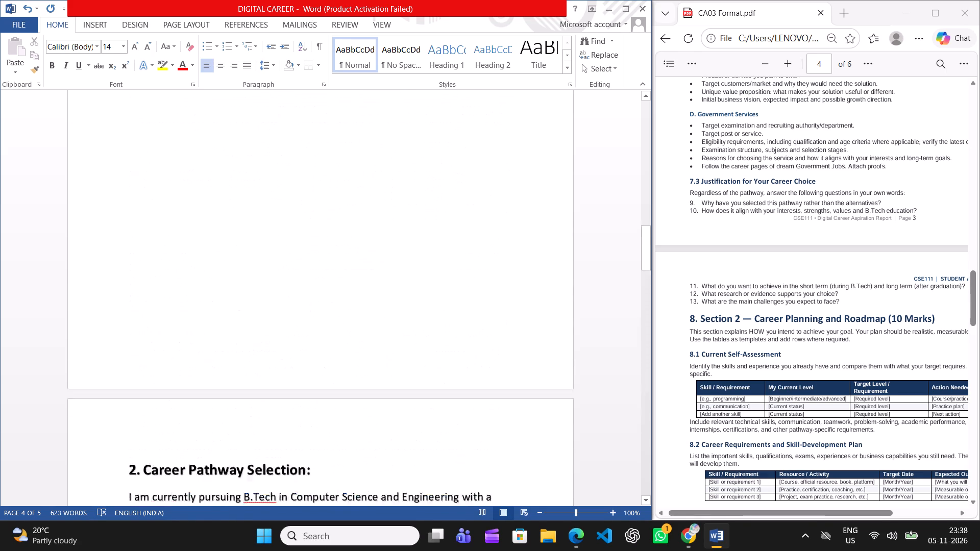
scroll(365, 345, up, 1)
scroll(365, 345, down, 15)
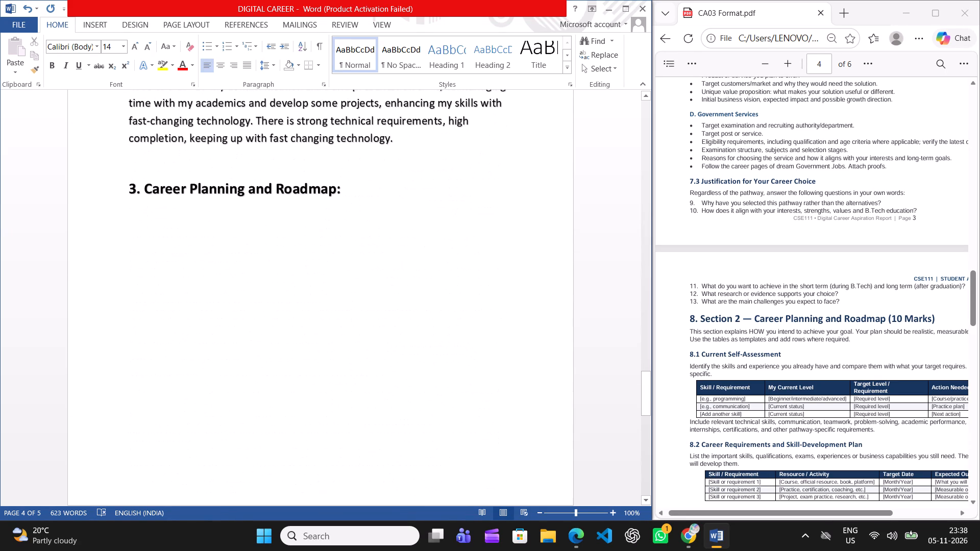
scroll(365, 345, up, 1)
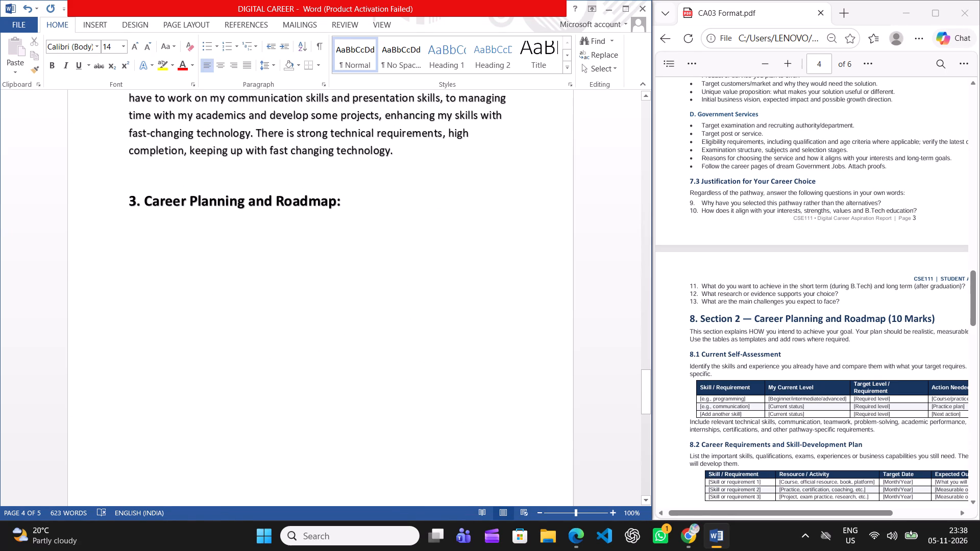
scroll(365, 345, down, 1)
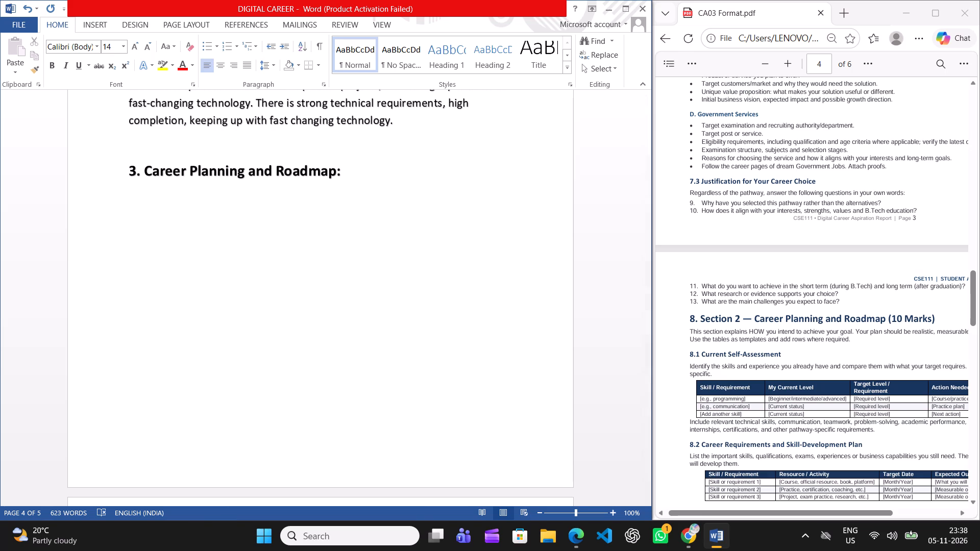
Examine the guide's Section 2 requirements, including the full width of the 8.1 self-assessment and 8.2 skill-development tables.
scroll(778, 334, left, 2)
scroll(778, 334, right, 1)
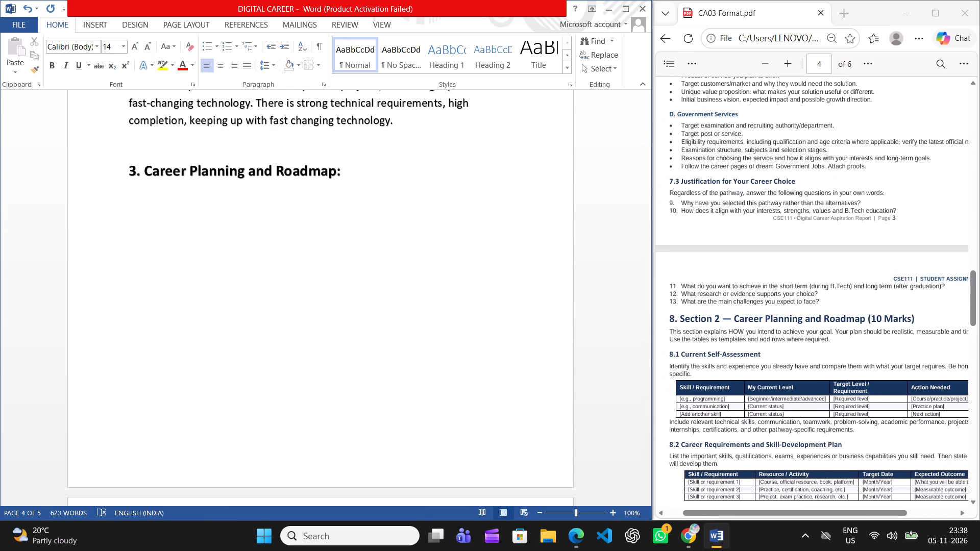
scroll(778, 334, right, 1)
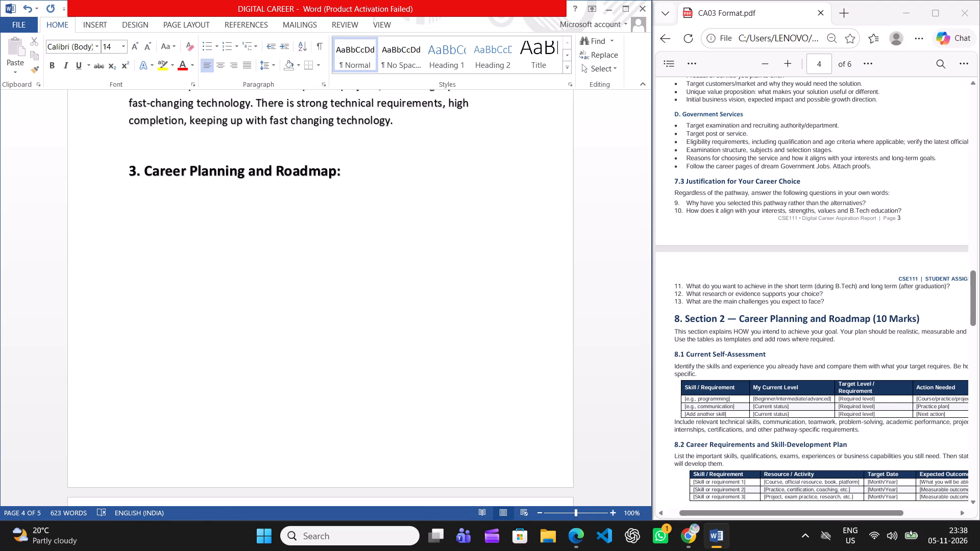
scroll(769, 396, left, 2)
scroll(769, 396, right, 1)
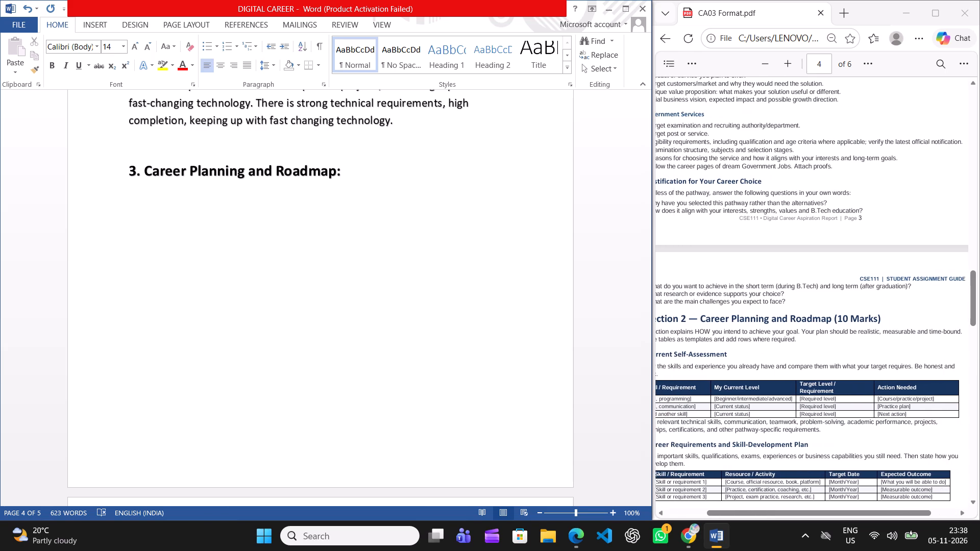
scroll(769, 396, right, 1)
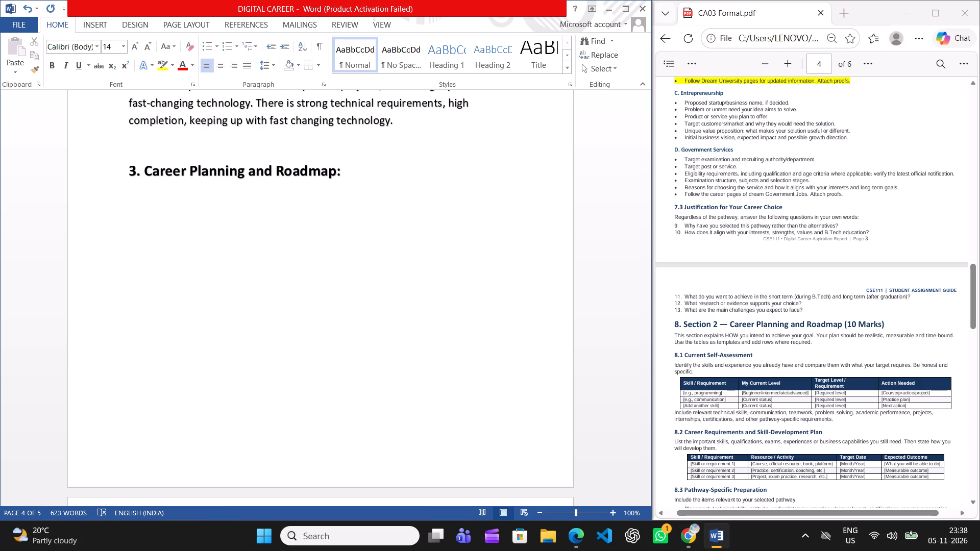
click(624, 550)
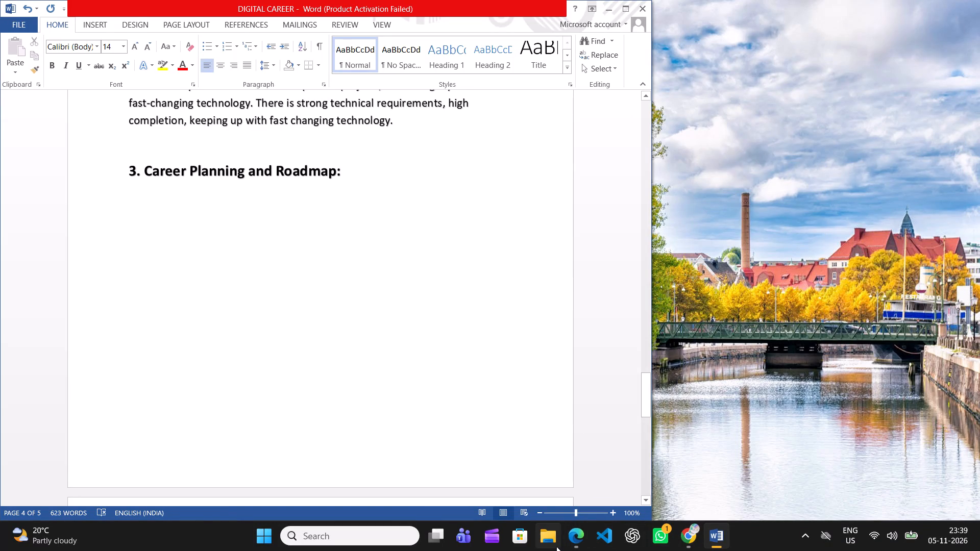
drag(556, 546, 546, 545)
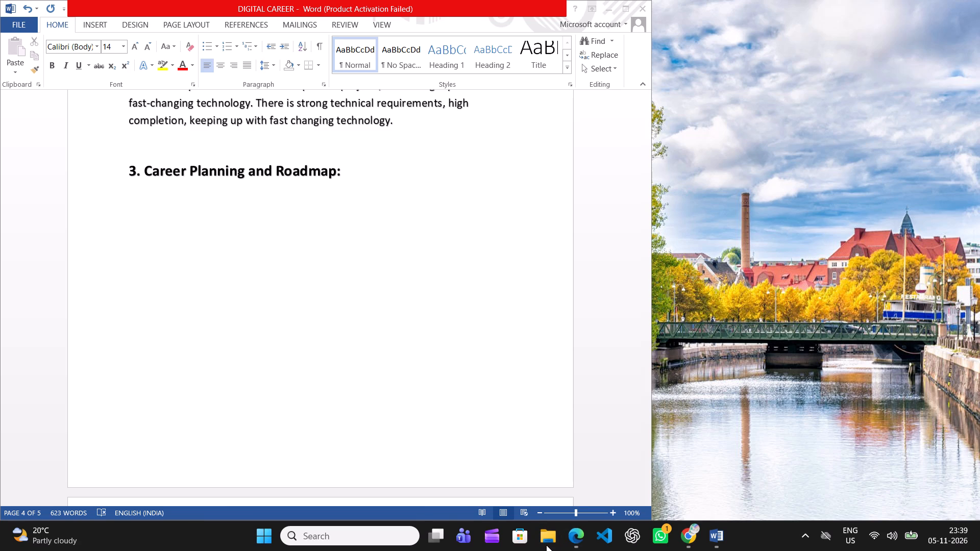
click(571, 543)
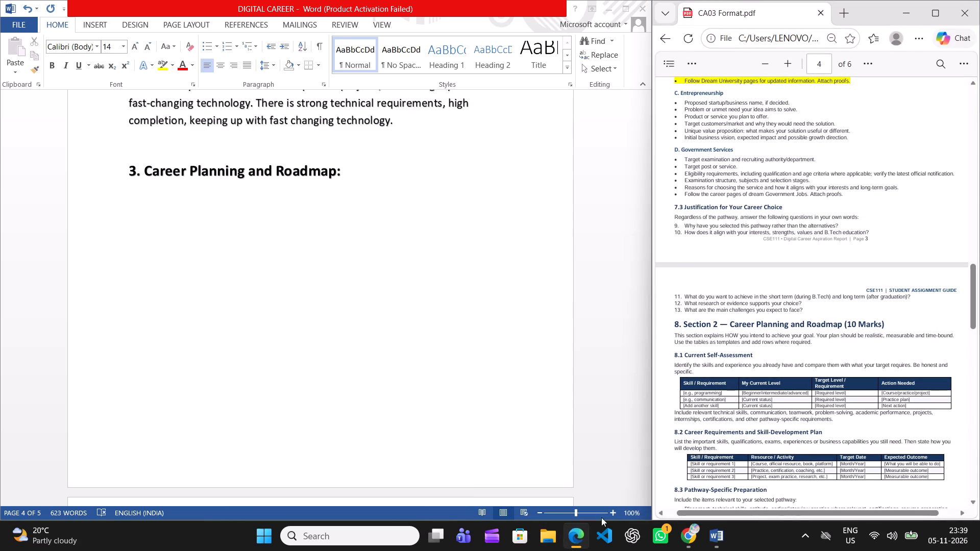
Switch to the CA03 Format guide at full-screen size and read the Career Planning and Roadmap requirements in 8.1 to 8.4.
click(938, 11)
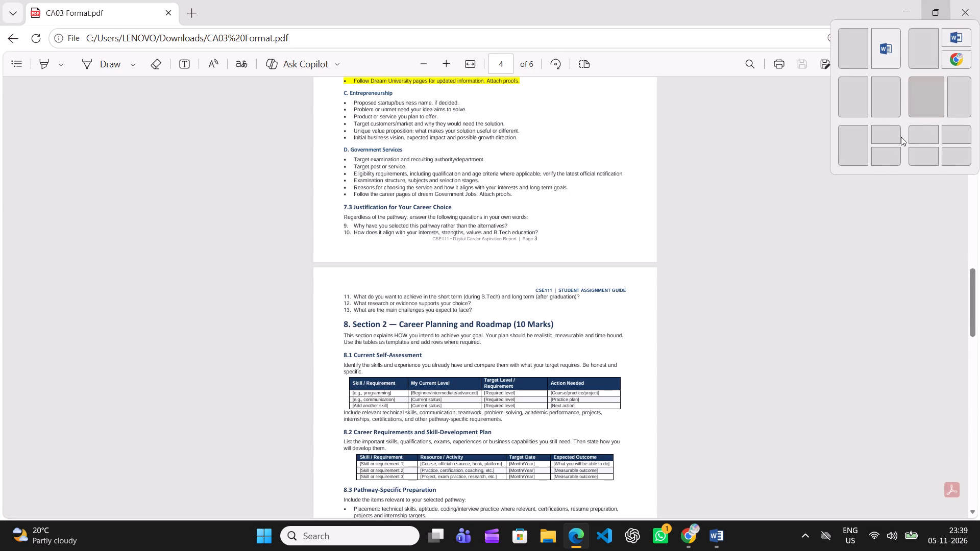
scroll(590, 242, down, 1)
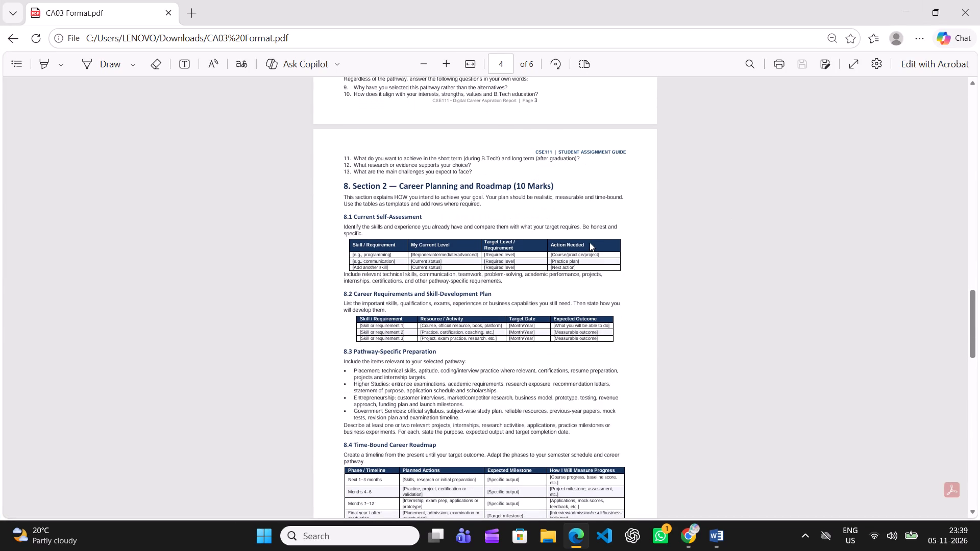
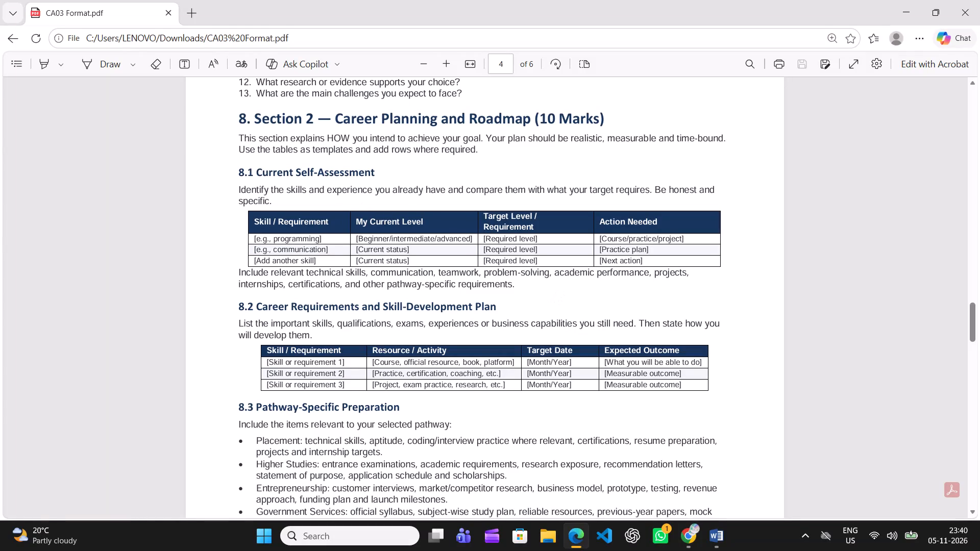
Arrange the DIGITAL CAREER document beside the CA03 Format PDF, giving the document about two thirds of the screen width, with Section 2 in view.
scroll(361, 197, down, 2)
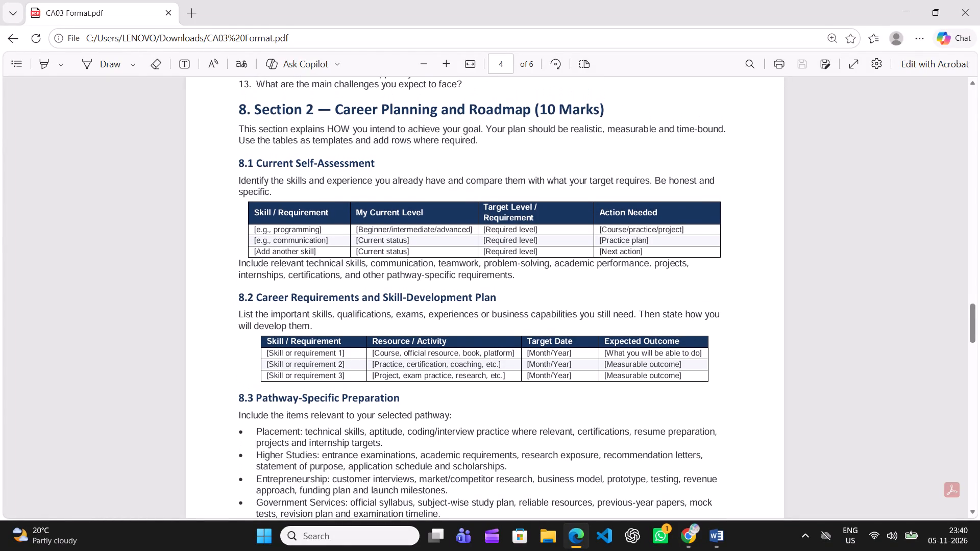
click(902, 0)
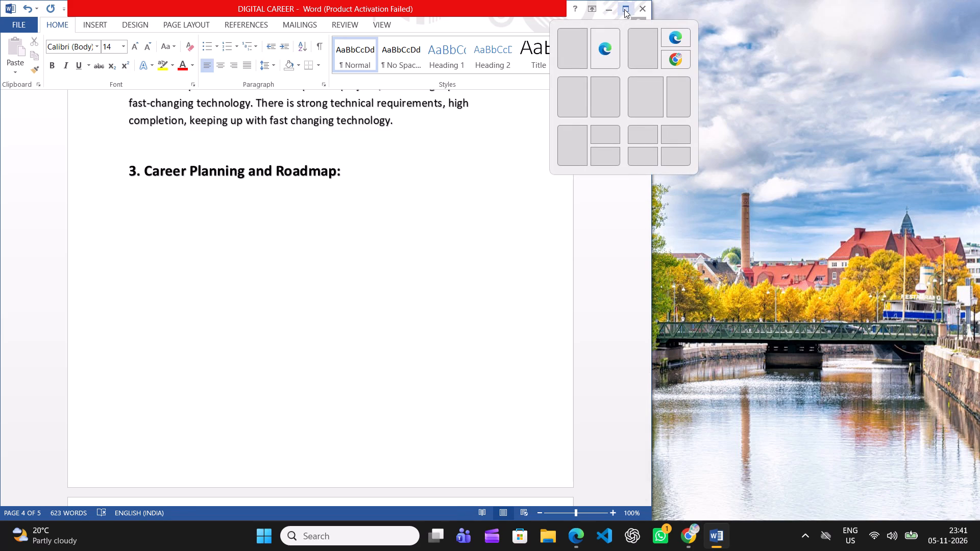
click(604, 58)
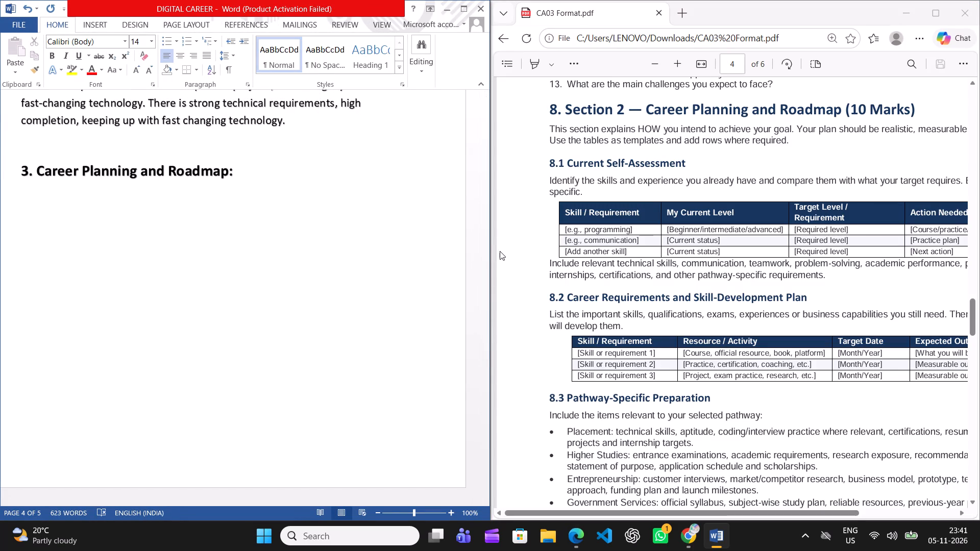
drag(491, 270, 681, 285)
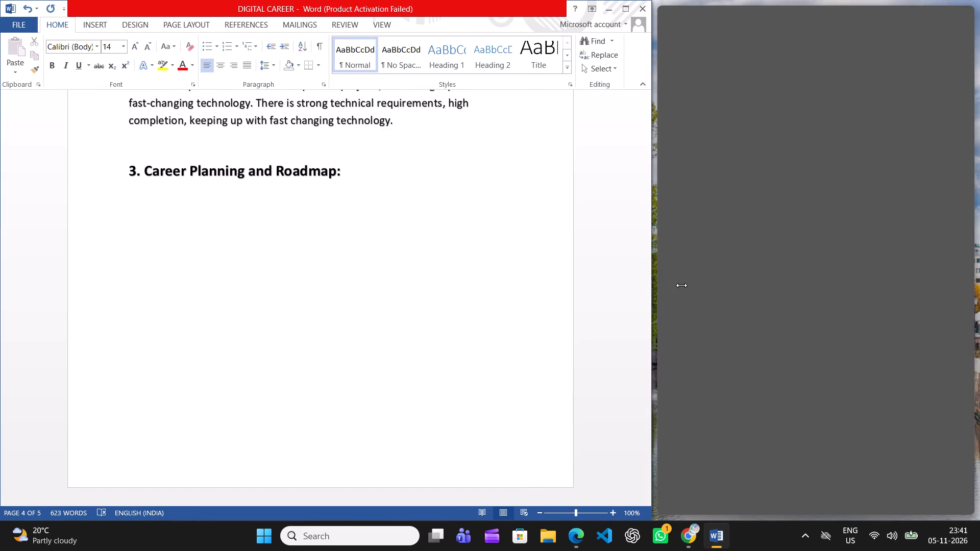
drag(681, 285, 682, 286)
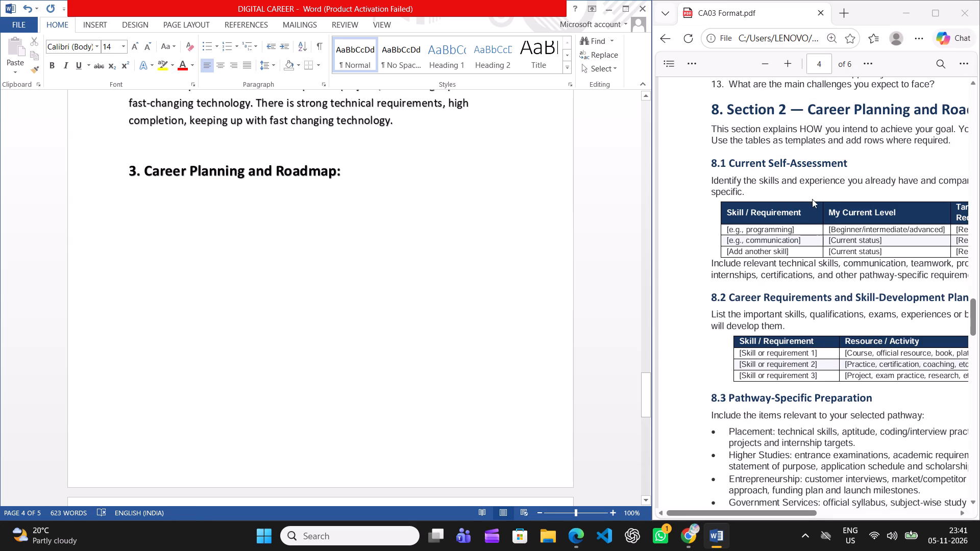
right_click(827, 194)
ctrl+scroll(827, 194, down, 1)
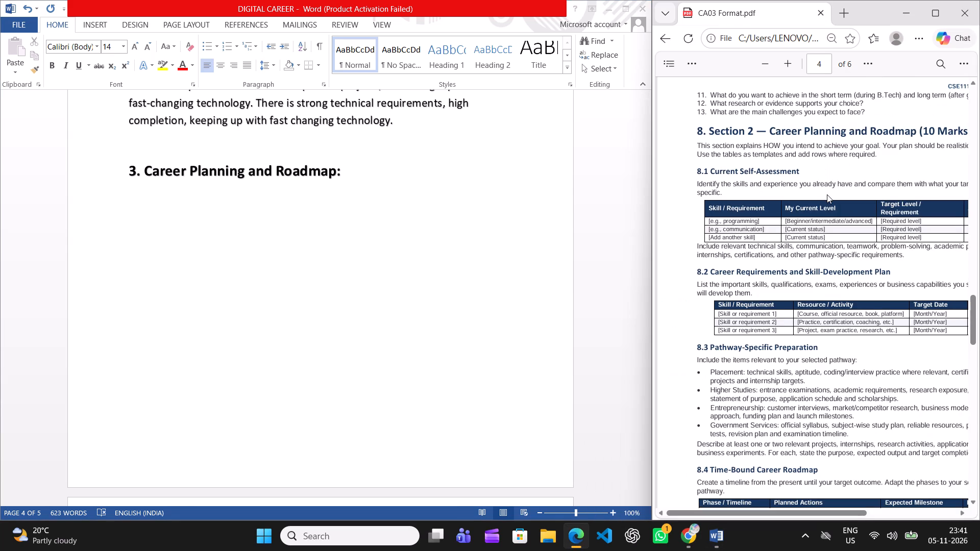
scroll(827, 194, left, 1)
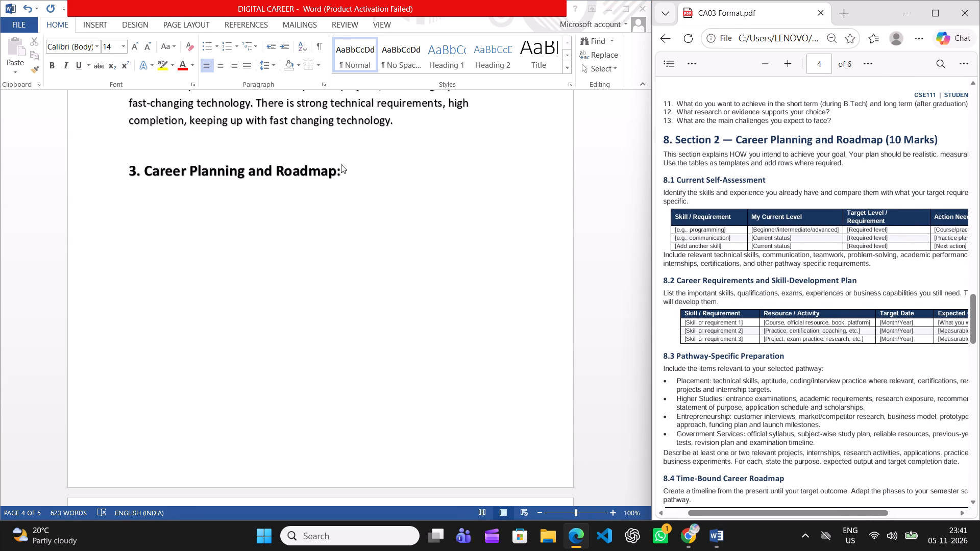
Add a new line in non-bold 14 pt text below the "3. Career Planning and Roadmap:" heading.
click(350, 176)
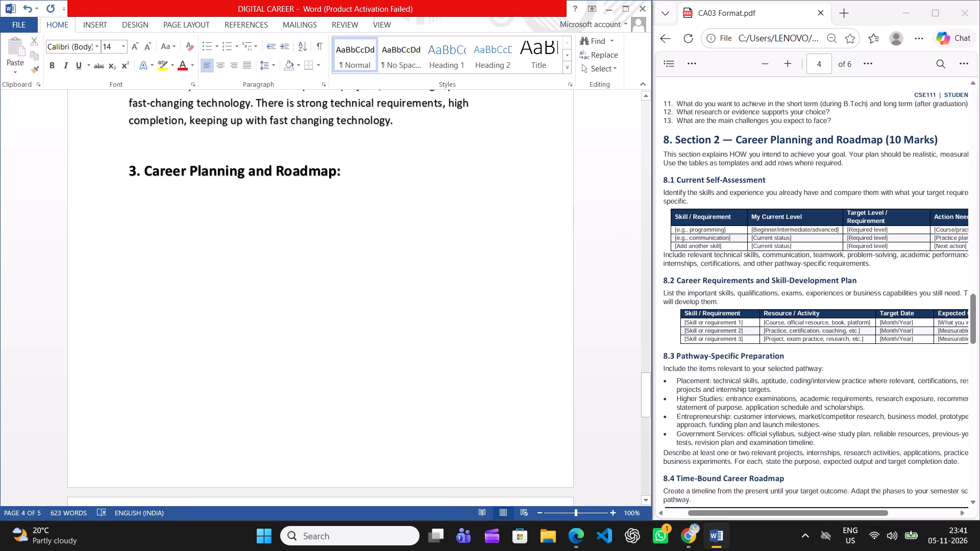
click(362, 177)
key(Return)
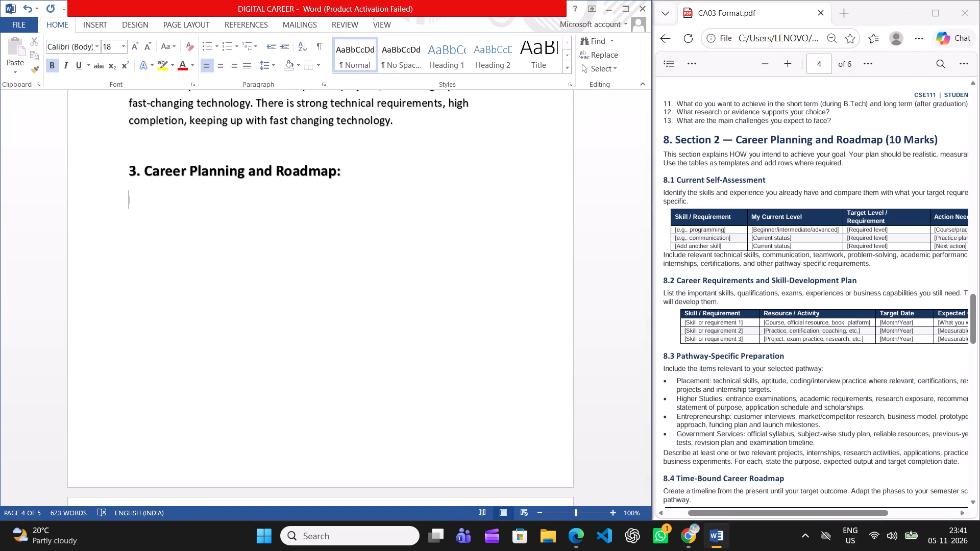
click(46, 67)
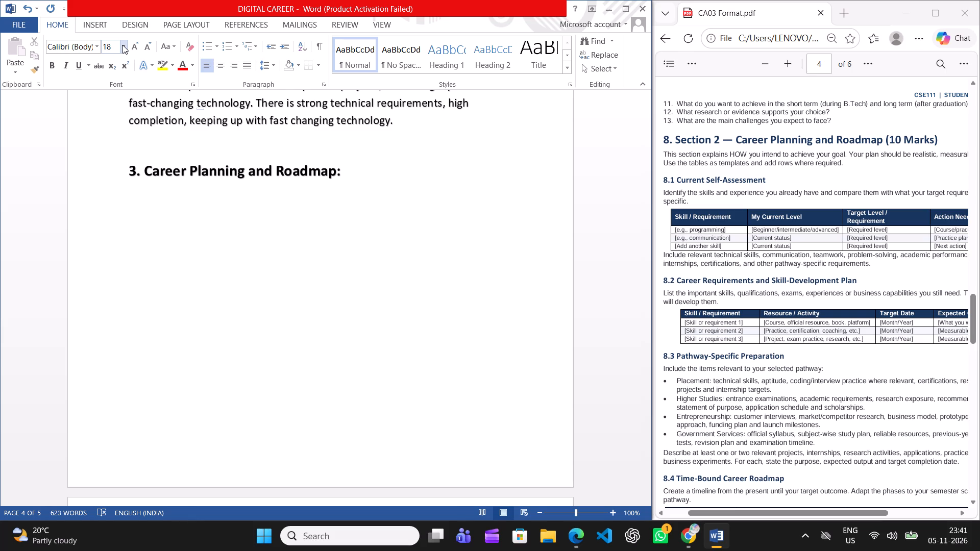
click(122, 45)
click(104, 120)
Enter the subheading "3.1 Current Self-Assessment:" on the new line, indented with five spaces.
key(space)
key(space)
key(space)
key(space)
key(space)
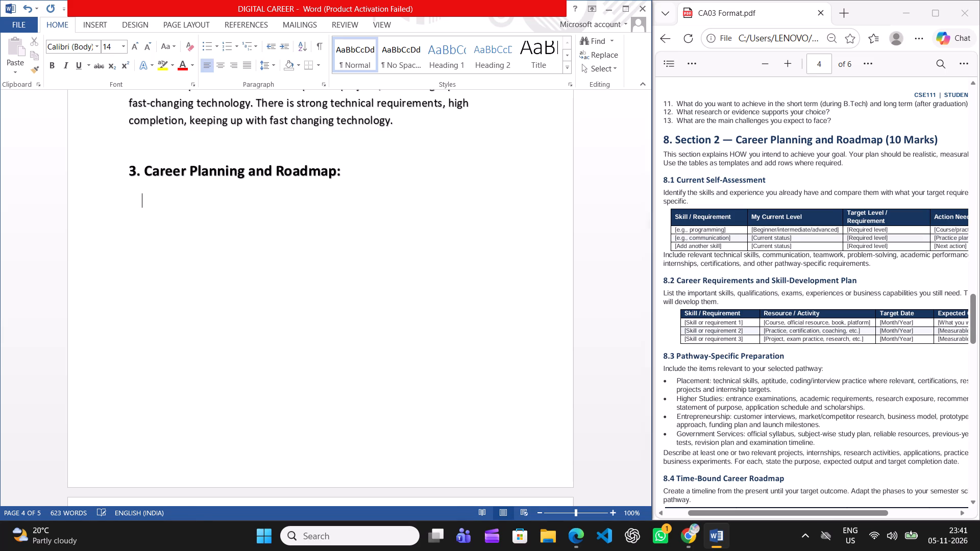
key(3)
key(period)
text(1)
key(space)
key(shift+c)
key(r)
key(BackSpace)
key(u)
text(rren)
key(space)
key(BackSpace)
text(t selff)
text(=)
key(space)
key(BackSpace)
key(BackSpace)
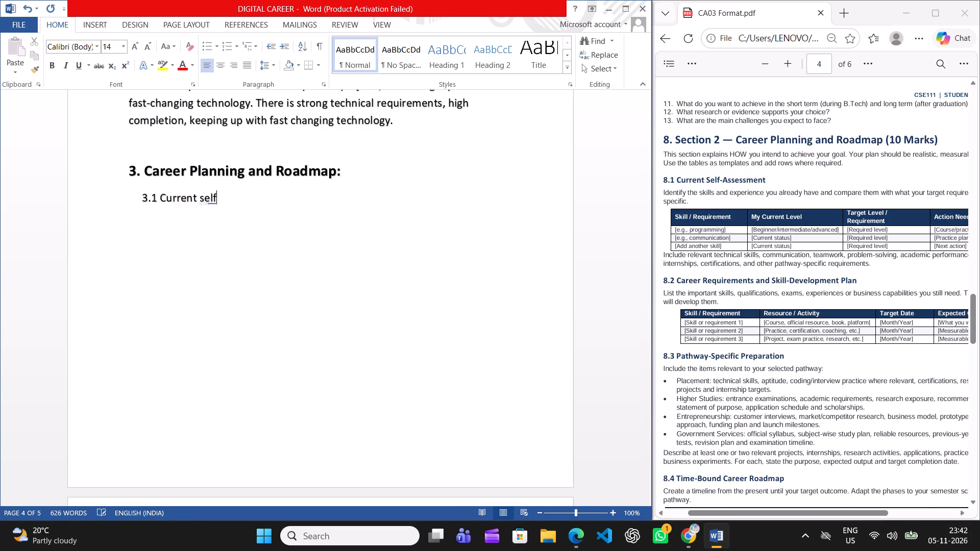
key(space)
key(BackSpace)
key(BackSpace)
key(BackSpace)
key(BackSpace)
key(BackSpace)
text(Self)
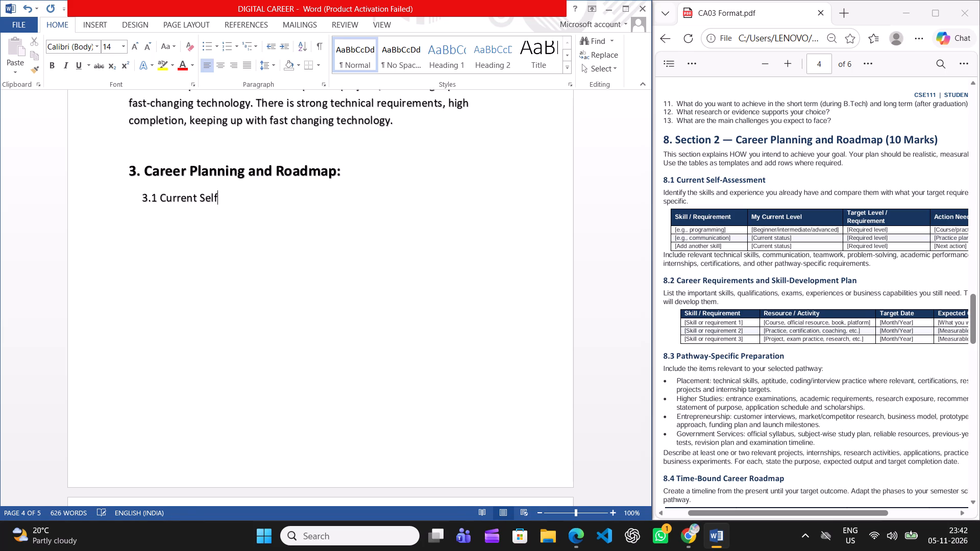
key(minus)
text(Assessment)
key(semicolon)
key(BackSpace)
key(shift+colon)
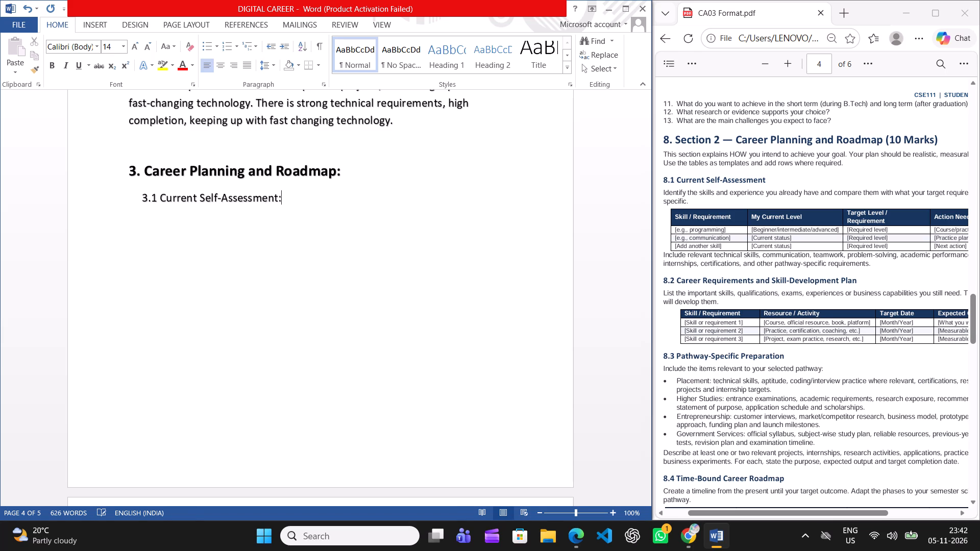
Remove the leading spaces from the 3.1 subheading, keeping it on its own line below the section heading.
click(142, 202)
key(BackSpace)
key(BackSpace)
key(BackSpace)
key(BackSpace)
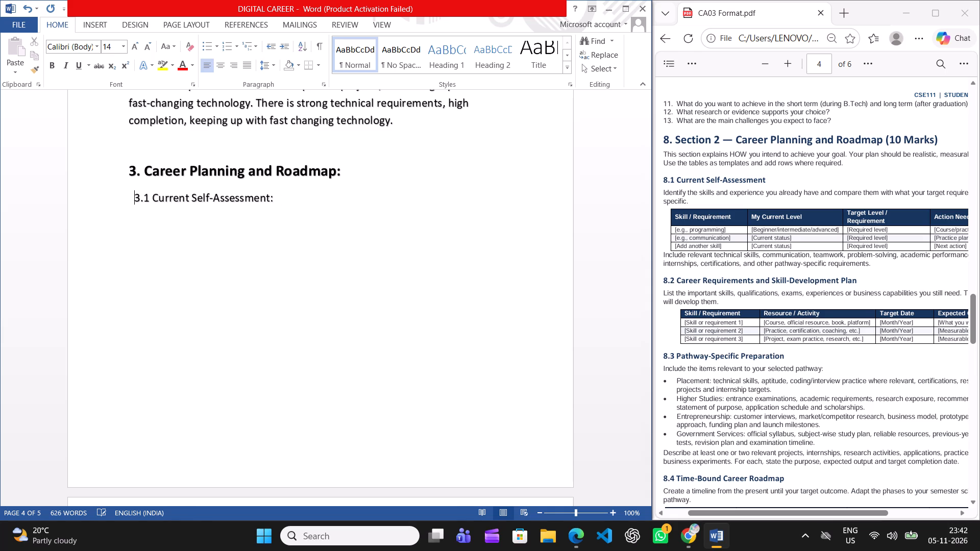
key(BackSpace)
key(BackSpace)
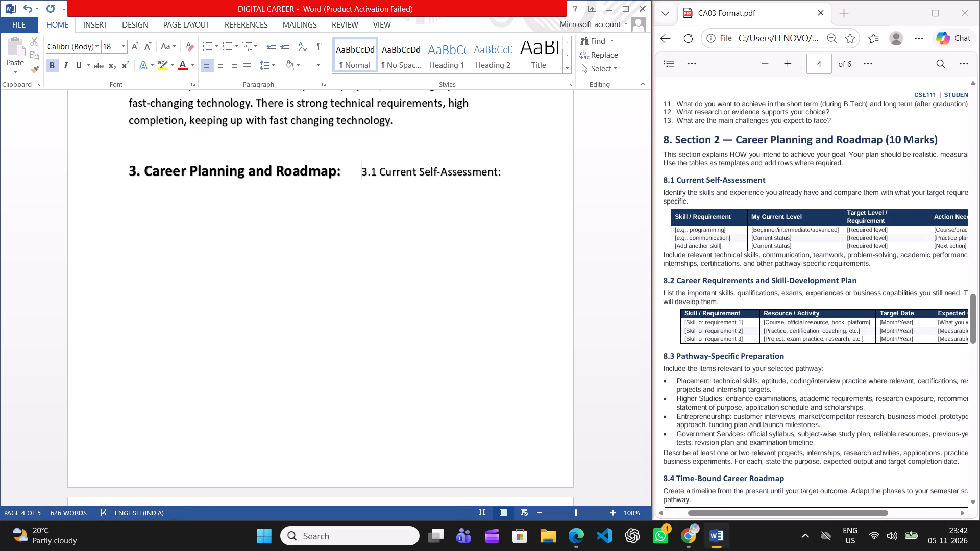
key(Return)
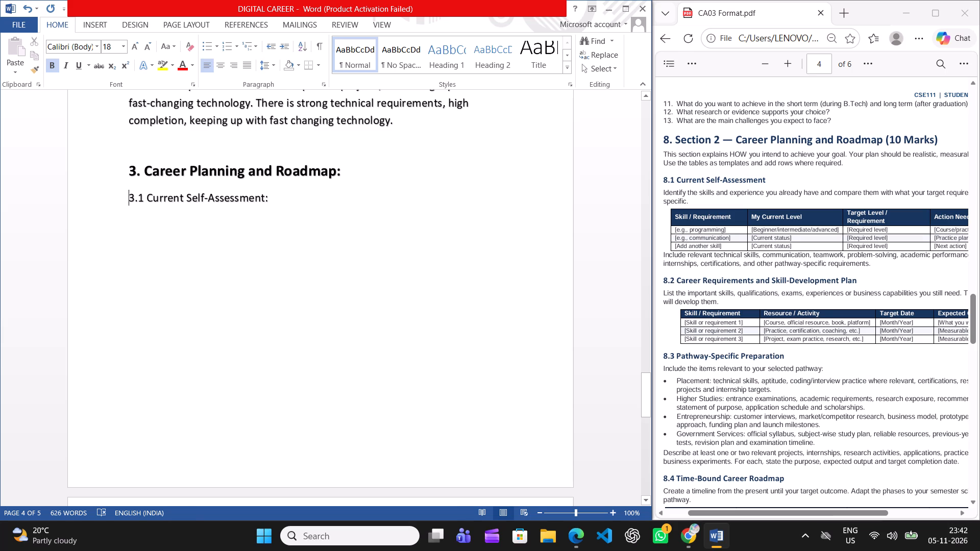
Make the "3.1 Current Self-Assessment" subheading text bold.
drag(281, 198, 105, 210)
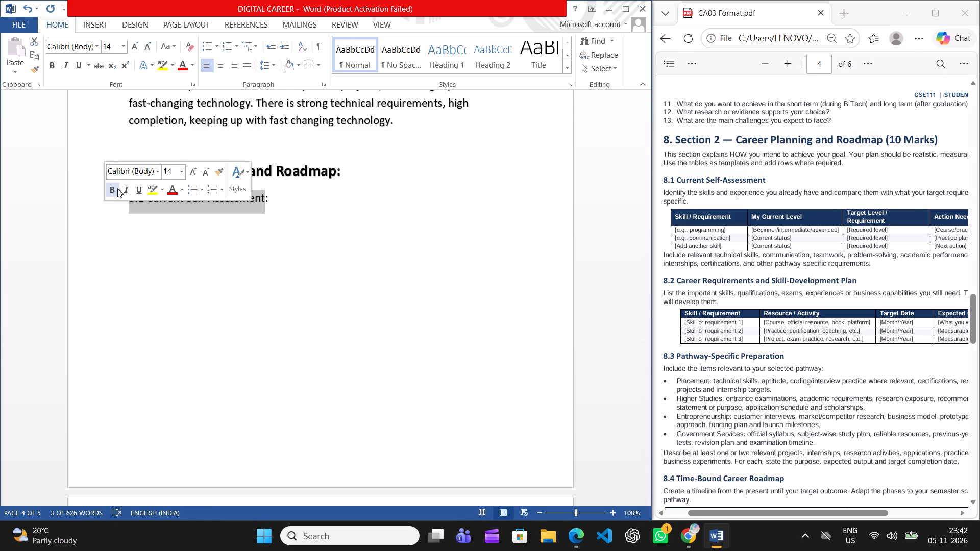
click(117, 188)
click(358, 314)
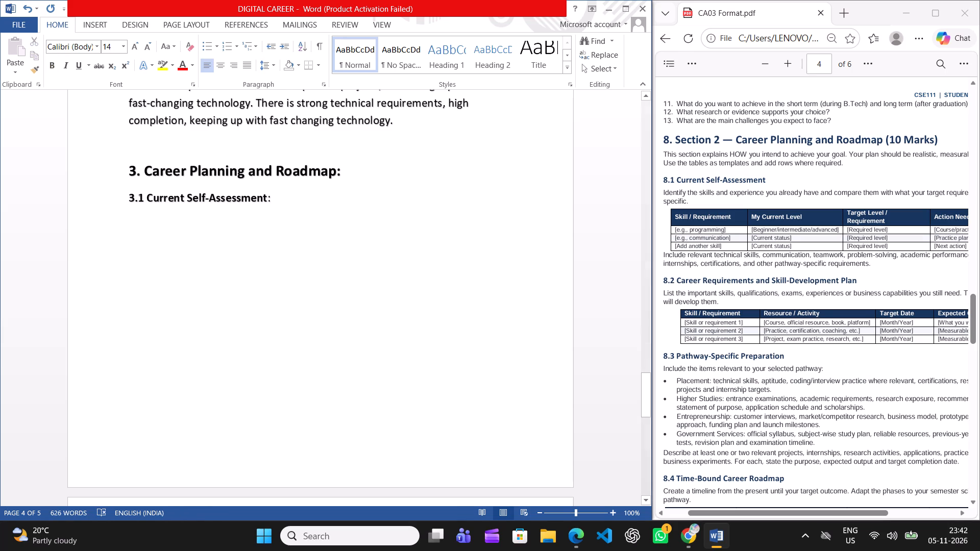
Insert an empty non-bold 14 pt line between the section 3 heading and the 3.1 subheading.
click(346, 177)
key(Return)
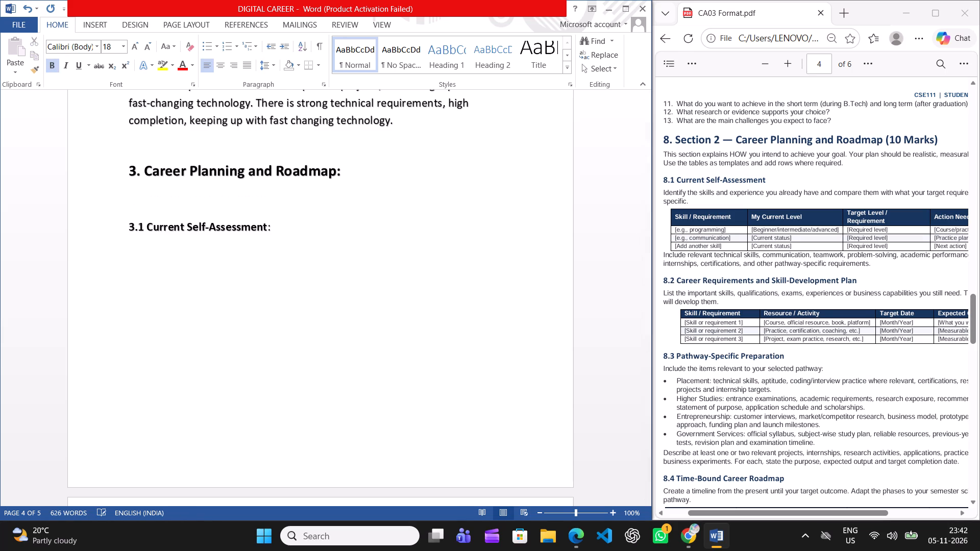
click(54, 66)
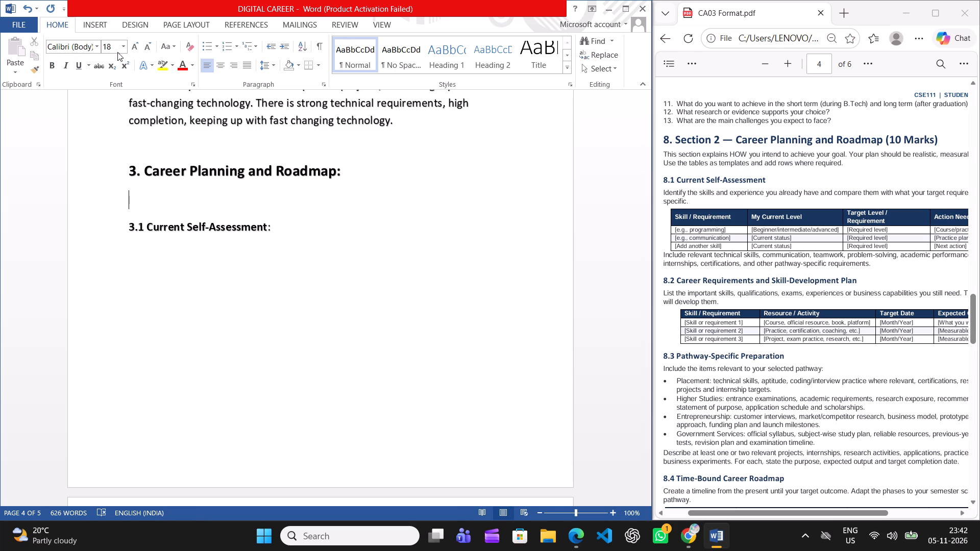
click(127, 45)
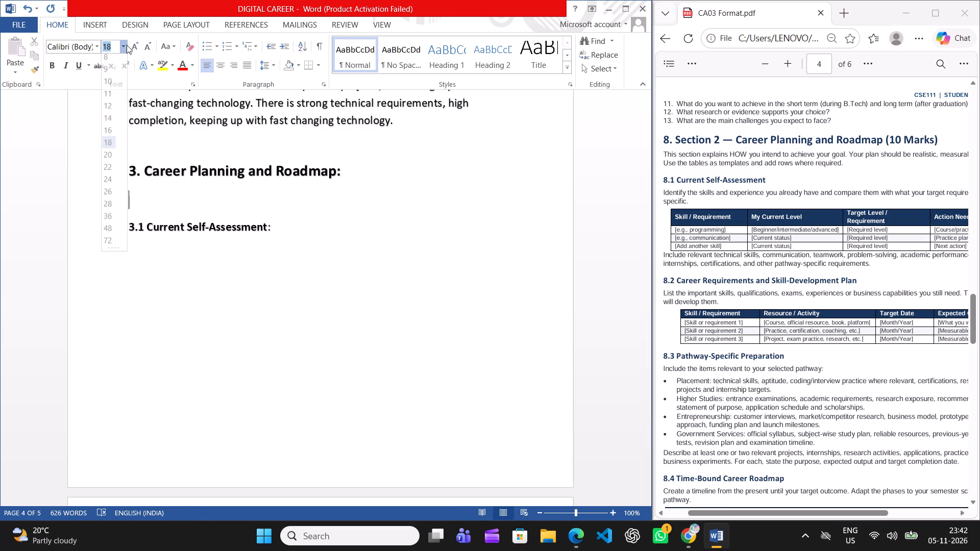
click(107, 121)
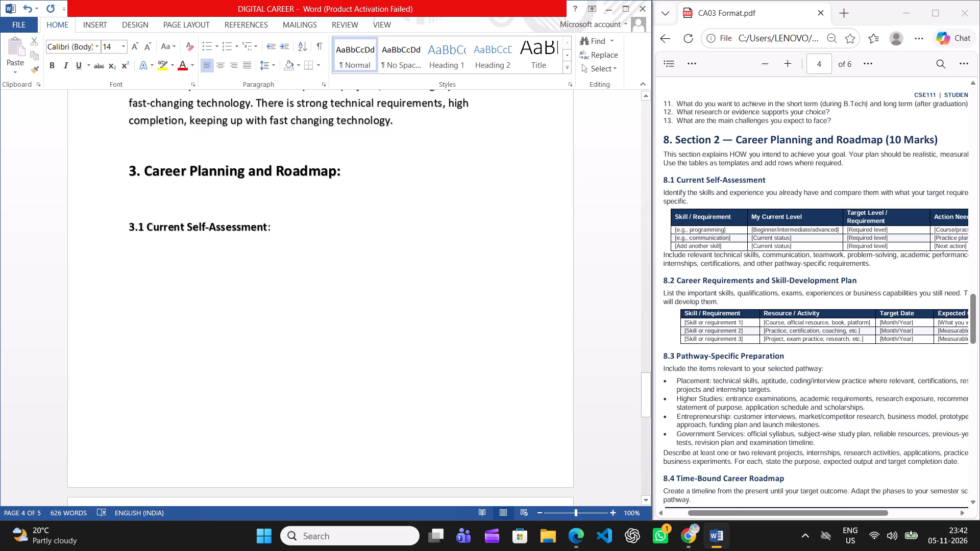
Enter "This section tell about how I achieve my goal and what my current situation is" on the empty line below the section 3 heading.
scroll(789, 237, left, 1)
scroll(789, 237, right, 1)
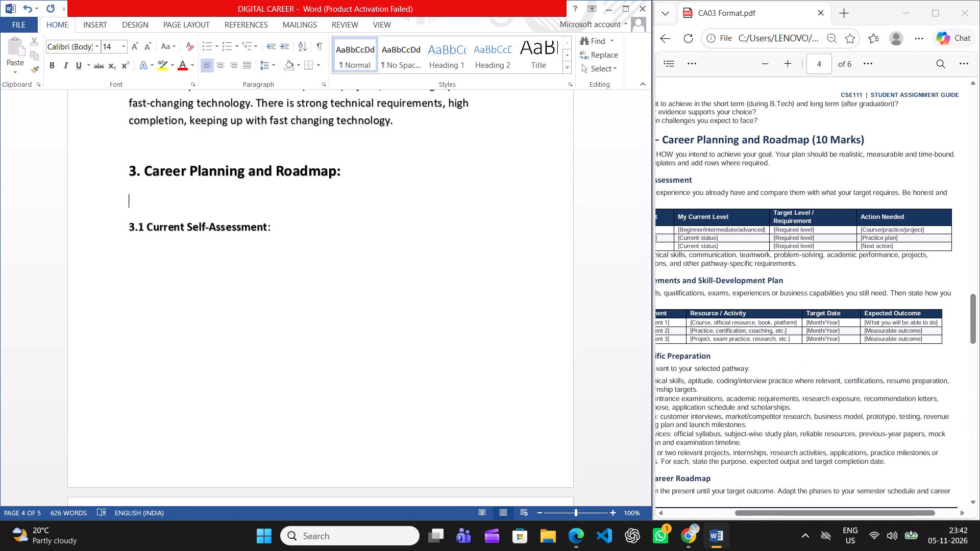
scroll(789, 237, right, 3)
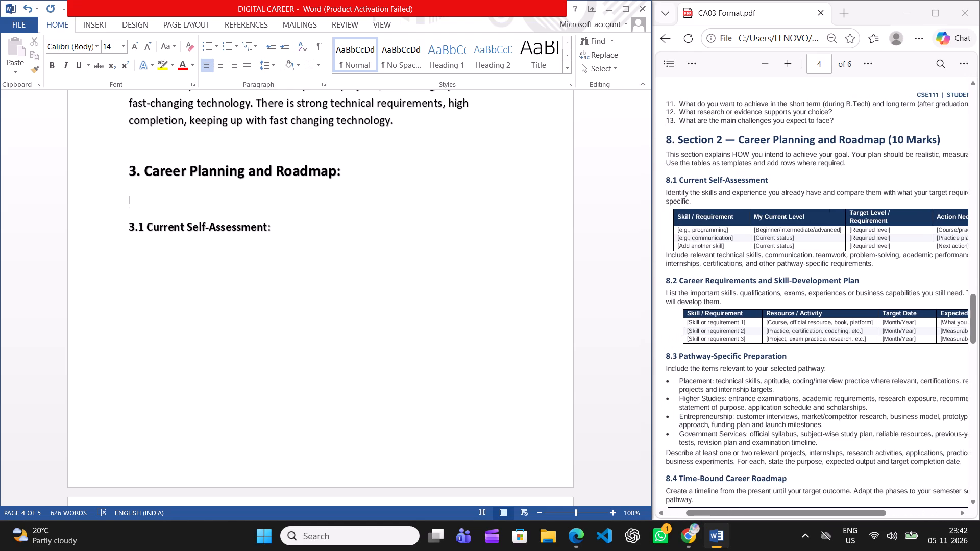
scroll(789, 237, right, 1)
text(th=)
key(BackSpace)
key(BackSpace)
text(his)
key(space)
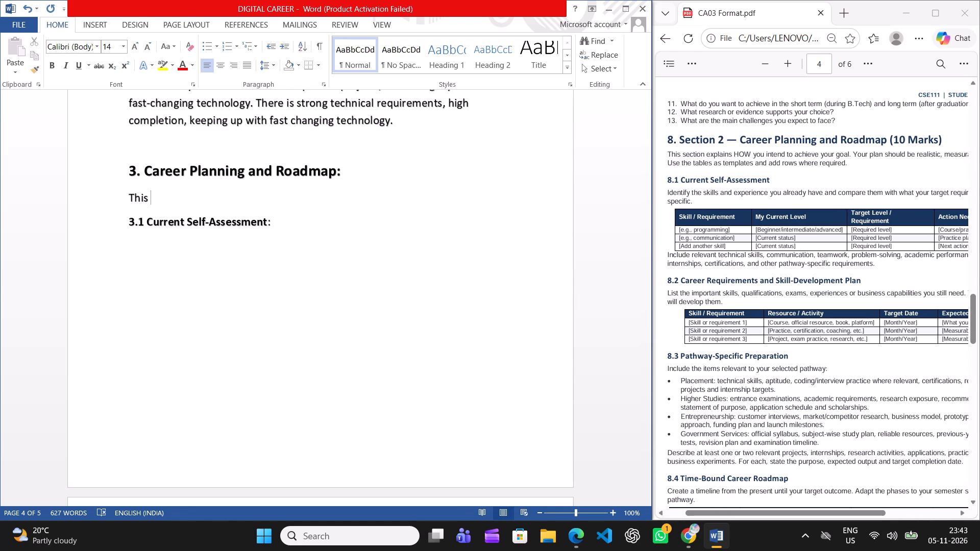
text(section)
key(space)
text(tell abo)
text(ut)
key(space)
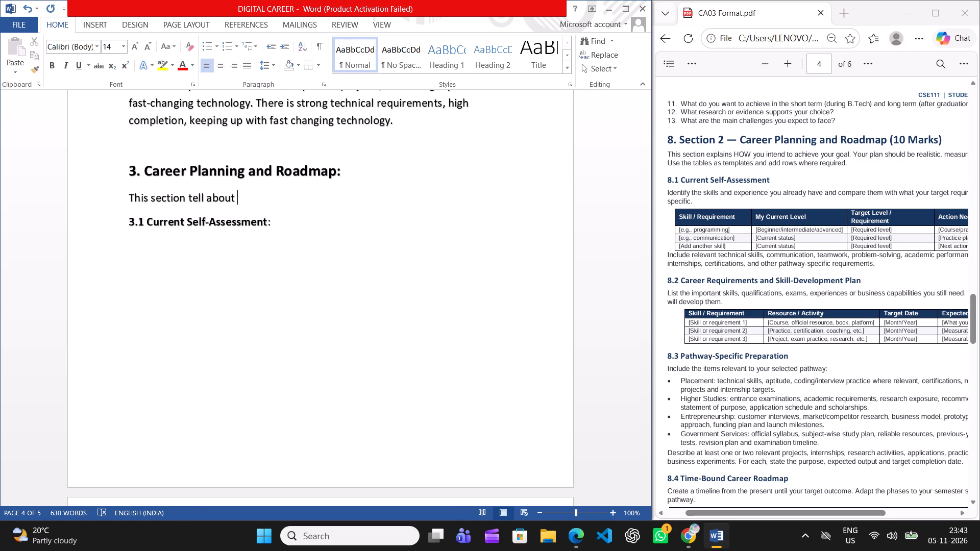
text(how i)
key(space)
text(achir)
key(BackSpace)
key(e)
text(ve)
key(space)
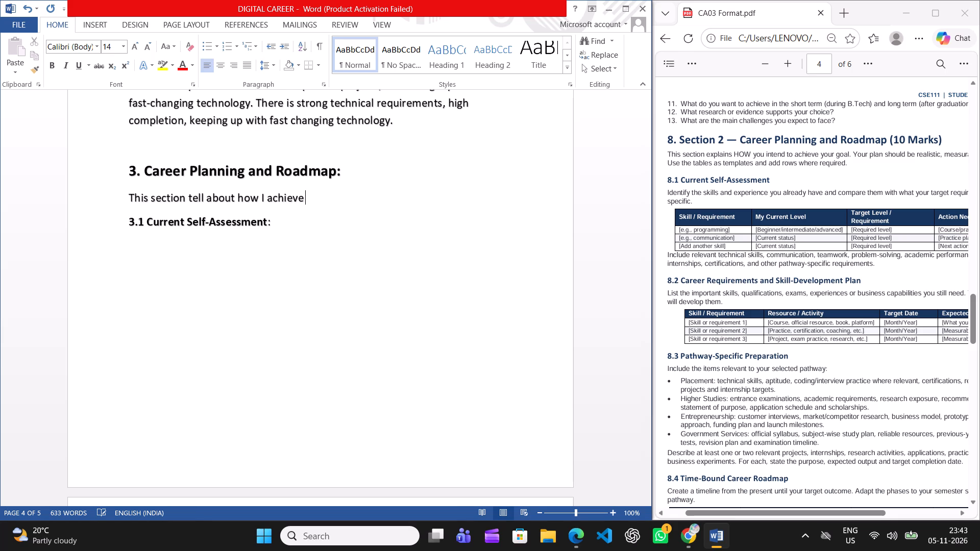
text(my)
key(space)
key(g)
text(oal and wh)
text(at my current situation)
key(space)
text(is)
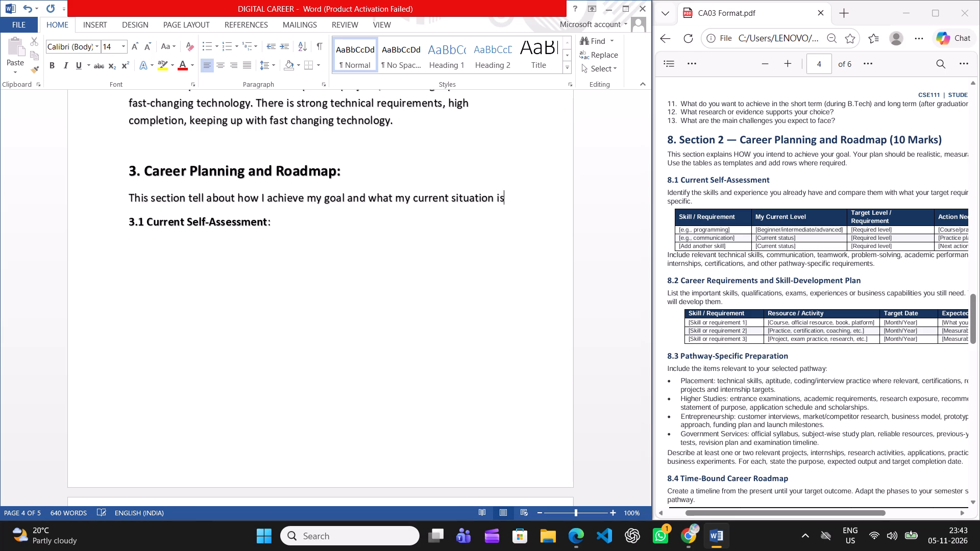
Complete the introductory sentence with "and how I improve it and what is the timeline to do it.".
key(space)
text(and)
key(space)
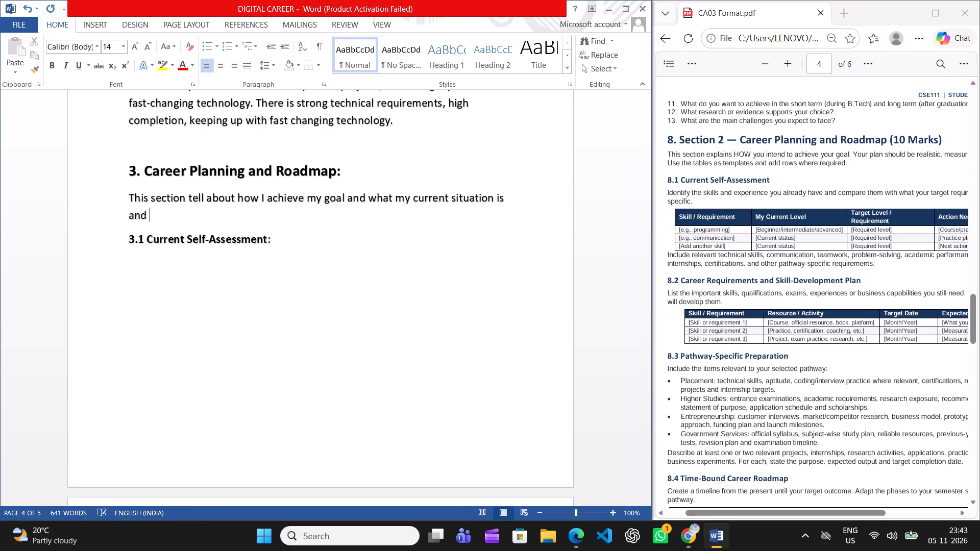
text(how)
key(space)
key(space)
key(BackSpace)
text(i improve it ;)
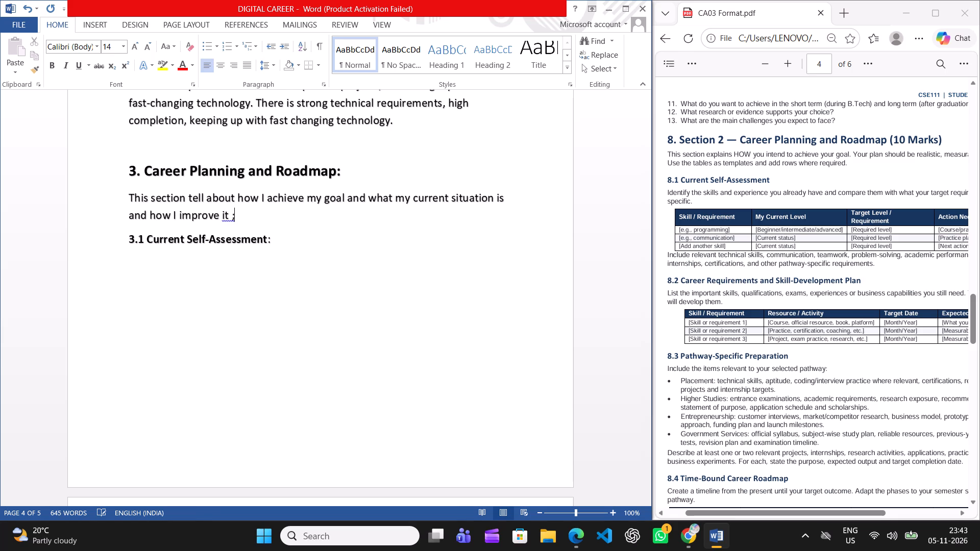
key(BackSpace)
text(and whi)
key(BackSpace)
text(at is the timeline to ddo)
key(BackSpace)
key(BackSpace)
text(o it.)
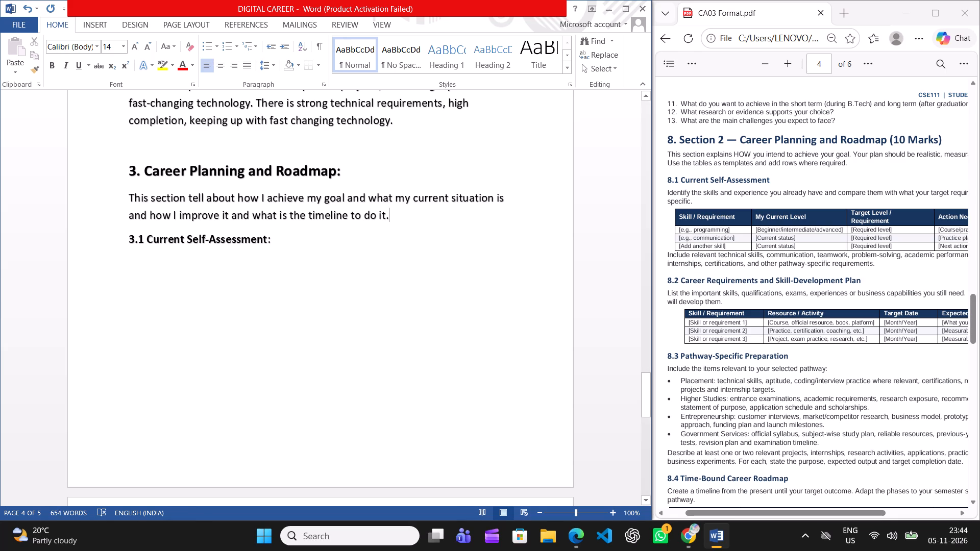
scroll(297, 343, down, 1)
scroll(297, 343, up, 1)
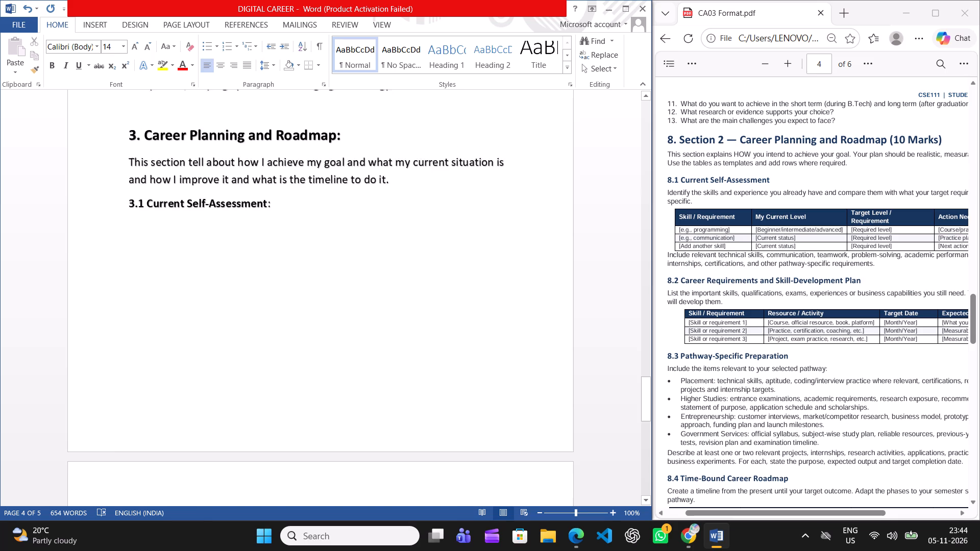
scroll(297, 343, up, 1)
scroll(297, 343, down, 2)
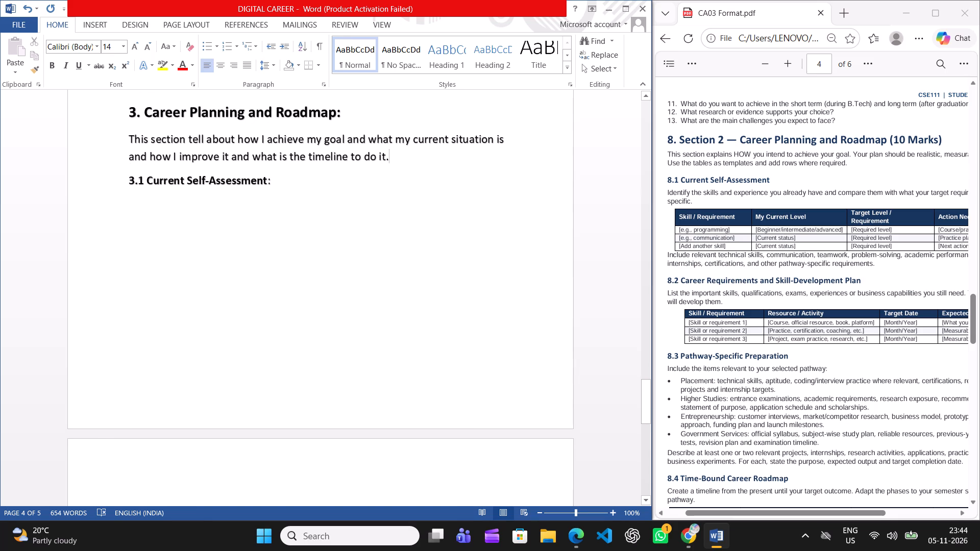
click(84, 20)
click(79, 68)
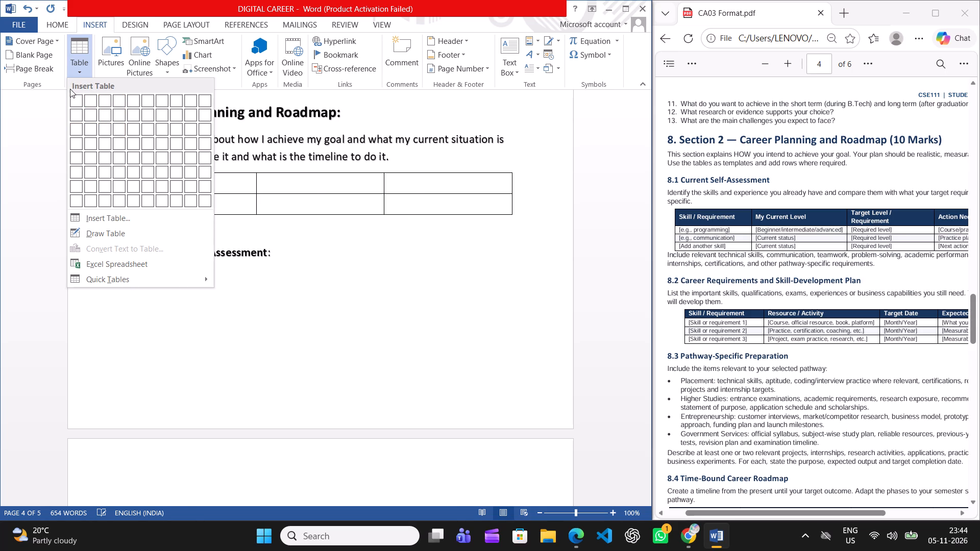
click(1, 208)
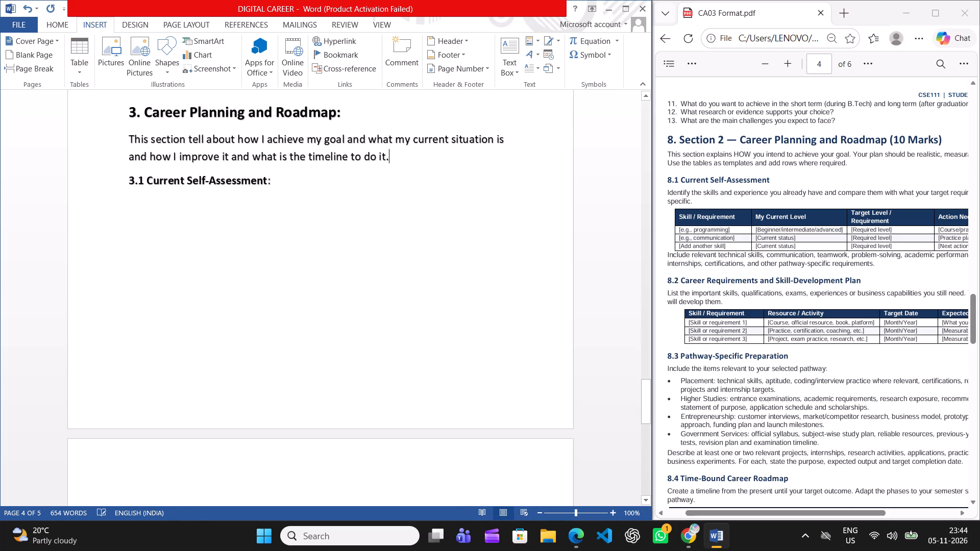
Insert a table with six columns and three rows on a new line below the "3.1 Current Self-Assessment" subheading.
click(291, 226)
click(291, 197)
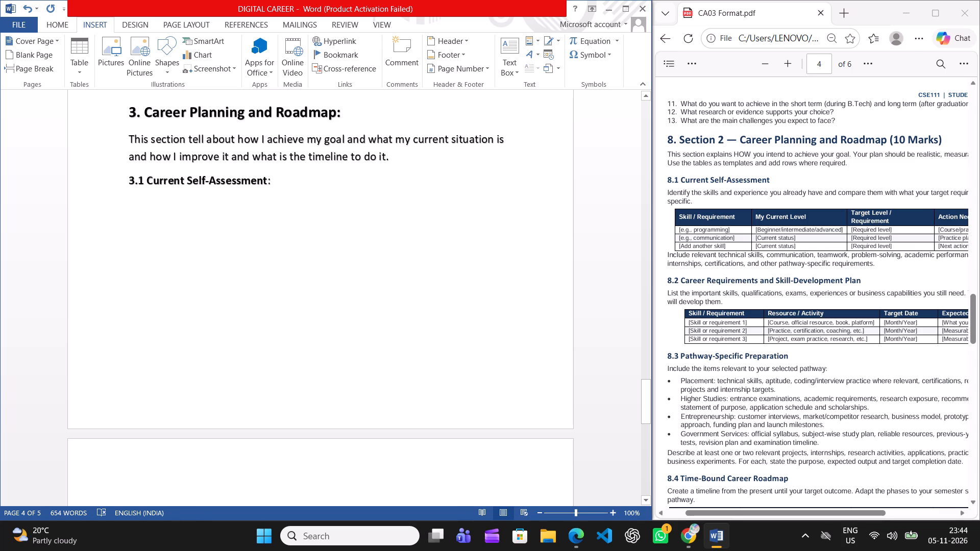
click(283, 181)
key(Return)
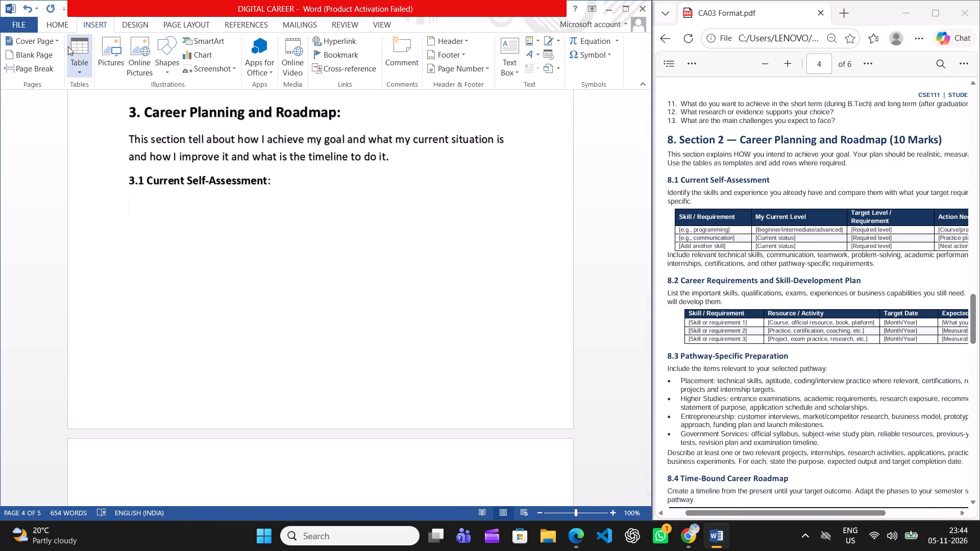
click(68, 46)
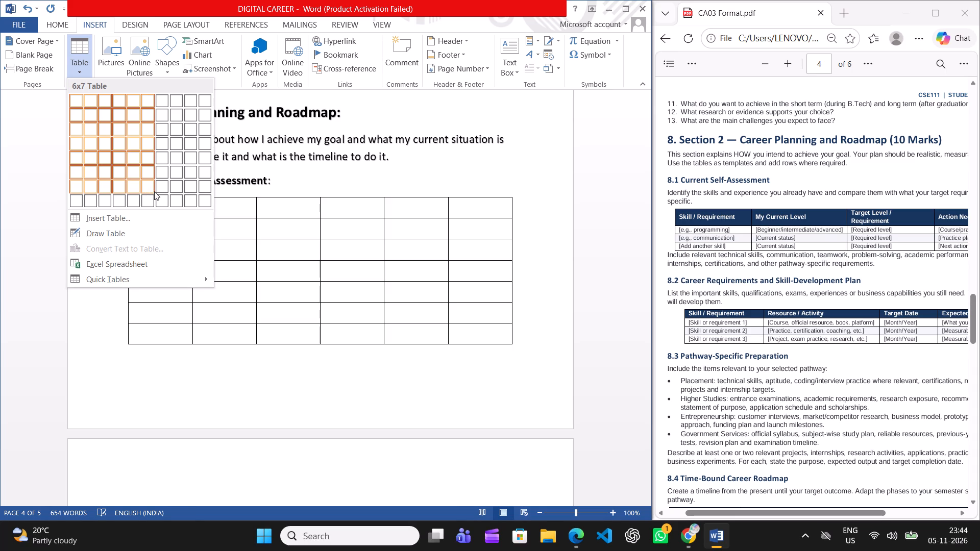
click(153, 130)
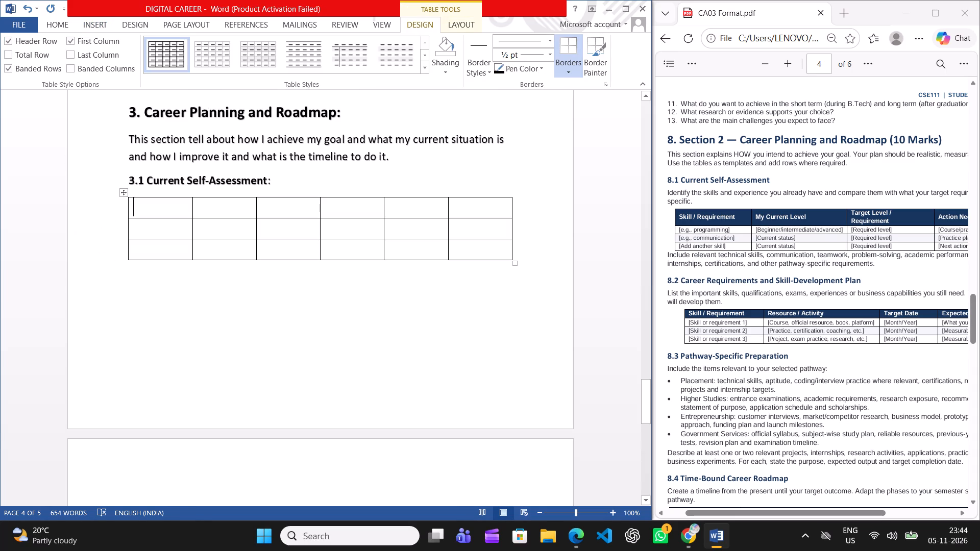
Enlarge the self-assessment table to slightly wider and more than twice its height, keeping all three rows on the same page.
drag(513, 265, 526, 316)
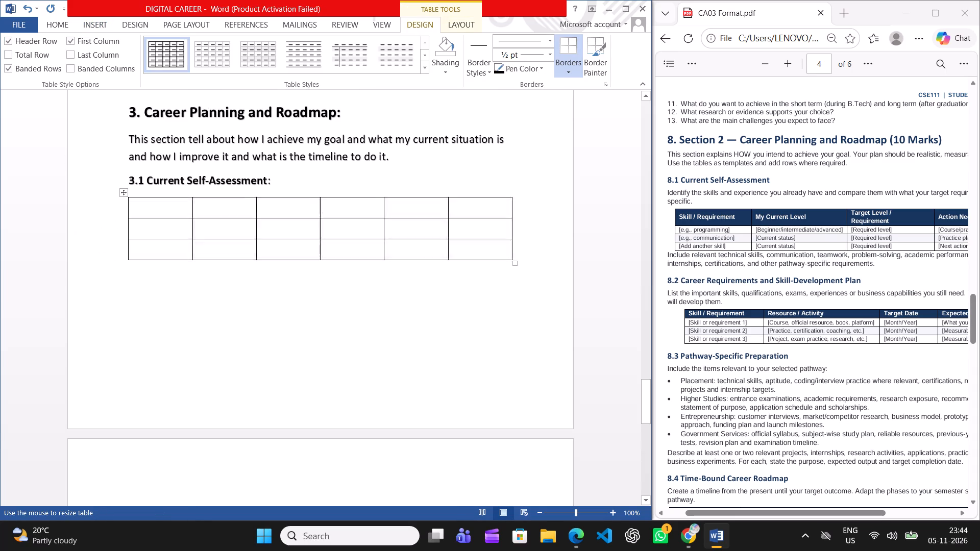
drag(526, 316, 533, 357)
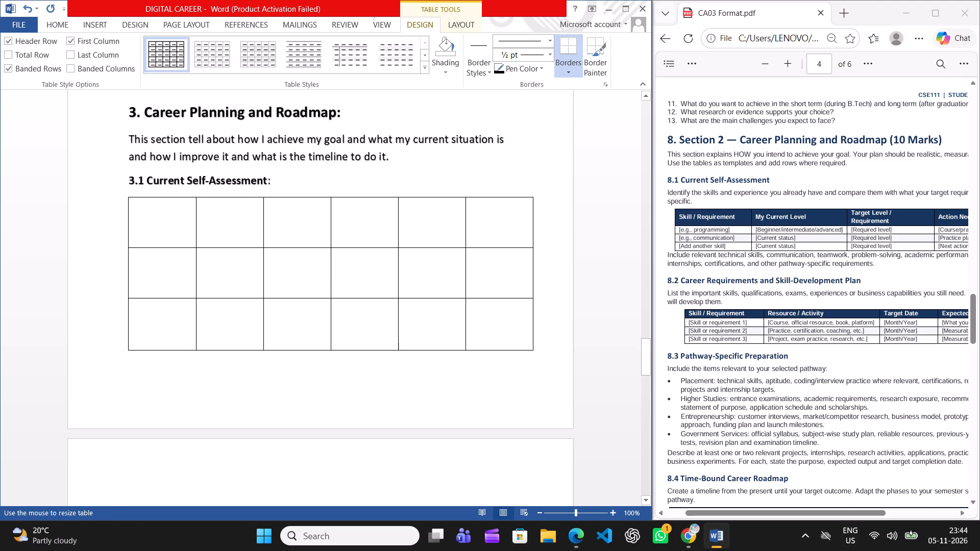
drag(533, 357, 545, 366)
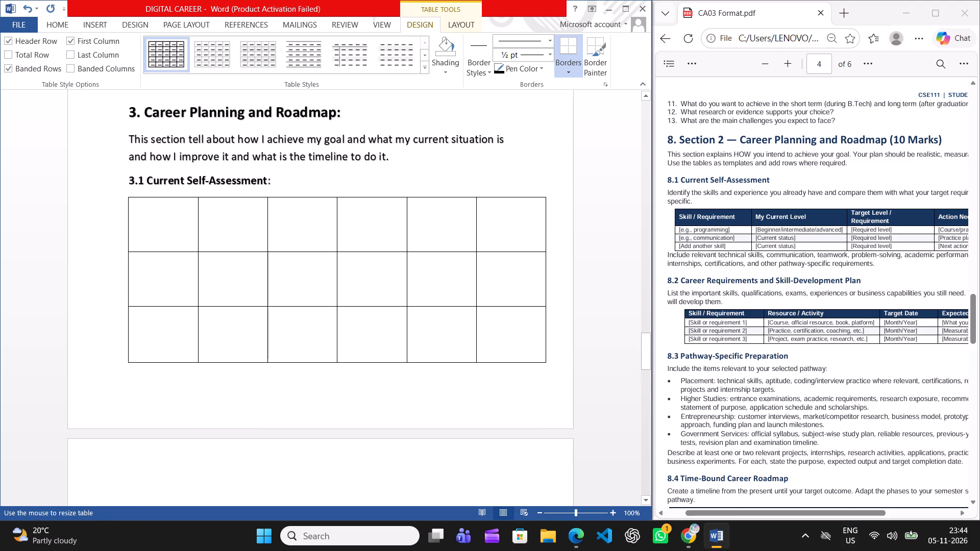
drag(545, 366, 536, 389)
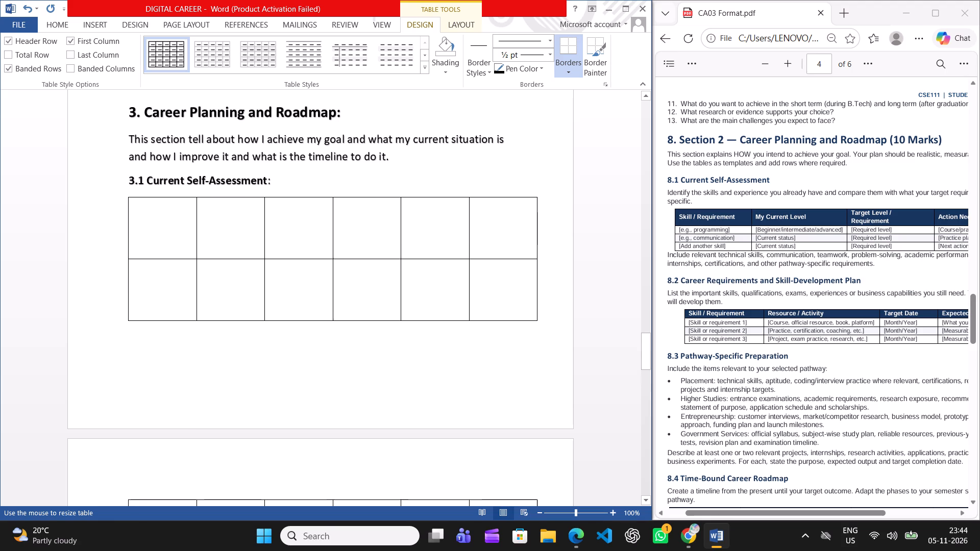
drag(536, 389, 525, 345)
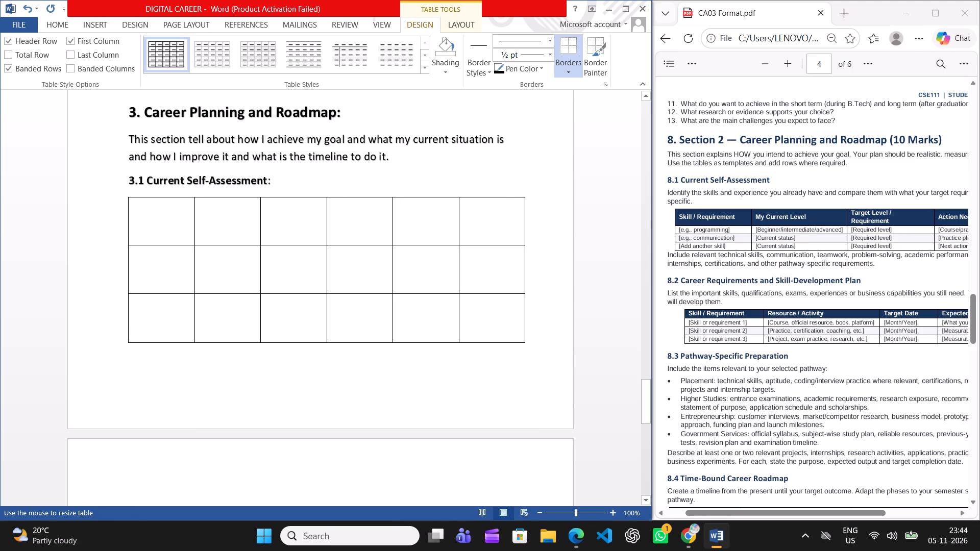
drag(525, 345, 529, 343)
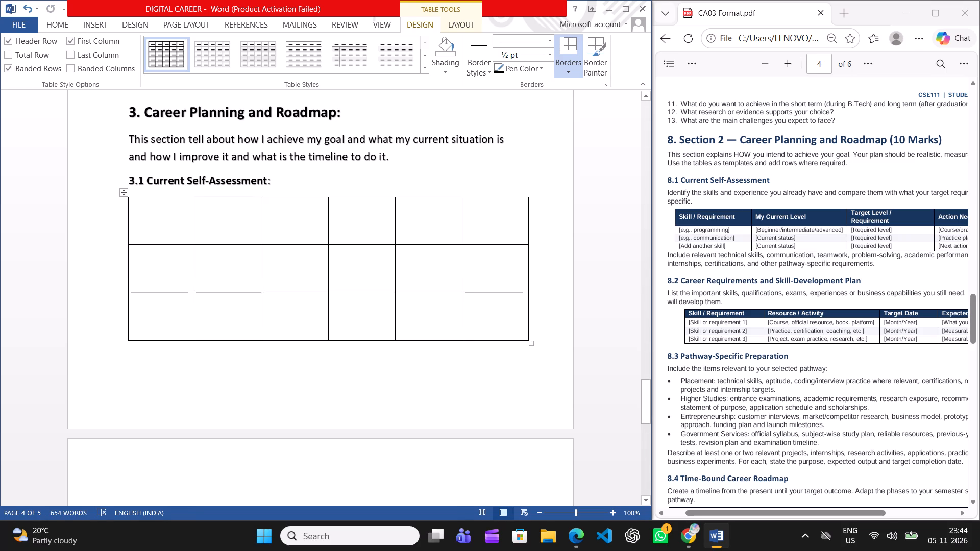
Begin the first header cell of the self-assessment table with "Skill /" in non-bold 14 pt text.
click(162, 228)
key(s)
text(kill)
key(BackSpace)
key(BackSpace)
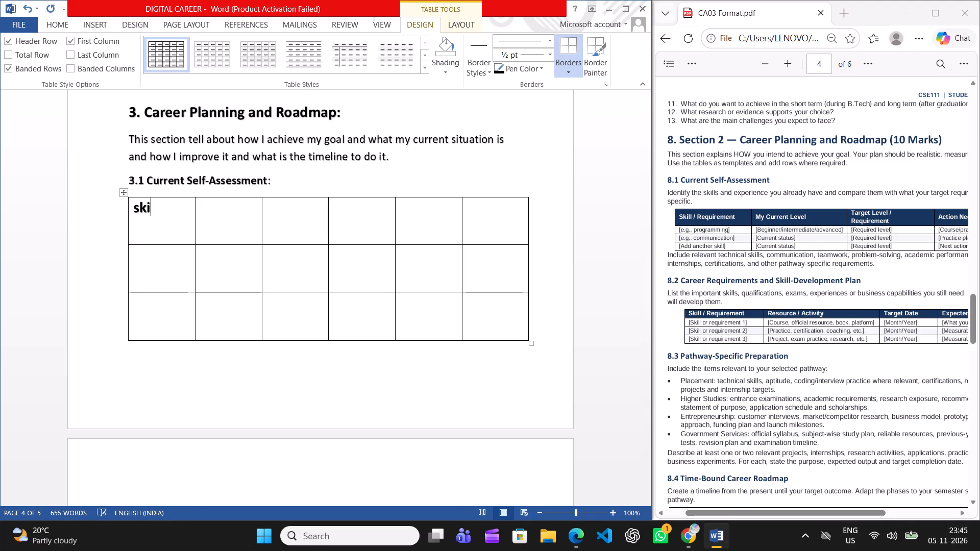
key(BackSpace)
key(BackSpace)
key(BackSpace)
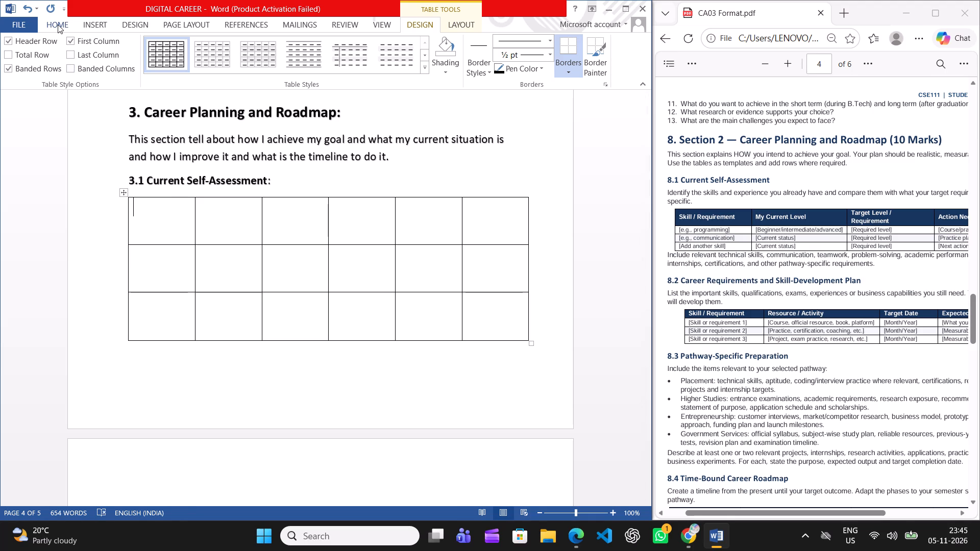
click(58, 24)
click(55, 70)
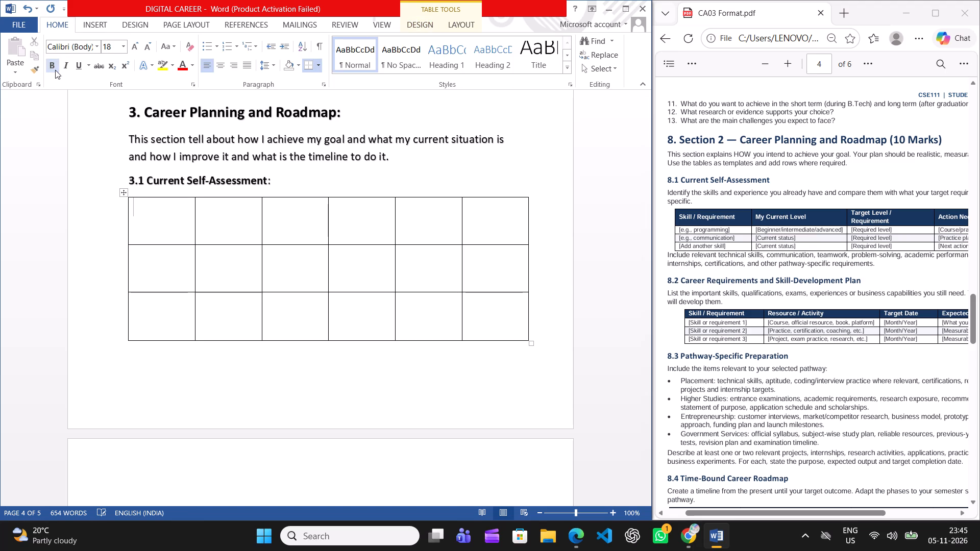
click(124, 46)
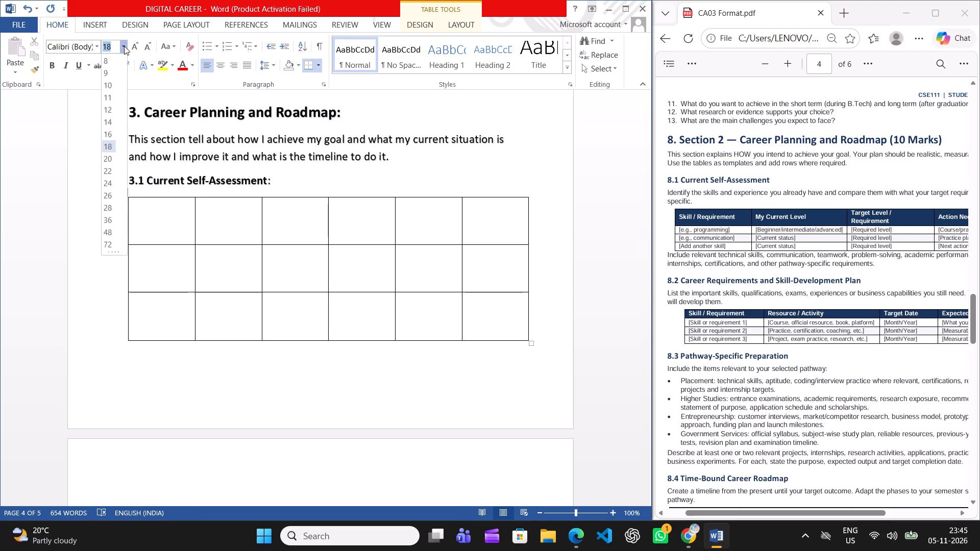
click(109, 122)
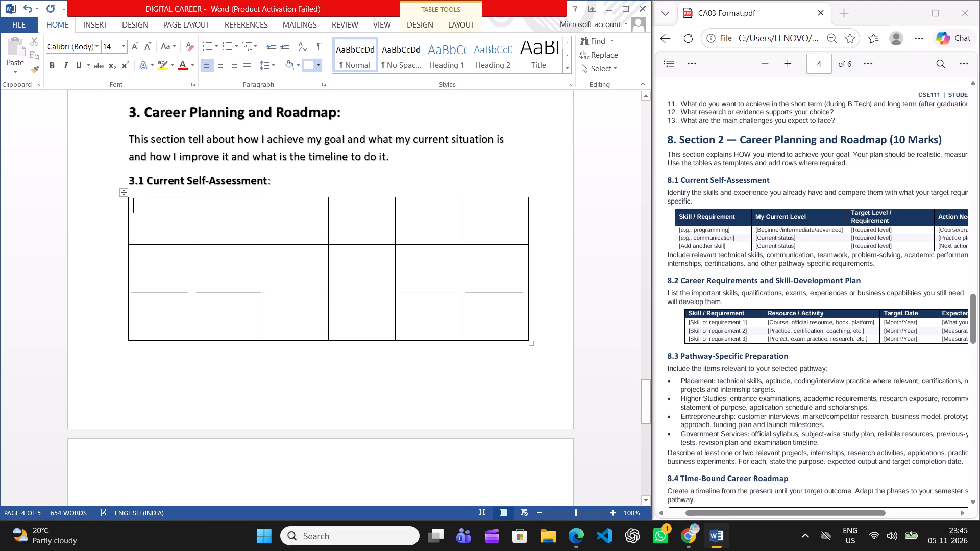
text(Skill)
key(space)
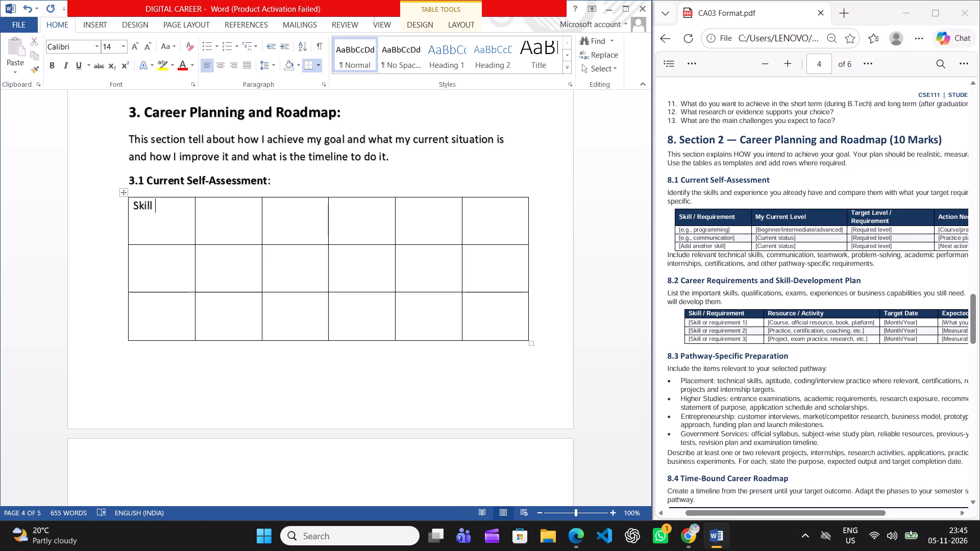
key(slash)
key(r)
Delete the last two columns of the self-assessment table, keeping four columns.
drag(522, 336, 404, 226)
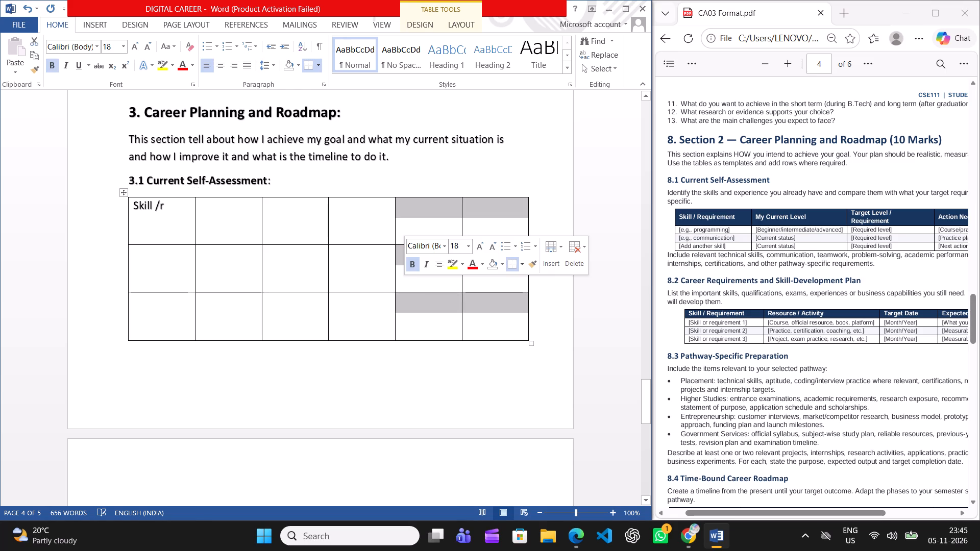
click(574, 258)
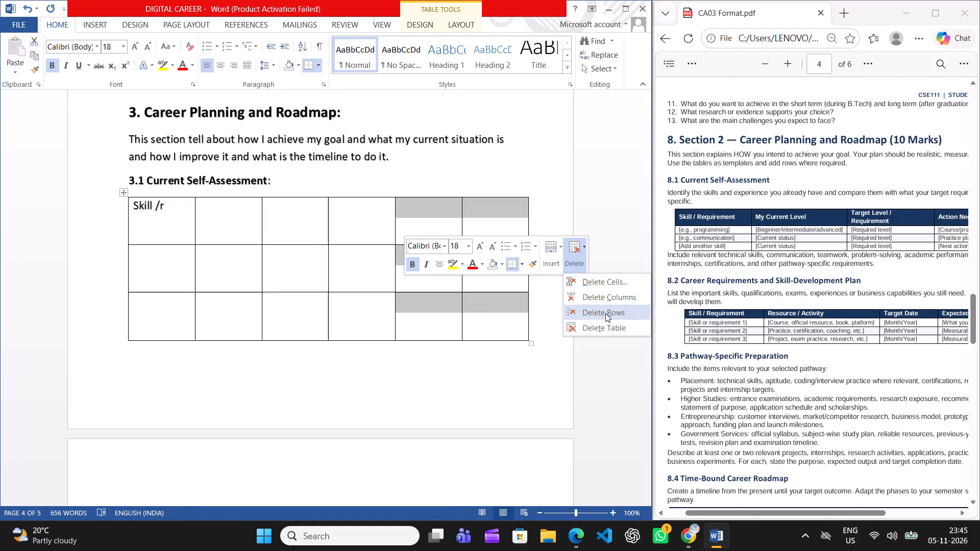
click(593, 296)
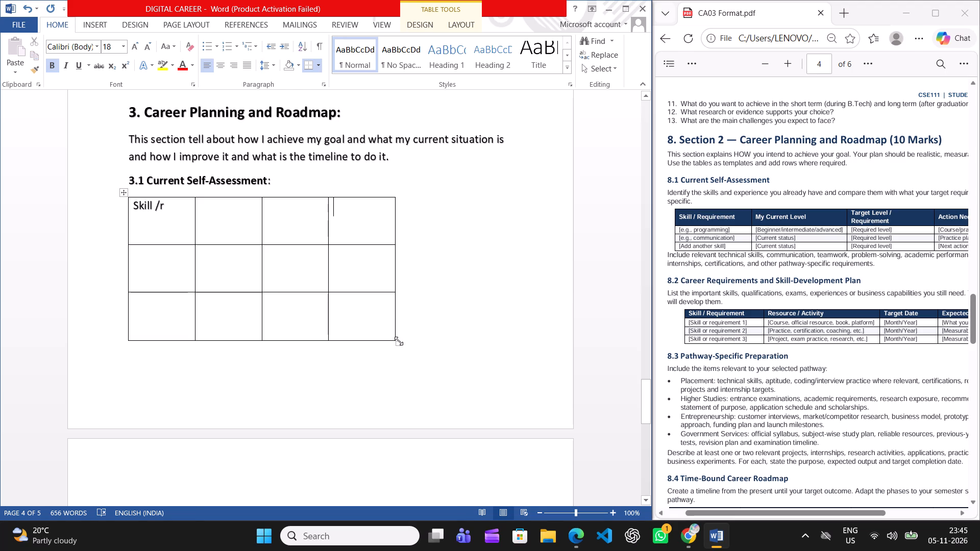
Enlarge the four-column table past the right text margin to nearly the page edge, making its rows slightly taller.
drag(399, 341, 535, 365)
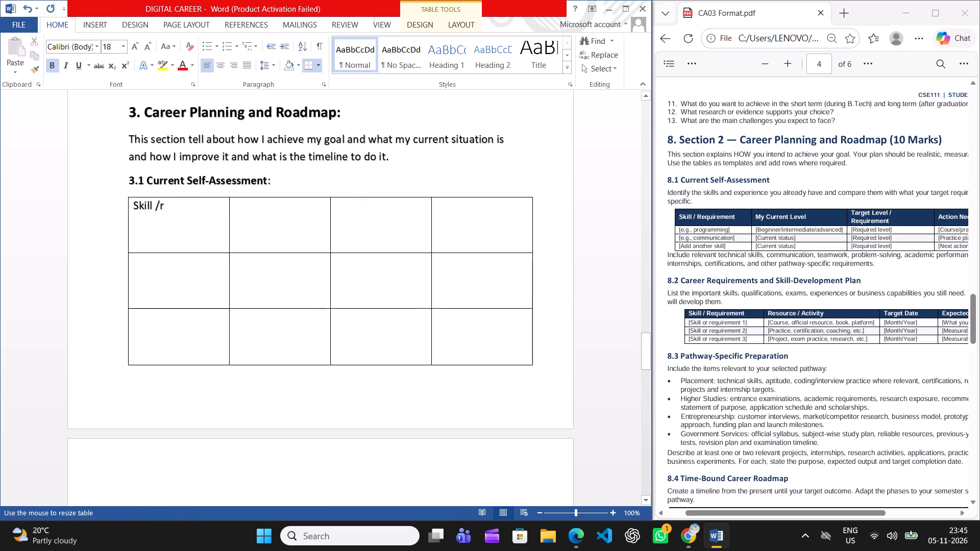
drag(535, 365, 560, 363)
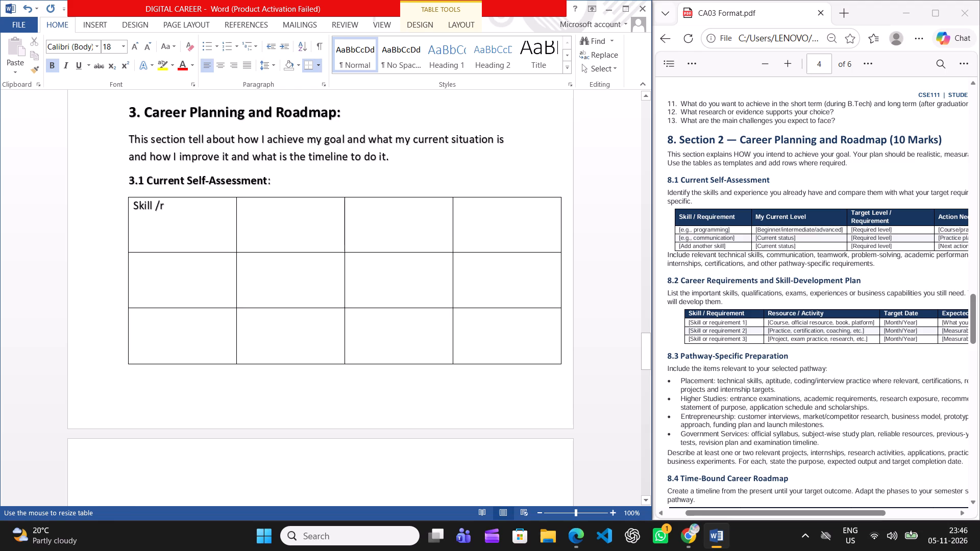
drag(560, 363, 554, 349)
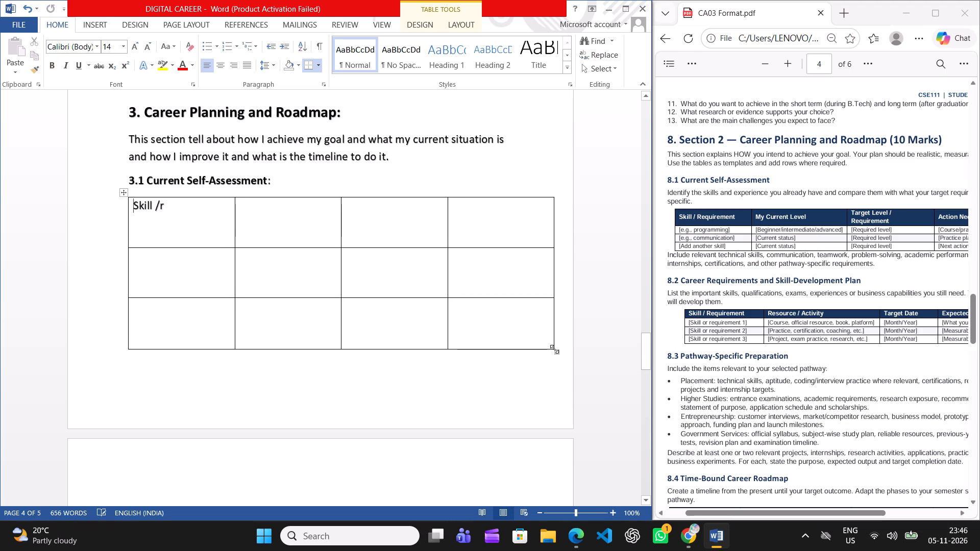
Complete the first header cell so it reads "Skill / Requirement".
click(170, 207)
key(BackSpace)
key(shift+t)
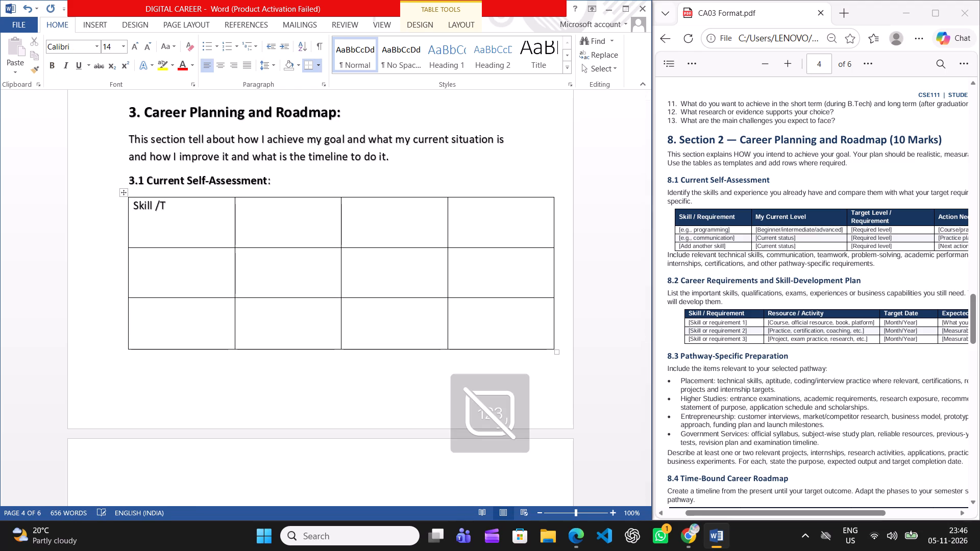
key(BackSpace)
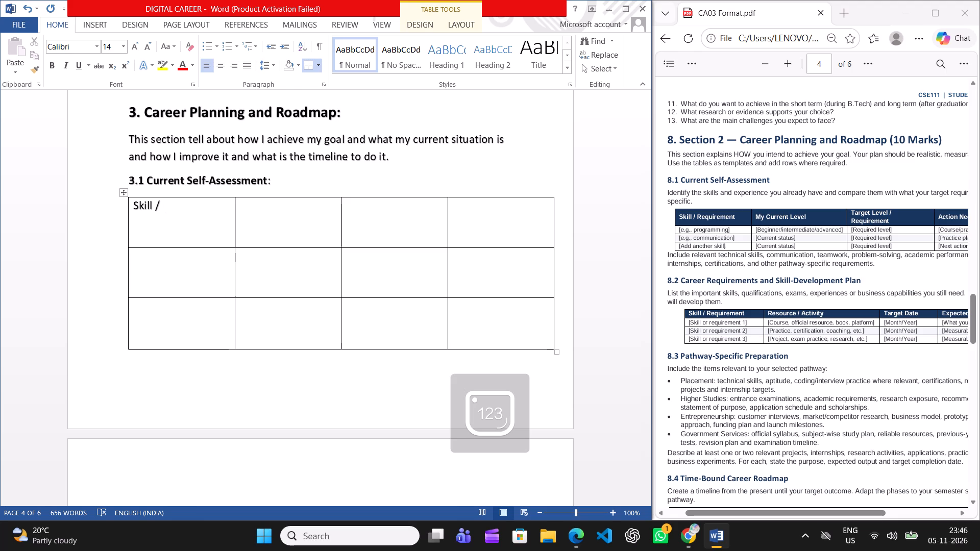
key(shift+r)
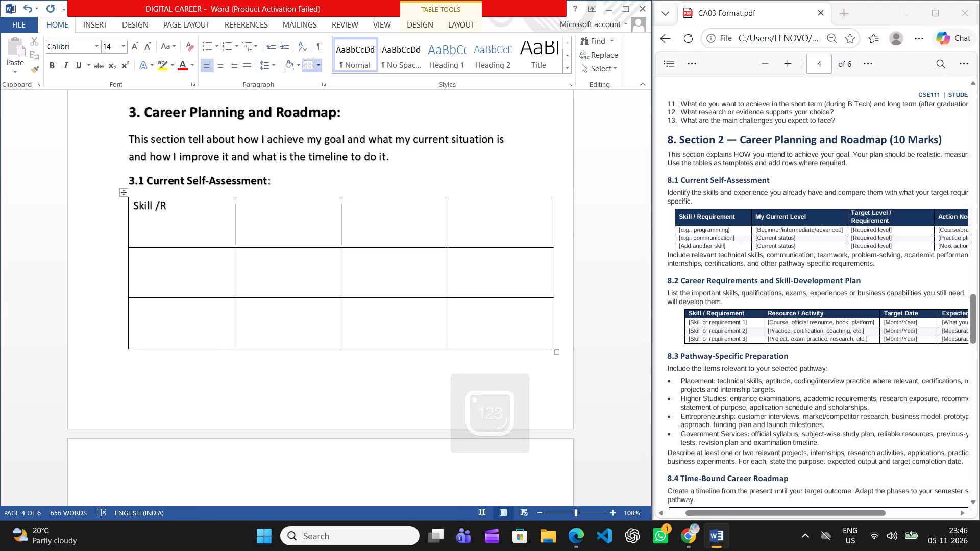
key(BackSpace)
key(space)
key(shift+r)
key(e)
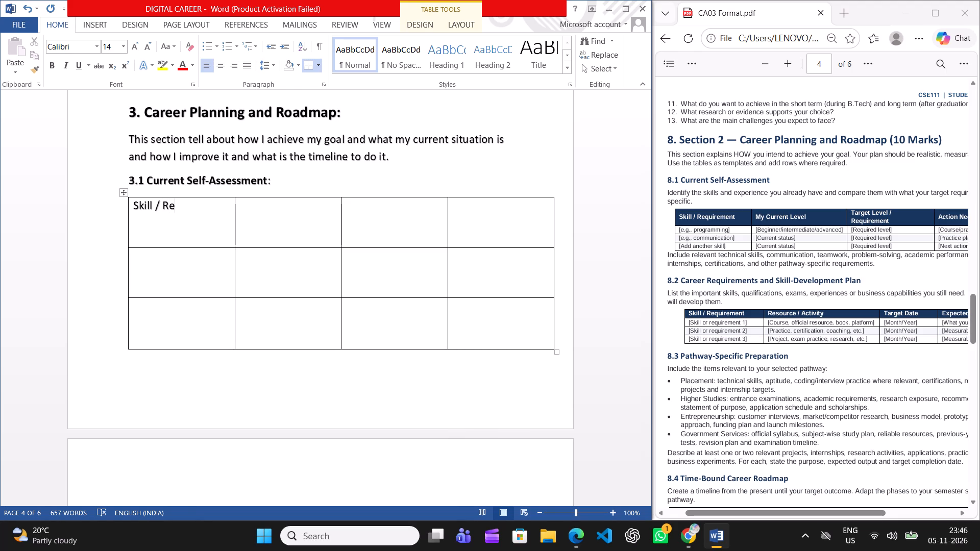
text(qu)
text(irement)
Enter "My Current Level" in the second header cell in non-bold 14 pt text.
click(263, 213)
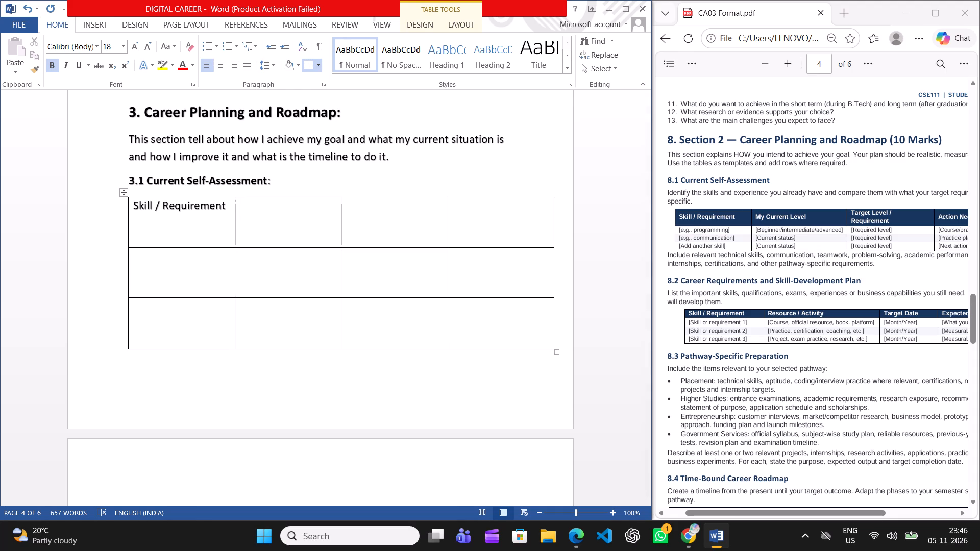
key(shift+m)
key(BackSpace)
click(124, 49)
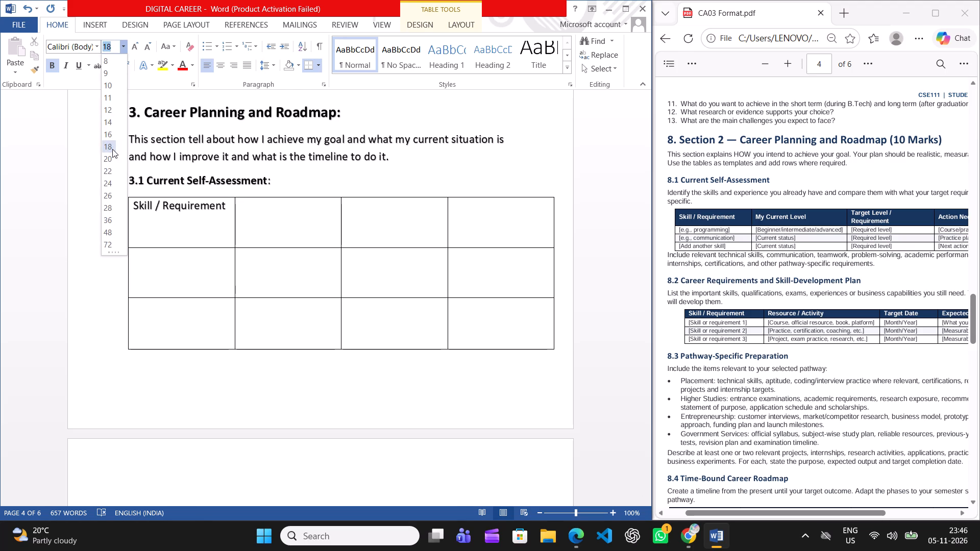
click(112, 126)
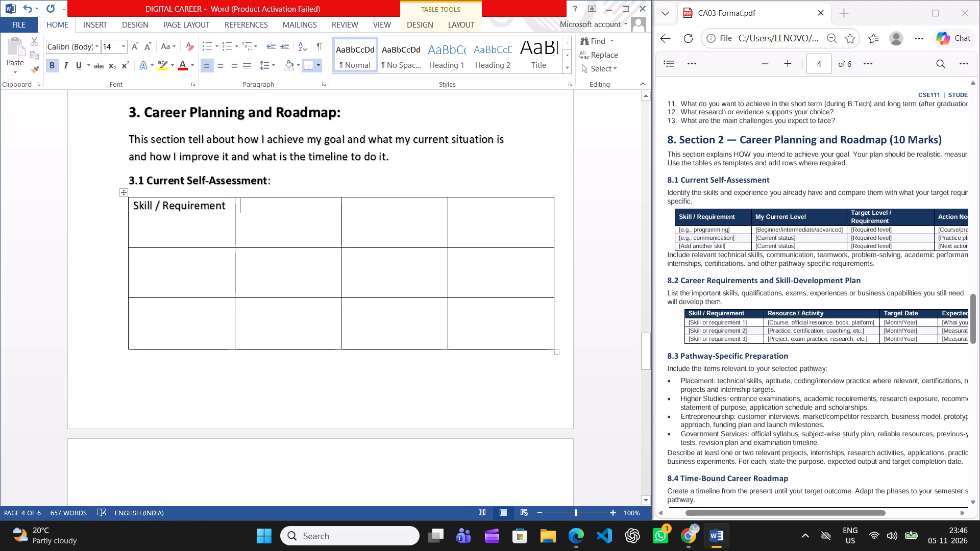
text(My)
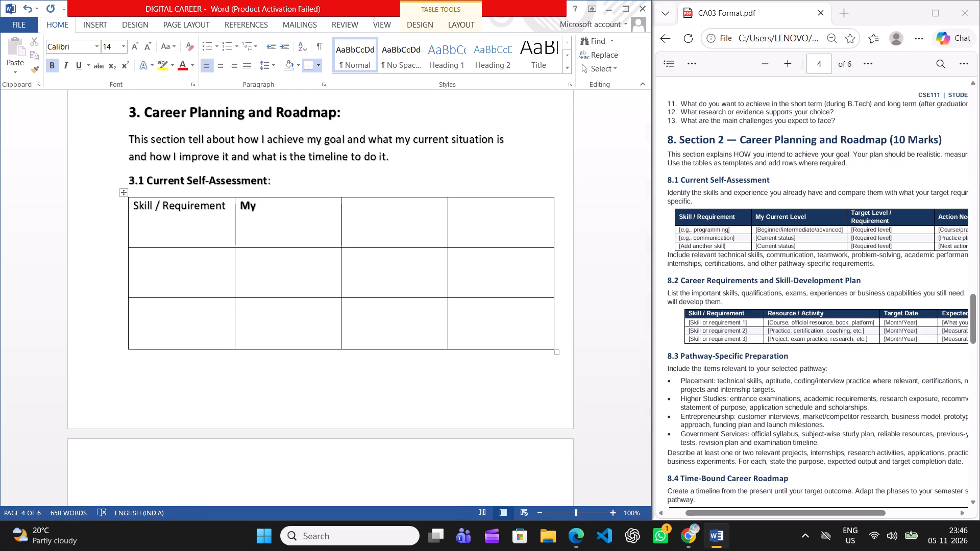
key(BackSpace)
key(BackSpace)
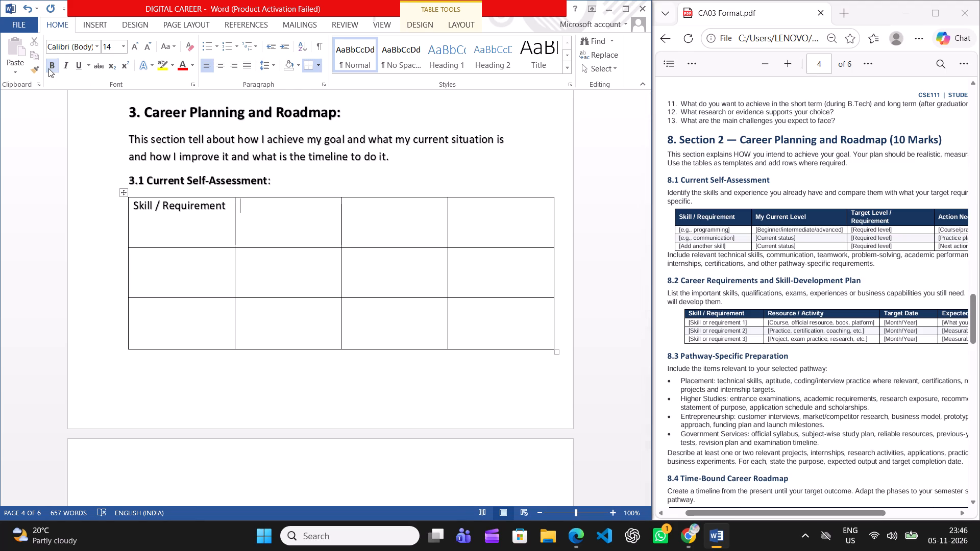
click(48, 68)
key(shift+m)
text(y)
key(space)
key(c)
key(BackSpace)
key(shift+c)
text(urrennt)
key(BackSpace)
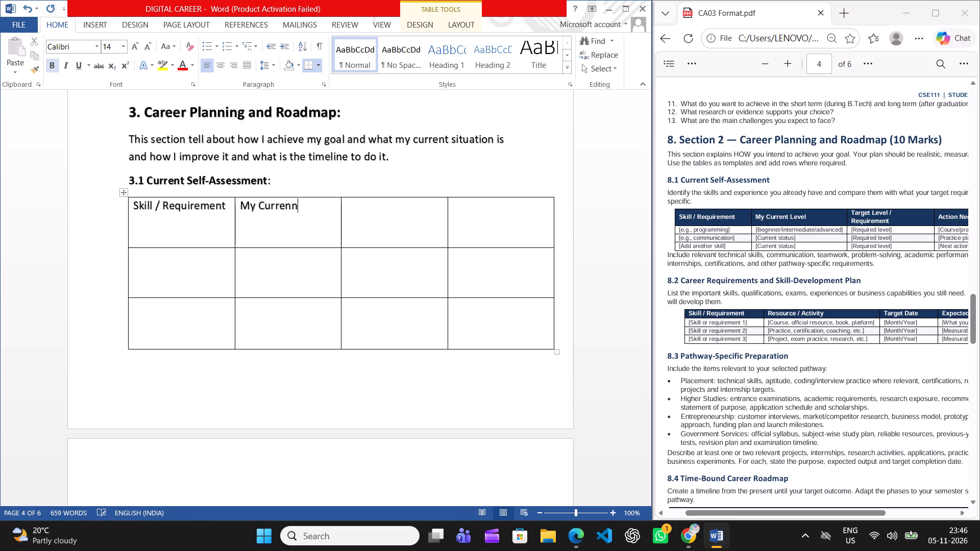
key(equal)
key(BackSpace)
key(BackSpace)
text(t)
key(space)
text(Level)
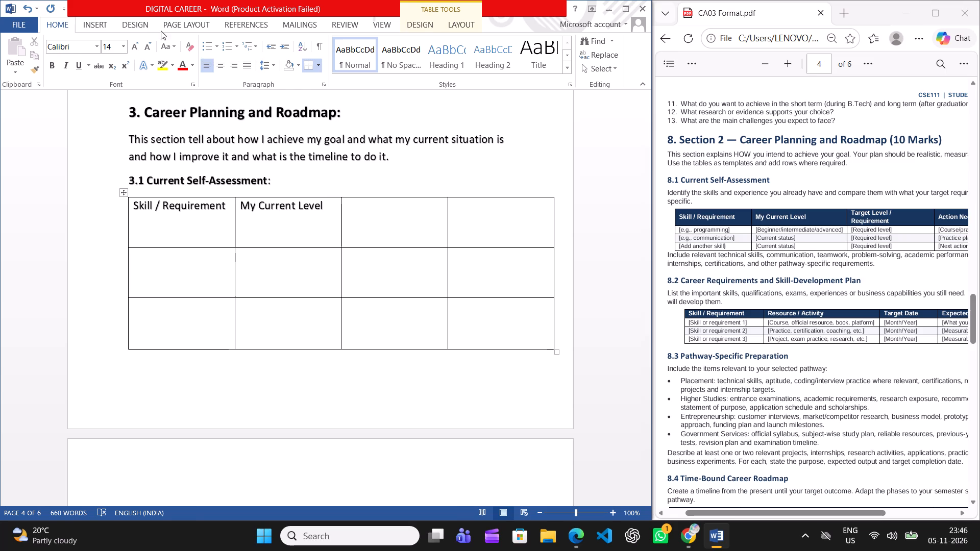
Enter "Target Level" in the third header cell in non-bold 14 pt text.
click(360, 203)
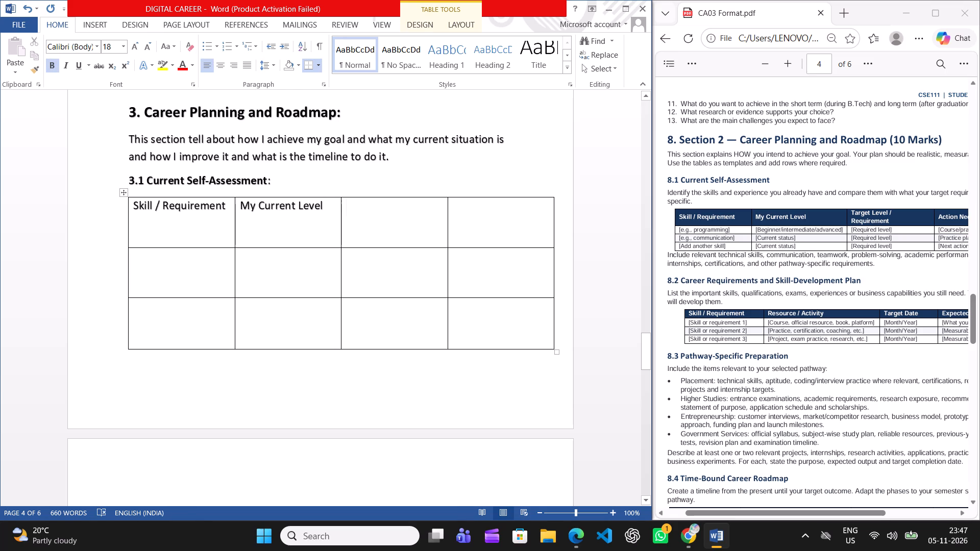
key(shift+t)
key(BackSpace)
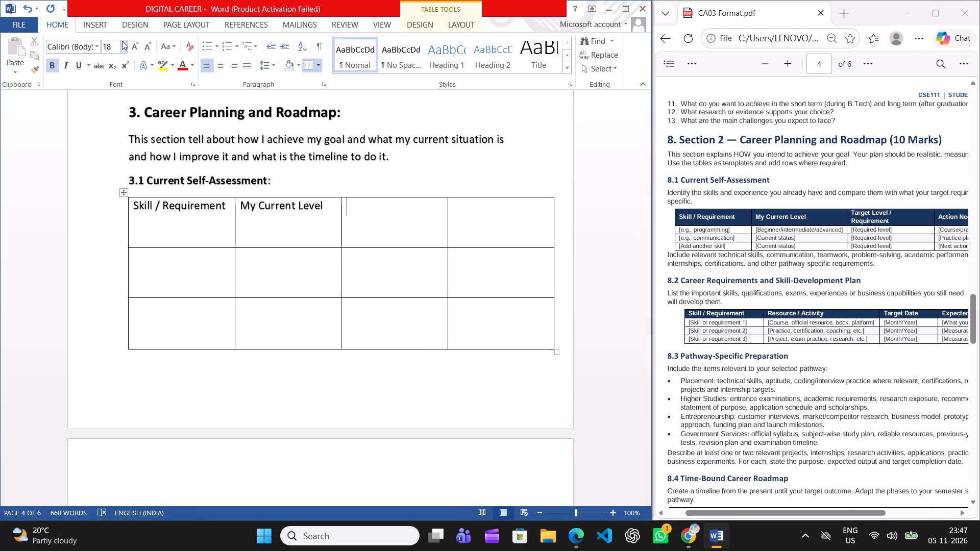
click(113, 44)
key(BackSpace)
text(14)
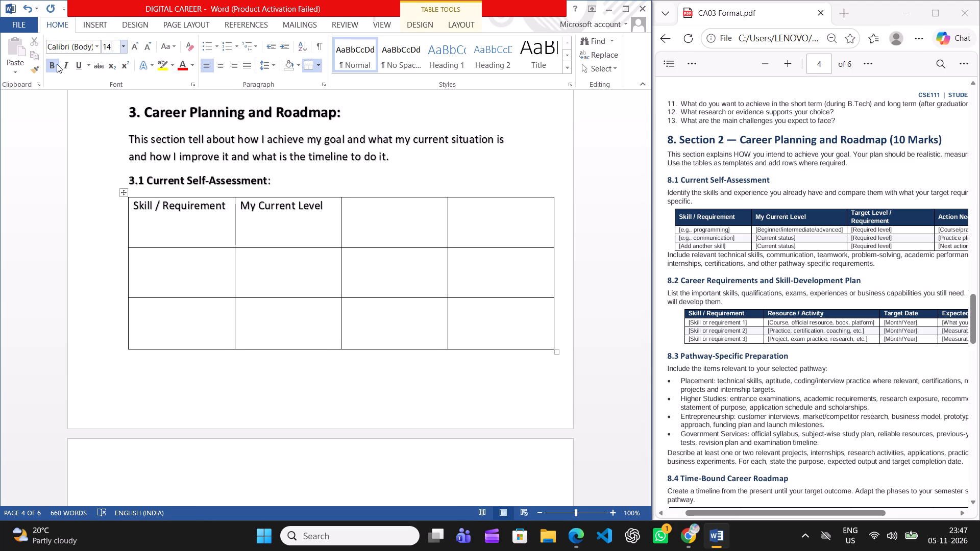
click(50, 64)
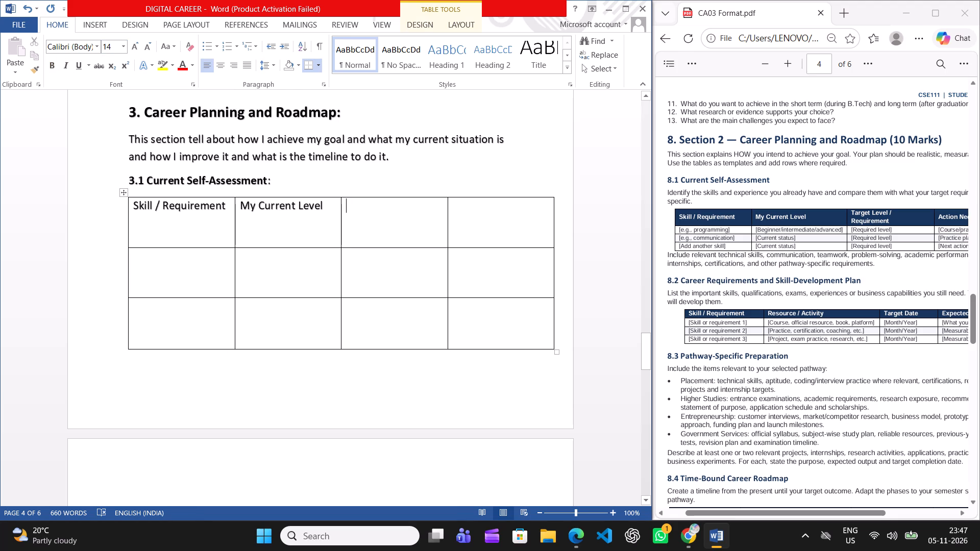
text(Target)
key(space)
key(shift+l)
text(evel)
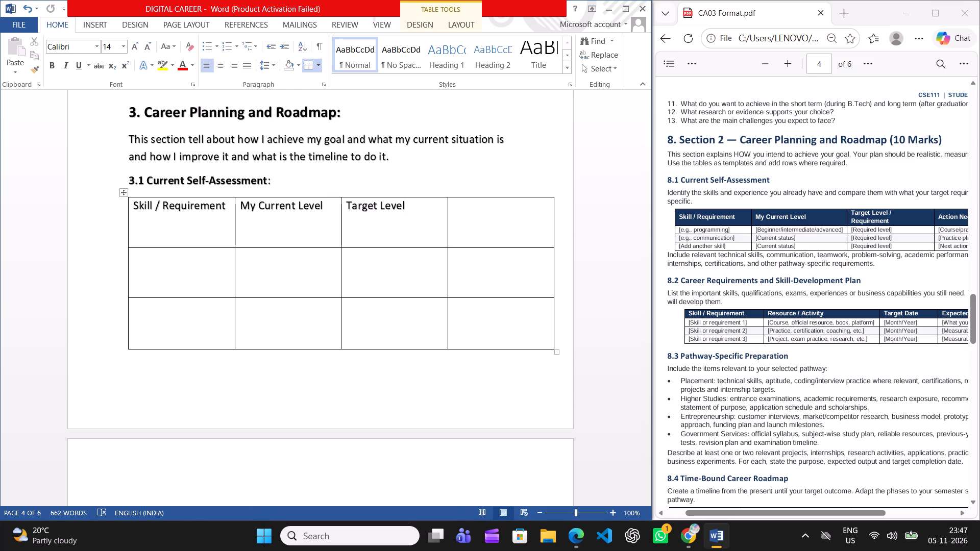
Enter "Action Needed" in the fourth header cell in non-bold 14 pt text.
click(476, 207)
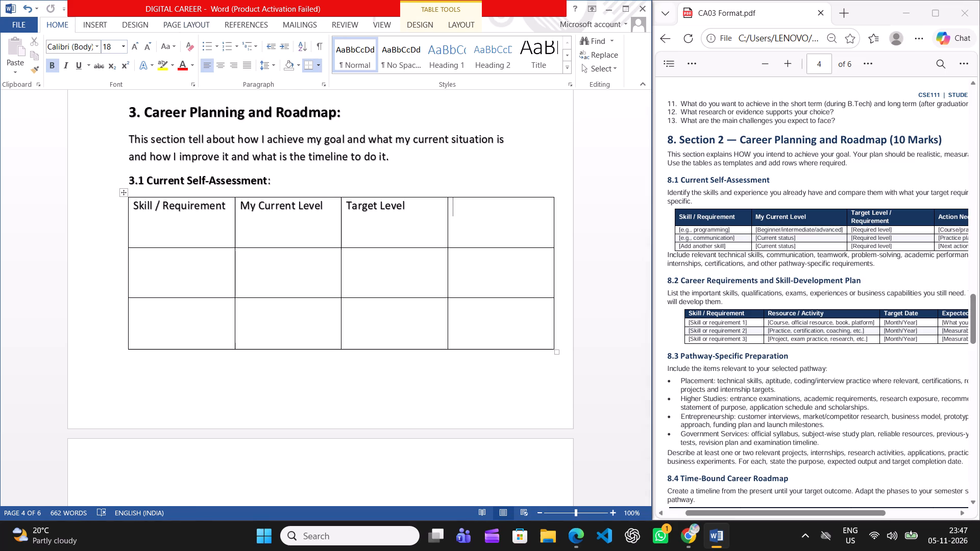
click(117, 45)
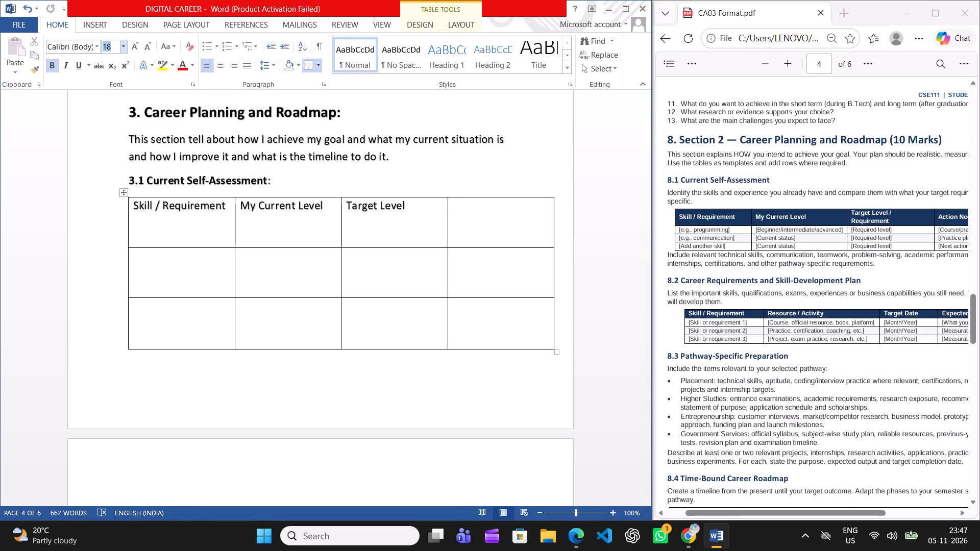
key(BackSpace)
text(14)
click(55, 67)
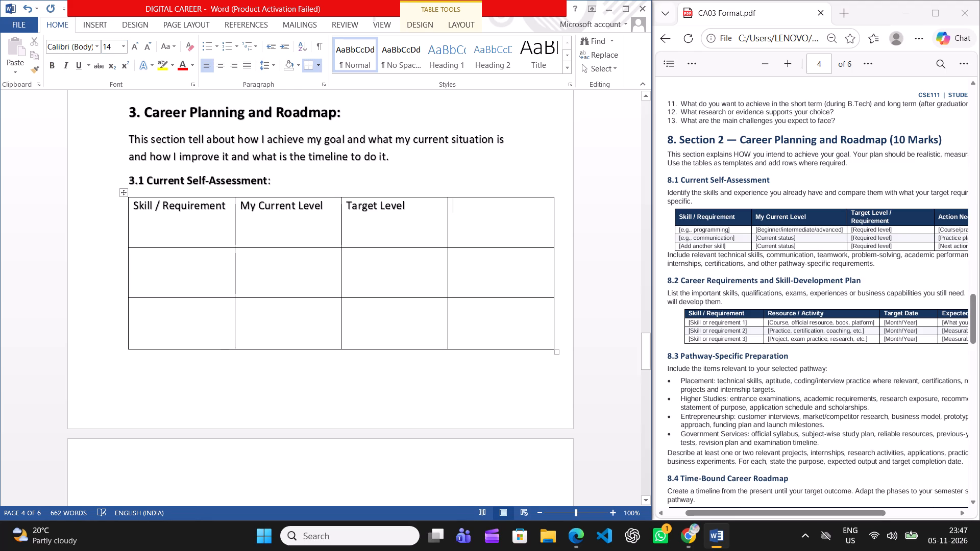
key(shift+a)
text(ction Needed)
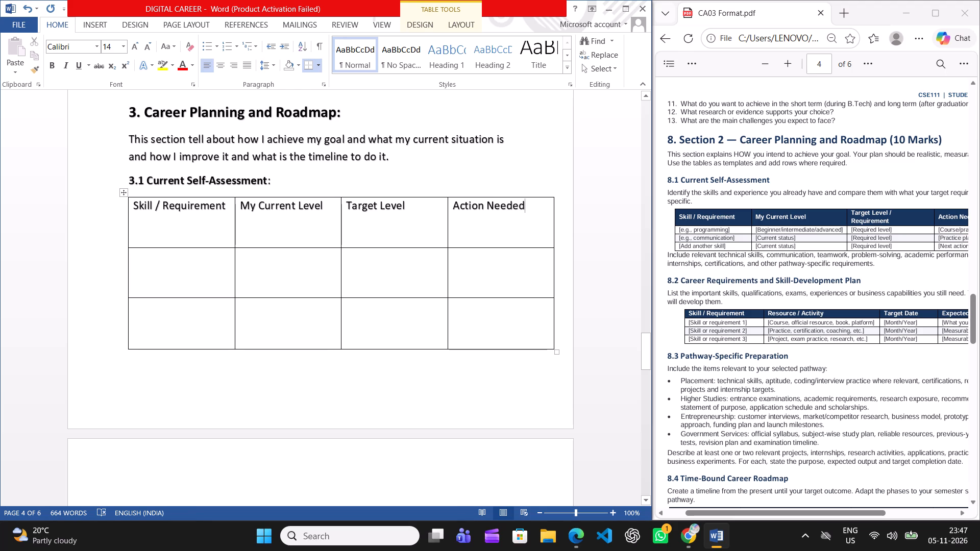
Reduce the height of the self-assessment table's header row to a single text line.
drag(249, 248, 246, 223)
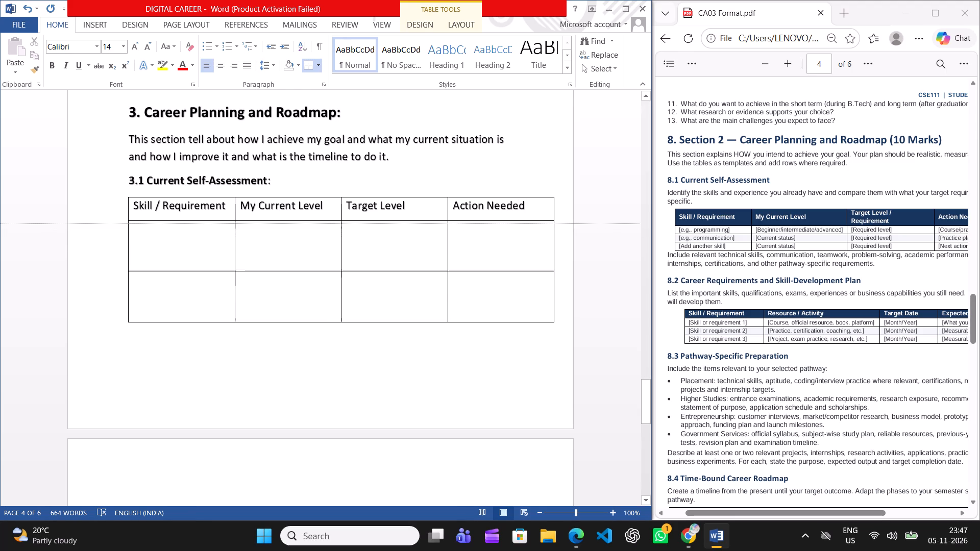
drag(246, 223, 246, 223)
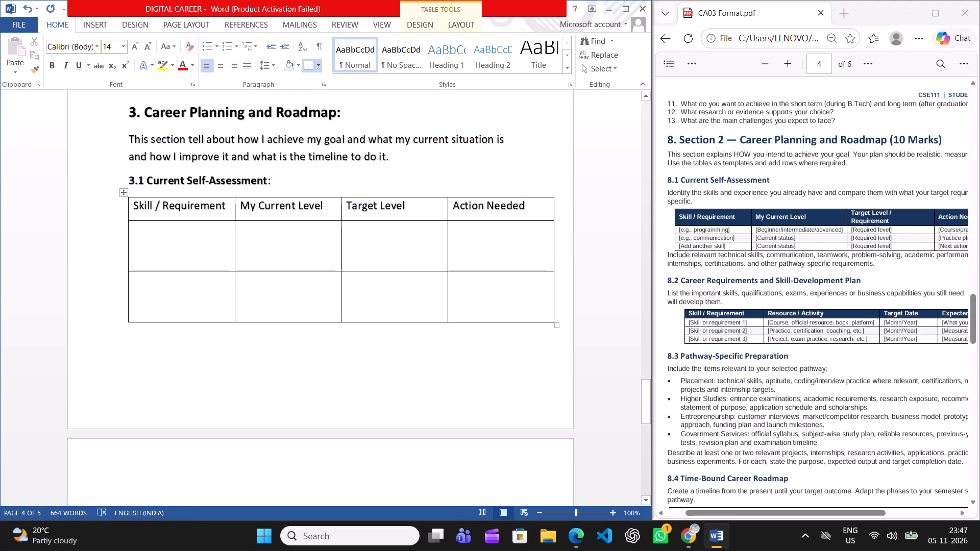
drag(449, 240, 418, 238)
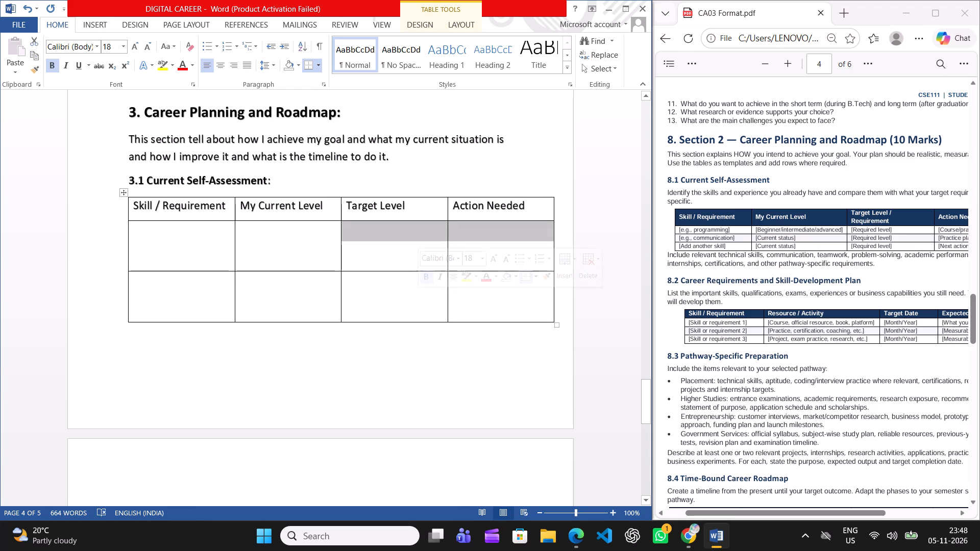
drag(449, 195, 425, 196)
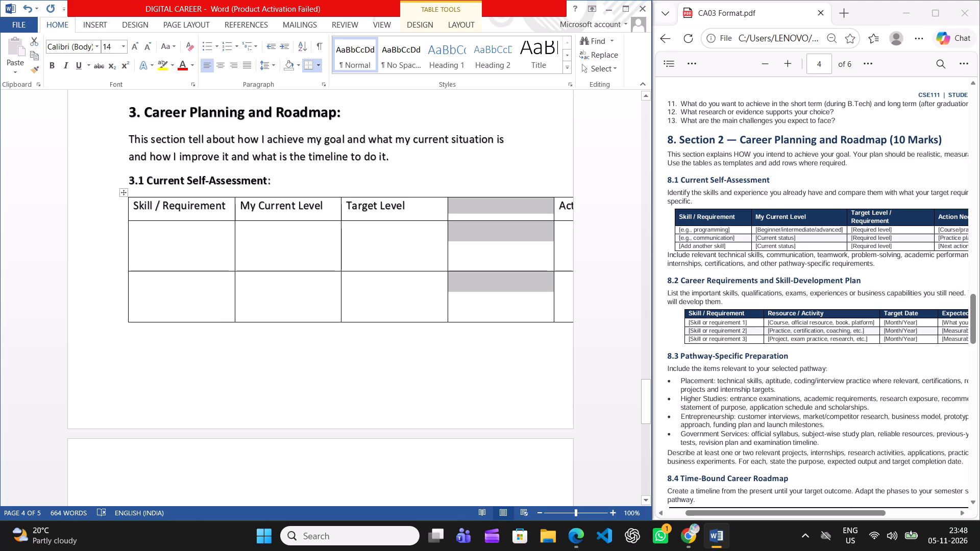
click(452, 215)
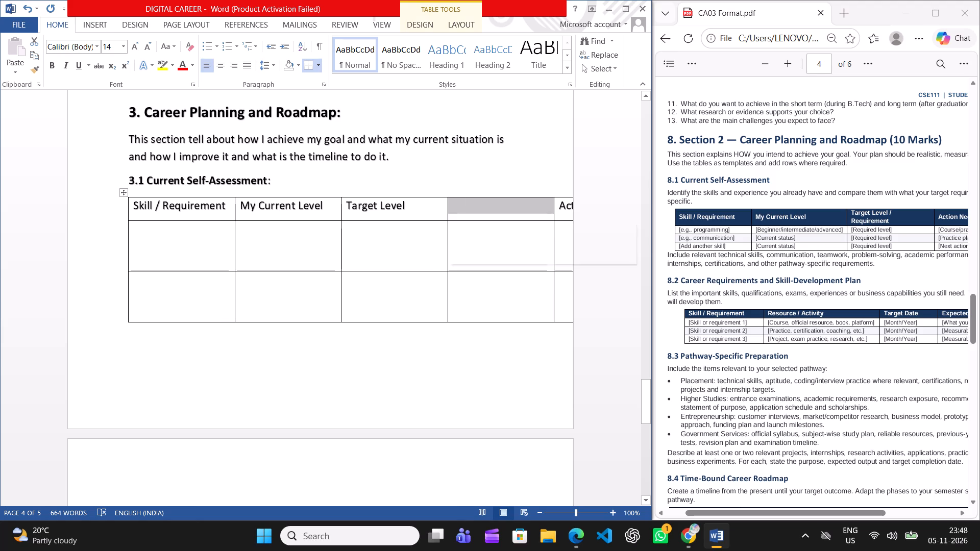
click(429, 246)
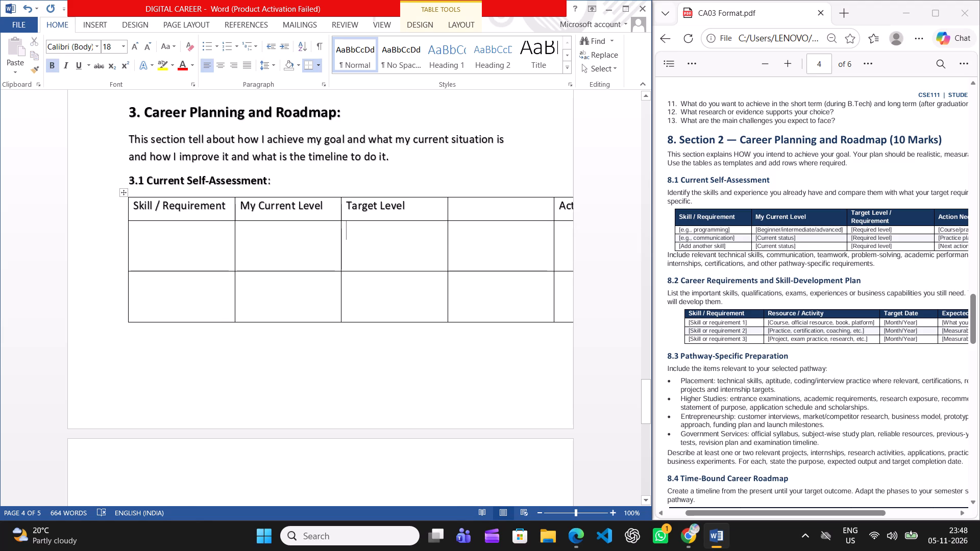
Narrow the Target Level column of the self-assessment table until it just fits its header text.
drag(448, 244, 420, 249)
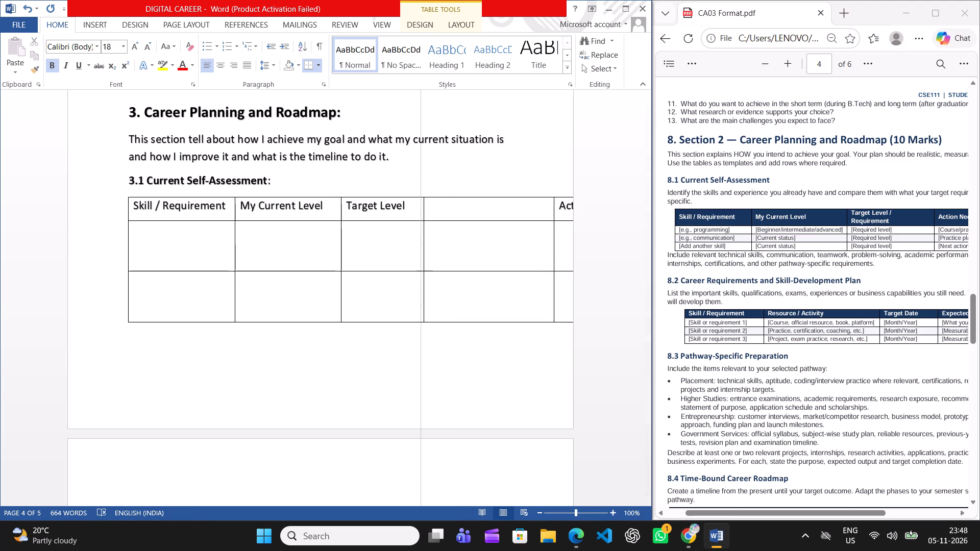
drag(420, 249, 429, 243)
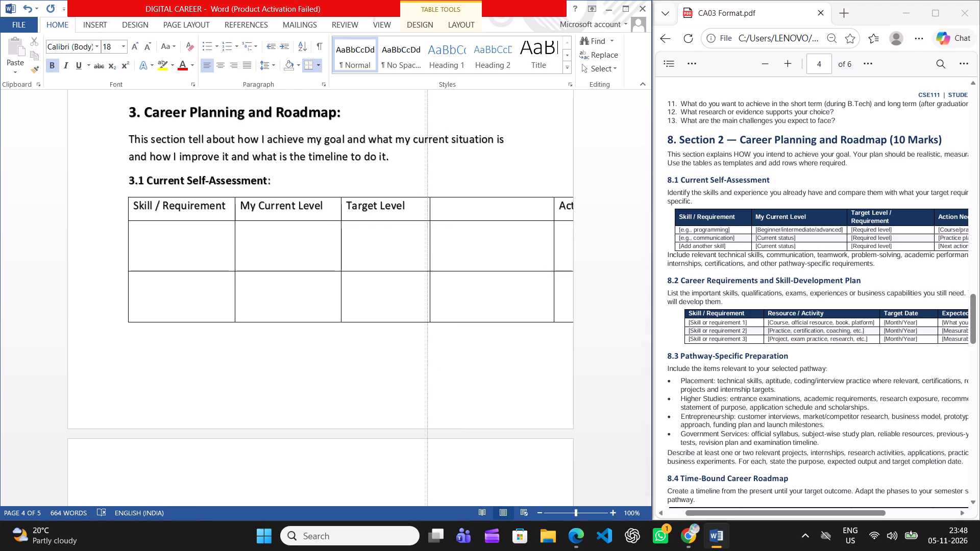
drag(429, 243, 414, 247)
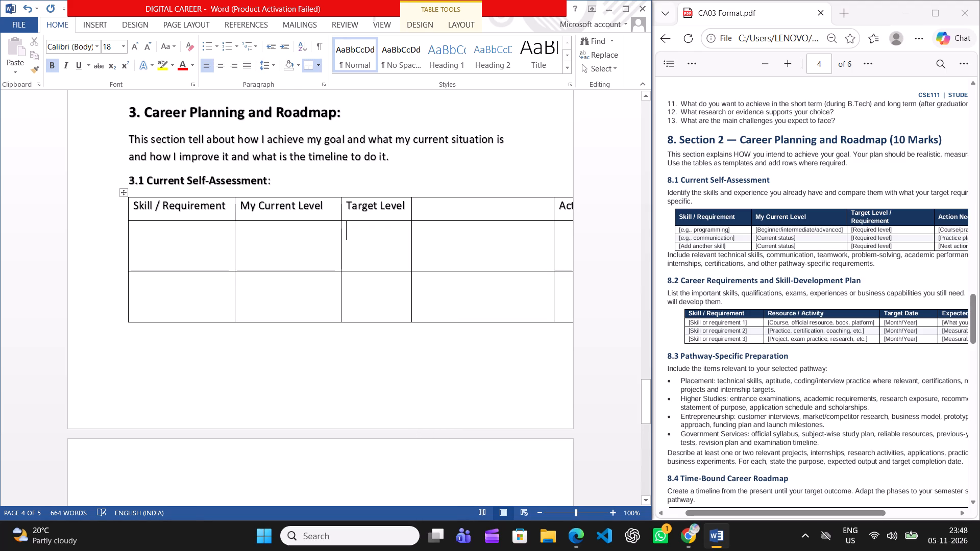
Delete the empty column between the Target Level and Action Needed columns.
scroll(494, 339, left, 1)
drag(517, 305, 432, 216)
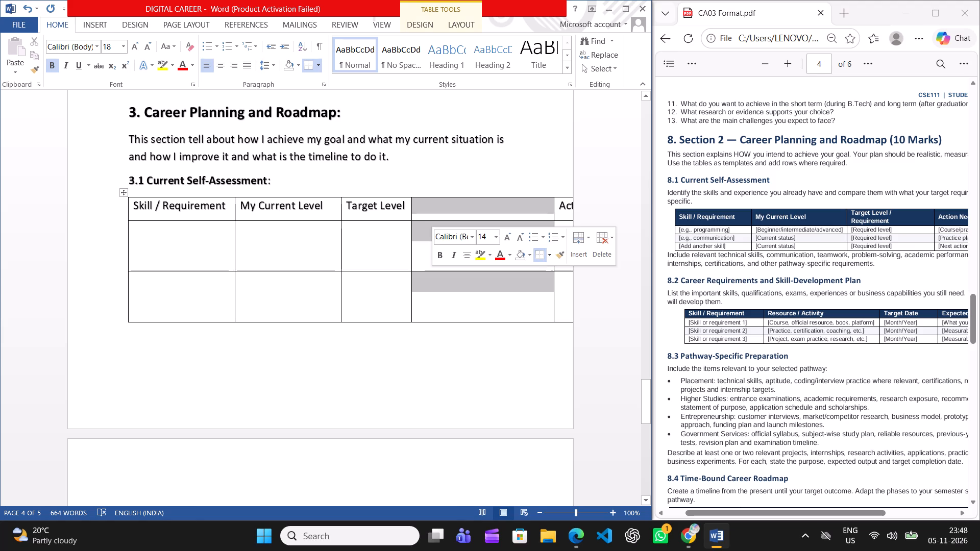
click(604, 247)
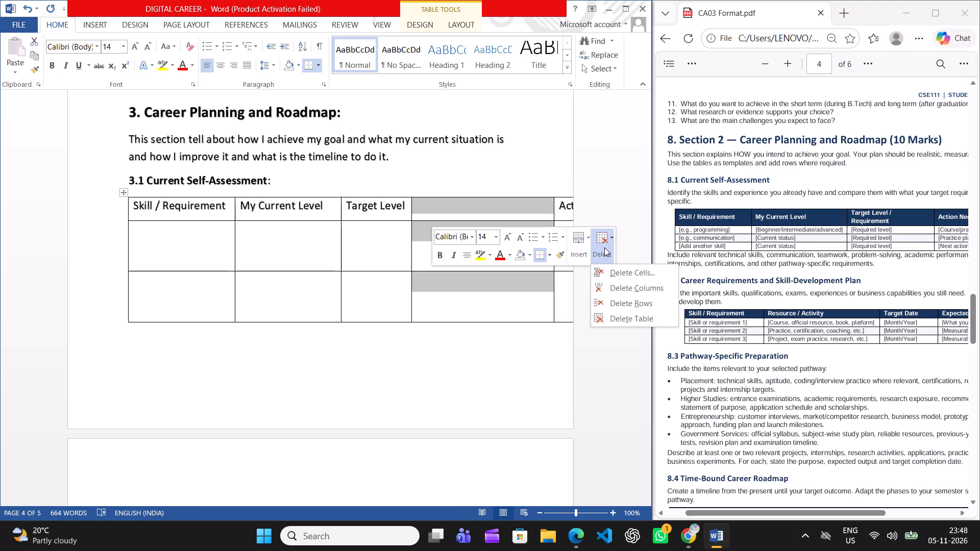
click(623, 287)
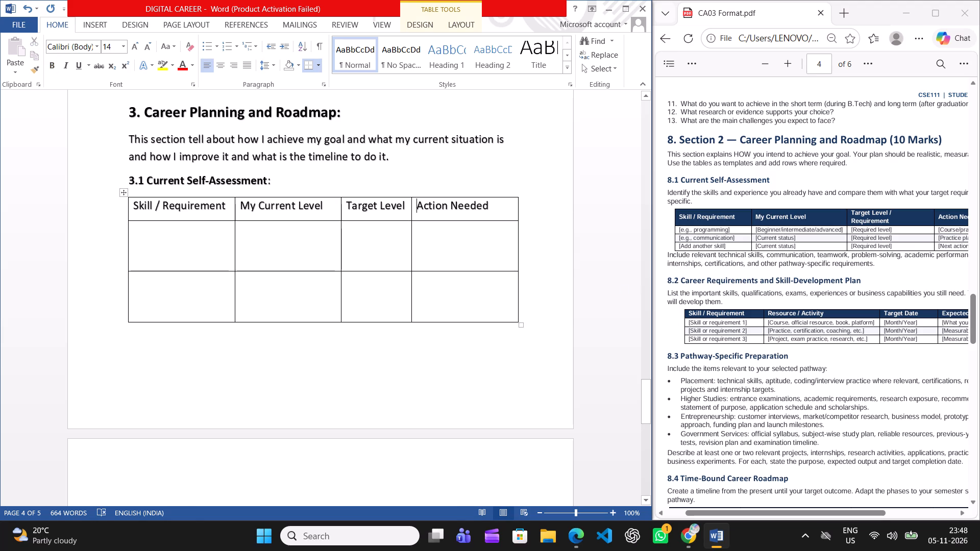
Narrow the My Current Level column so that its header still just fits on one line.
drag(341, 270, 318, 270)
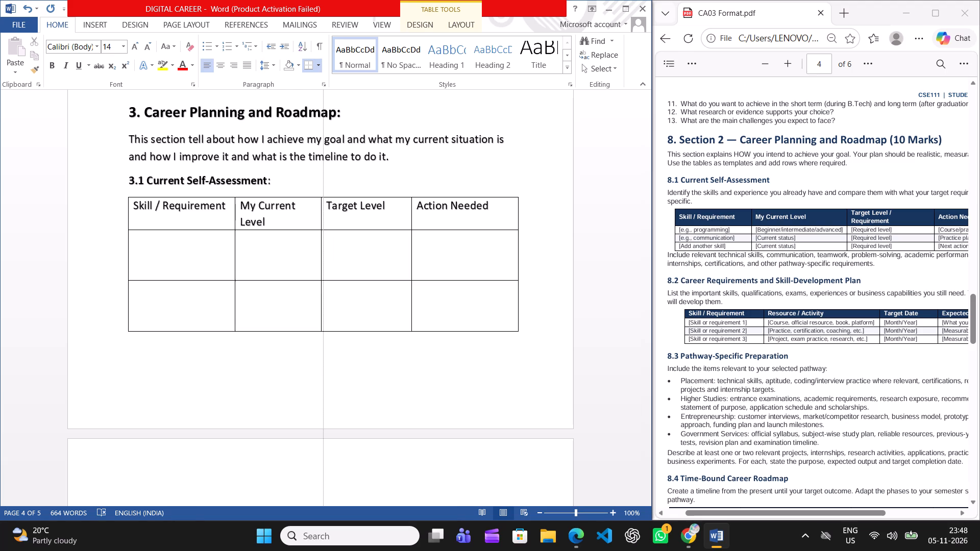
drag(318, 270, 328, 264)
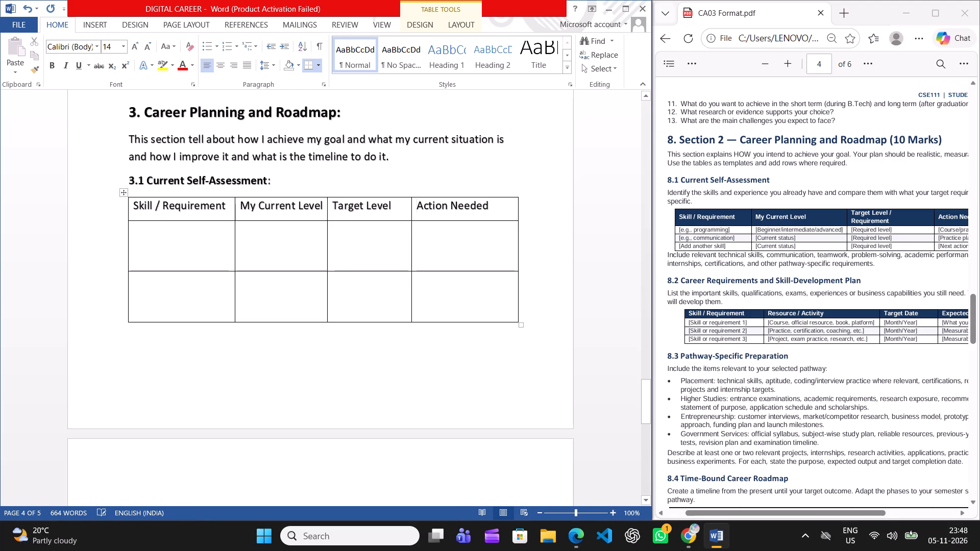
Enter "Programming" in the first cell below the Skill / Requirement header in non-bold 14 pt text, followed by a line break.
click(208, 257)
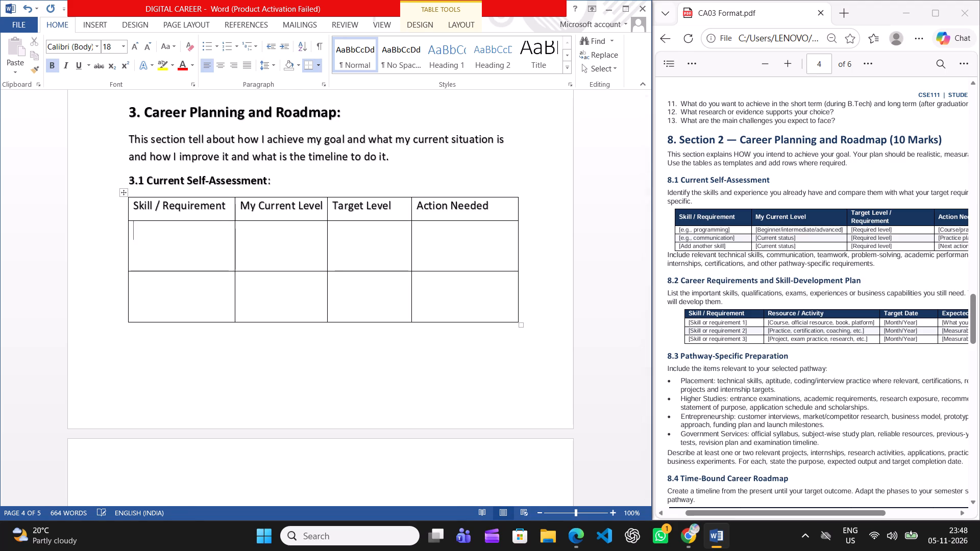
click(114, 49)
text(14)
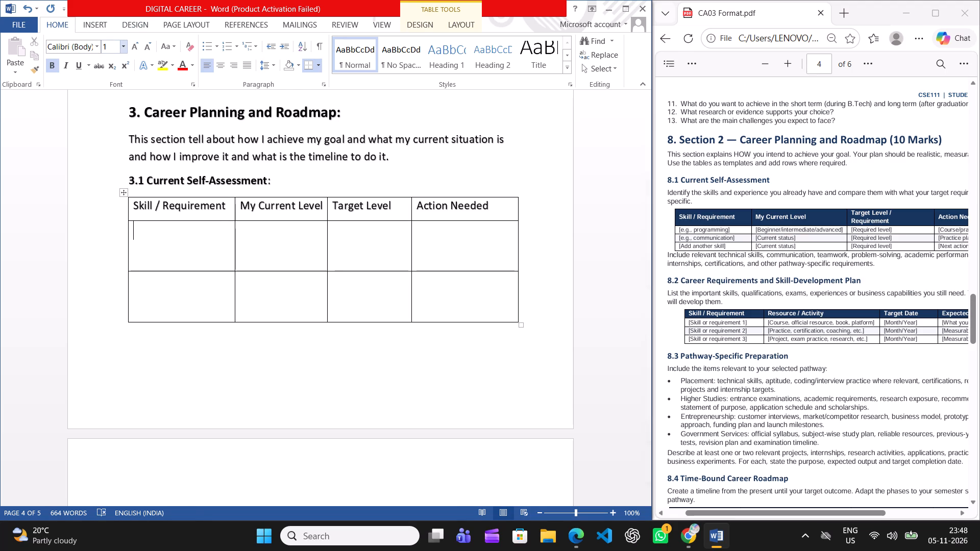
click(51, 69)
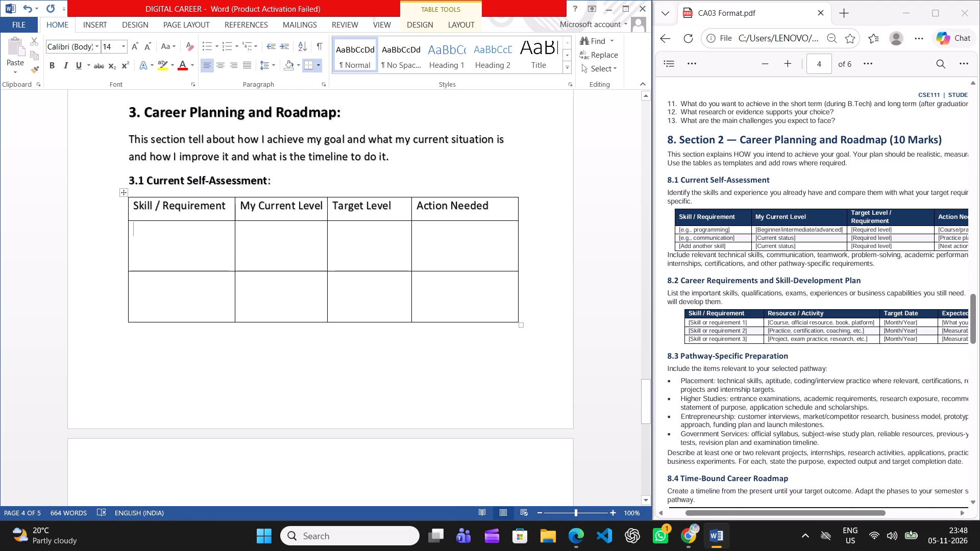
text(Programming)
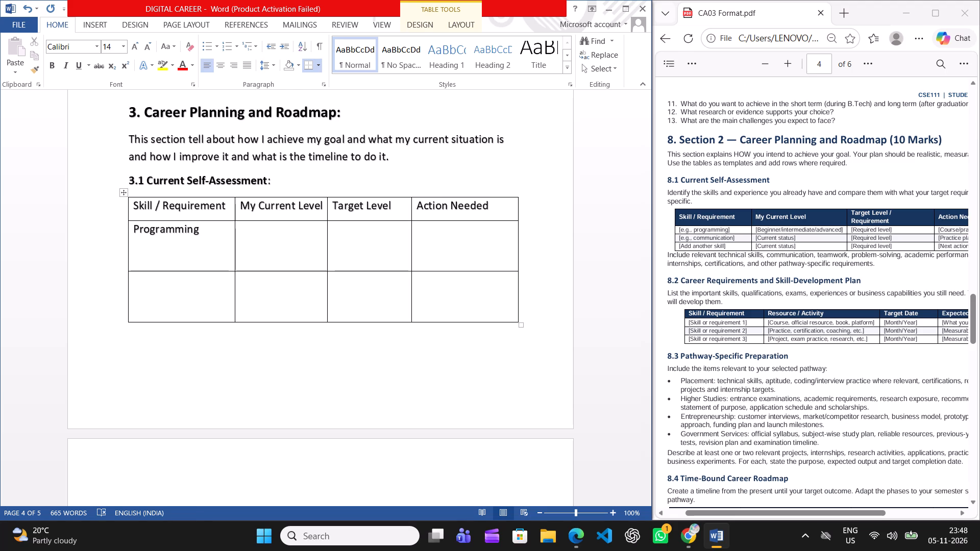
key(Return)
Add "(Python, Java/C++)" on the second line of the Programming cell.
key(shift+parenleft)
key(p)
key(BackSpace)
key(shift+p)
text(yto)
key(BackSpace)
text(hon)
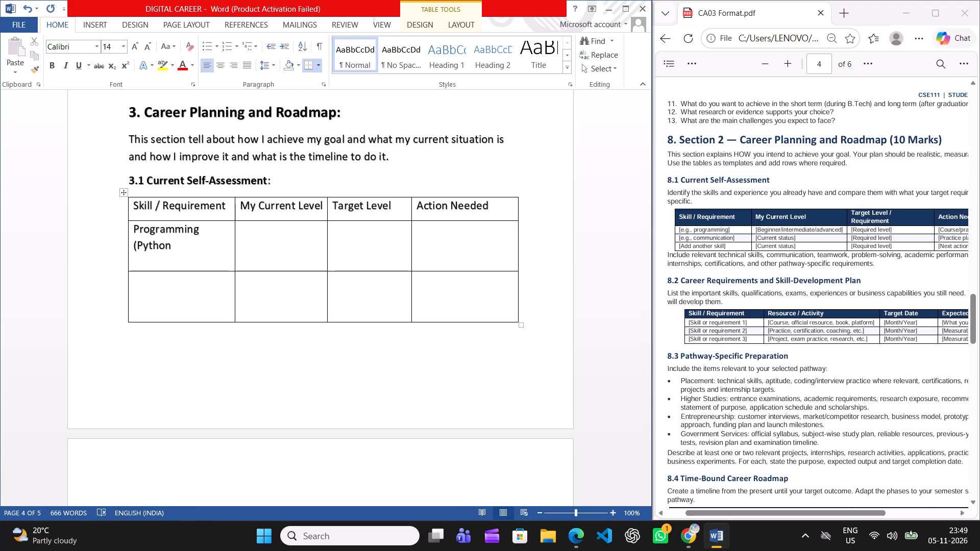
text(,)
key(space)
text(Java)
key(slash)
key(shift+c)
text(++)
key(shift+parenright)
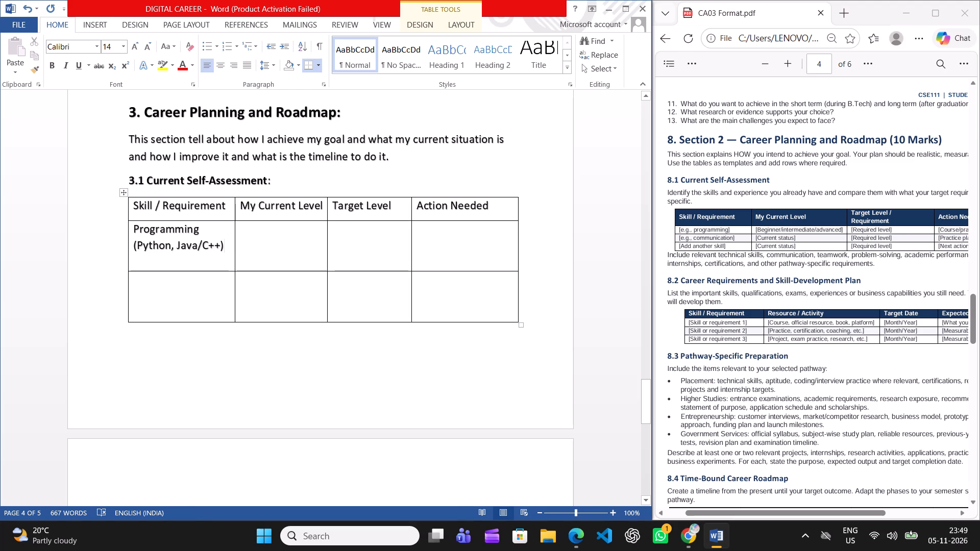
Enter "Beginner" under My Current Level in the Programming row as non-bold 14 pt text.
click(266, 241)
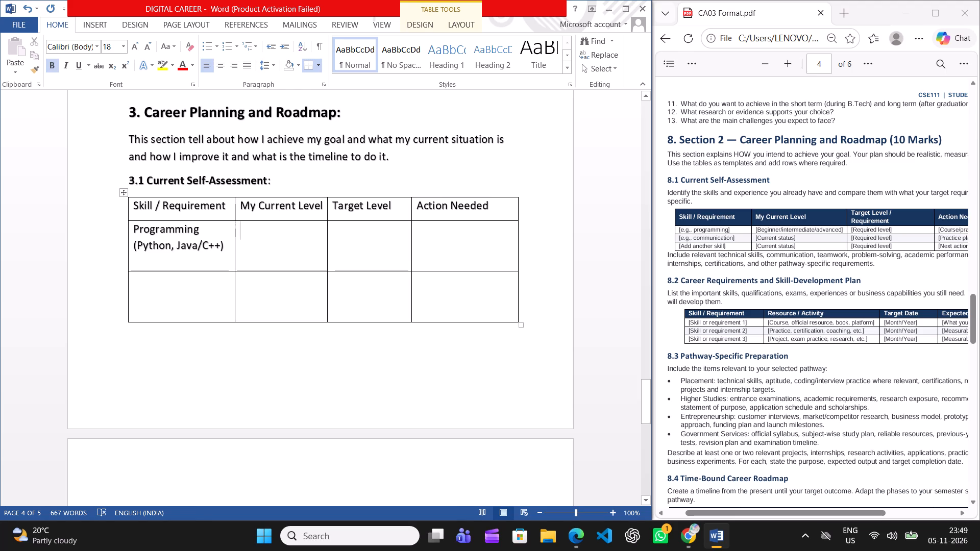
text(Be)
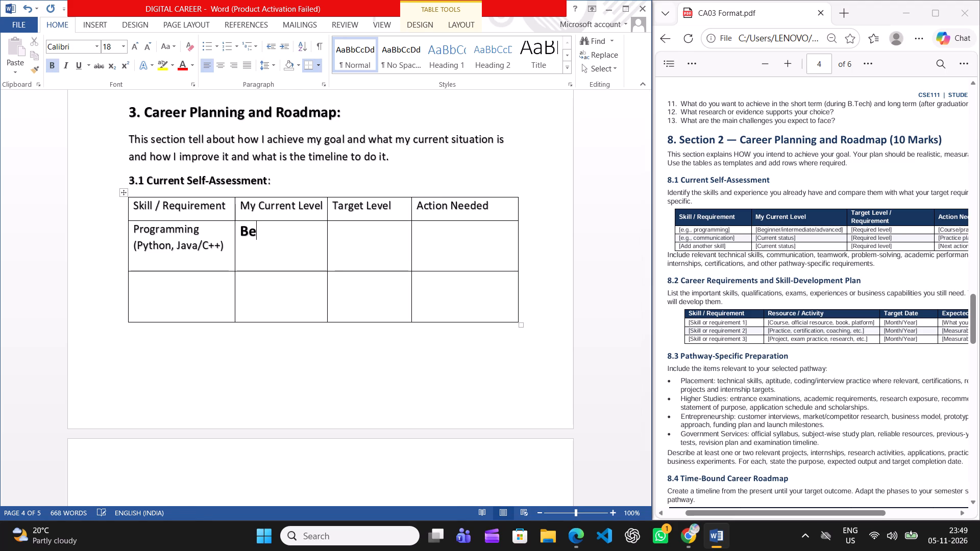
key(BackSpace)
key(BackSpace)
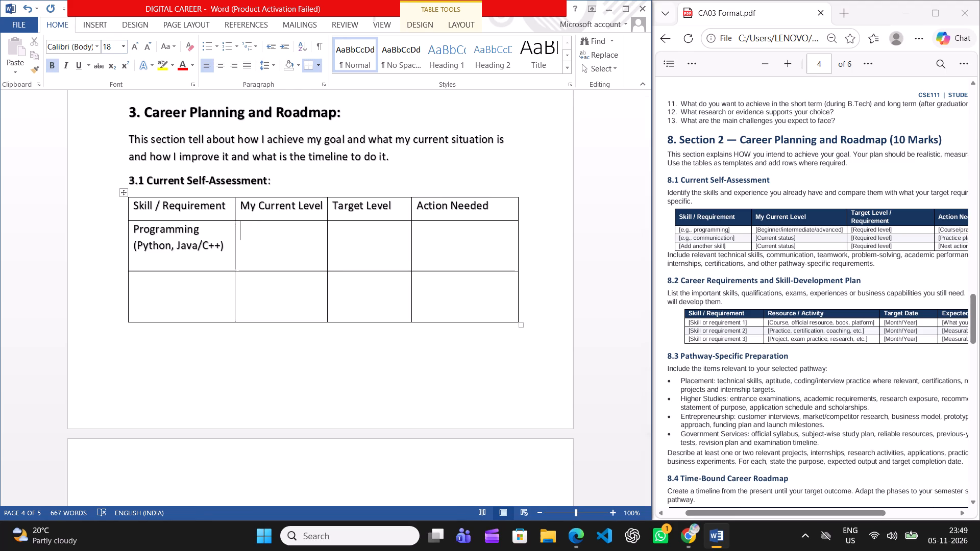
click(112, 47)
text(14)
click(50, 60)
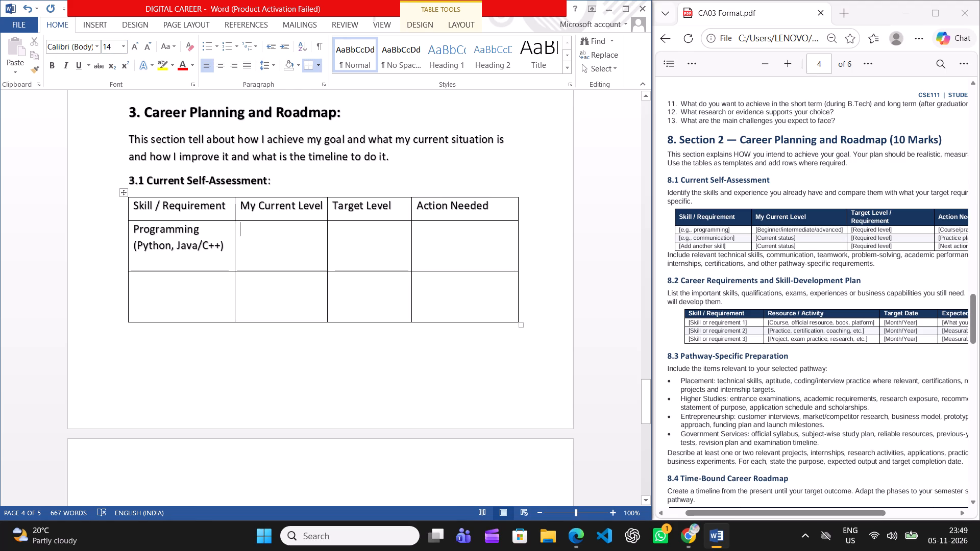
text(Begi)
key(BackSpace)
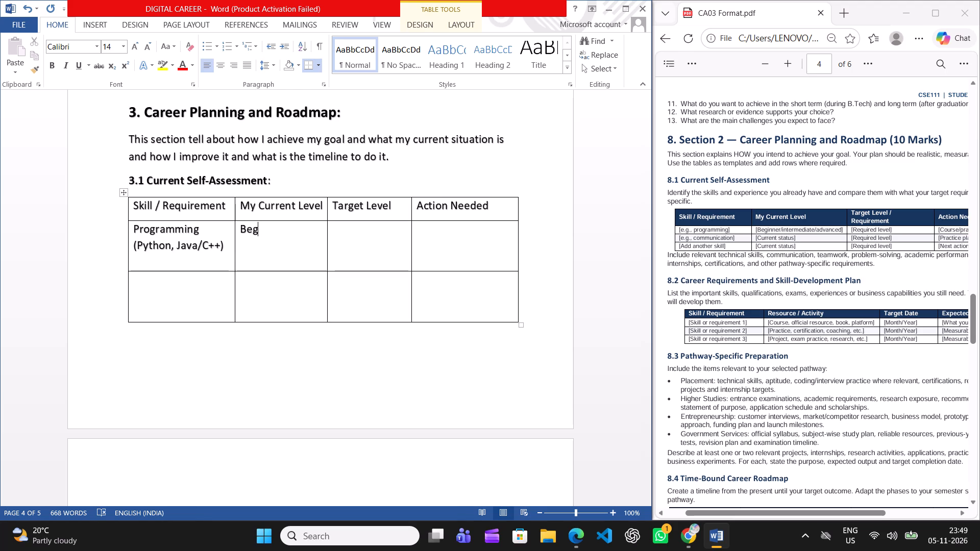
text(inner)
Centre "Beginner" horizontally in its table cell.
click(347, 236)
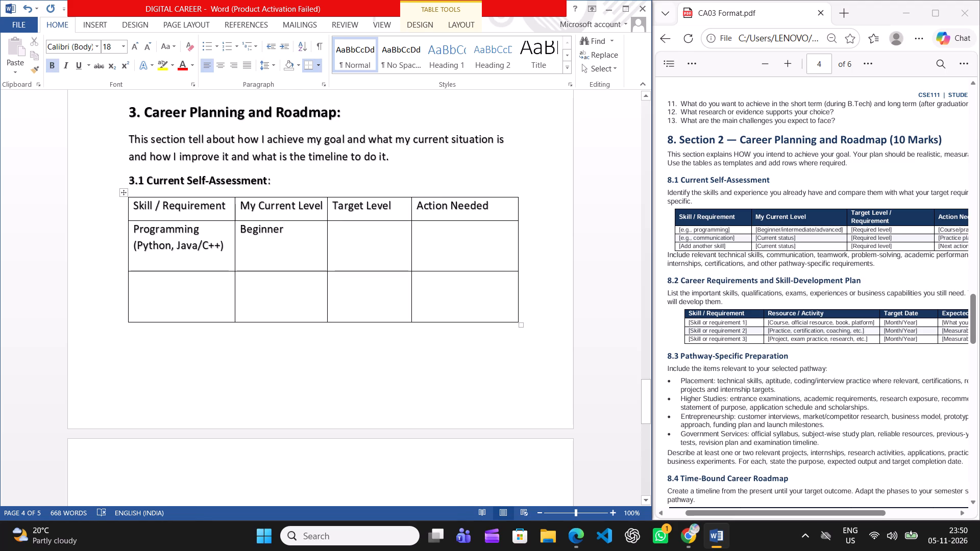
click(238, 230)
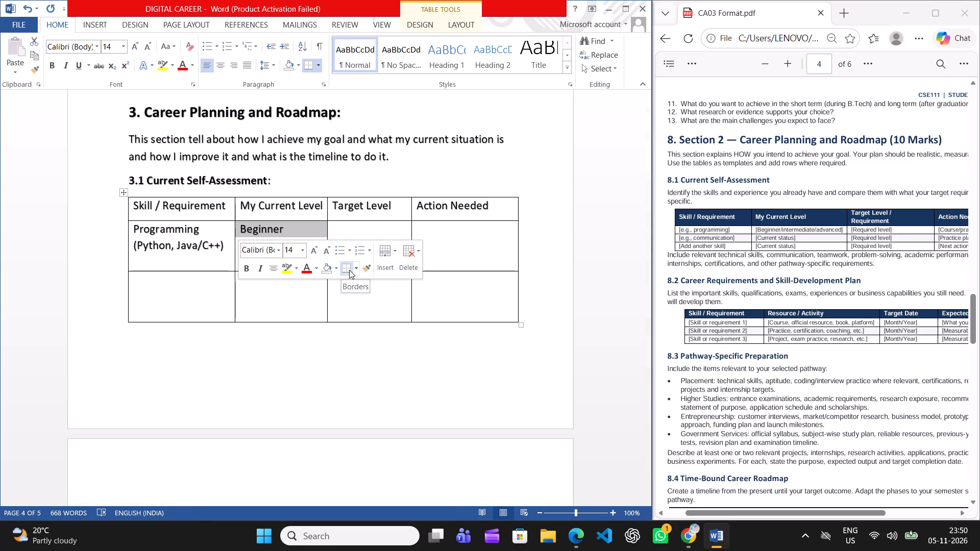
click(274, 265)
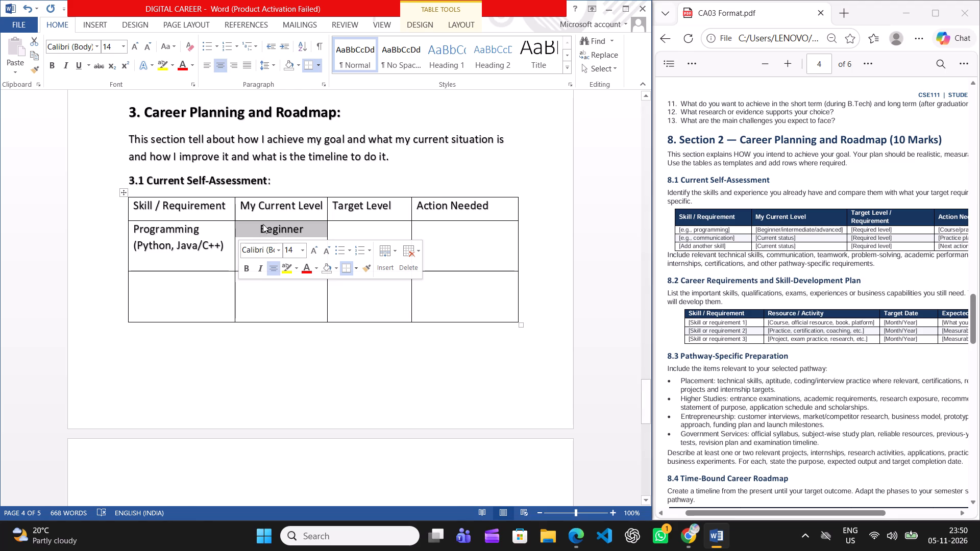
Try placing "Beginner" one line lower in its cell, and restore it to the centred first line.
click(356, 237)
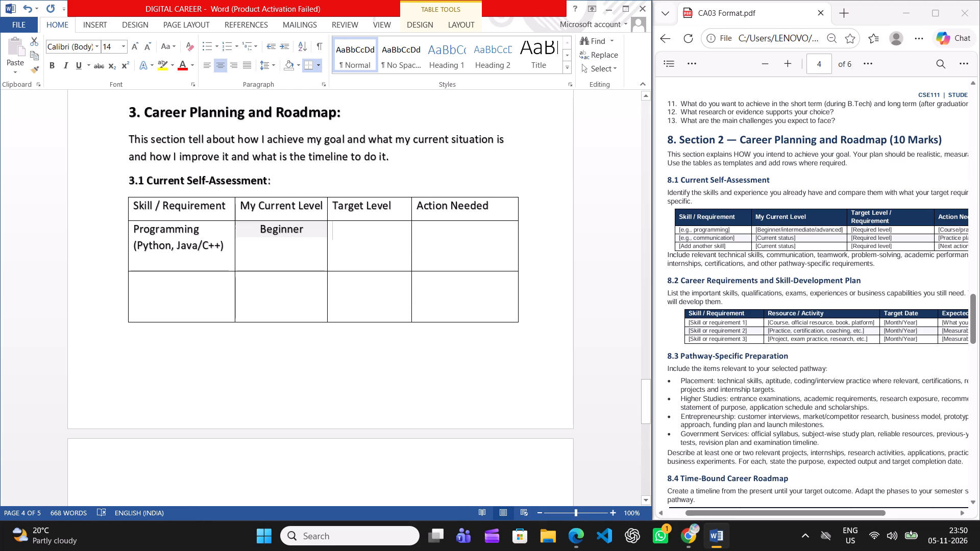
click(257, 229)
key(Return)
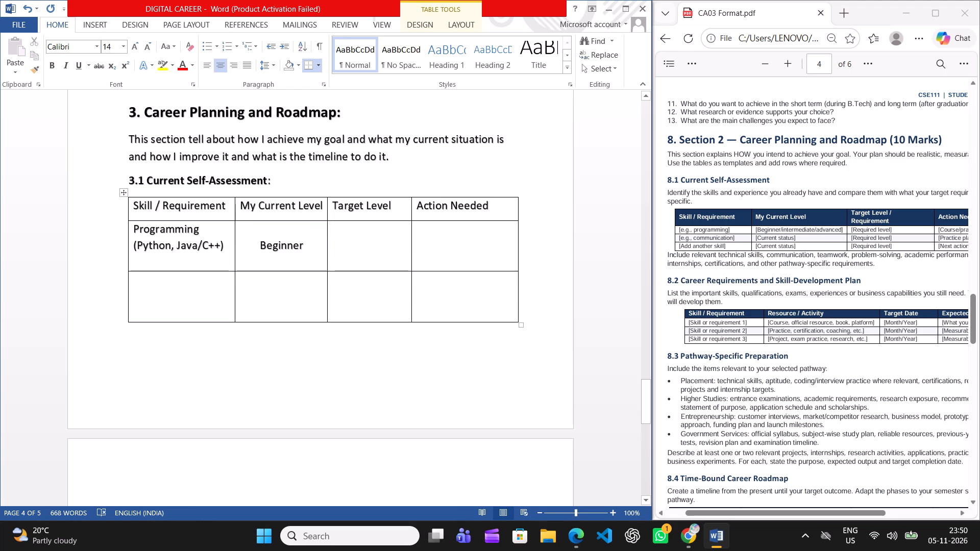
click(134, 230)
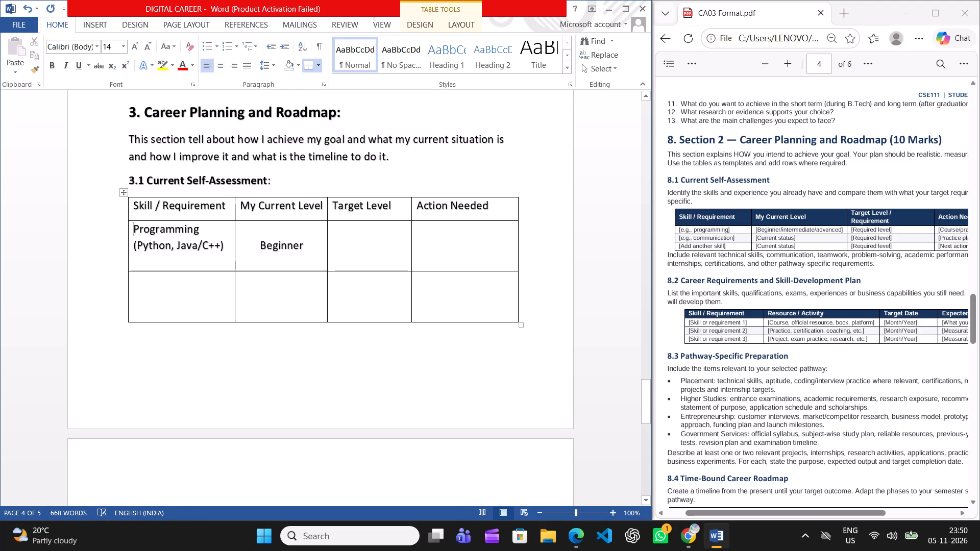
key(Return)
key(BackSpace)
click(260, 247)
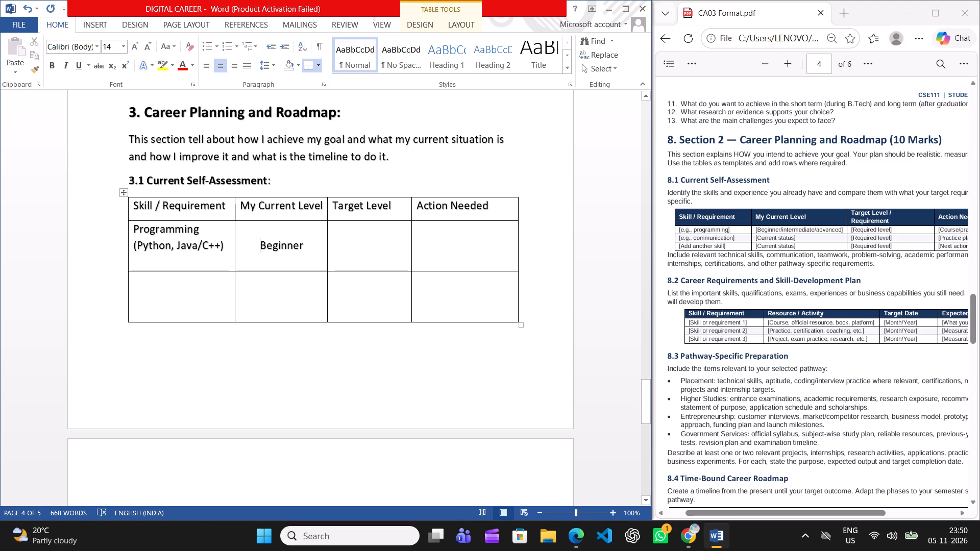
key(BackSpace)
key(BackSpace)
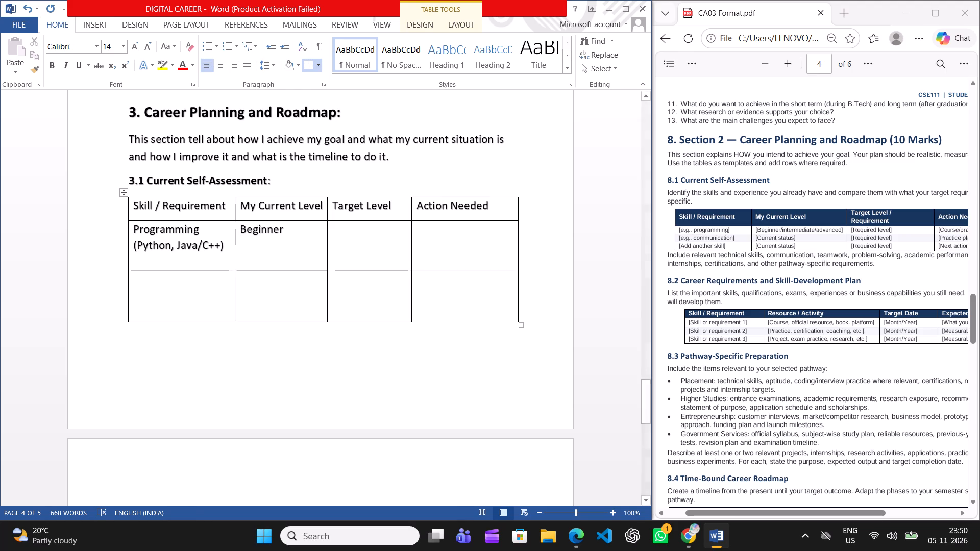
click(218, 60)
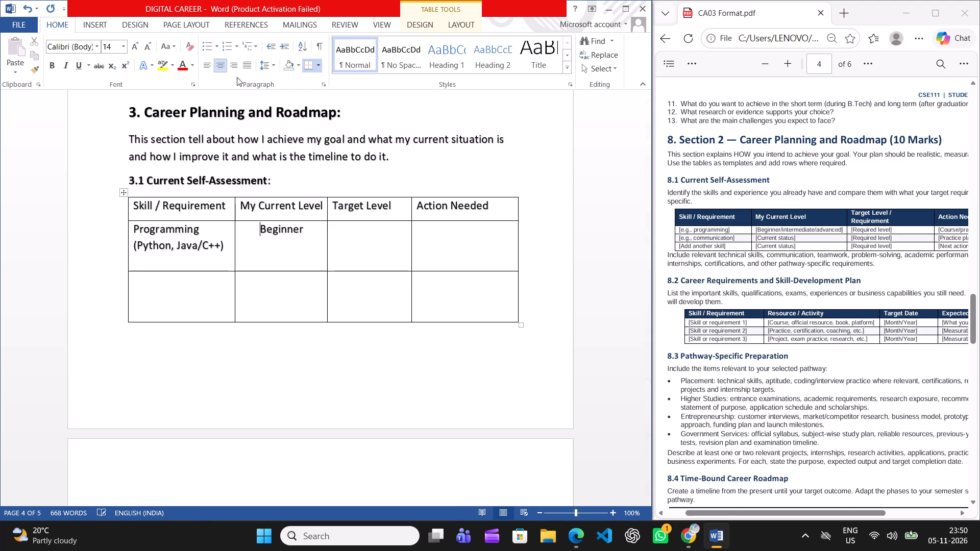
Narrow the Target Level column until it just fits its header, giving the freed width to Action Needed.
click(362, 241)
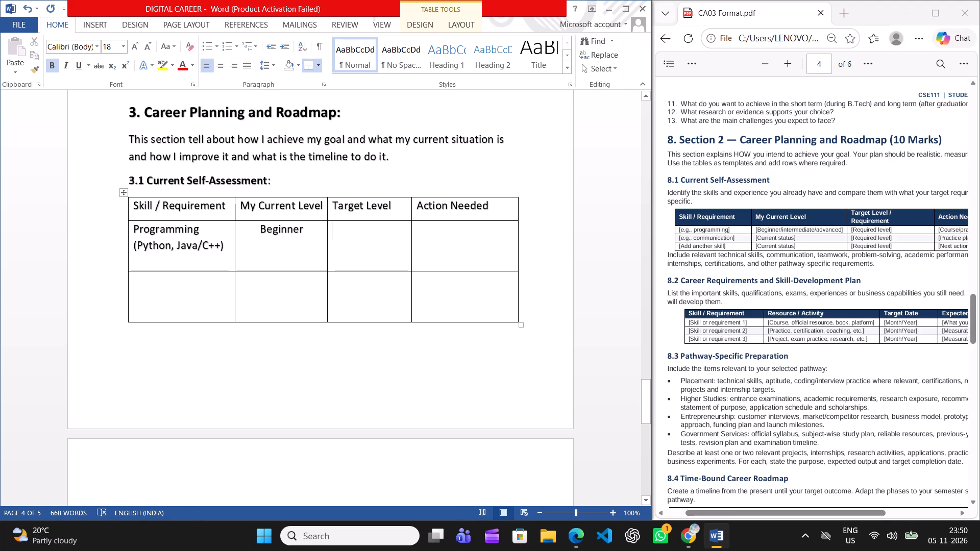
drag(411, 255, 395, 258)
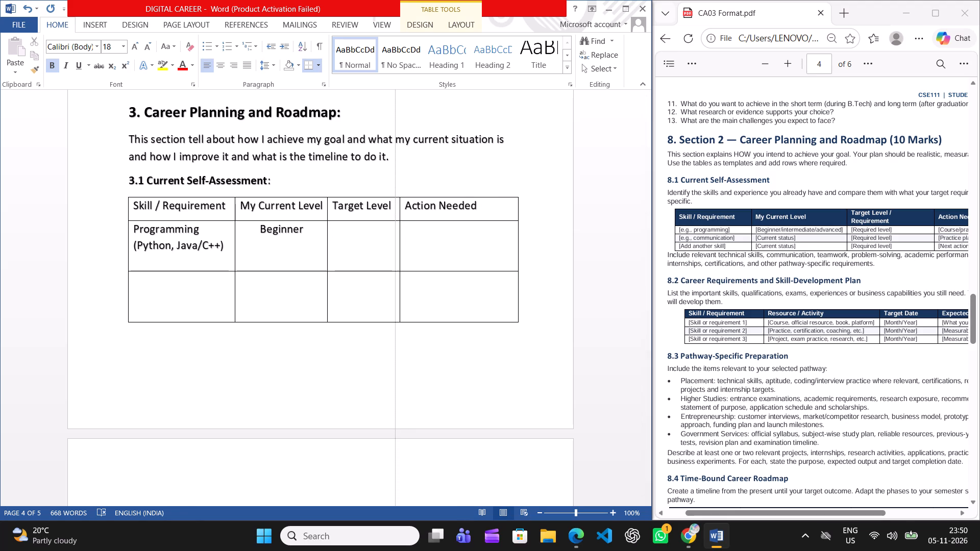
drag(395, 258, 397, 258)
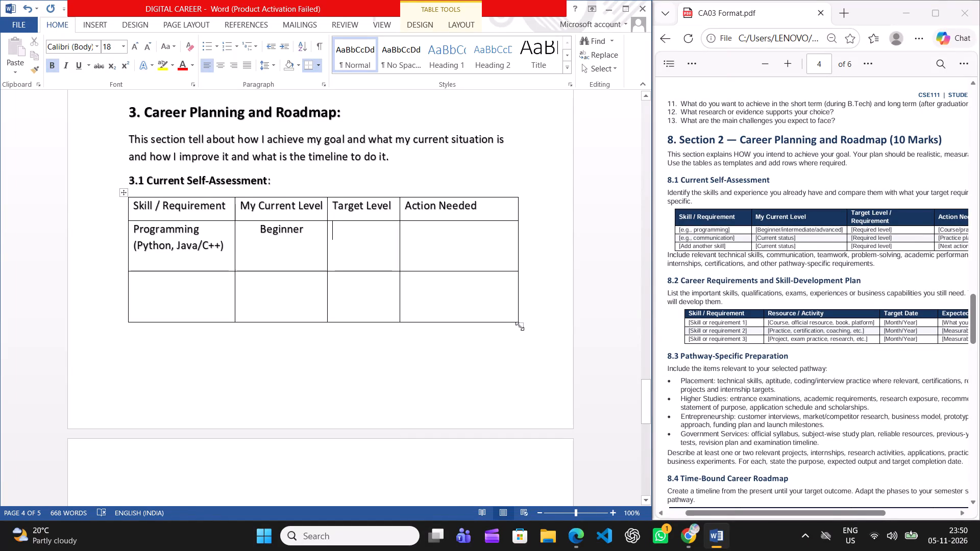
Widen the whole self-assessment table slightly, scaling all four columns while keeping it within the page edge.
drag(520, 326, 542, 324)
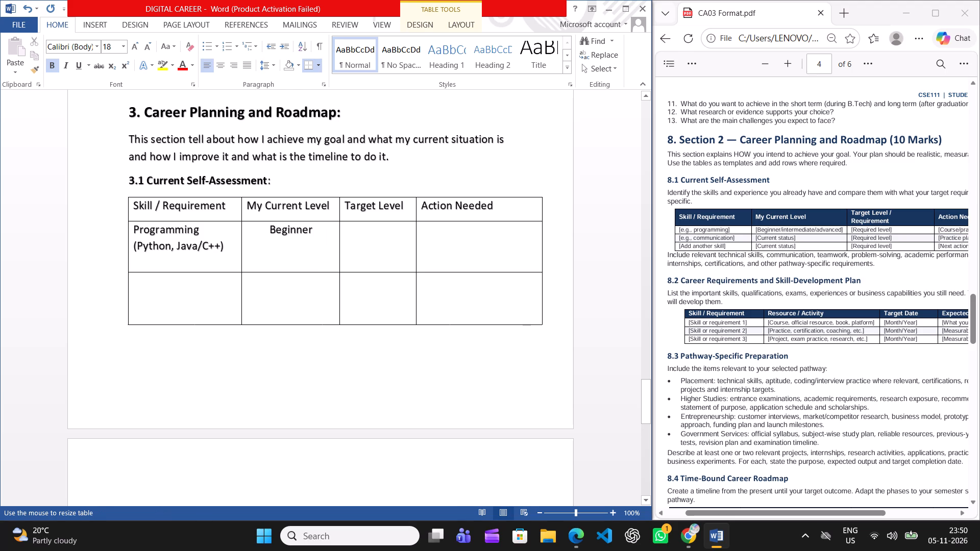
drag(542, 324, 554, 325)
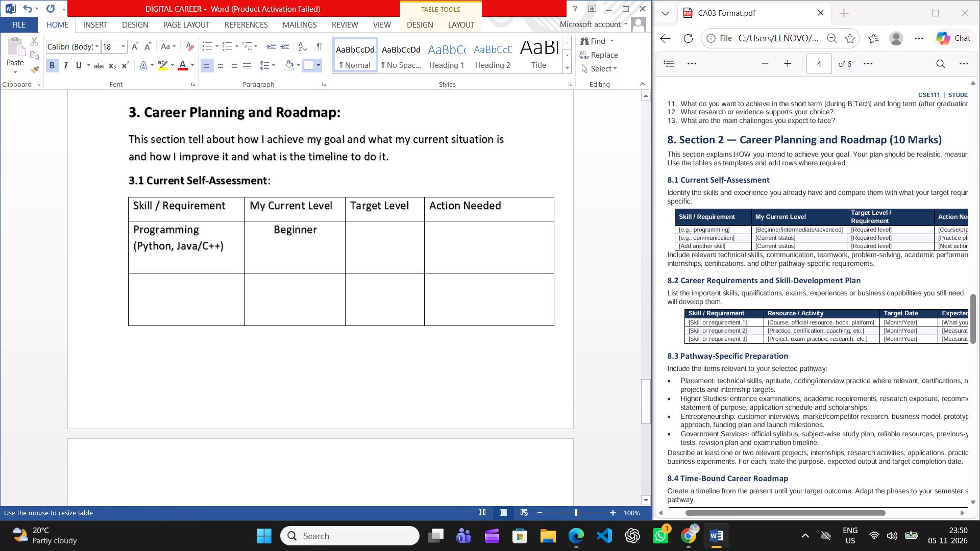
drag(554, 325, 555, 326)
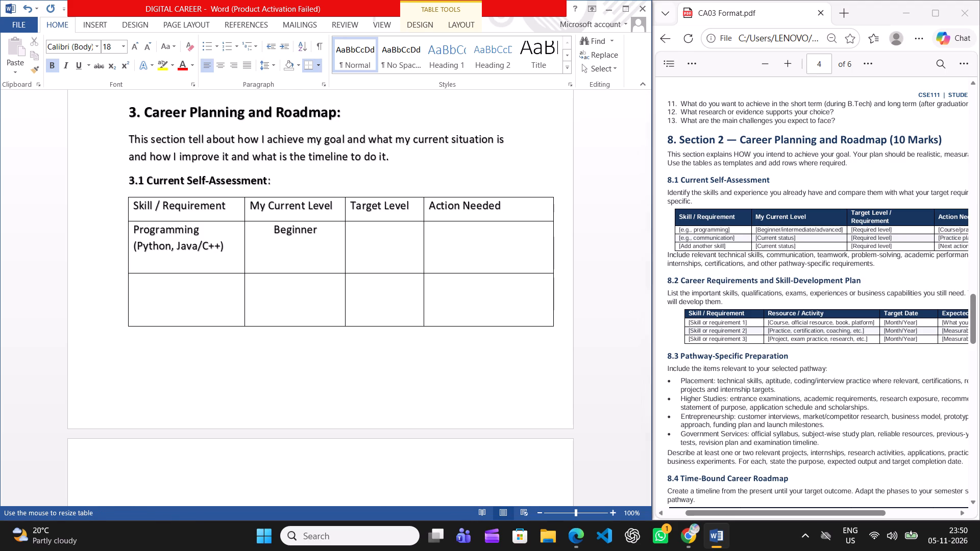
drag(555, 326, 540, 326)
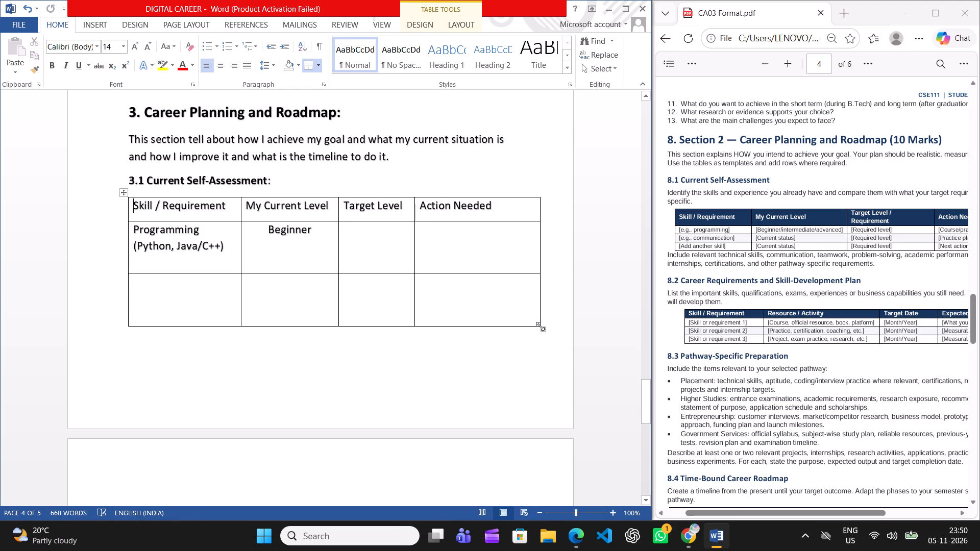
Enter "Advanced" in non-bold 14 pt text in the Target Level cell of the Programming row.
click(362, 234)
click(116, 48)
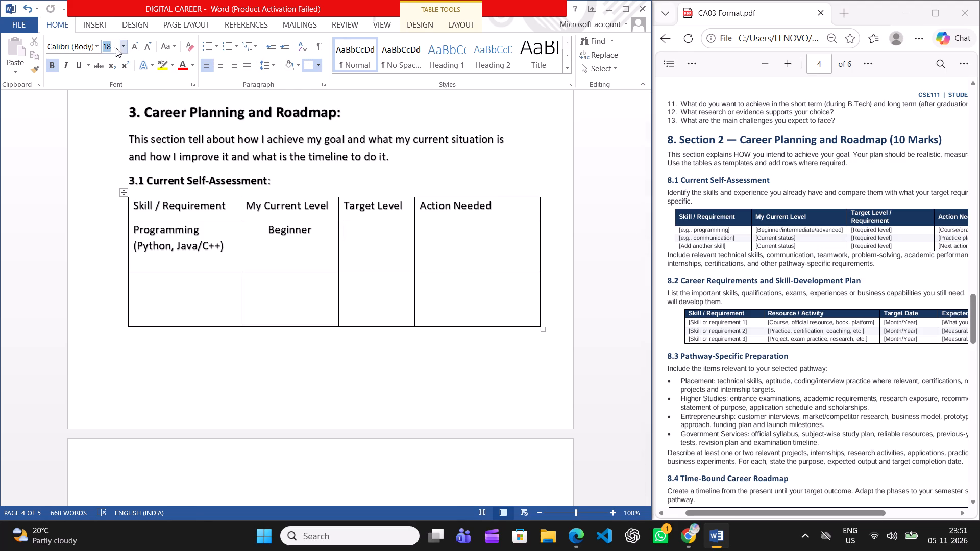
key(BackSpace)
text(14)
click(46, 66)
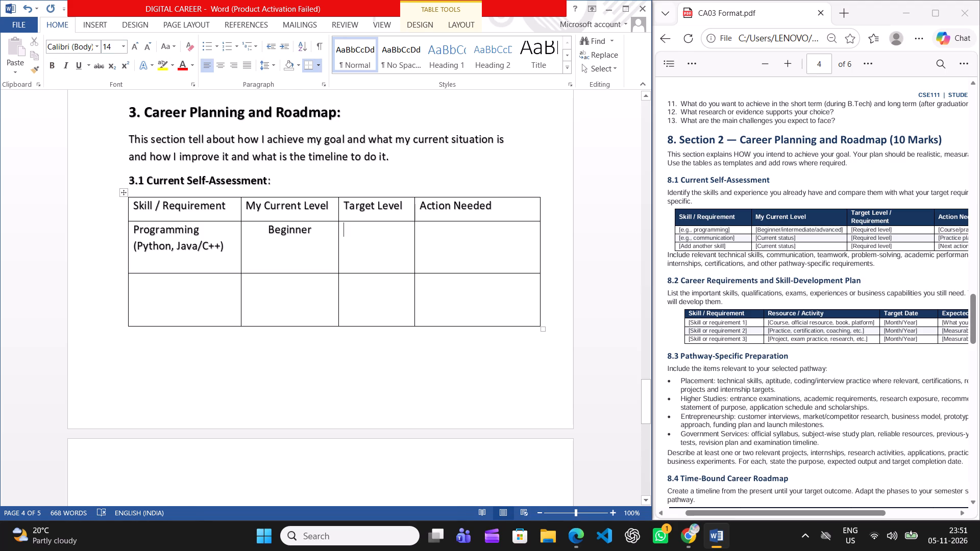
key(shift+a)
text(dvanced)
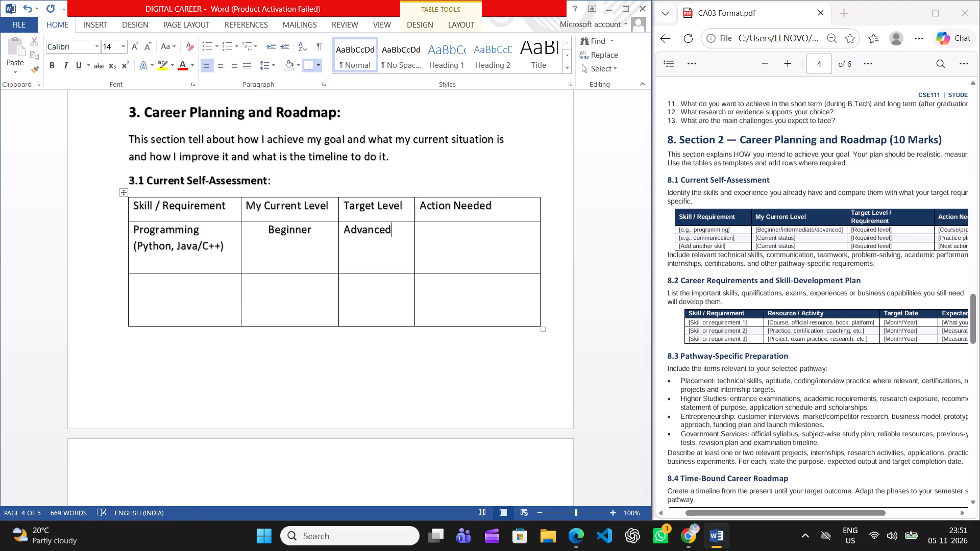
Copy "Advanced" from the Programming row into the Target Level cell of the empty row below.
drag(401, 232, 344, 233)
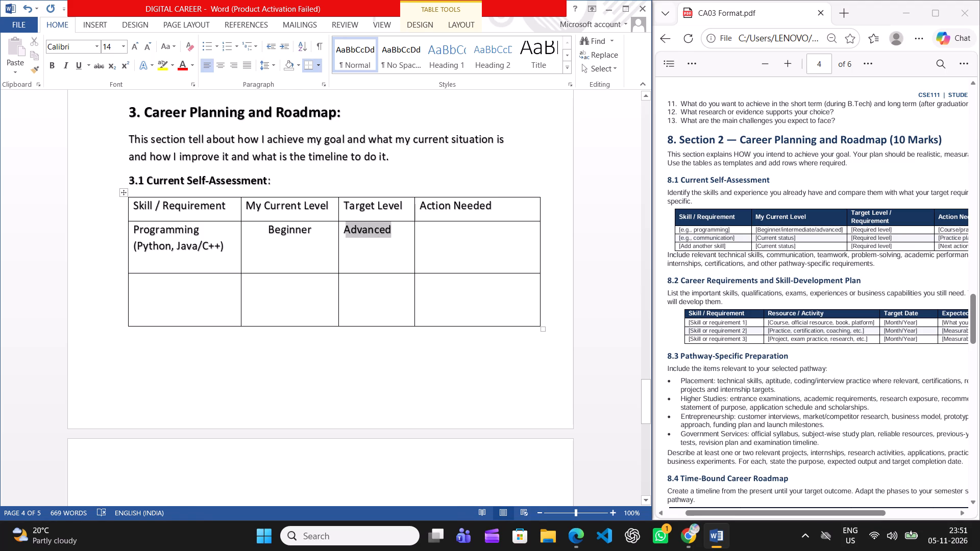
drag(344, 233, 341, 233)
ctrl+click(341, 233)
key(ctrl+c)
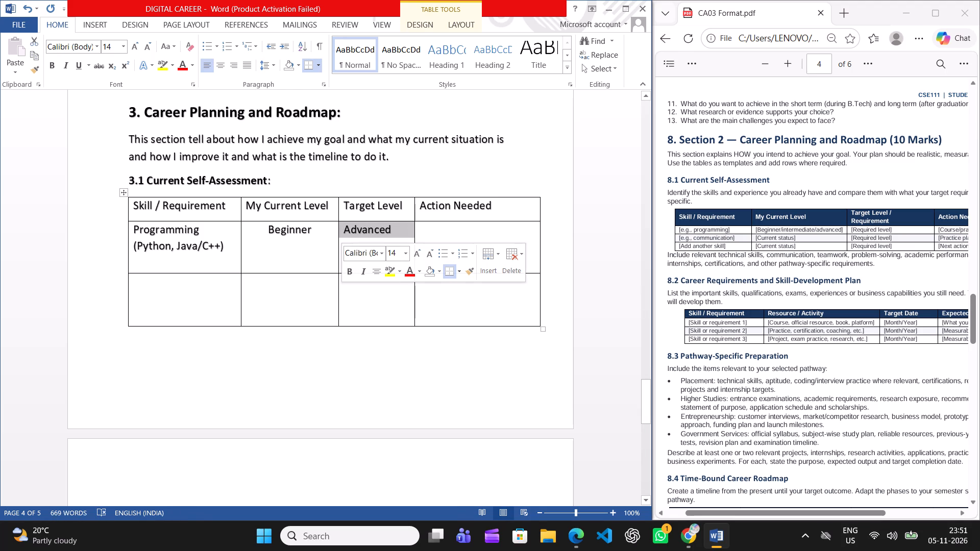
click(377, 300)
key(ctrl+v)
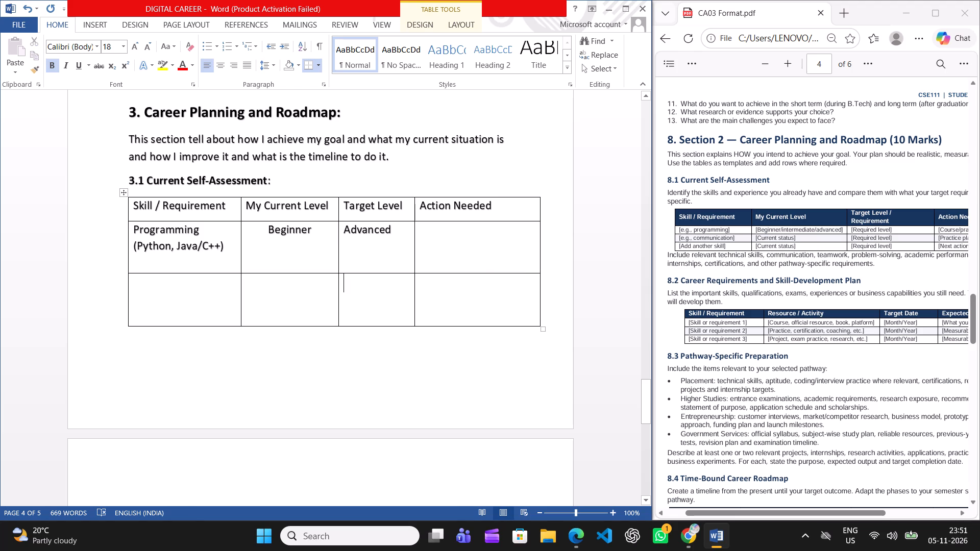
key(ctrl+v)
key(ctrl+v)
drag(398, 231, 348, 229)
drag(348, 229, 340, 229)
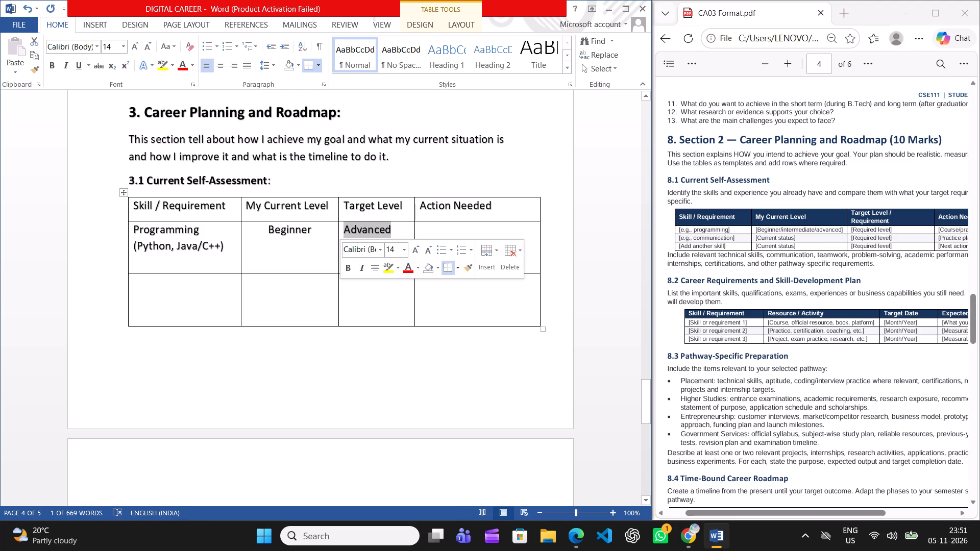
key(ctrl+c)
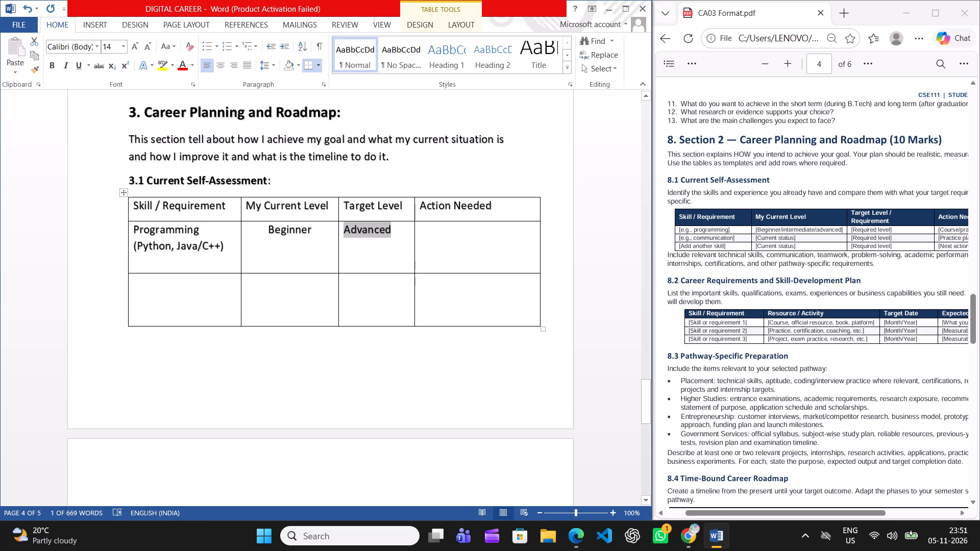
click(385, 283)
key(ctrl+v)
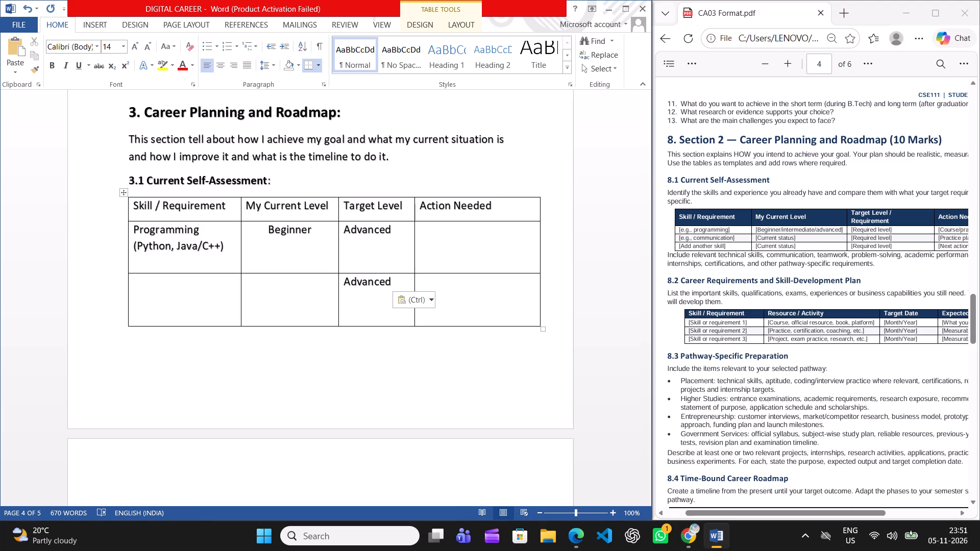
Enter "Solve 2-3 problems daily" in non-bold 14 pt text in the Programming row's Action Needed cell.
click(461, 232)
click(111, 44)
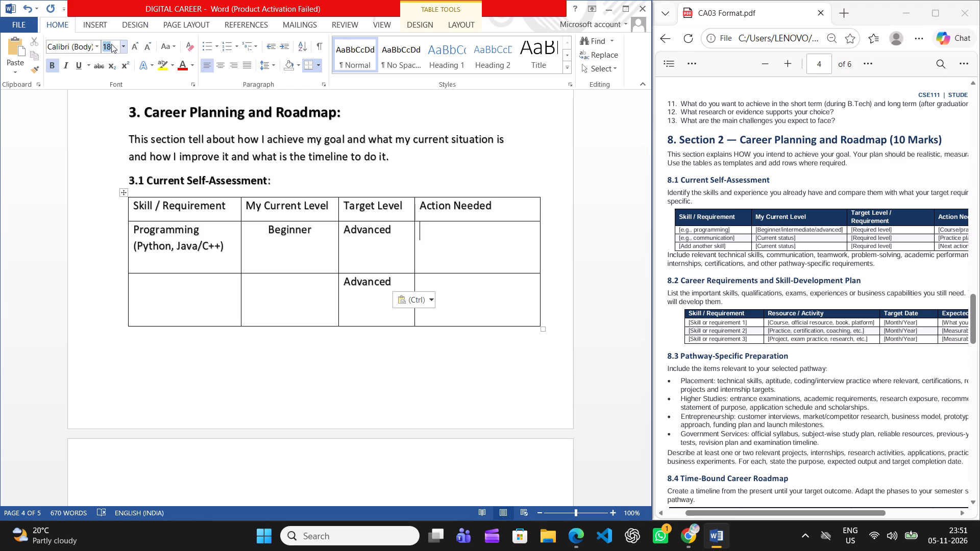
key(BackSpace)
text(14)
click(53, 66)
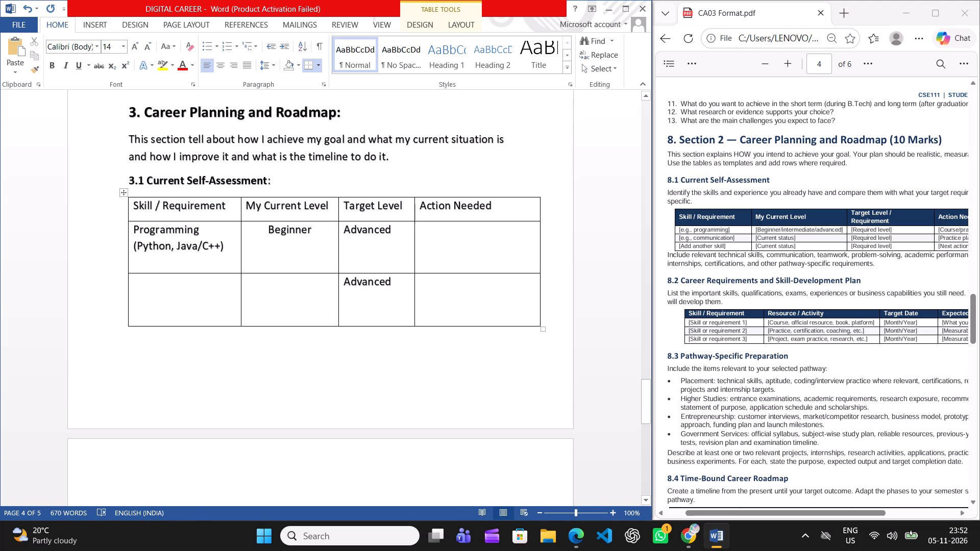
key(shift+s)
text(ol)
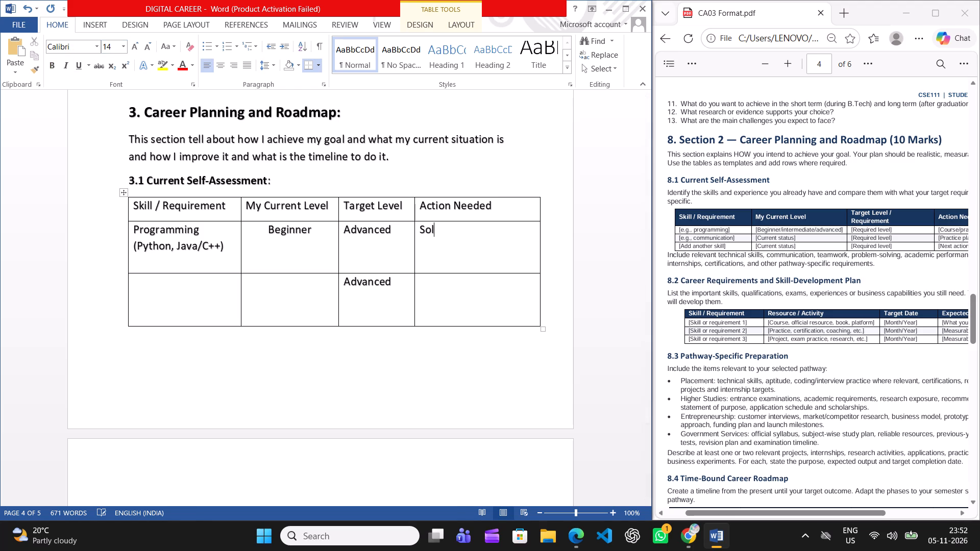
text(ve)
key(space)
key(2)
key(minus)
text(3)
key(space)
text(problems dailu)
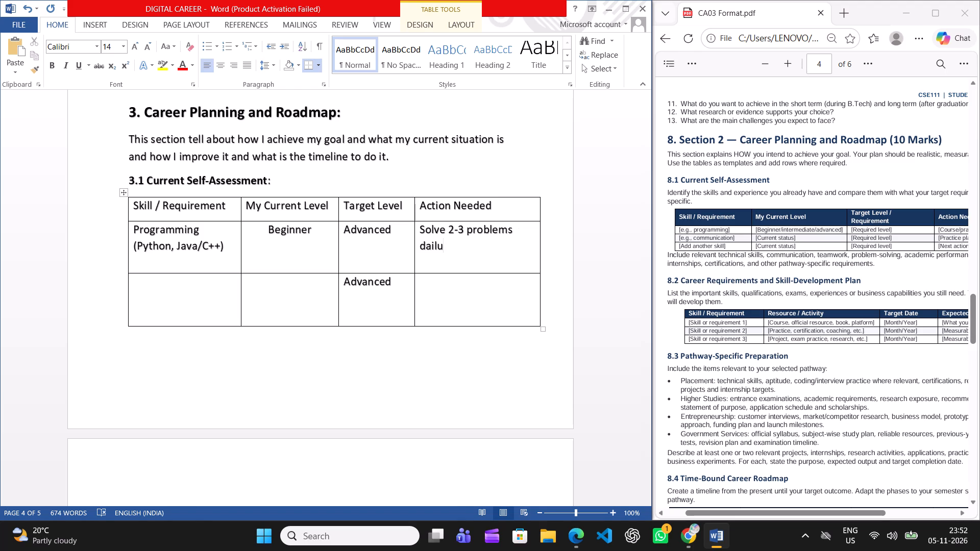
key(BackSpace)
key(y)
Continue the Programming row's Action Needed text with "and build some real projects".
key(space)
text(on)
key(space)
key(BackSpace)
key(BackSpace)
key(BackSpace)
text(and)
key(space)
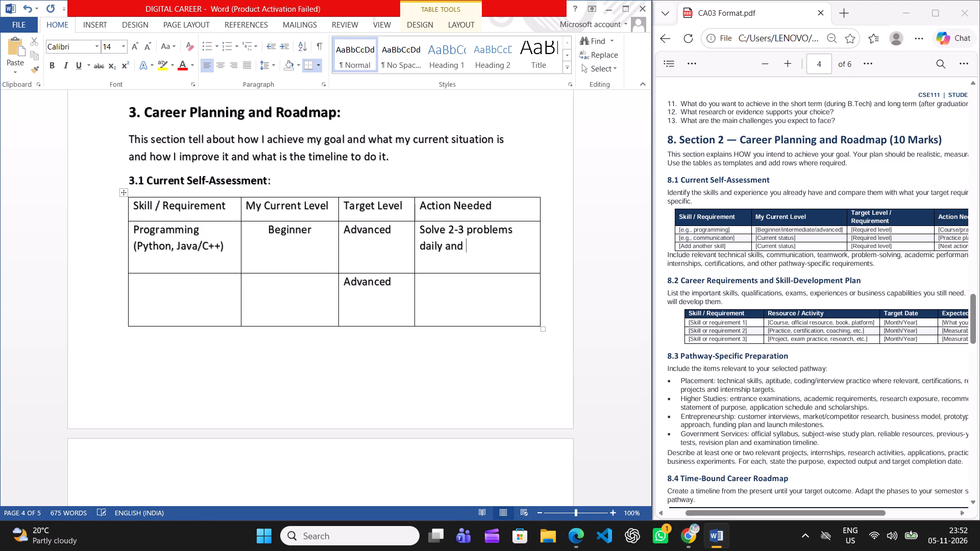
text(start)
key(space)
key(BackSpace)
key(BackSpace)
key(BackSpace)
key(BackSpace)
text(art)
key(BackSpace)
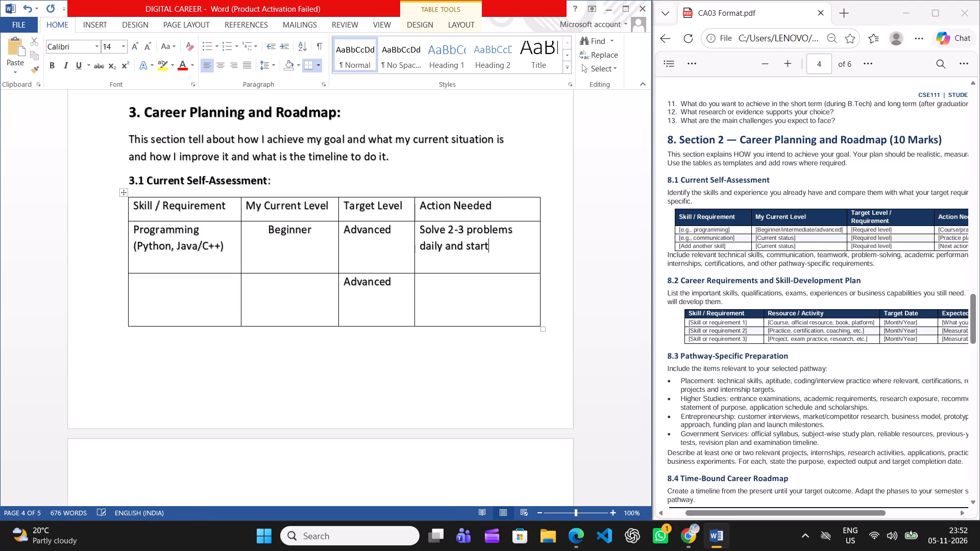
key(BackSpace)
key(BackSpace)
key(BackSpace)
key(BackSpace)
text(bu;)
key(BackSpace)
text(ils)
key(BackSpace)
text(d some)
key(space)
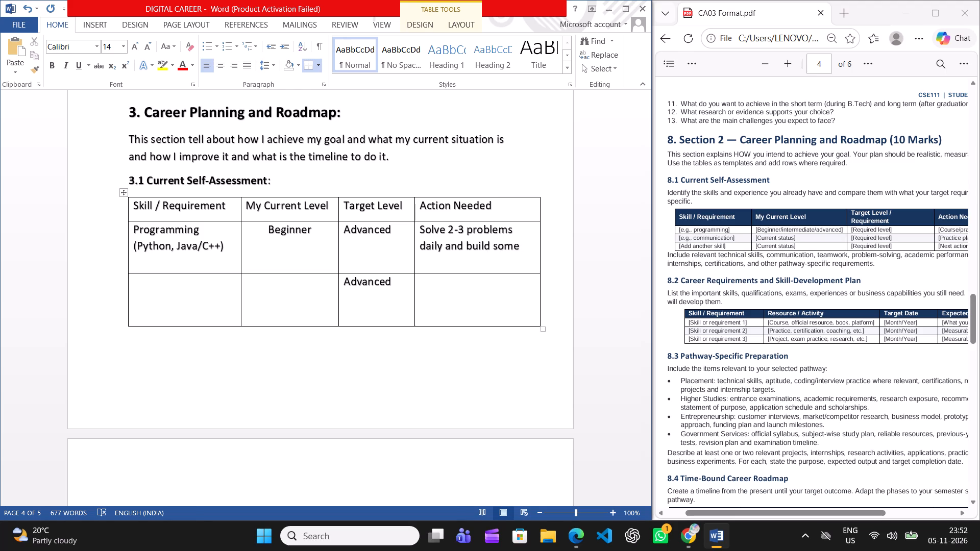
text(real pro)
text(jects)
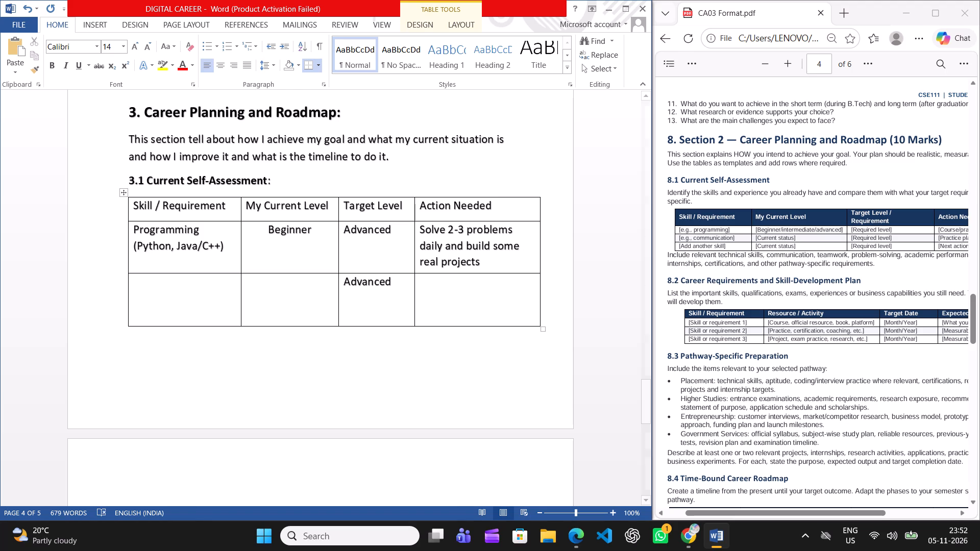
Enter "Communication & presentation" in non-bold 14 pt text in the Skill / Requirement cell of the row below Programming.
click(176, 297)
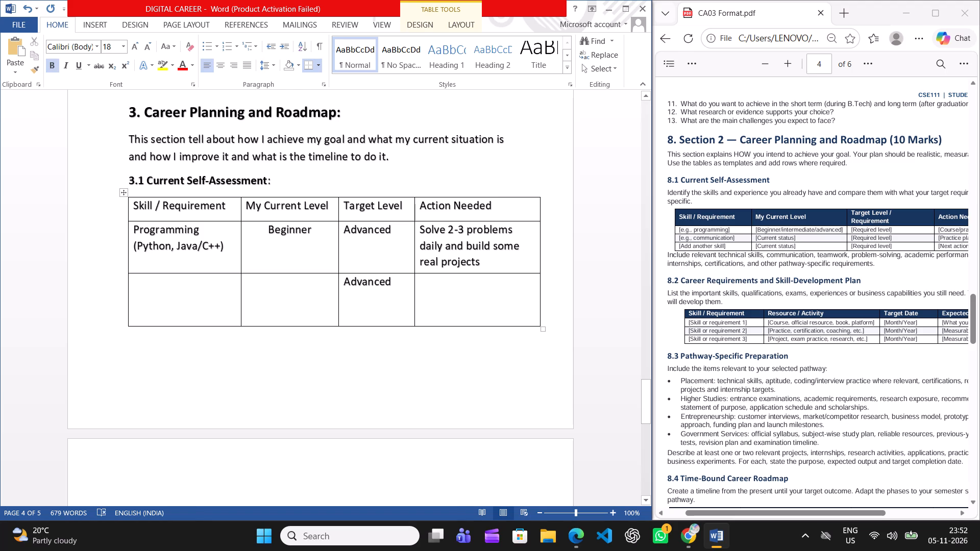
click(115, 46)
key(BackSpace)
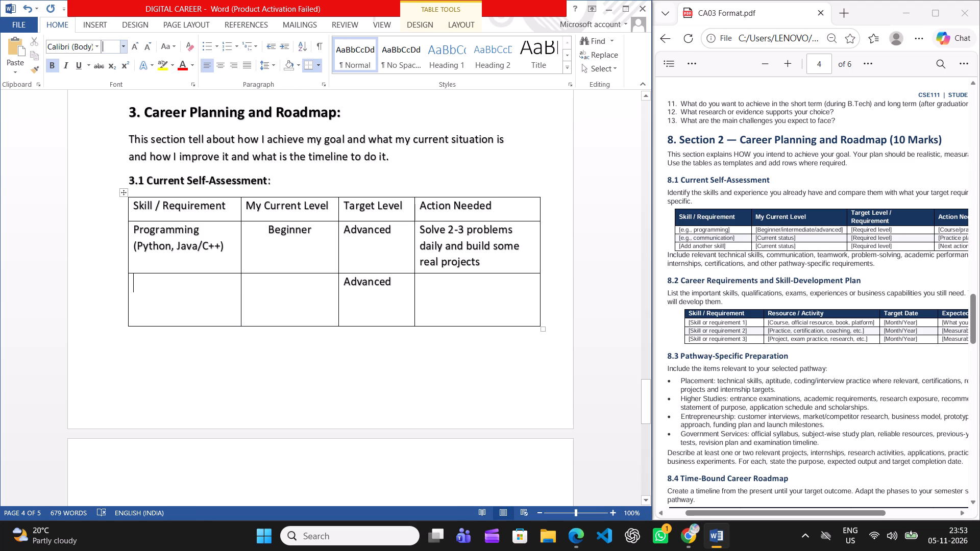
text(14)
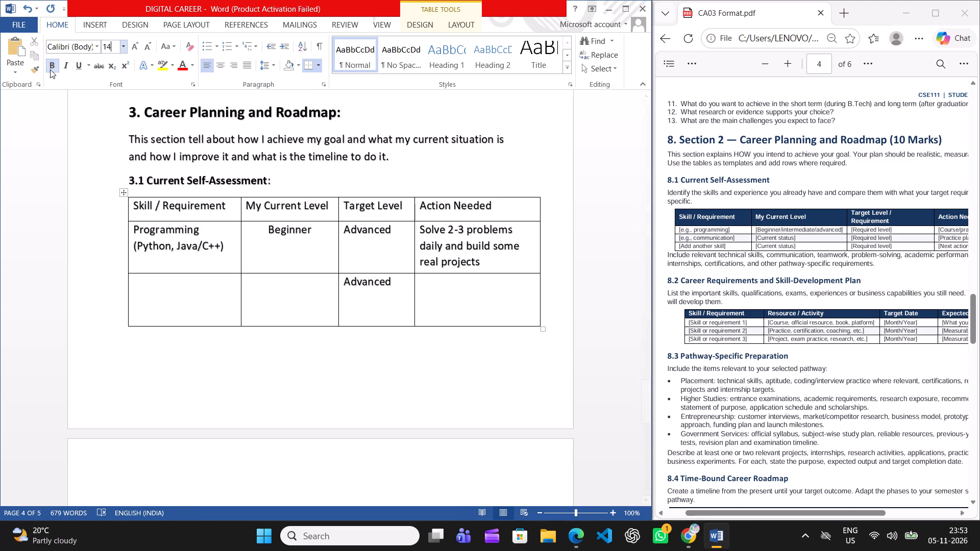
click(50, 69)
key(shift+c)
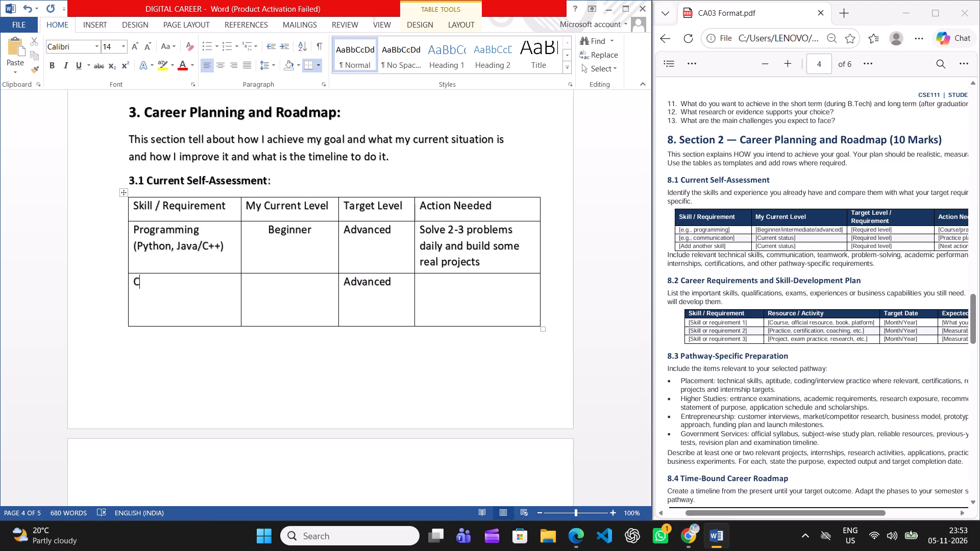
text(ommu)
text(nication)
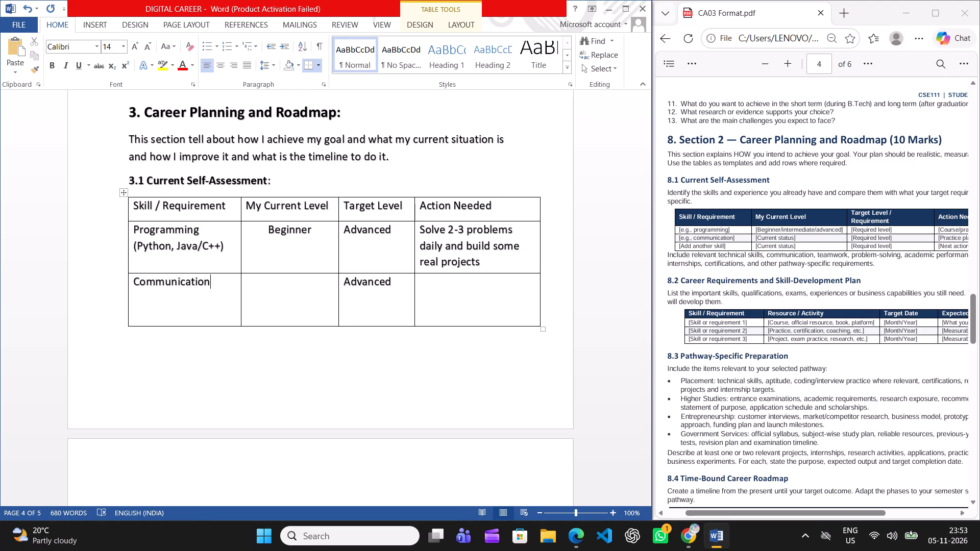
key(space)
text(&)
key(space)
text(presentation)
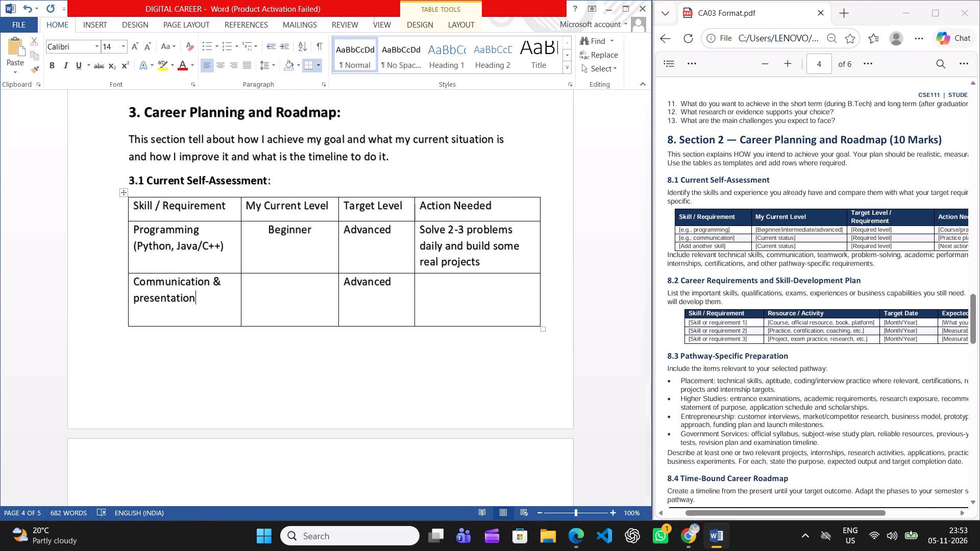
Enter "Intermediate" in non-bold, centred 14 pt text in the Communication & presentation row's My Current Level cell.
click(285, 282)
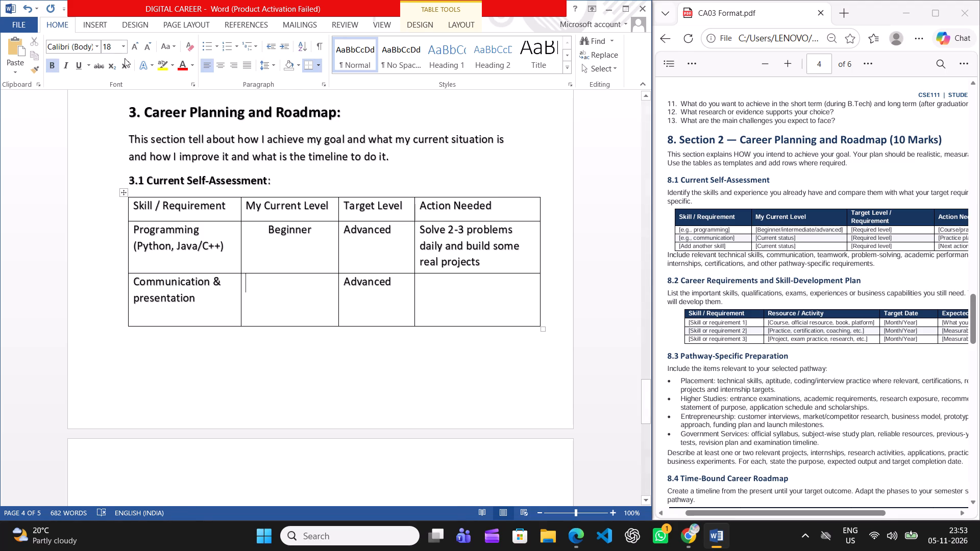
click(115, 43)
key(BackSpace)
text(14)
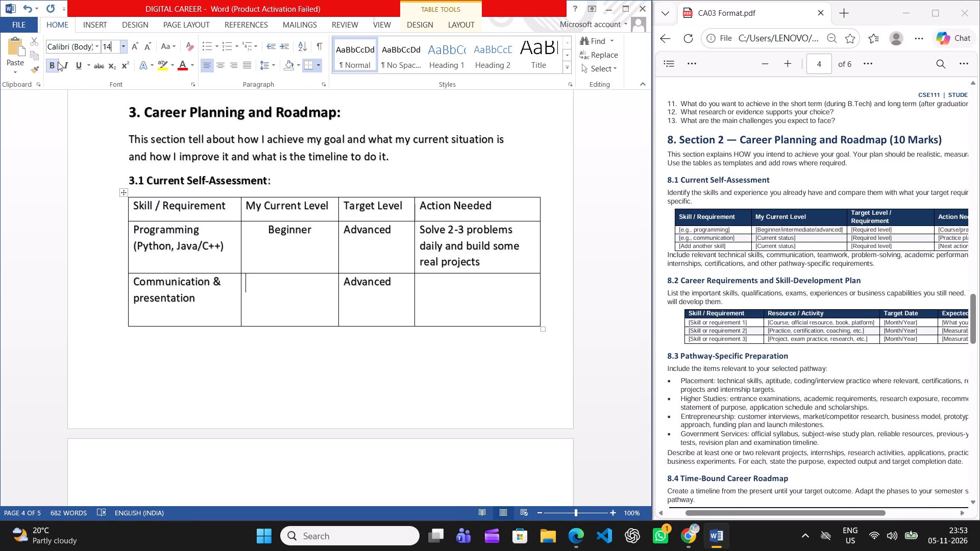
click(50, 65)
key(shift+i)
key(n)
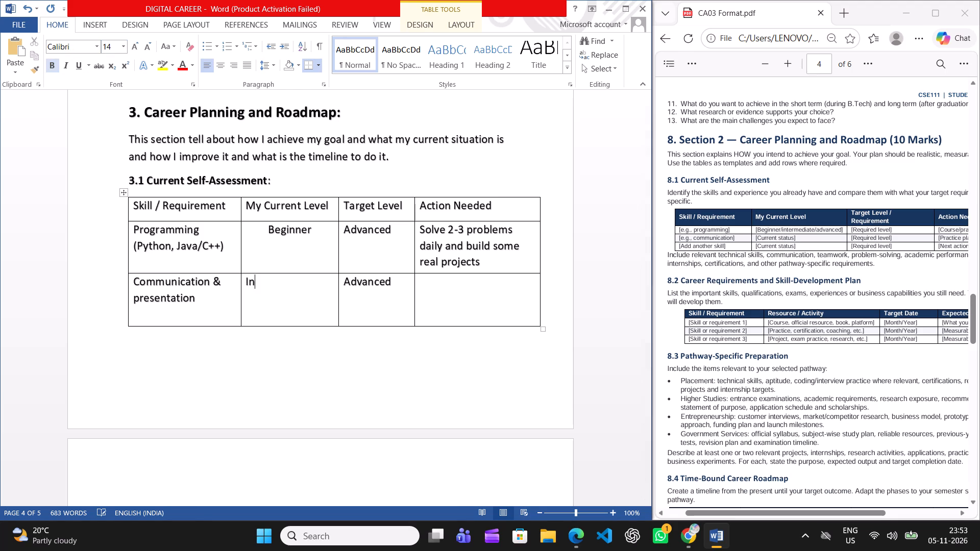
text(te)
text(mmi)
key(BackSpace)
key(BackSpace)
text(ediate)
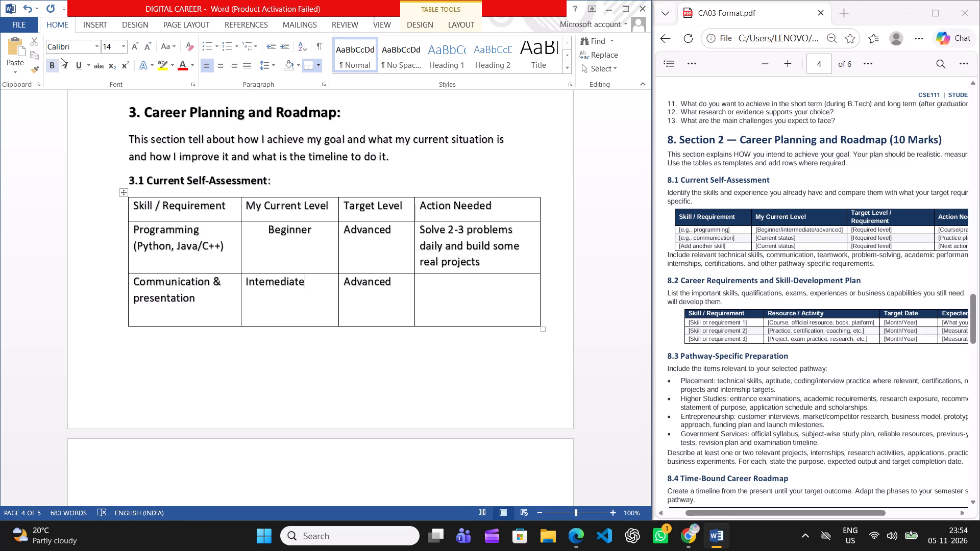
click(223, 63)
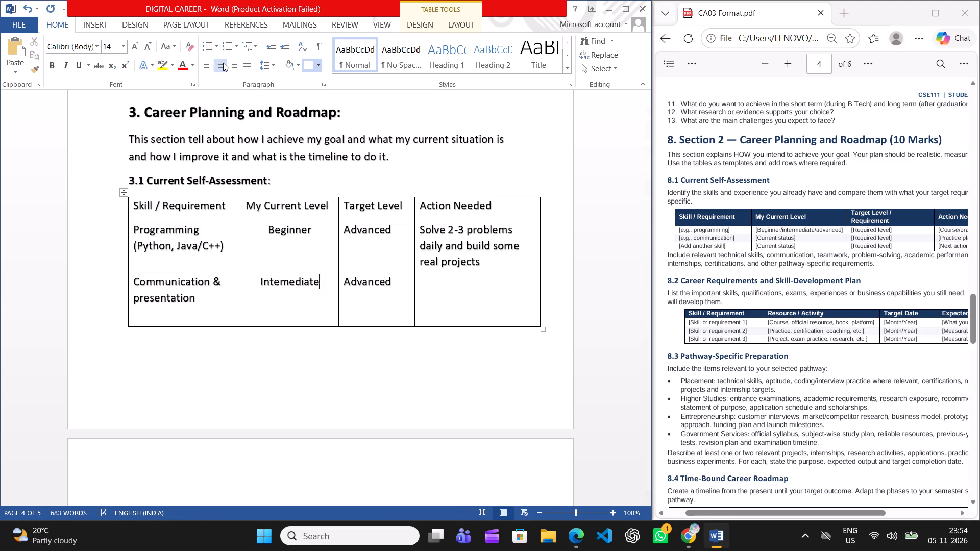
click(437, 281)
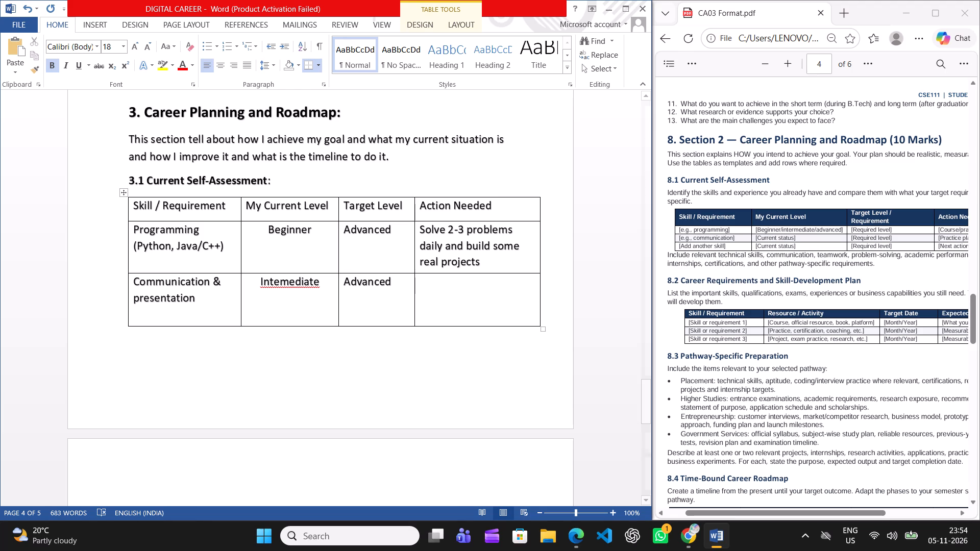
click(282, 283)
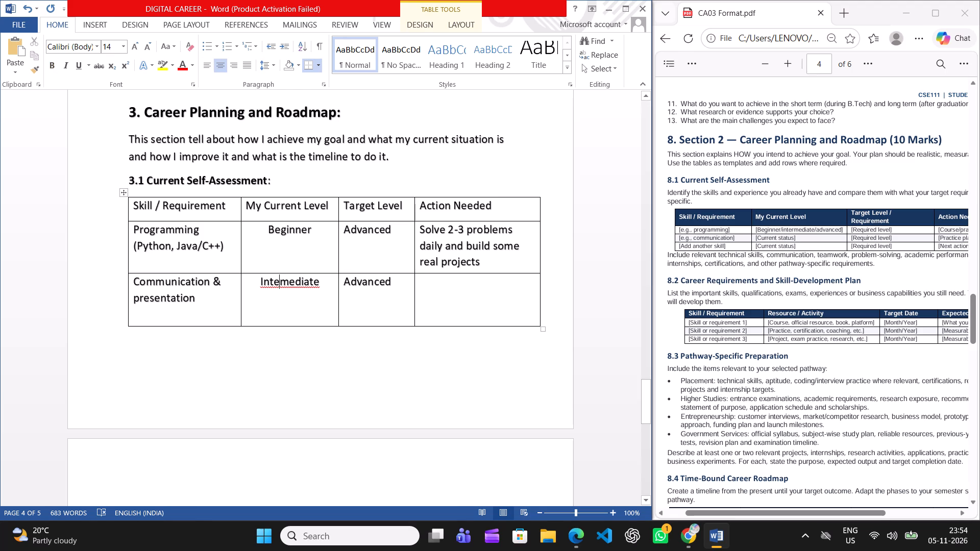
key(r)
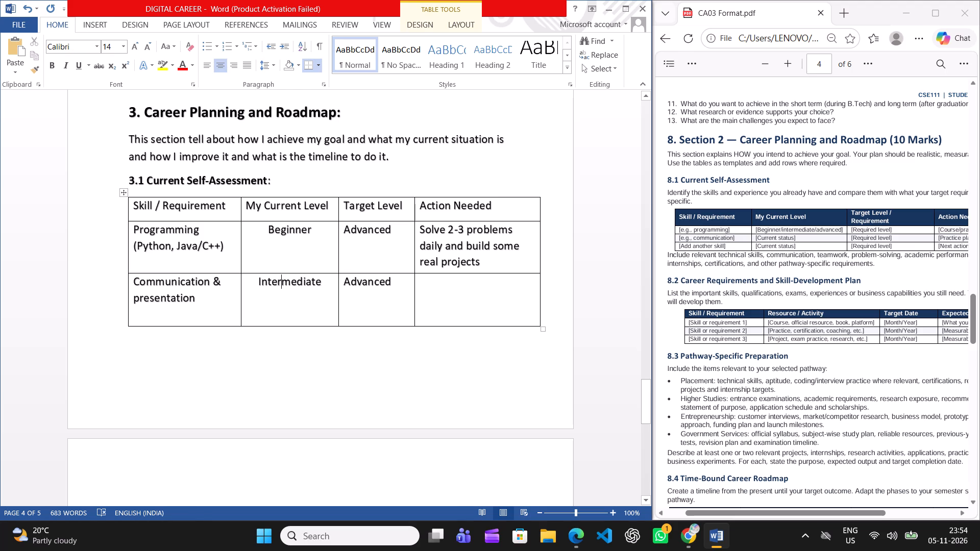
Enter "Give regular presentation" in non-bold 14 pt text in the Communication & presentation row's Action Needed cell.
click(428, 283)
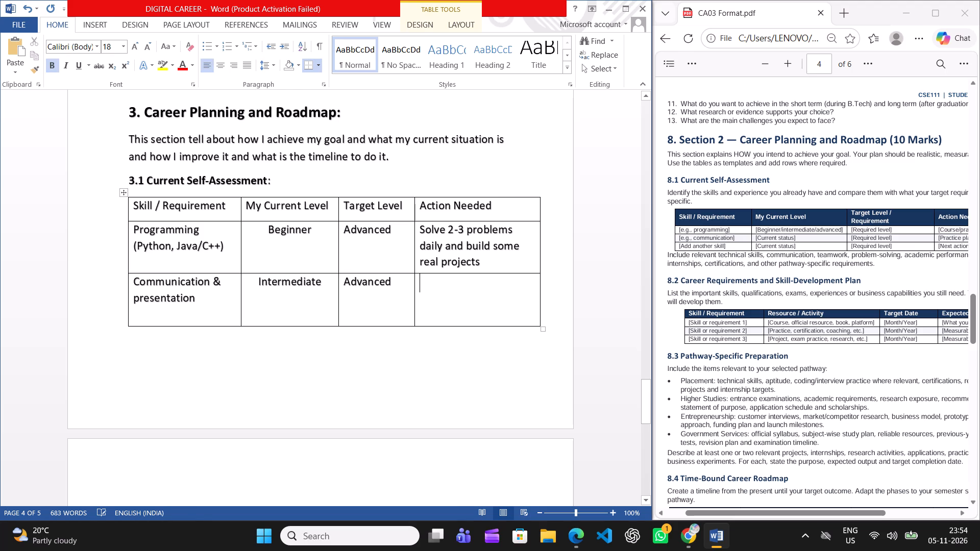
click(112, 43)
text(14)
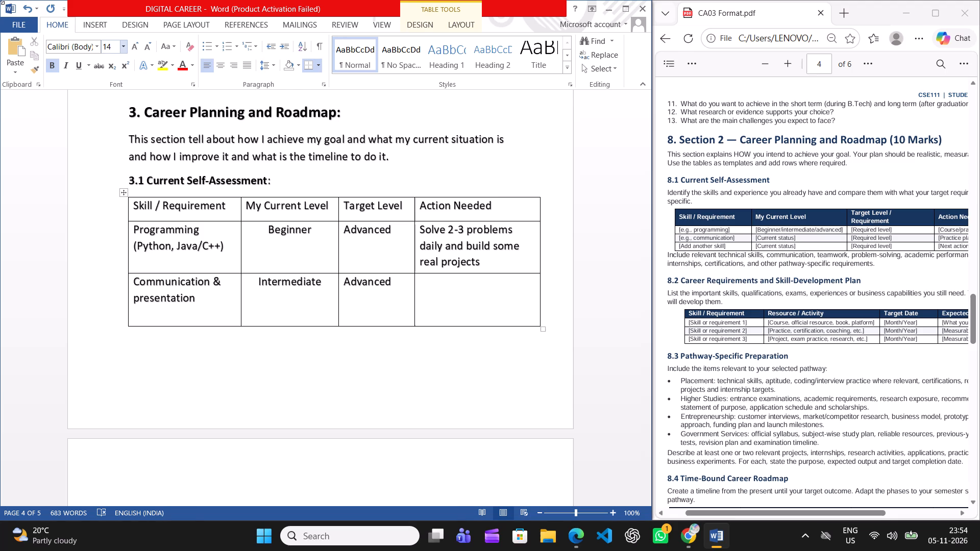
click(55, 67)
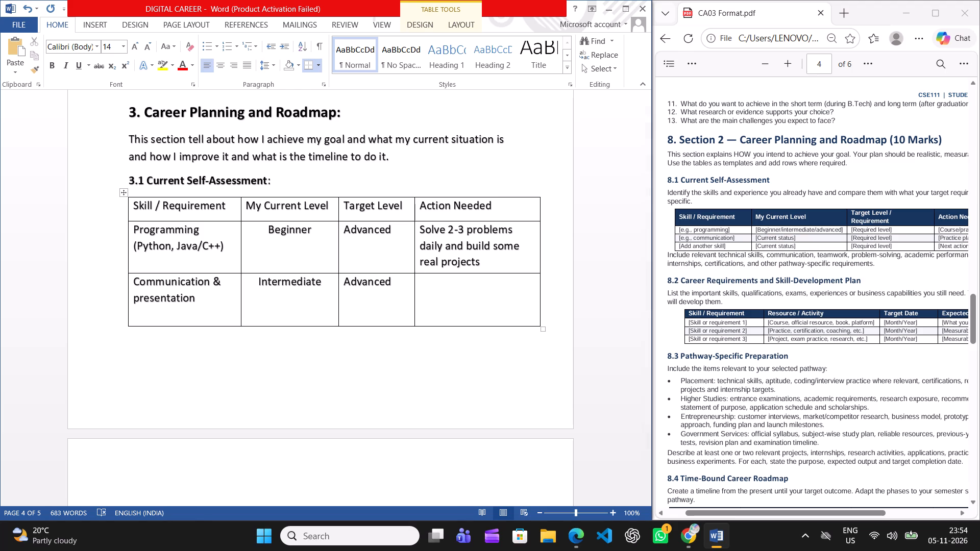
key(shift+g)
text(ive)
key(space)
text(re)
text(guls)
key(BackSpace)
text(ar)
key(space)
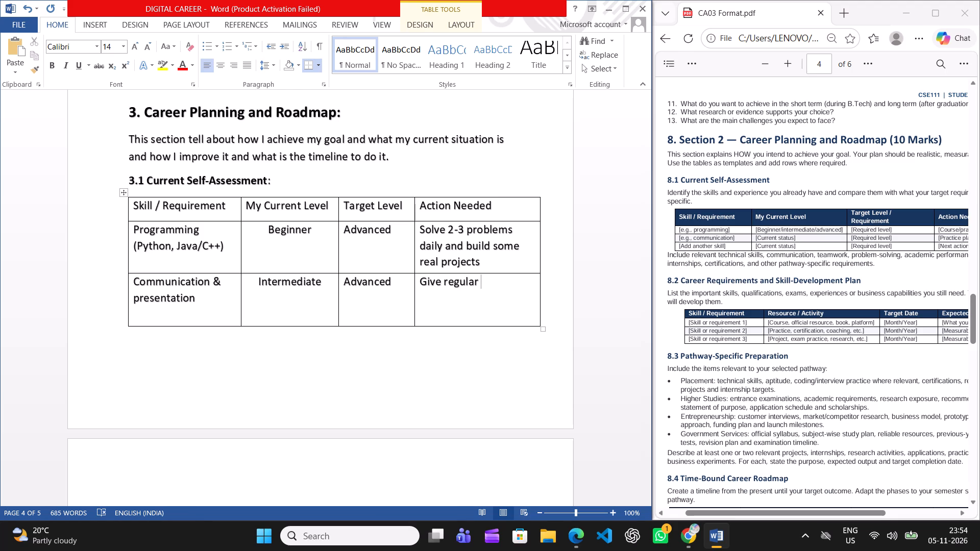
text(presenta)
text(to)
key(BackSpace)
text(ion)
key(space)
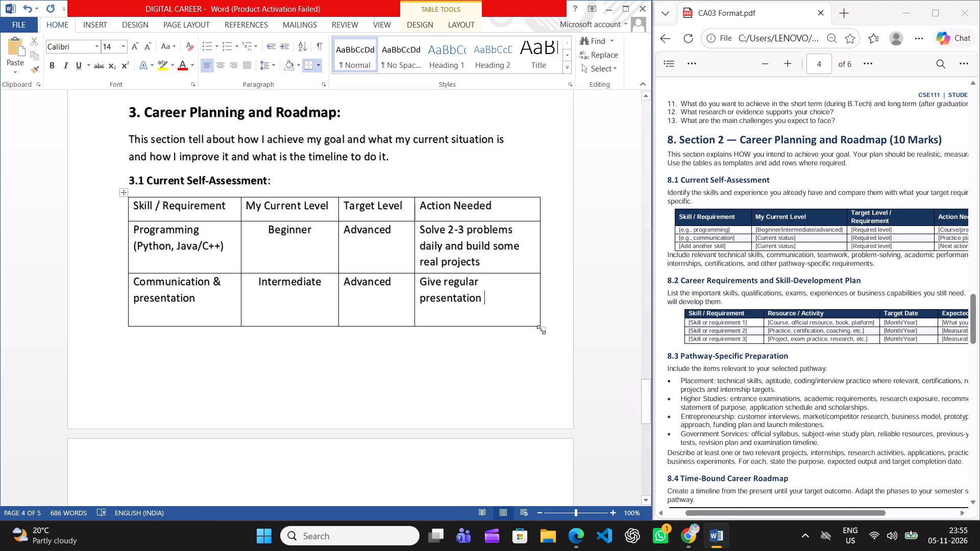
Enlarge the self-assessment table slightly from its lower outer corner, widening the columns towards the page edge.
drag(541, 330, 556, 336)
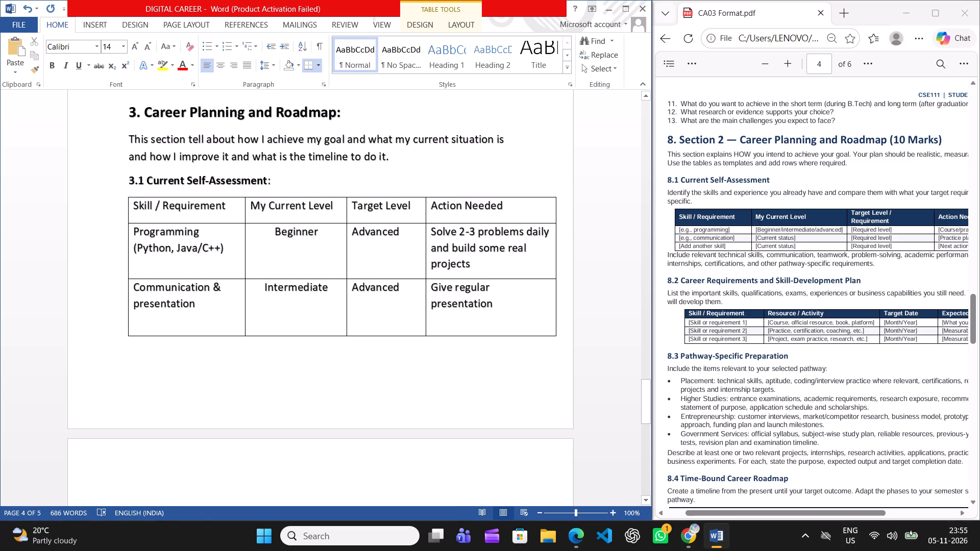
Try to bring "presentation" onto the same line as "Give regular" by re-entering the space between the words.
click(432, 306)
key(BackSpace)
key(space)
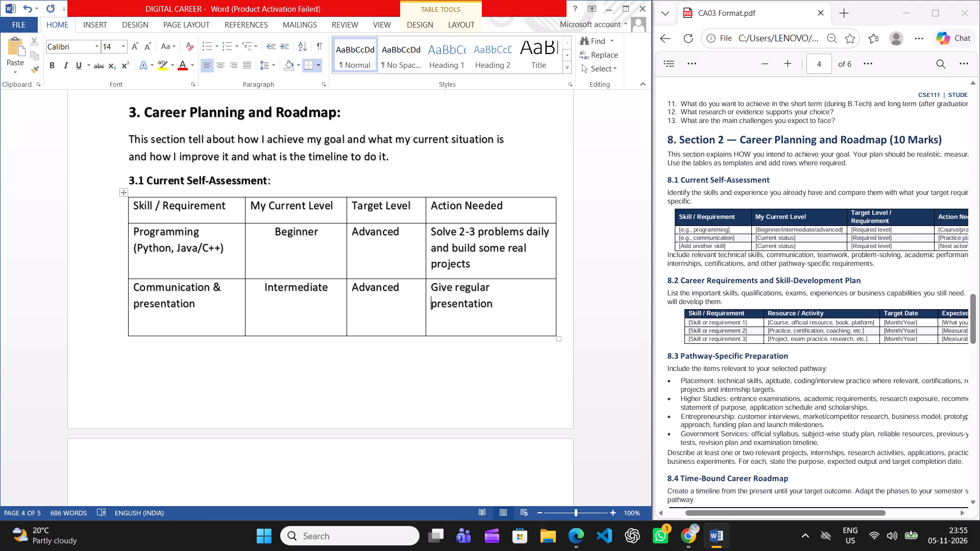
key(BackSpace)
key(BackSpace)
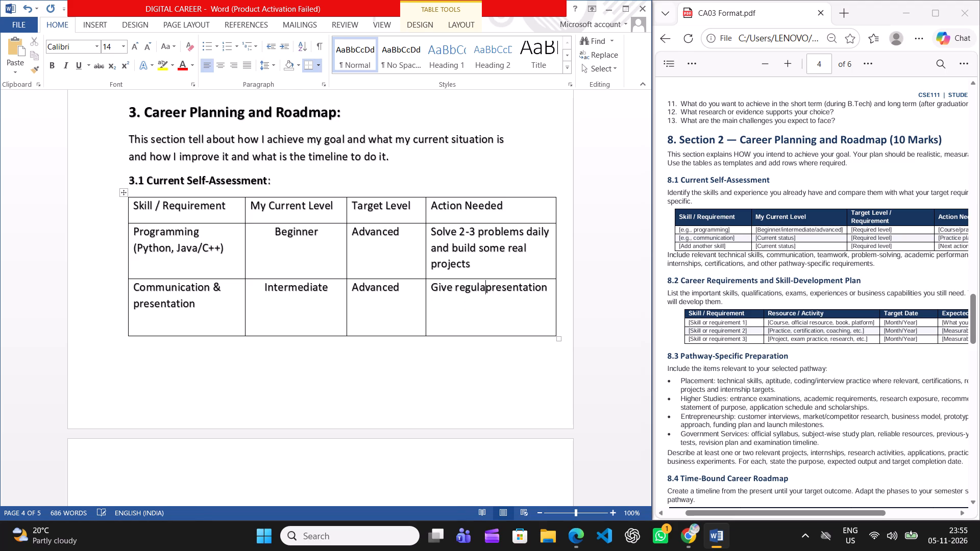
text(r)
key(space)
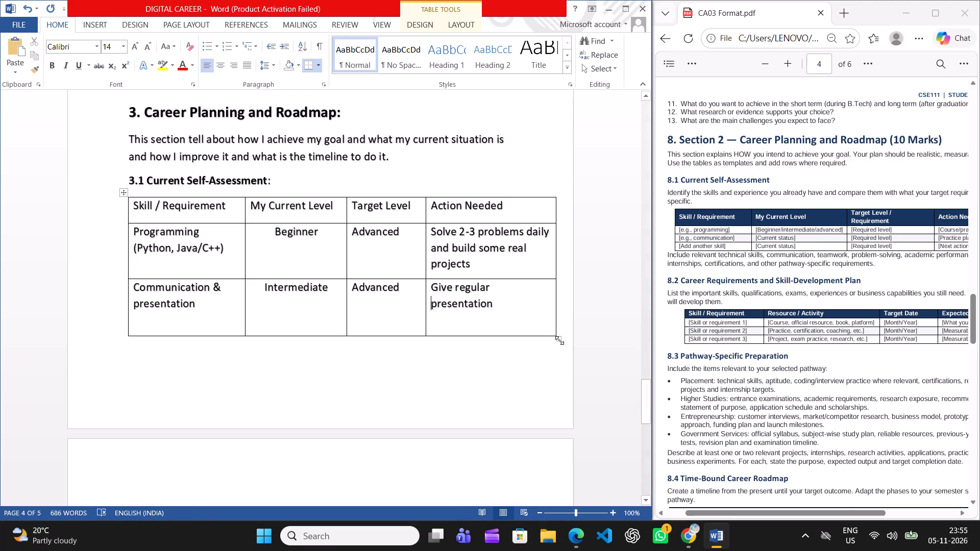
Narrow the table's first three columns to fit their headers, widening Action Needed so "Give regular presentation" fits on one line.
drag(345, 279, 333, 277)
drag(346, 254, 337, 254)
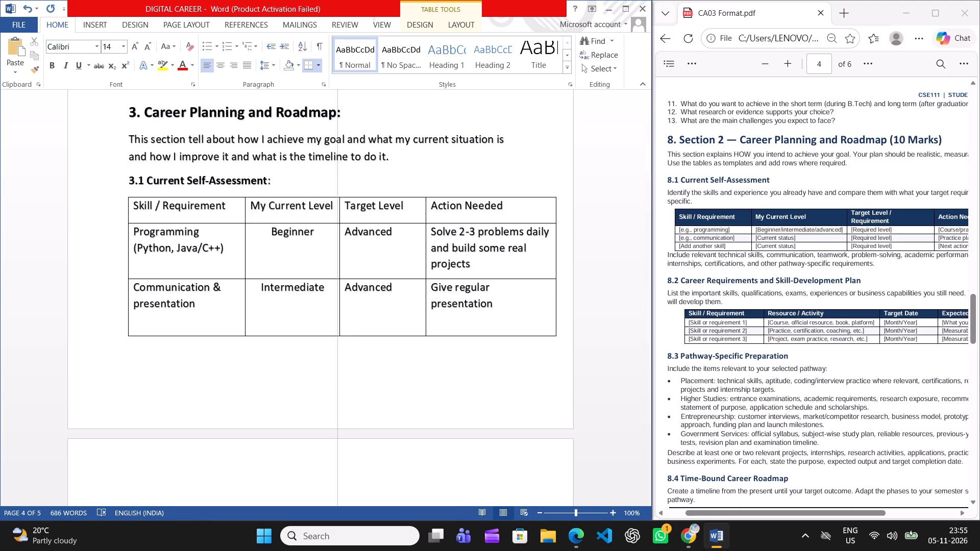
drag(337, 254, 337, 253)
drag(337, 253, 337, 254)
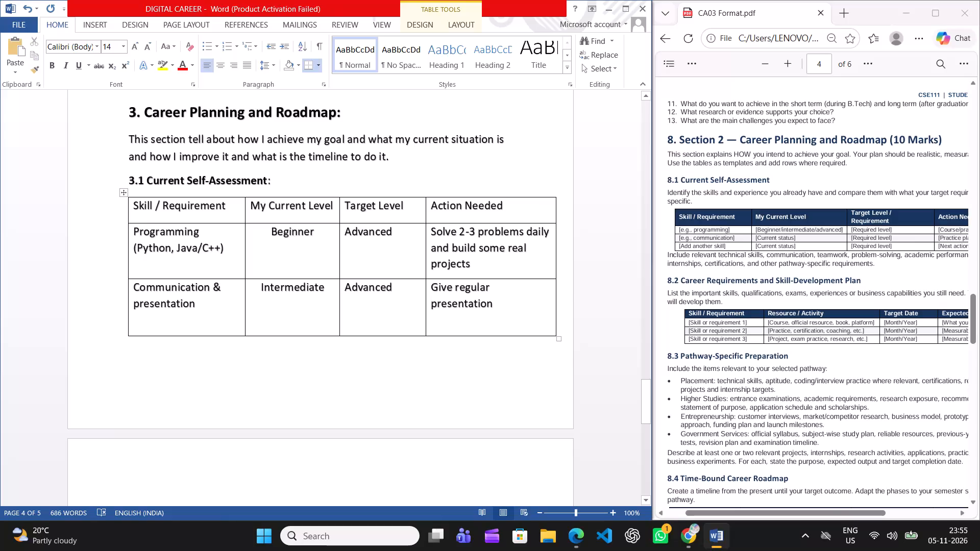
drag(245, 259, 232, 260)
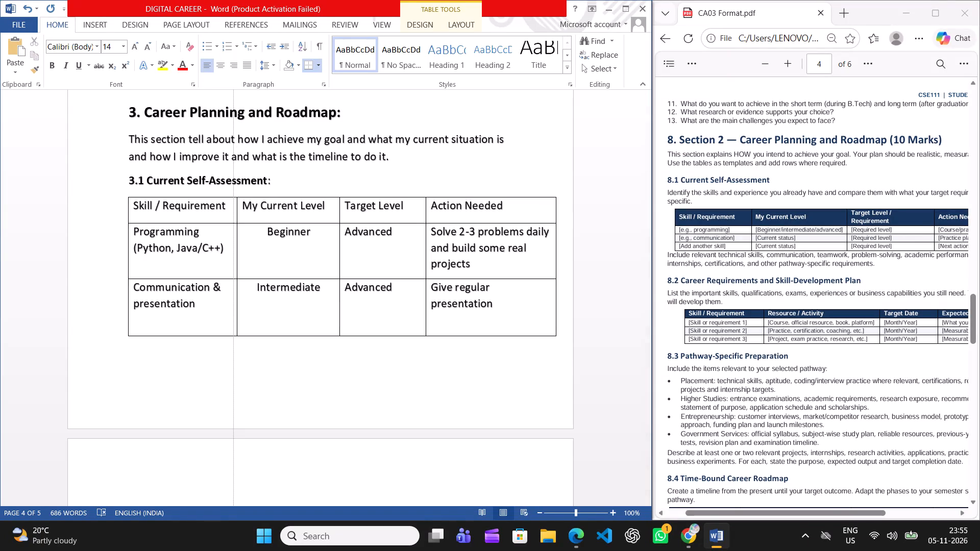
drag(232, 260, 227, 260)
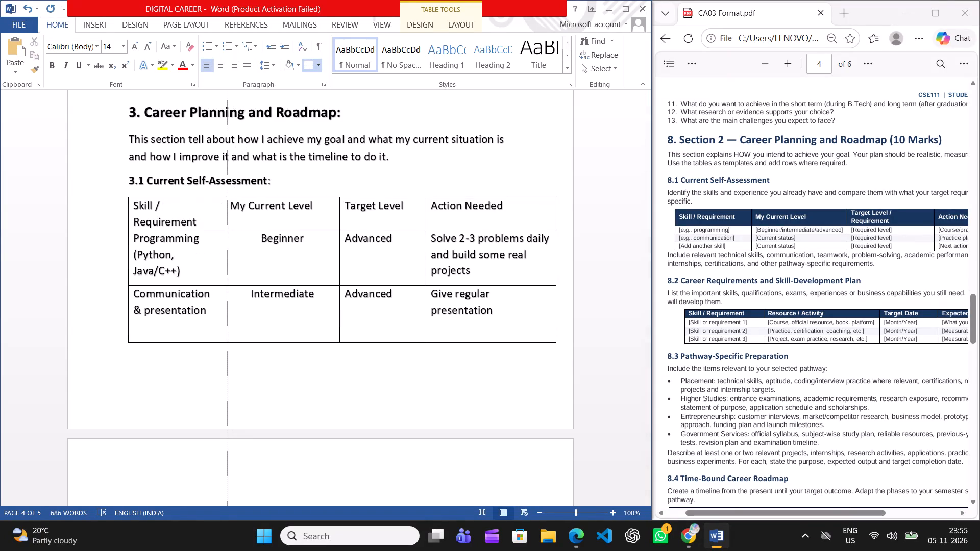
drag(227, 260, 229, 258)
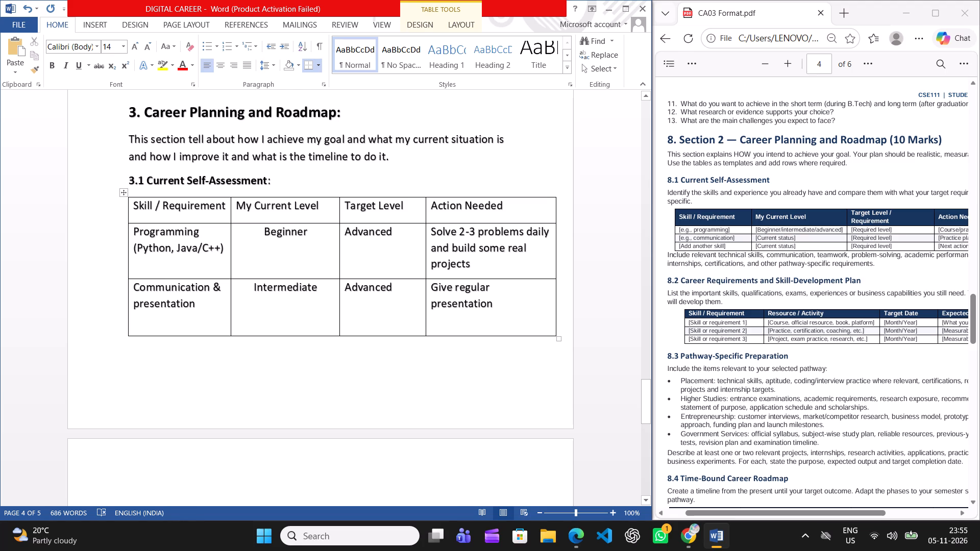
drag(337, 248, 329, 249)
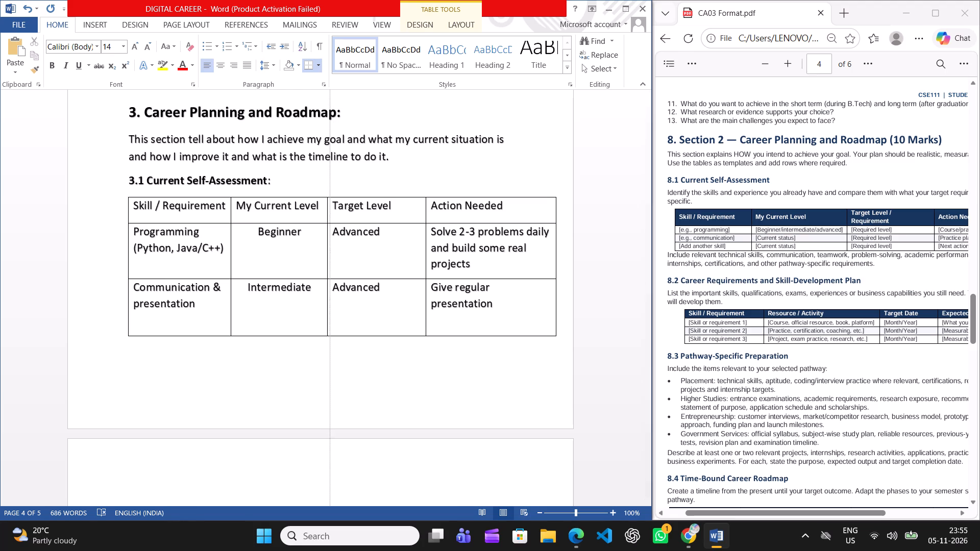
drag(329, 249, 326, 243)
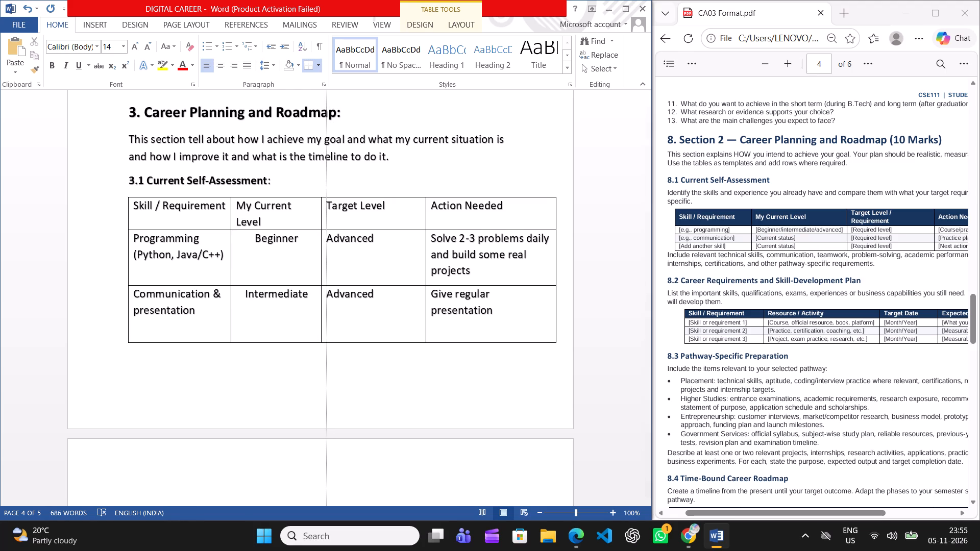
drag(326, 243, 326, 245)
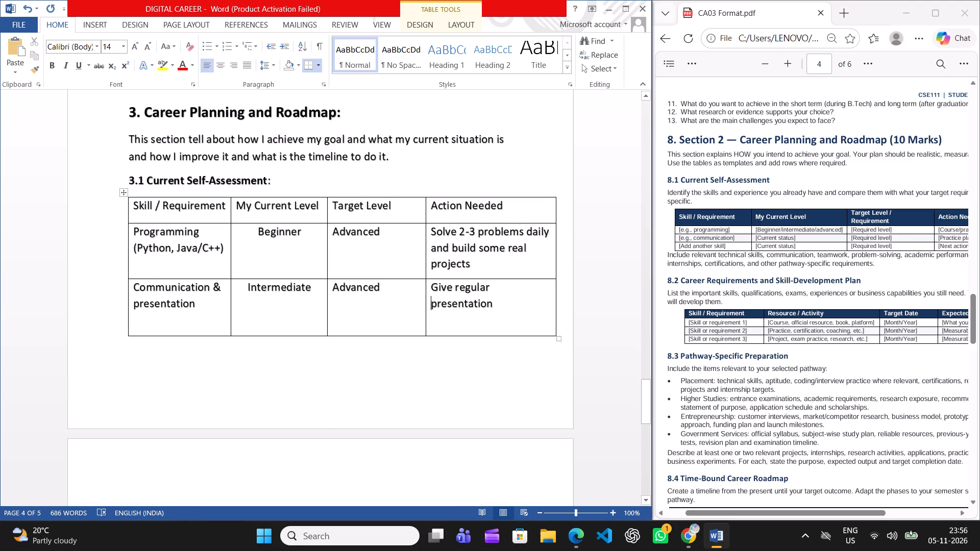
drag(426, 256, 411, 256)
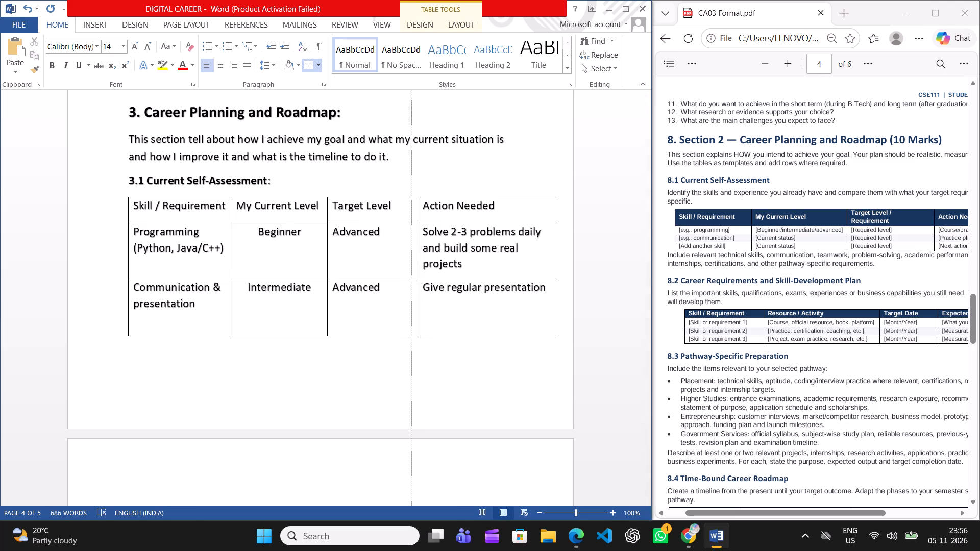
drag(411, 256, 398, 253)
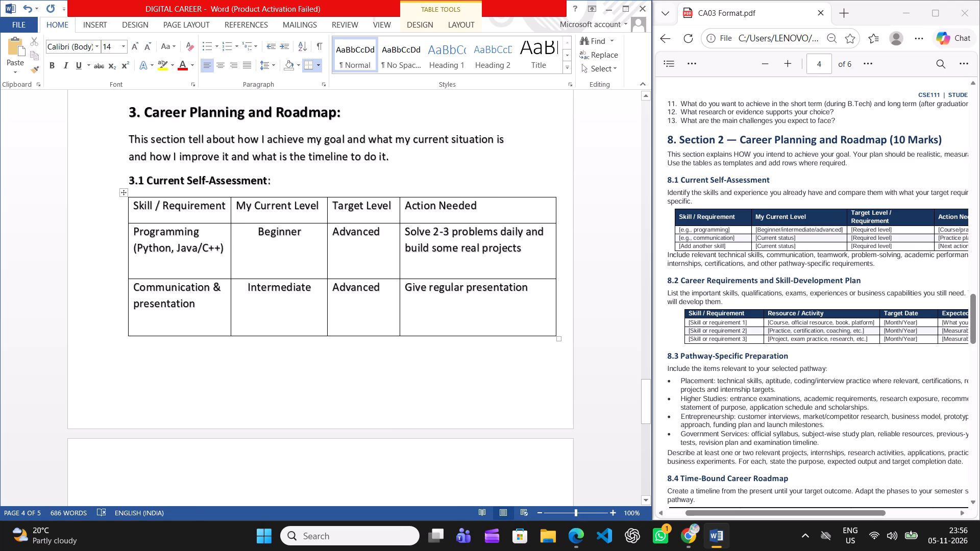
Resize the whole self-assessment table from its lower outer corner, leaving it slightly narrower than before.
drag(559, 337, 557, 337)
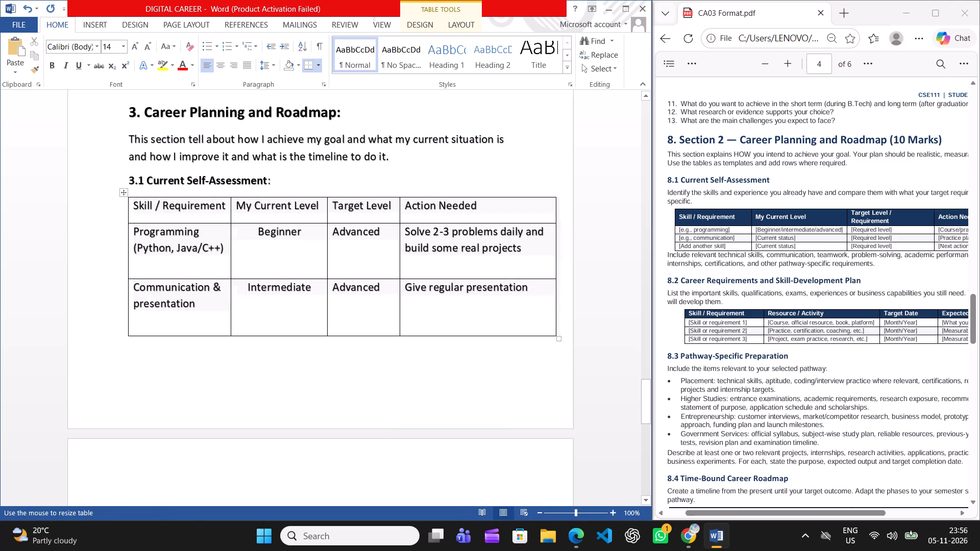
drag(557, 337, 535, 338)
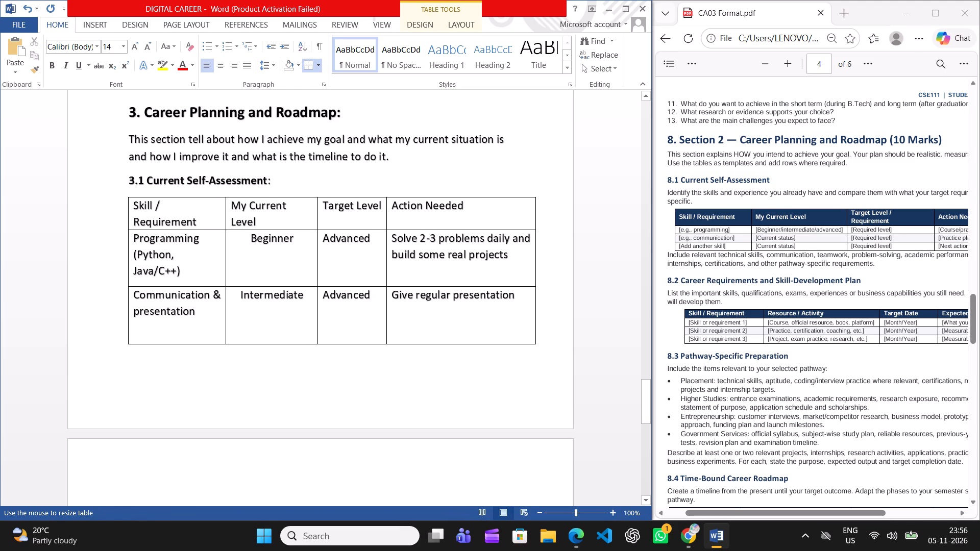
drag(535, 338, 544, 332)
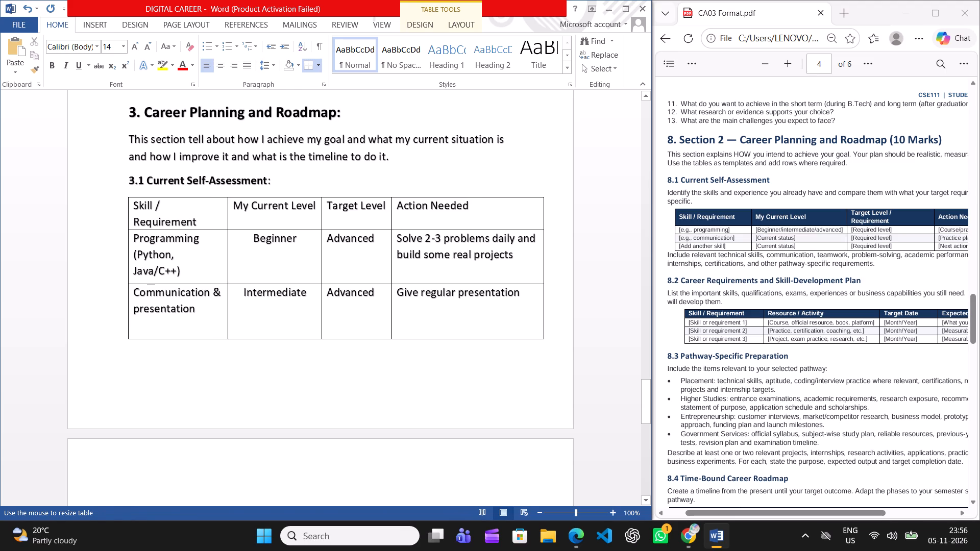
drag(544, 332, 552, 330)
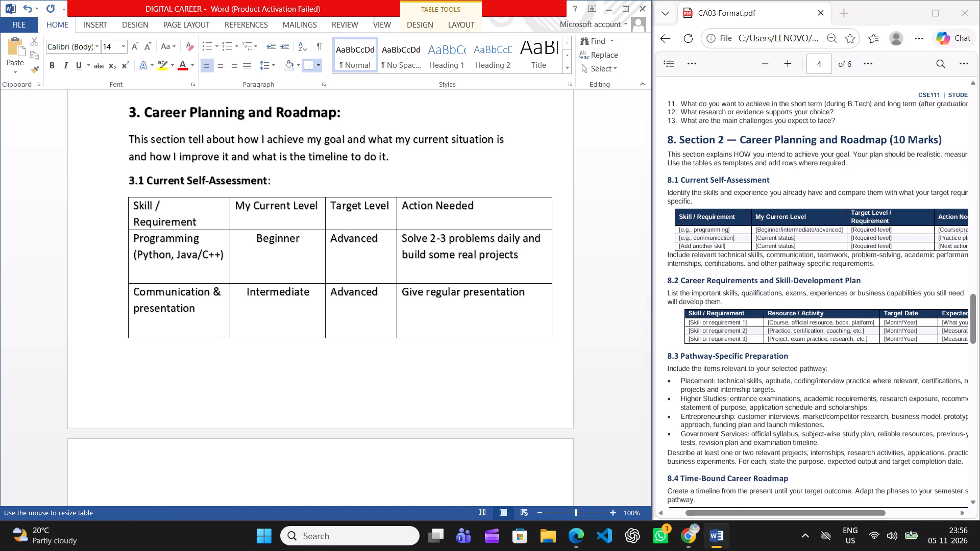
drag(552, 330, 548, 335)
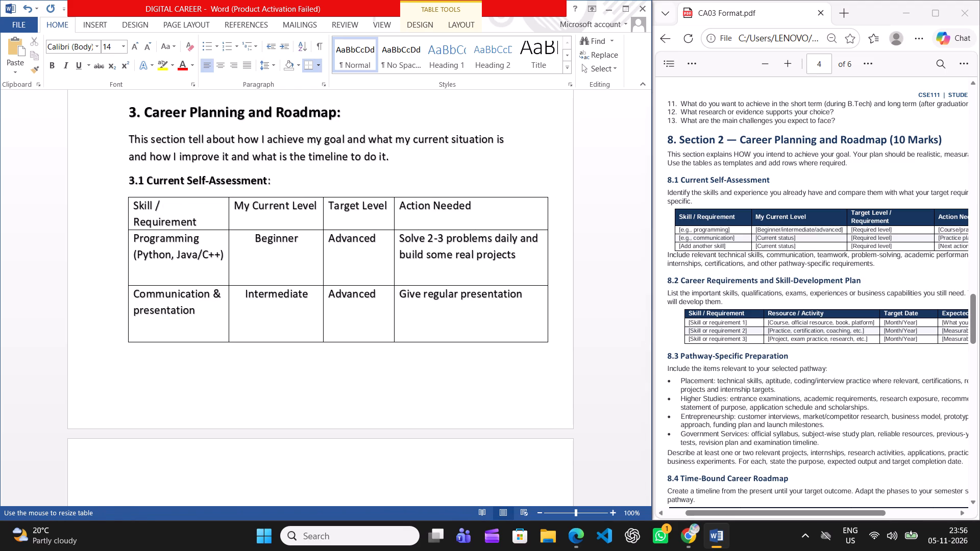
drag(548, 335, 512, 338)
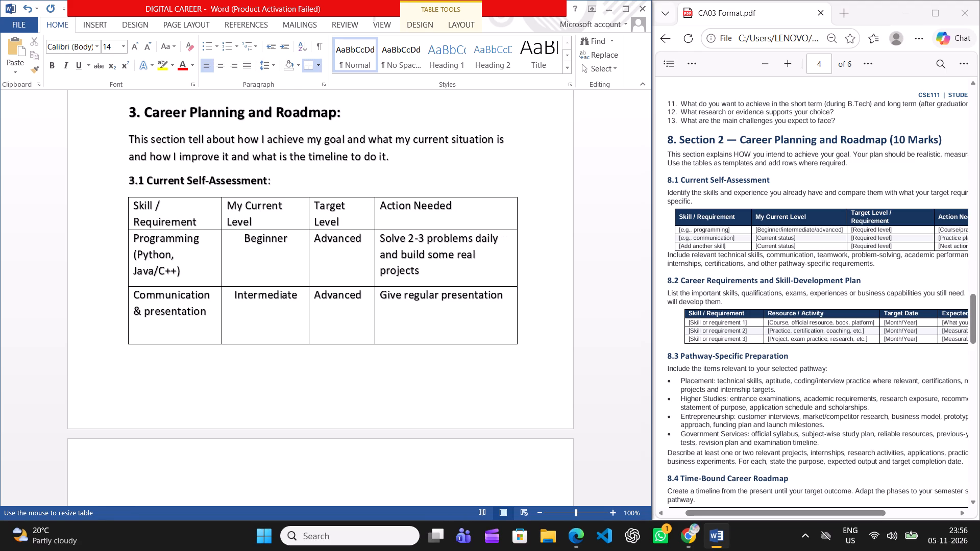
drag(512, 338, 511, 338)
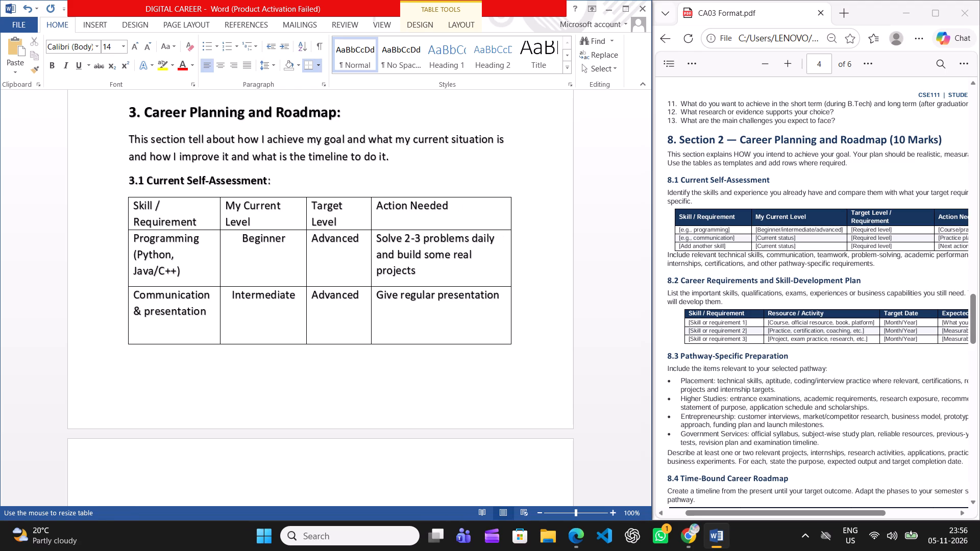
drag(511, 338, 543, 333)
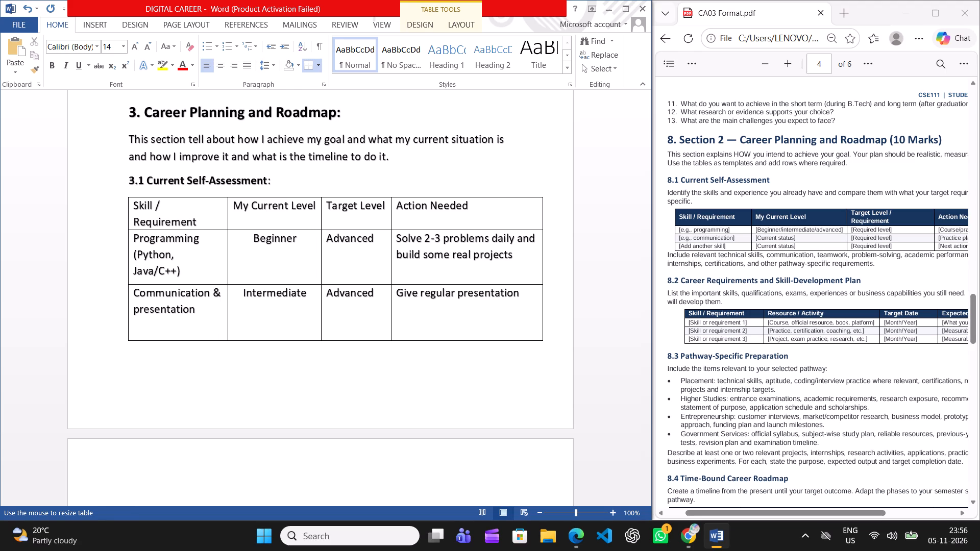
drag(543, 333, 544, 333)
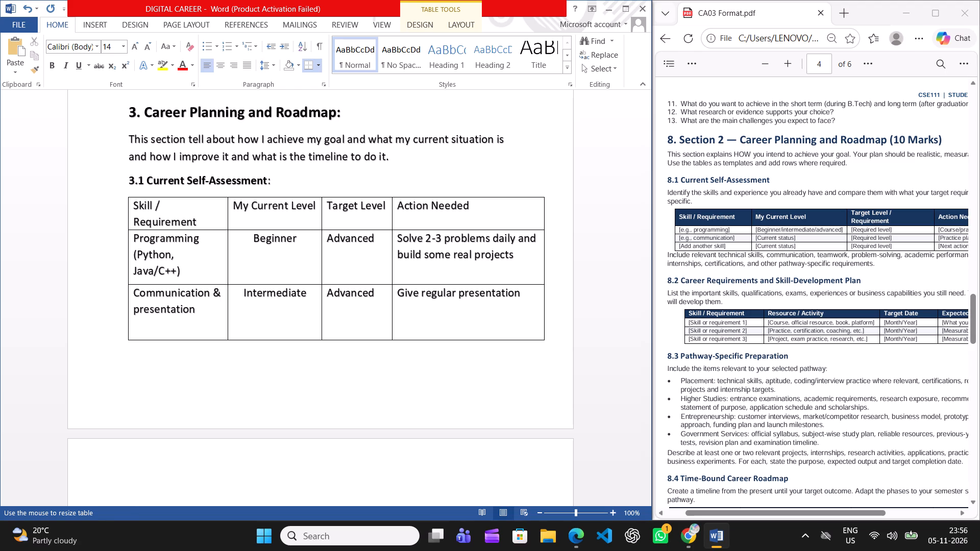
drag(544, 333, 553, 333)
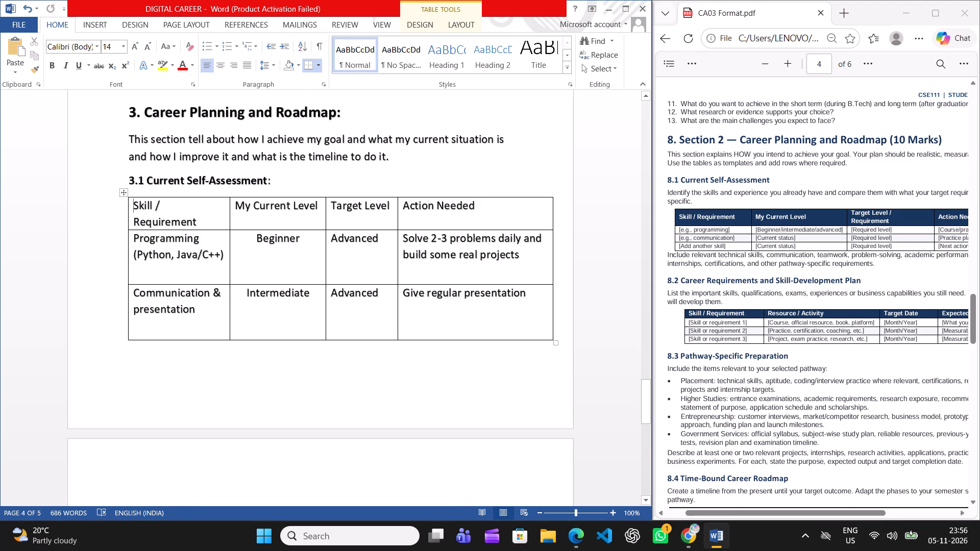
Shift the three inner column borders outward so that every header in the self-assessment table fits on one line.
drag(230, 250, 234, 250)
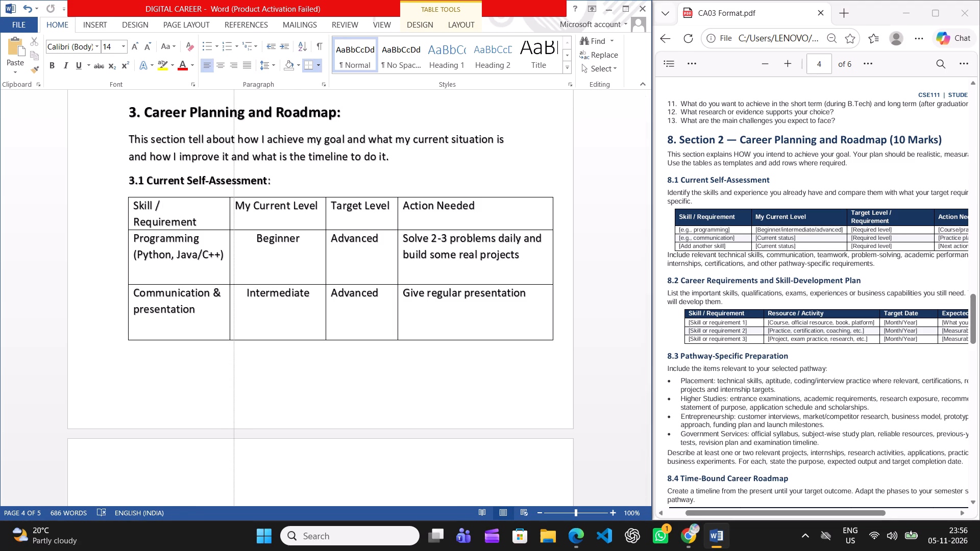
drag(234, 250, 236, 251)
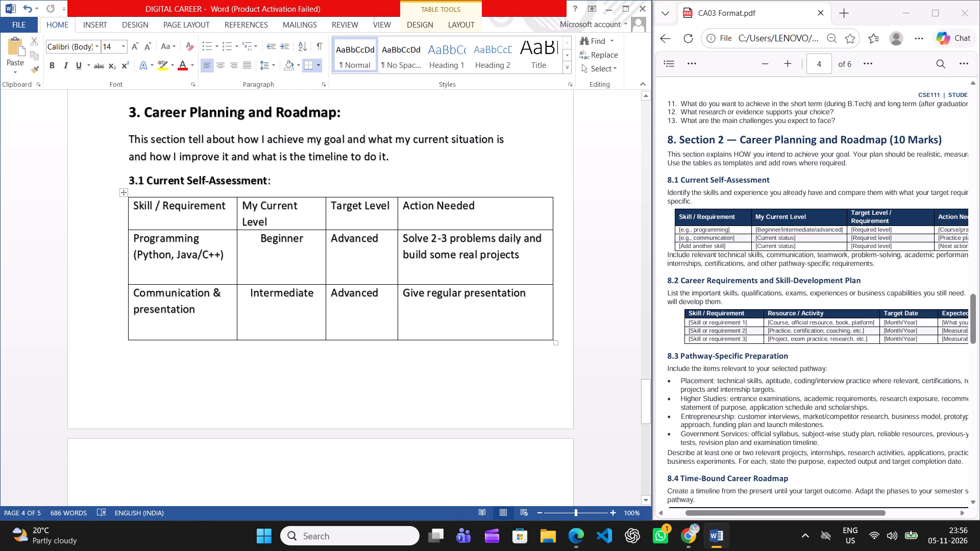
drag(324, 253, 334, 254)
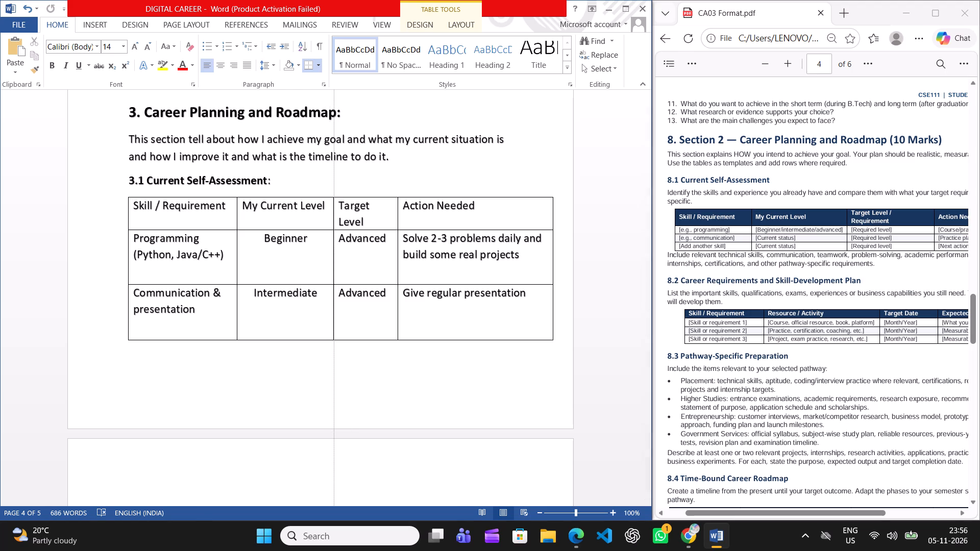
drag(334, 254, 333, 255)
drag(397, 255, 408, 255)
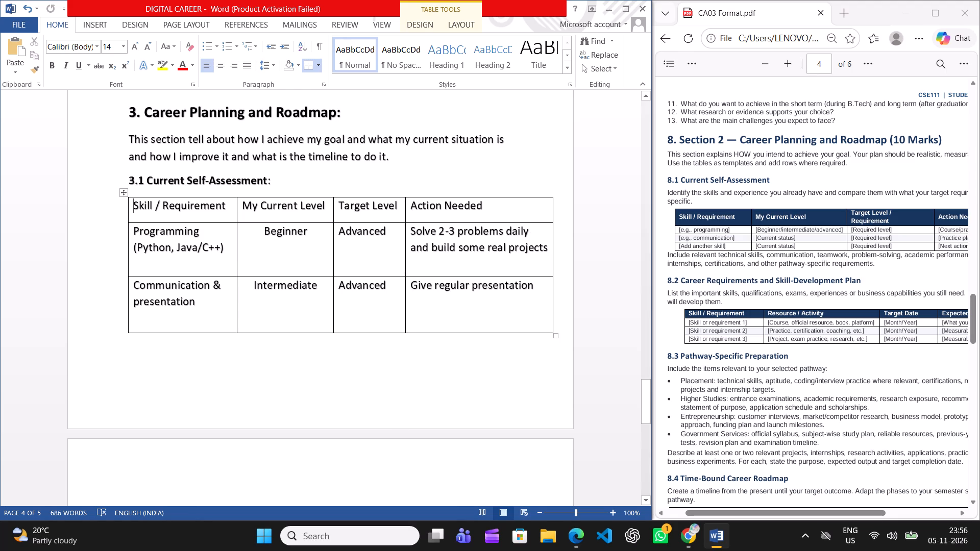
Place the cursor after "Give regular presentation" and skim the document from the CONTENTS table to the last page and back to section 3.
click(538, 286)
scroll(538, 286, up, 3)
scroll(538, 286, up, 20)
scroll(538, 286, up, 20)
scroll(538, 286, up, 20)
scroll(538, 286, up, 14)
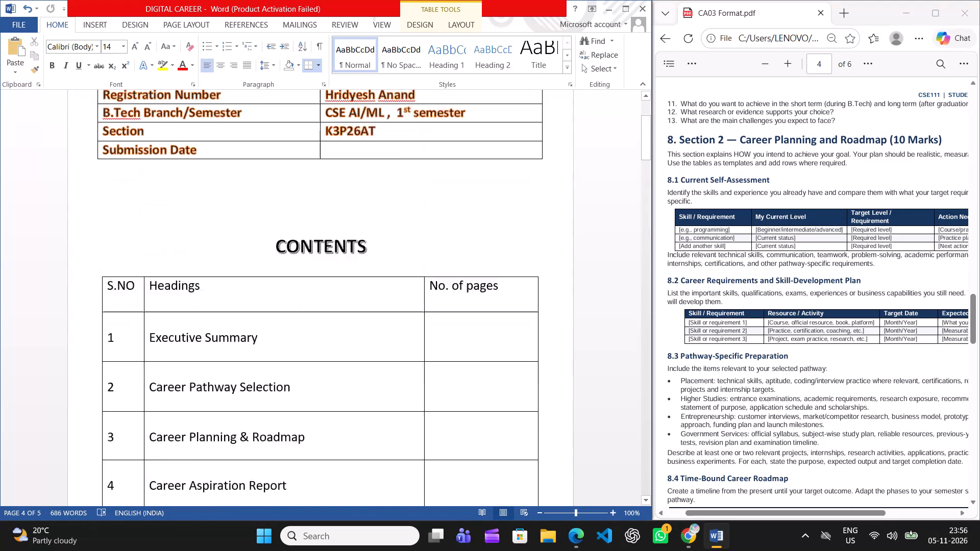
scroll(538, 286, down, 9)
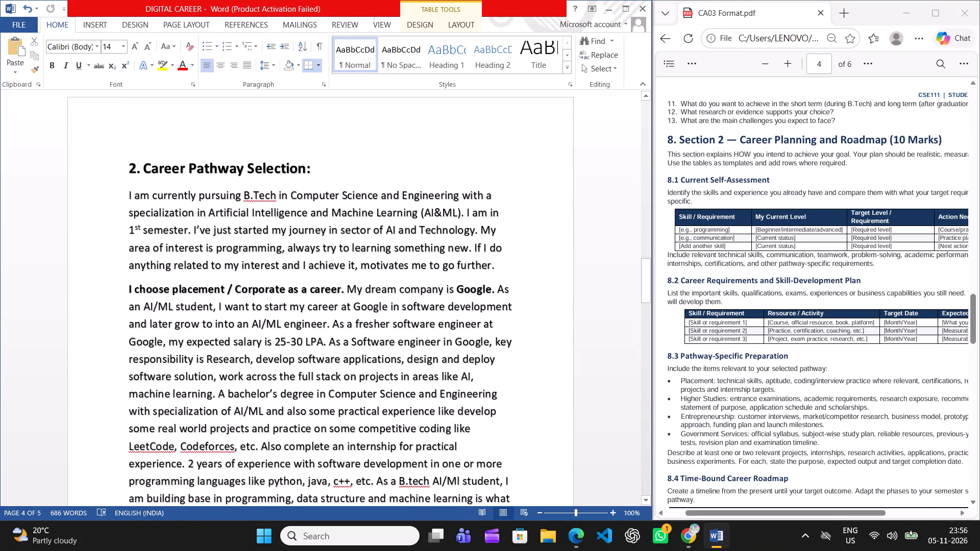
scroll(538, 286, down, 11)
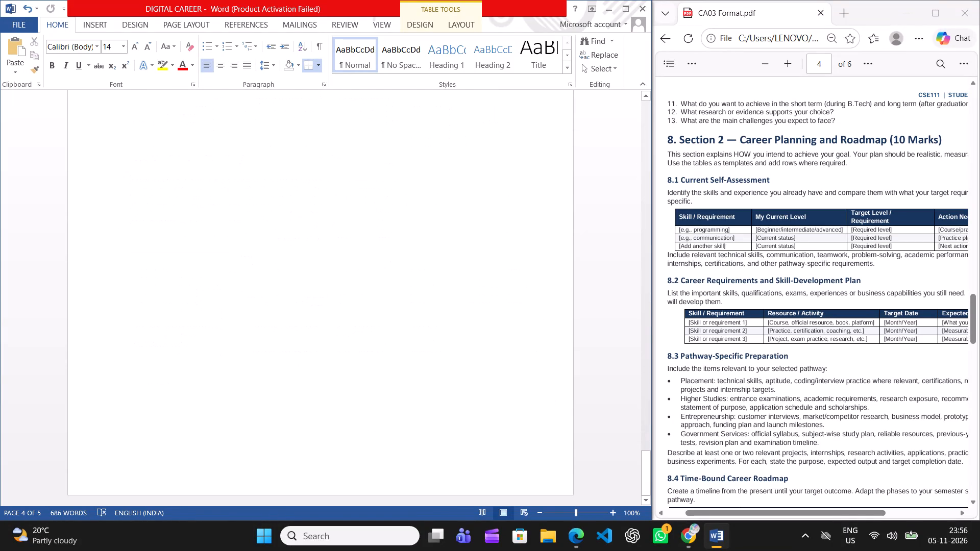
scroll(538, 286, down, 2)
scroll(538, 286, up, 6)
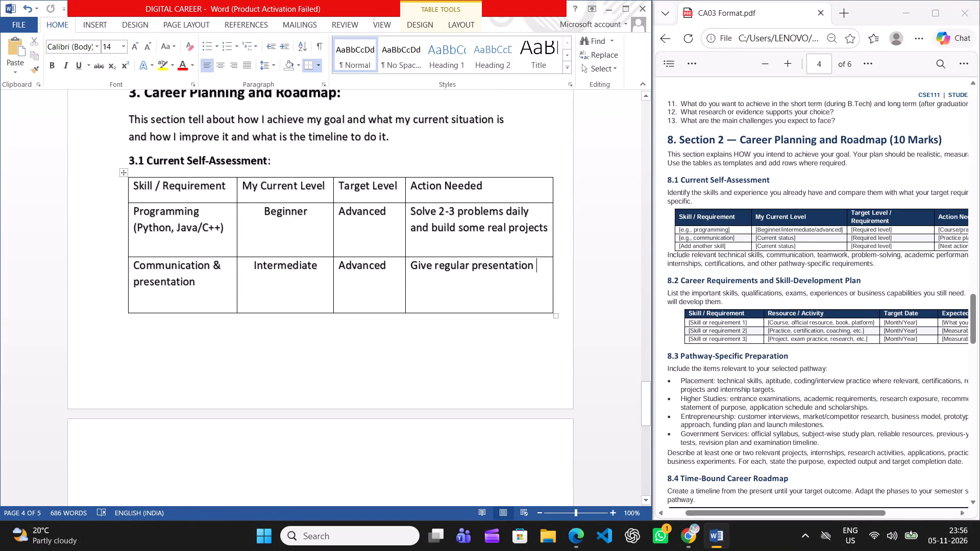
scroll(538, 286, up, 3)
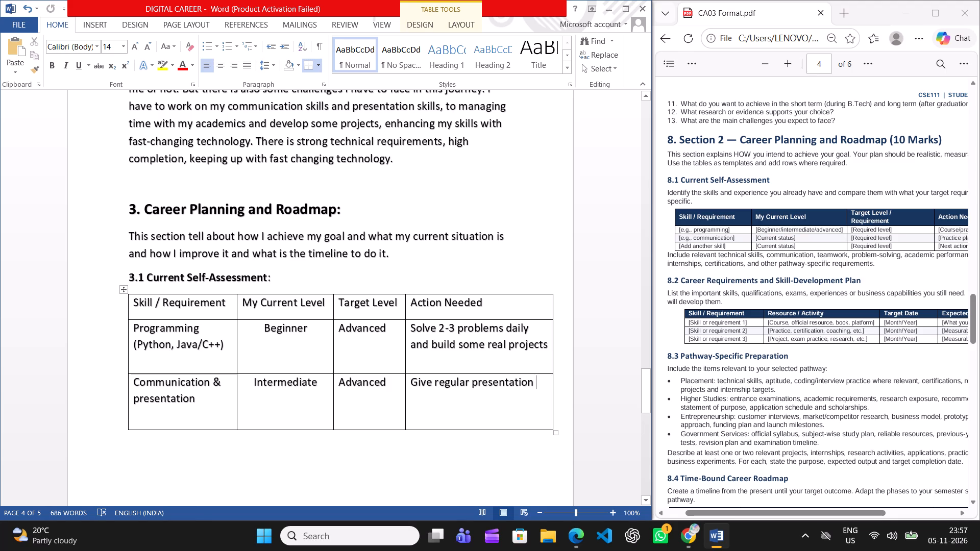
Continue the Communication & presentation row's Action Needed text after "Give regular presentation" with "and learning the public speaking and".
text(and)
key(space)
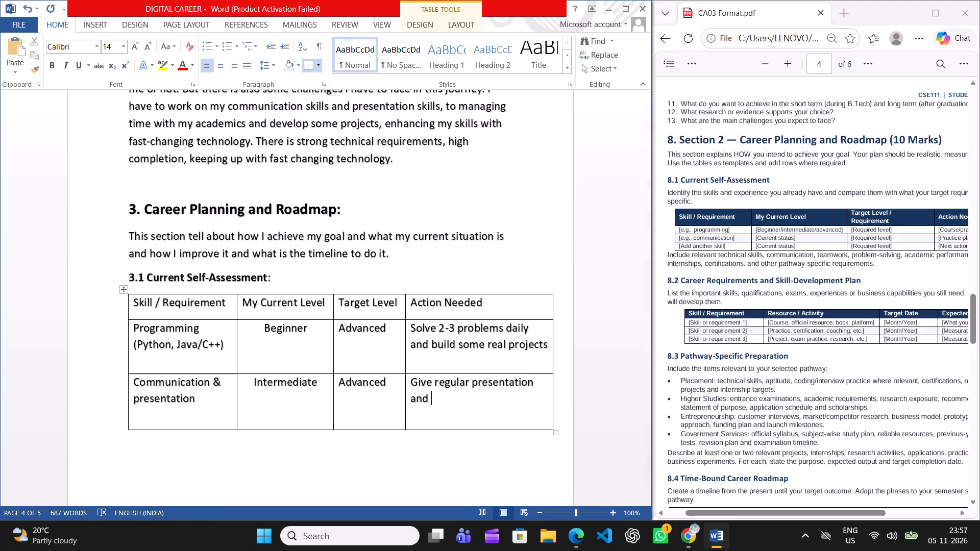
text(lea)
text(rn)
text(ing the)
key(space)
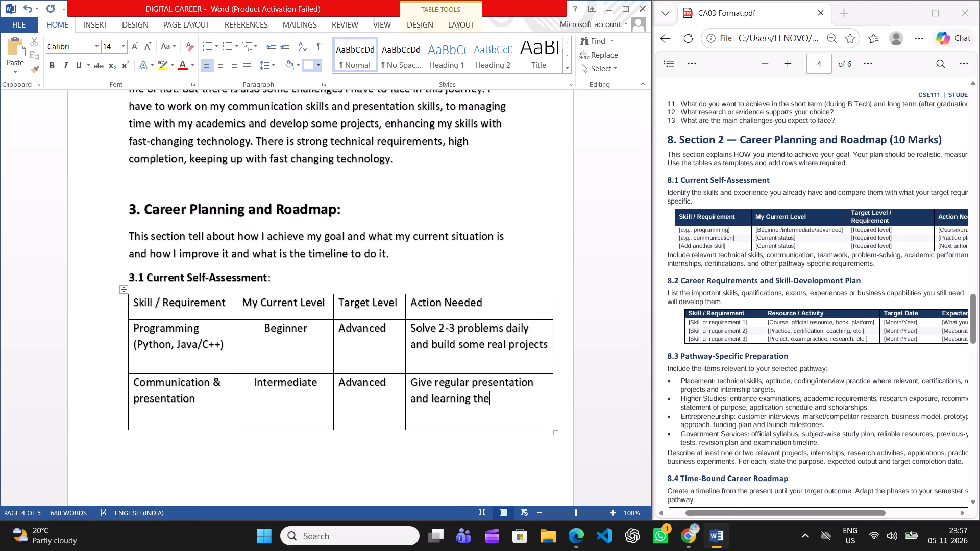
text(pu)
key(v)
key(BackSpace)
text(blic spea)
text(king and)
key(space)
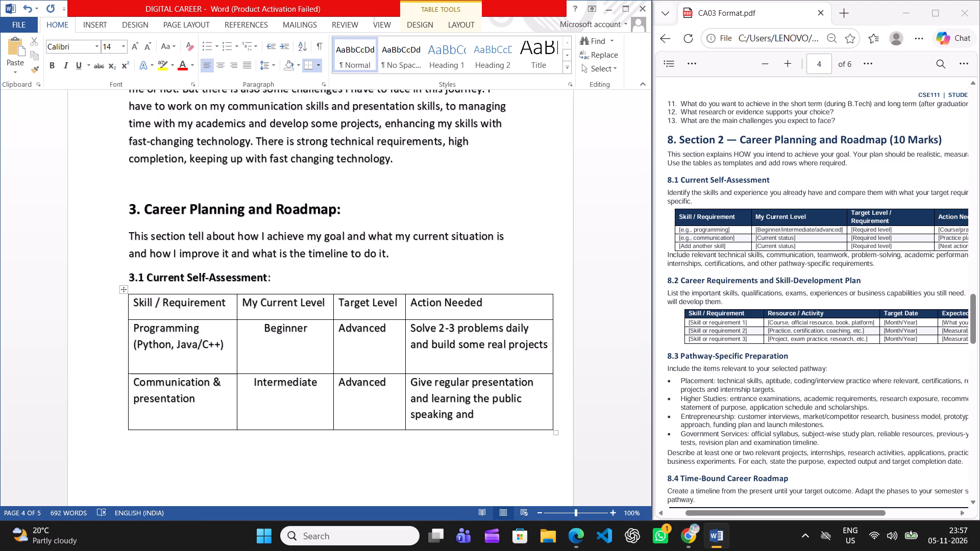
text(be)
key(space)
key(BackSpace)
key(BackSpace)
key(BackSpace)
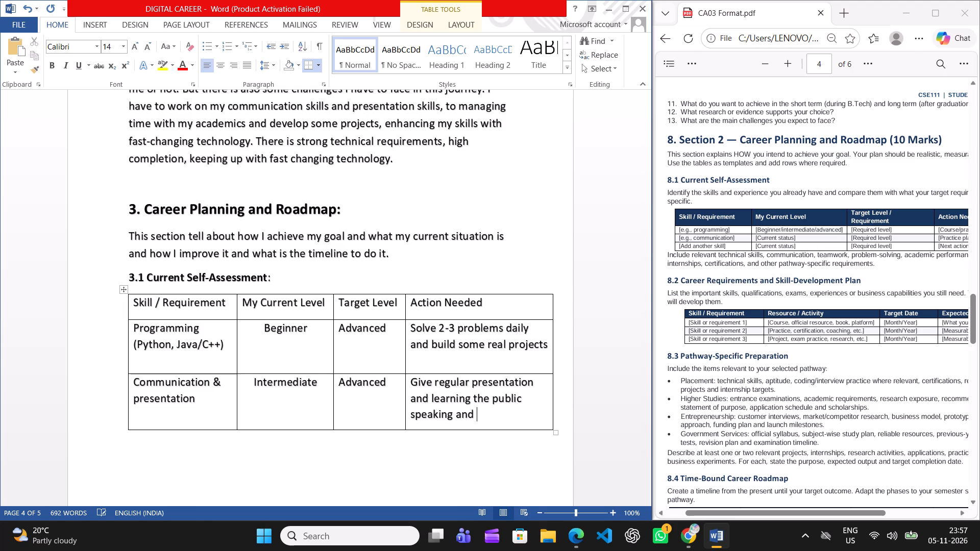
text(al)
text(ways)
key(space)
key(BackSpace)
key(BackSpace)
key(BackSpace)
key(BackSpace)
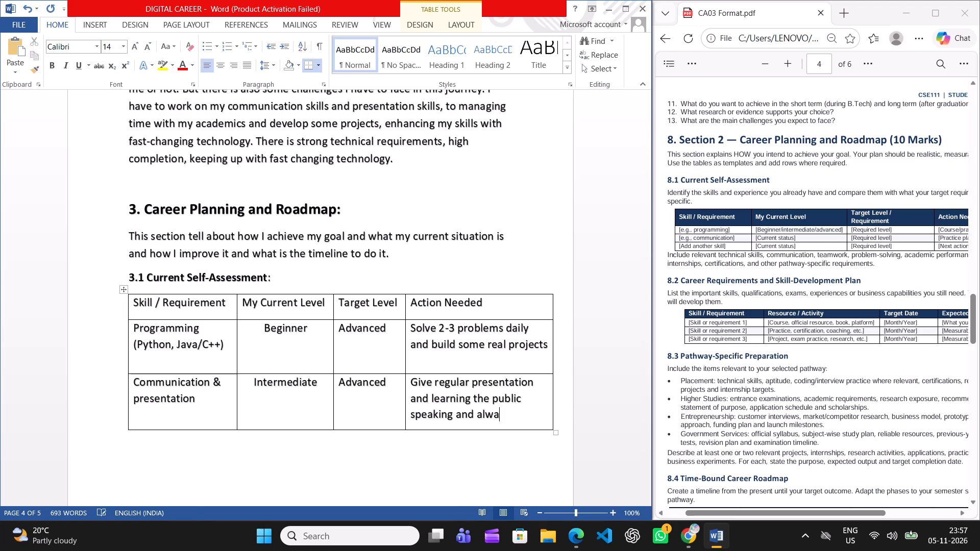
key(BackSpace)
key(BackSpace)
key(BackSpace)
Complete the Communication & presentation row's Action Needed text with "learning English speaking", without a closing full stop.
text(learning)
key(space)
text(en)
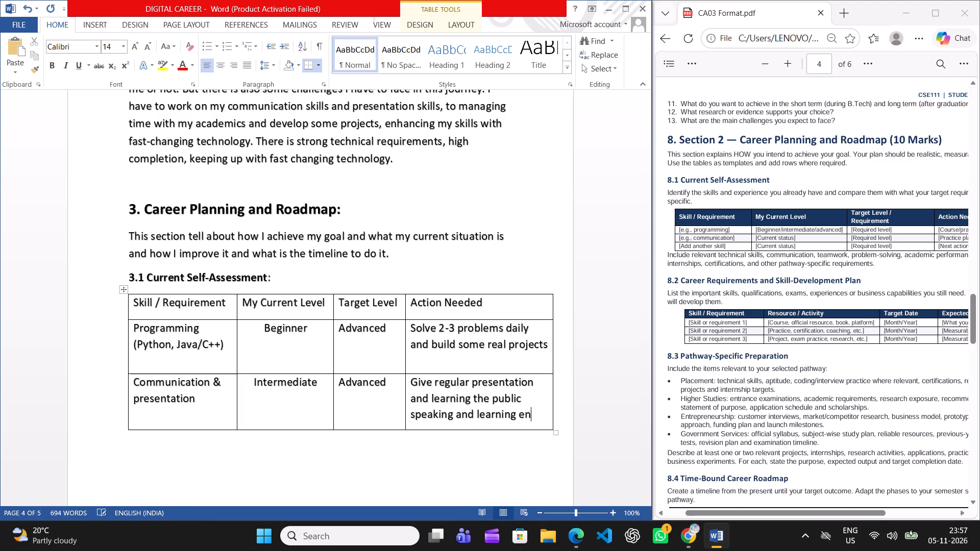
text(glisg)
key(BackSpace)
text(h speakin)
text(g.)
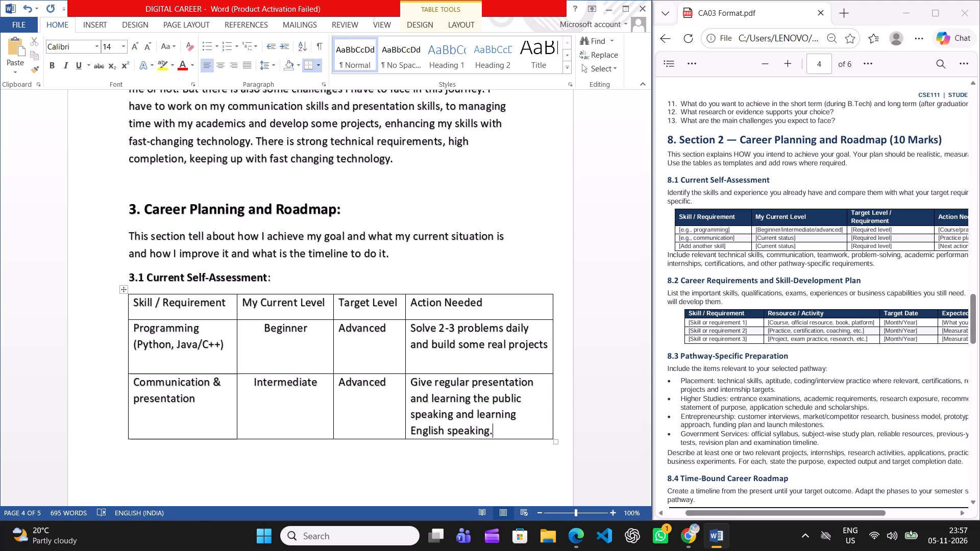
key(BackSpace)
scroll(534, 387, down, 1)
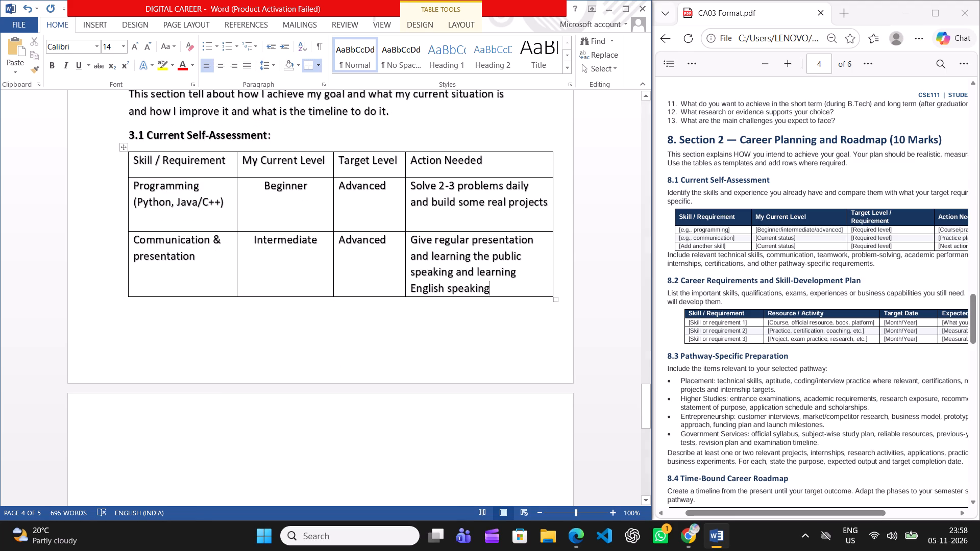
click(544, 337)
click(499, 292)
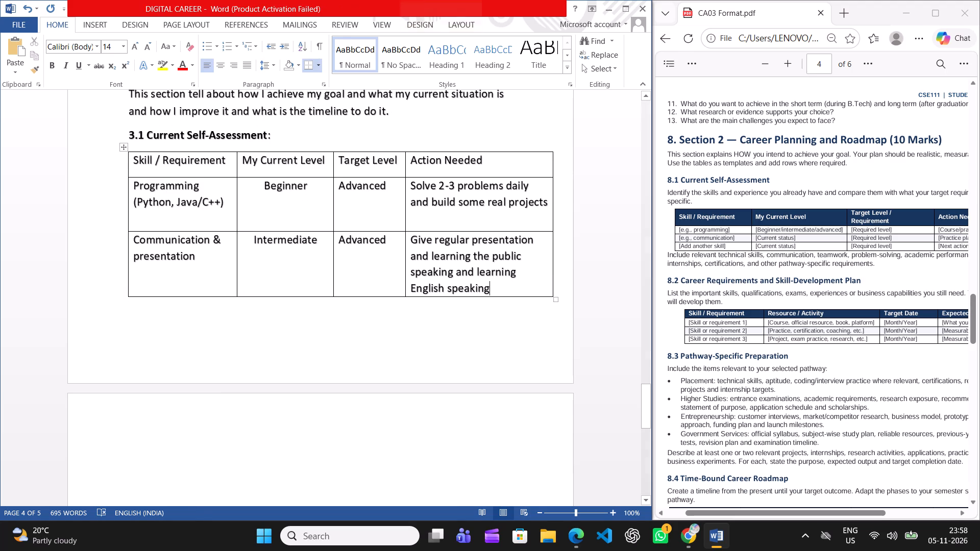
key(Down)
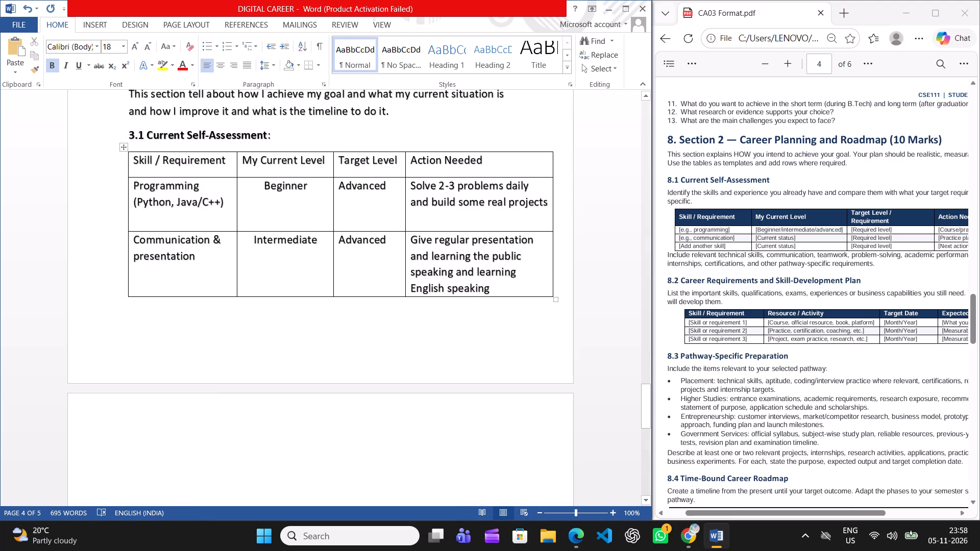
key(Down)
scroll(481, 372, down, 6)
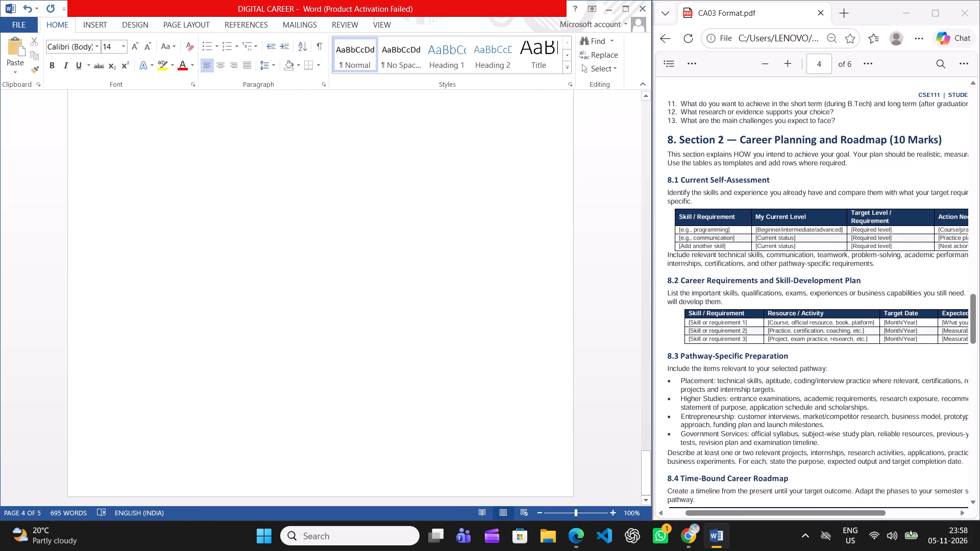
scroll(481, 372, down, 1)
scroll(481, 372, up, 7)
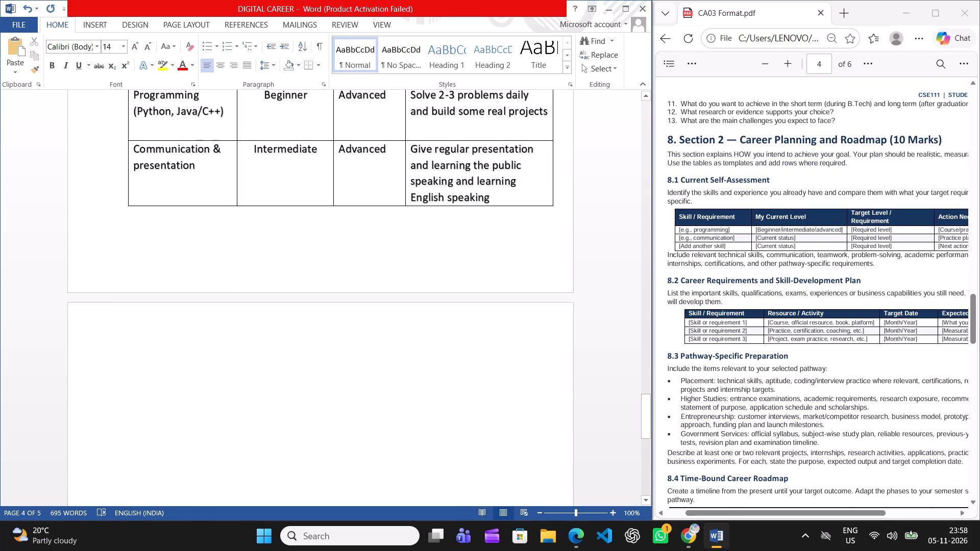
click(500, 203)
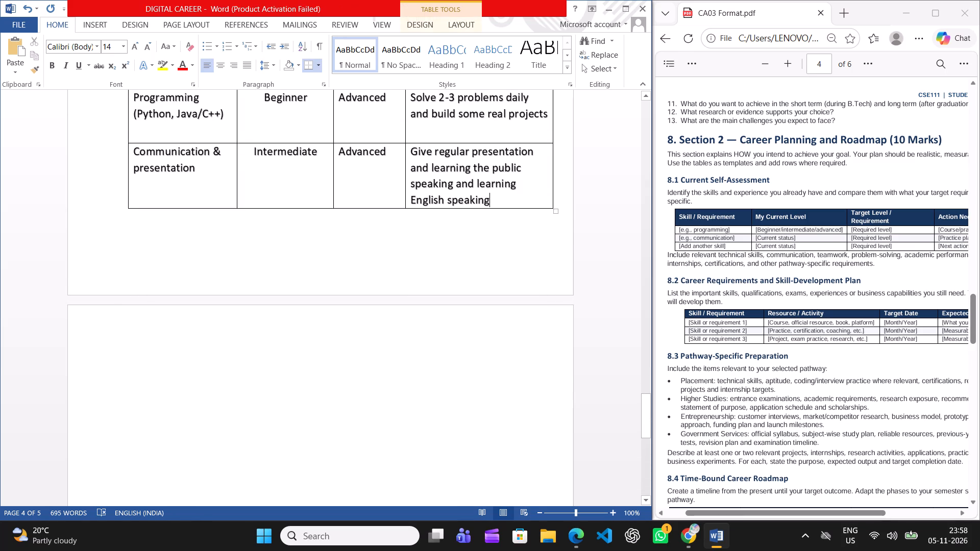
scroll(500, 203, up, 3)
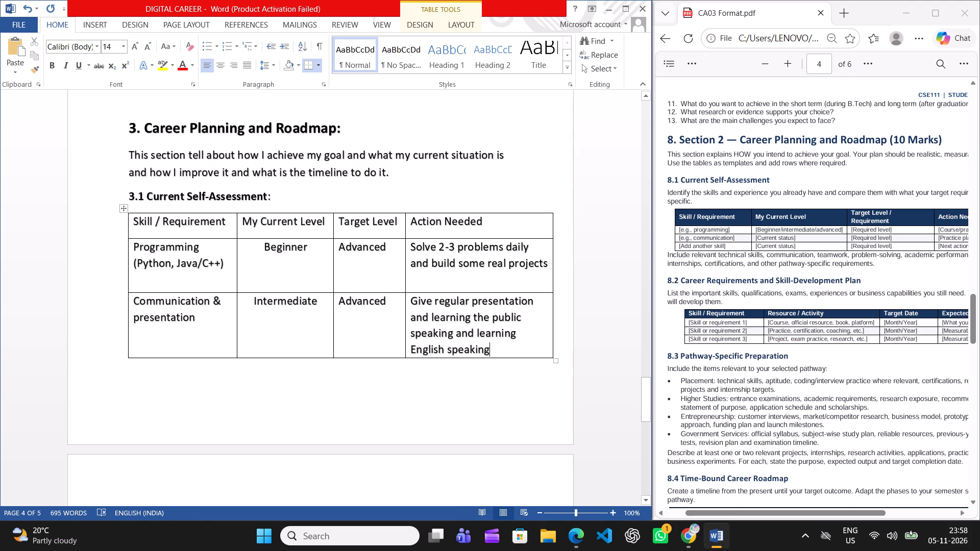
Resize the whole self-assessment table from its lower outer corner, making it taller and slightly narrower.
click(389, 238)
drag(557, 361, 559, 385)
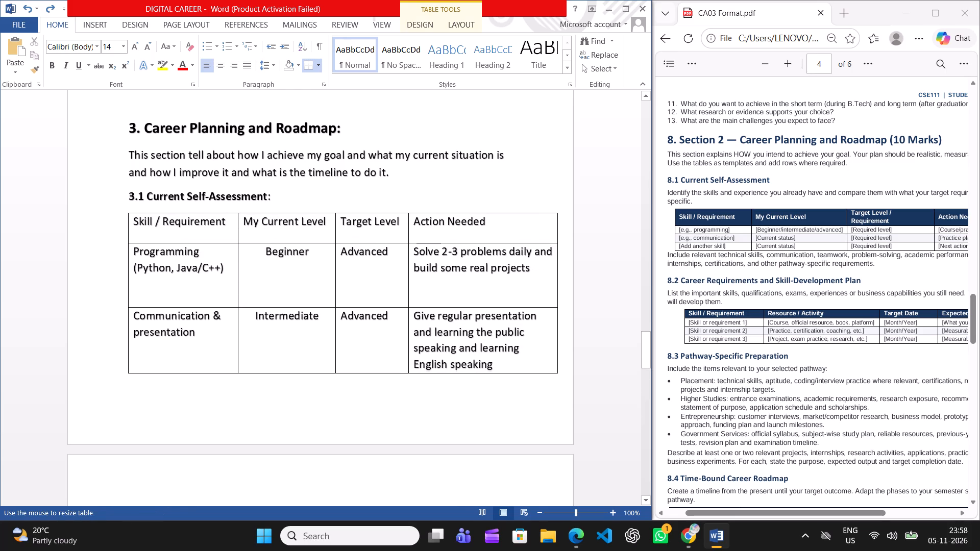
drag(559, 385, 548, 415)
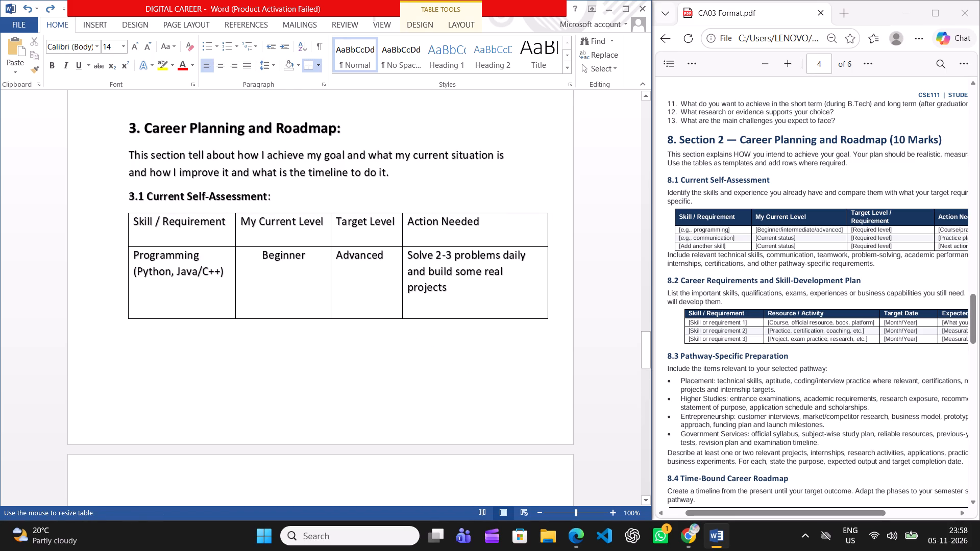
drag(548, 415, 548, 395)
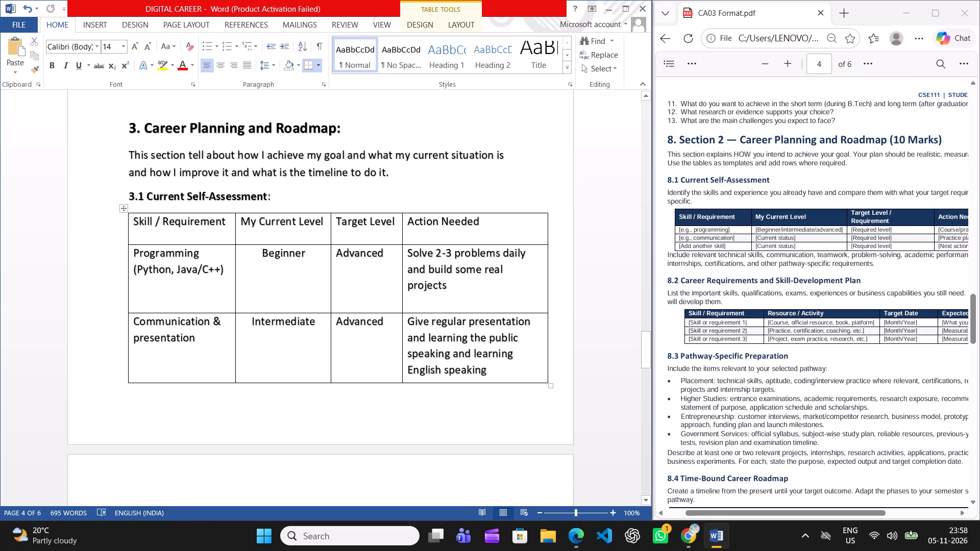
Raise the border between the Programming and Communication & presentation rows so the Programming row closely fits its three-line Action Needed text.
drag(416, 313, 416, 298)
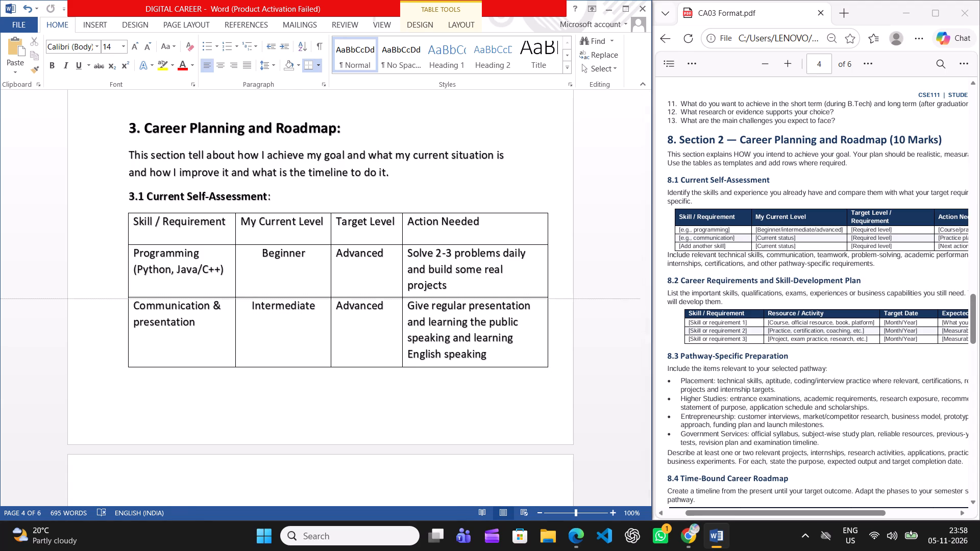
drag(416, 298, 416, 301)
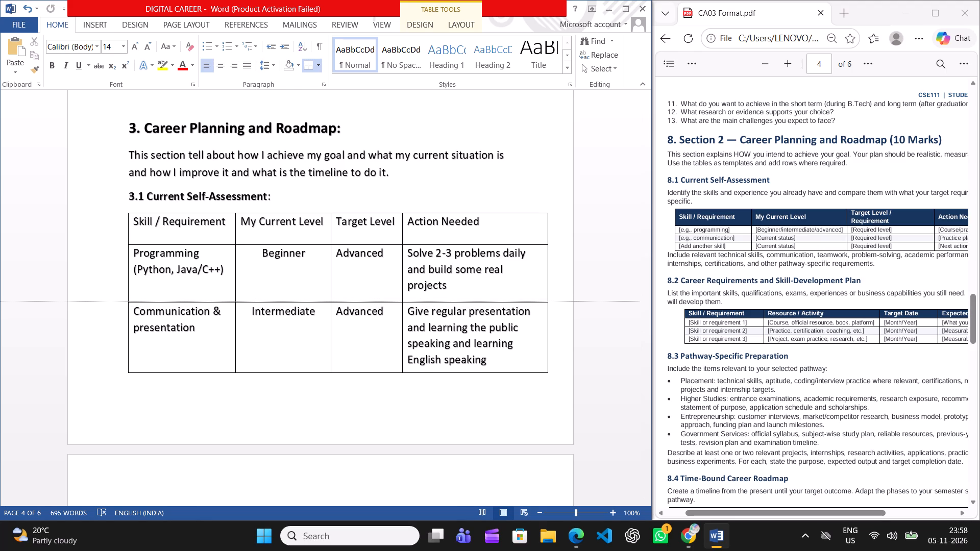
drag(416, 301, 418, 295)
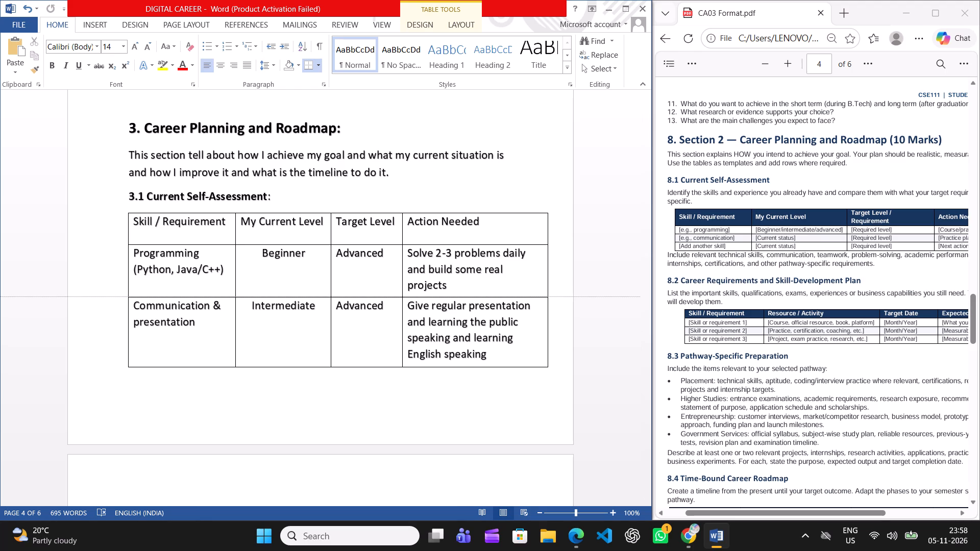
drag(418, 295, 418, 293)
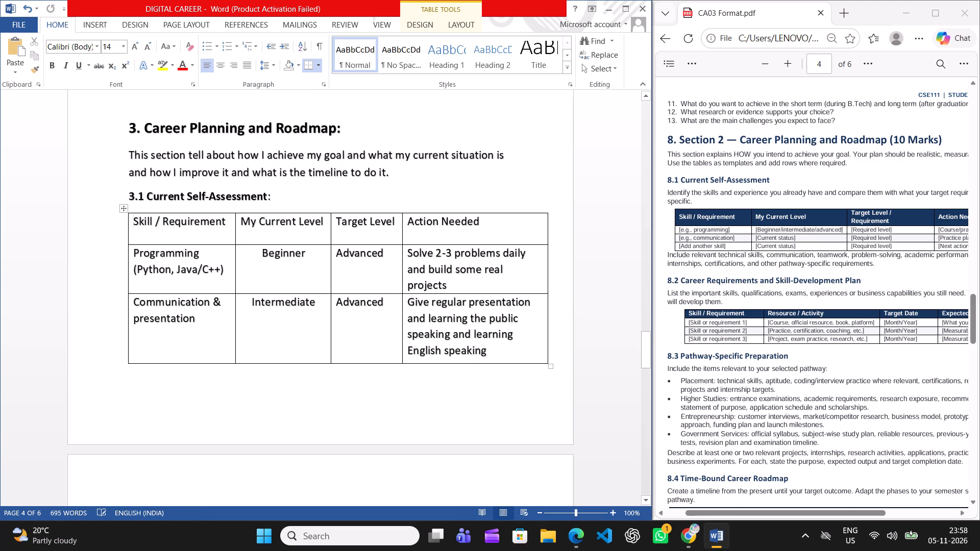
Enlarge the self-assessment table slightly from its lower outer corner, leaving spare space beneath "English speaking" in the last row.
drag(548, 366, 548, 367)
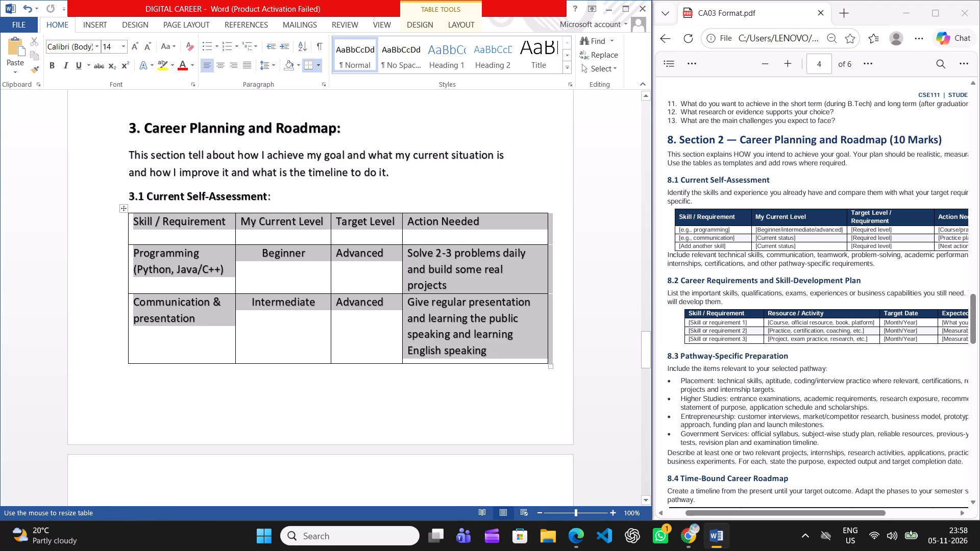
drag(548, 367, 550, 385)
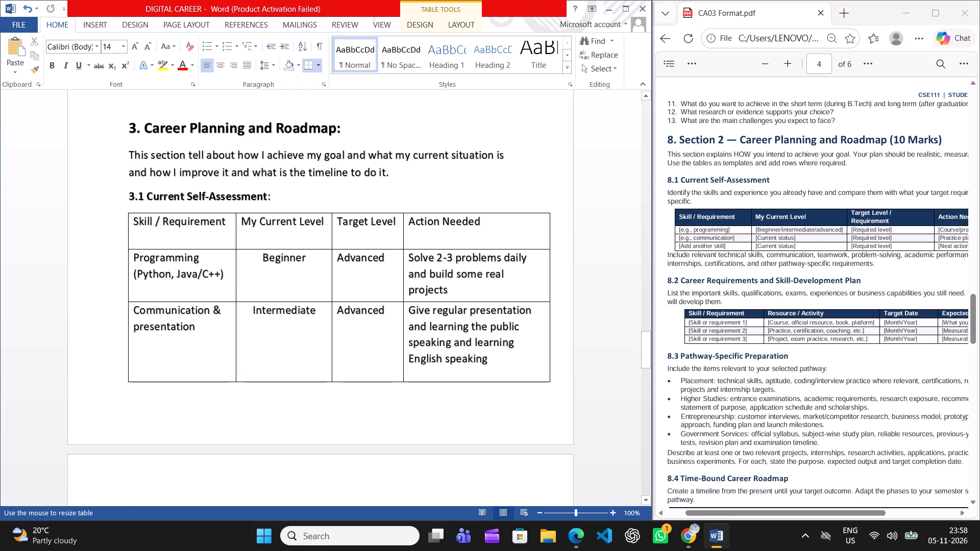
drag(550, 385, 551, 386)
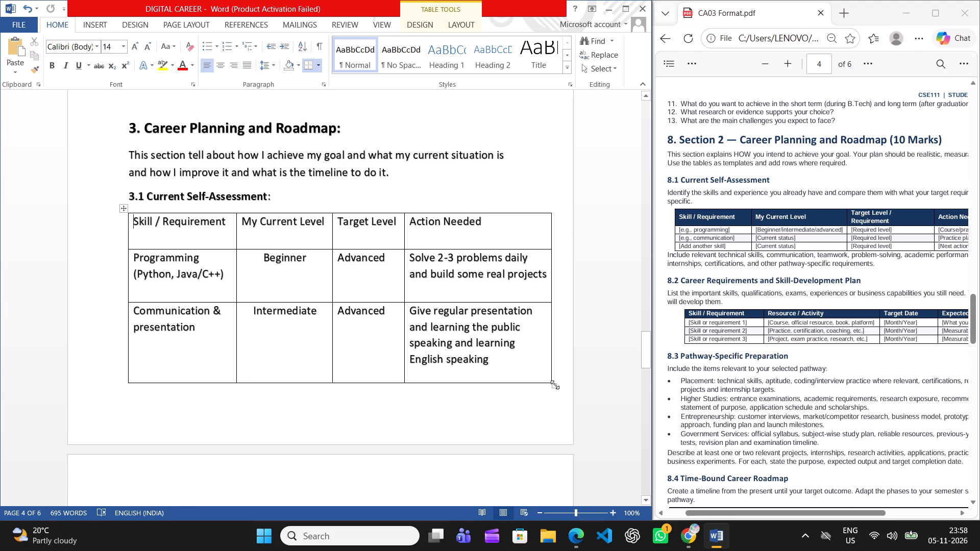
drag(554, 385, 549, 384)
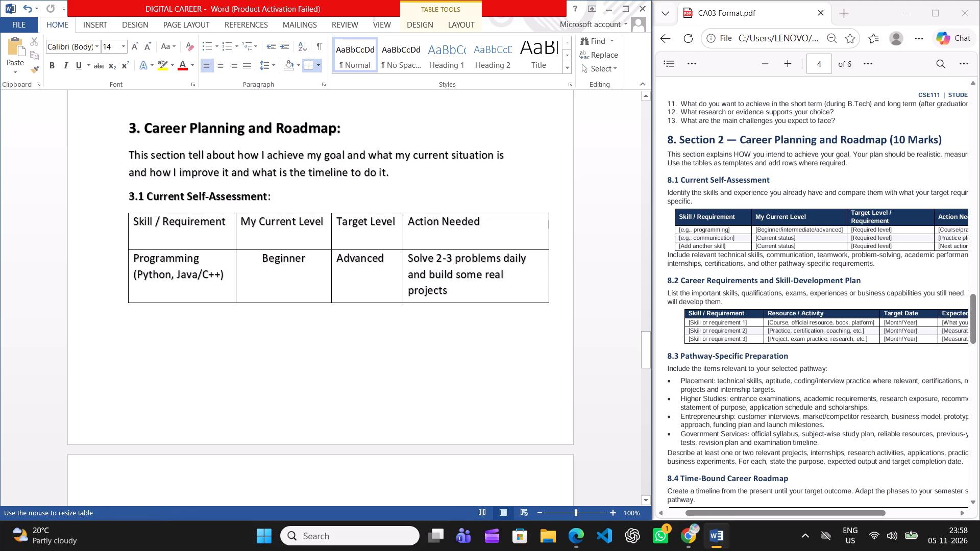
drag(549, 384, 550, 379)
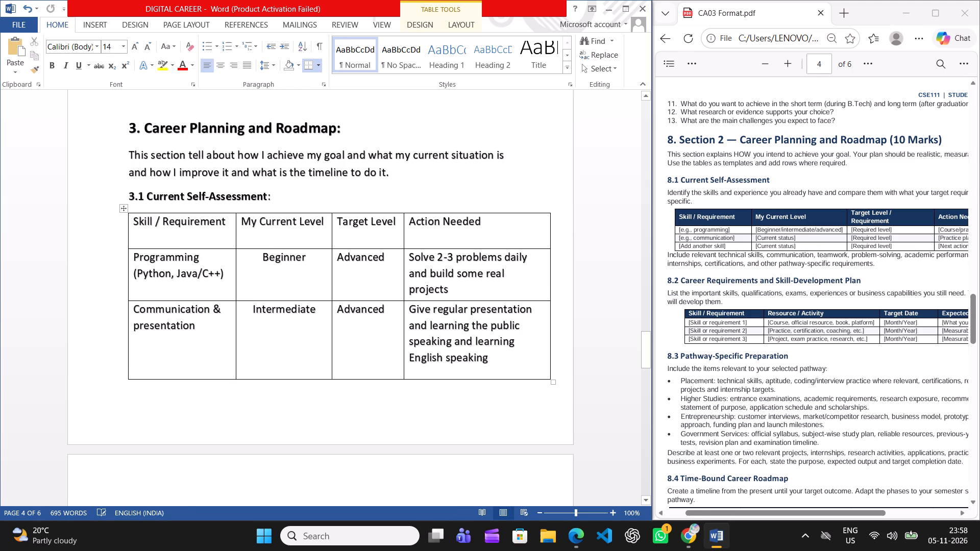
click(383, 418)
Review the whole report from the title page and contents table through the written sections to the pages after the self-assessment table.
scroll(189, 291, up, 5)
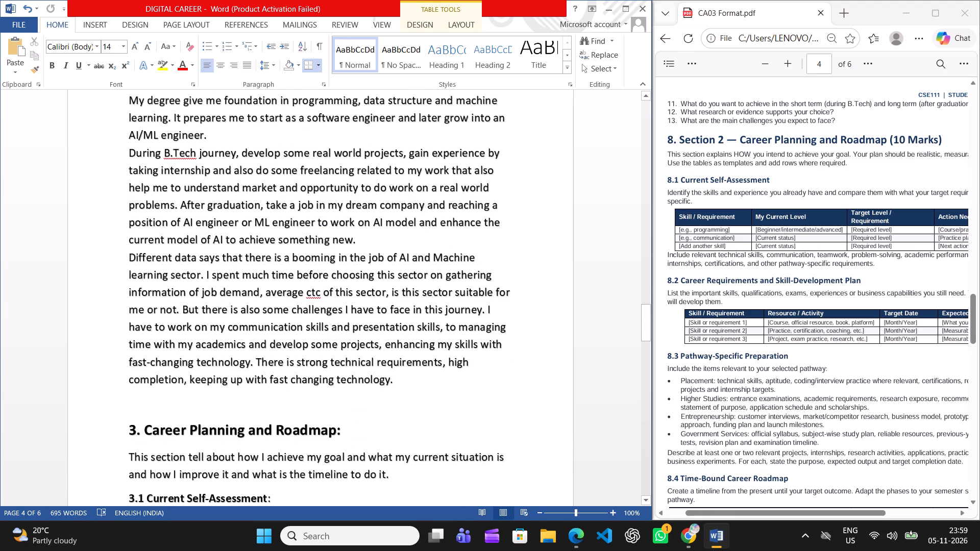
scroll(189, 291, up, 19)
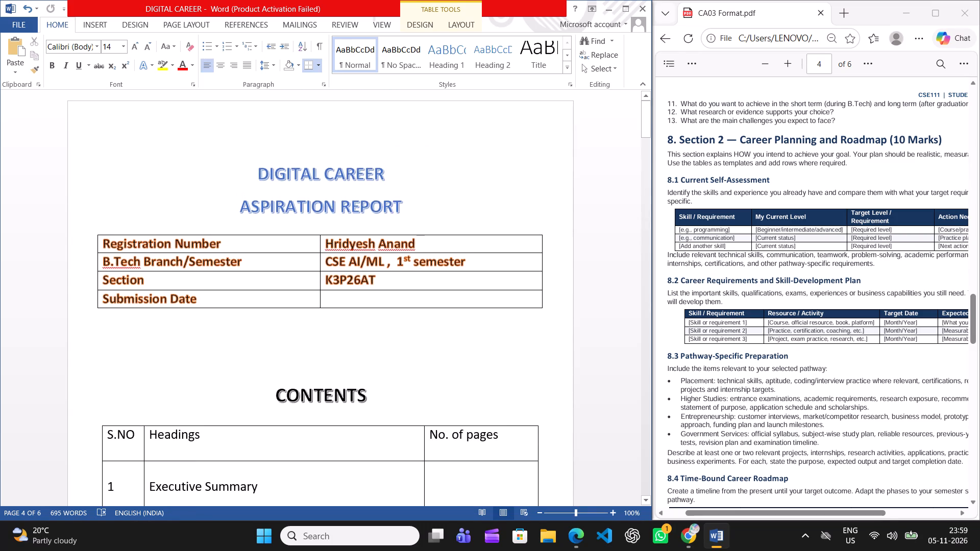
scroll(189, 291, up, 1)
scroll(189, 291, down, 9)
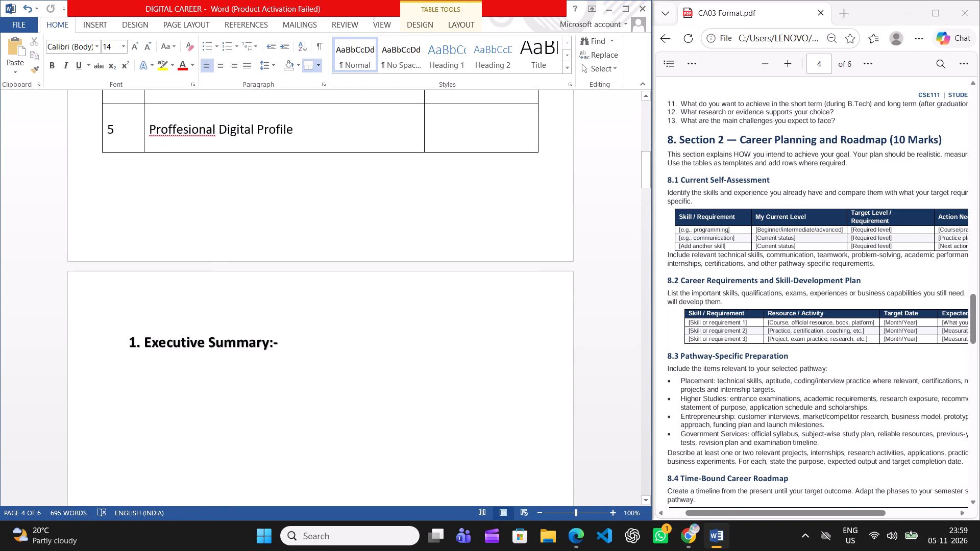
scroll(189, 291, down, 9)
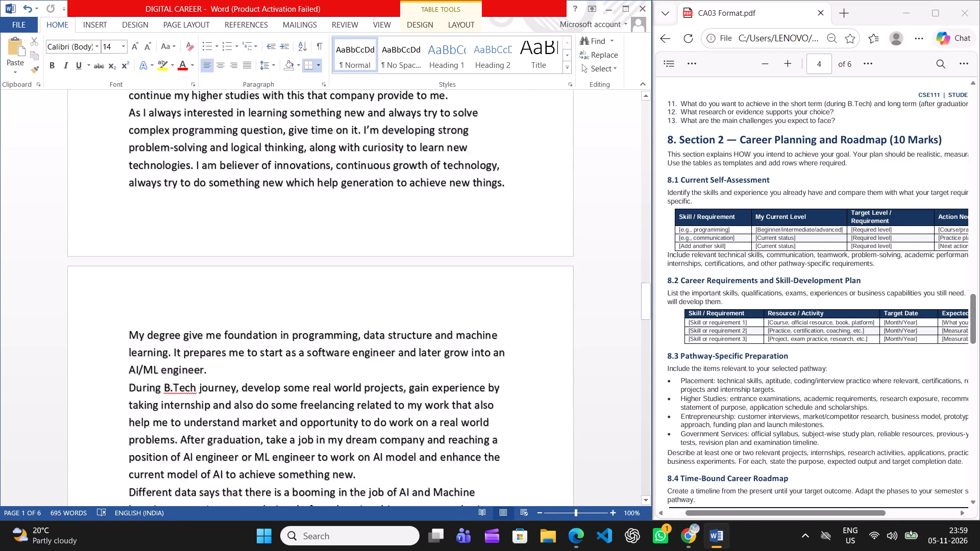
scroll(189, 291, down, 10)
scroll(189, 291, up, 7)
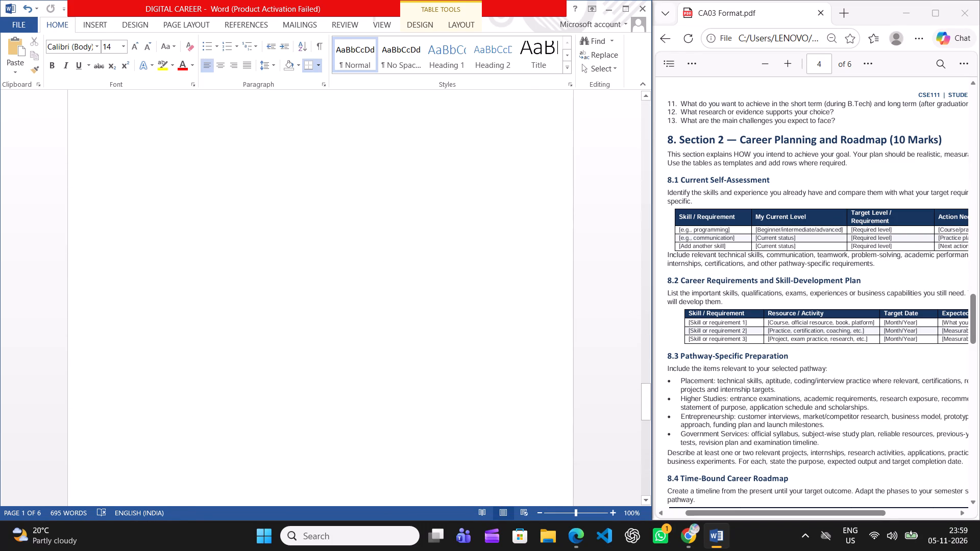
scroll(189, 291, up, 6)
scroll(189, 291, down, 20)
scroll(189, 291, down, 4)
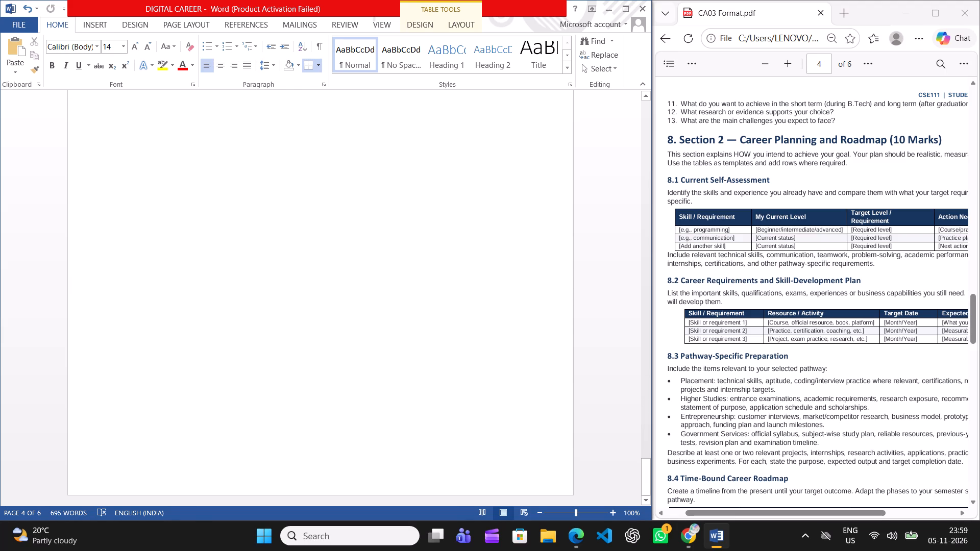
scroll(189, 291, up, 10)
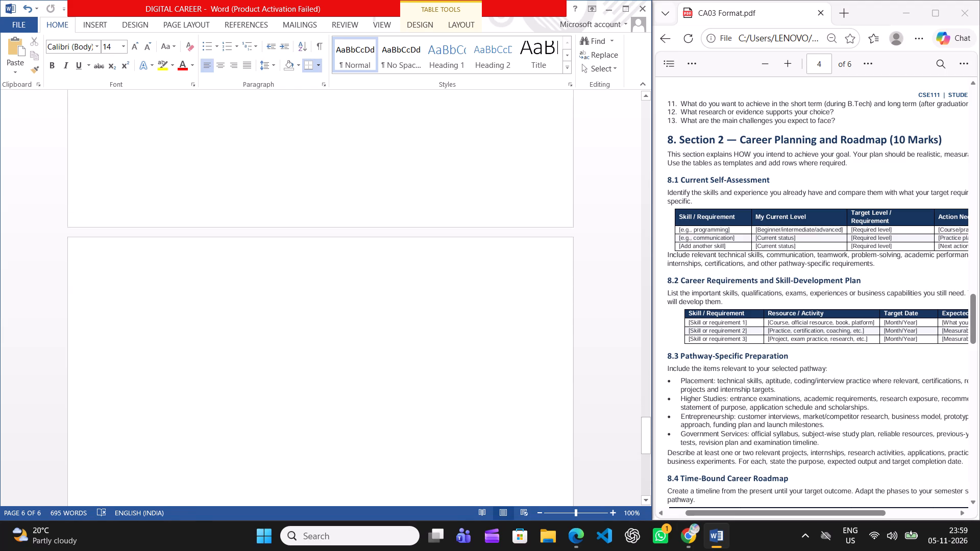
scroll(189, 291, up, 5)
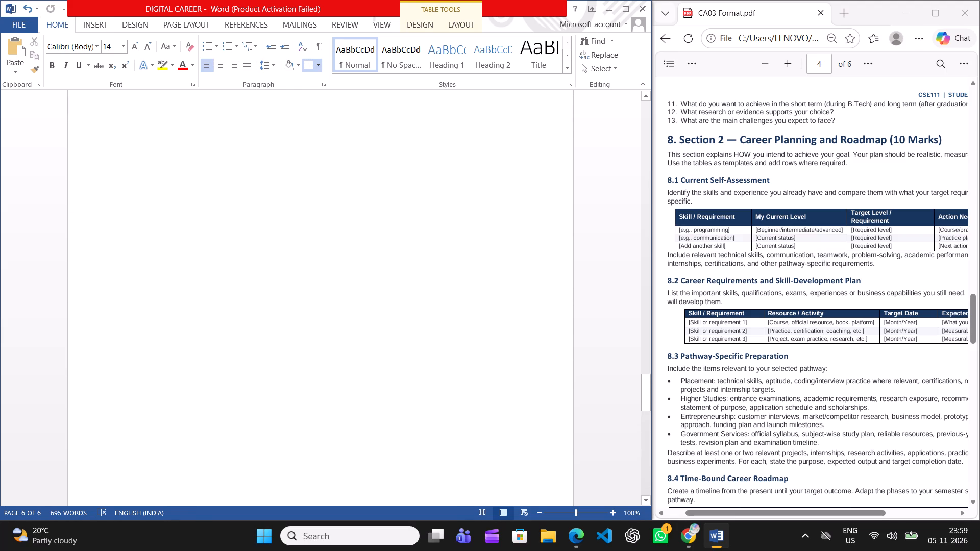
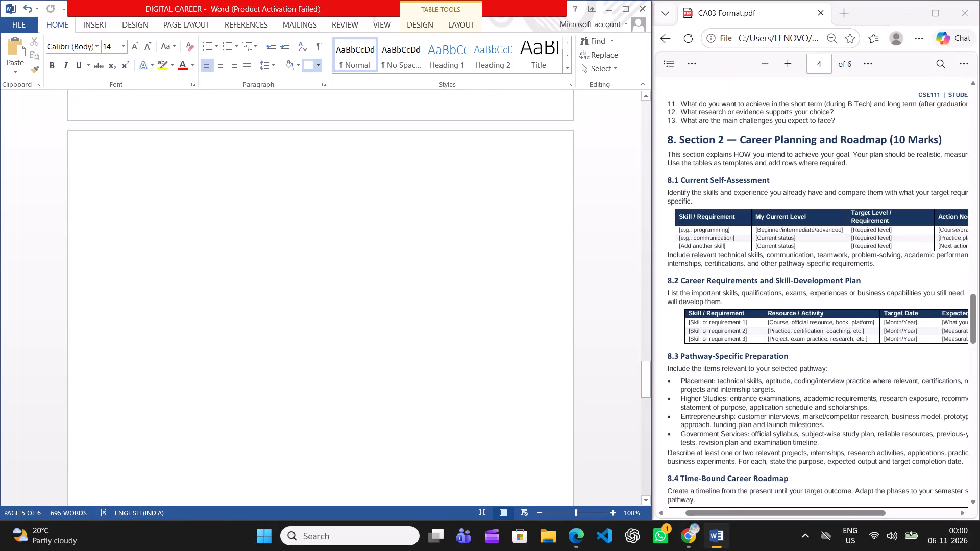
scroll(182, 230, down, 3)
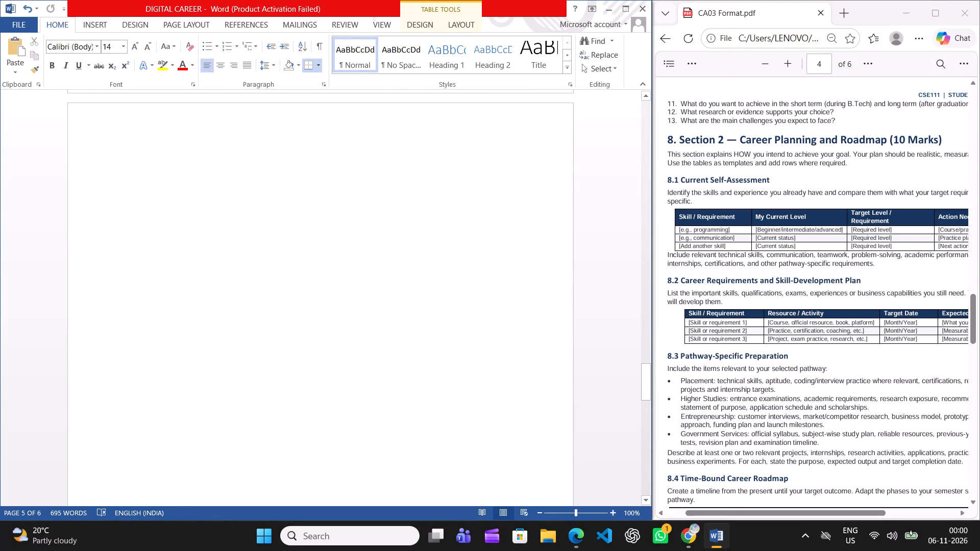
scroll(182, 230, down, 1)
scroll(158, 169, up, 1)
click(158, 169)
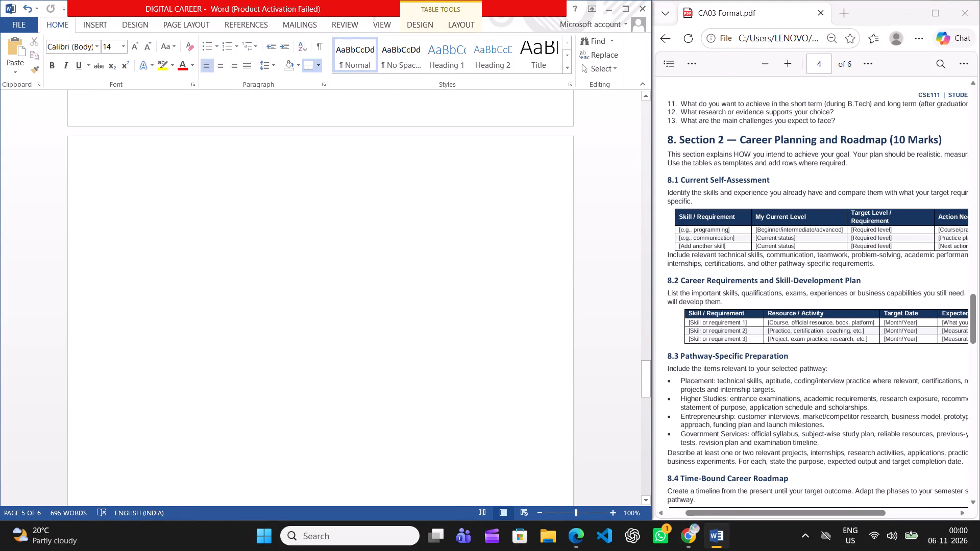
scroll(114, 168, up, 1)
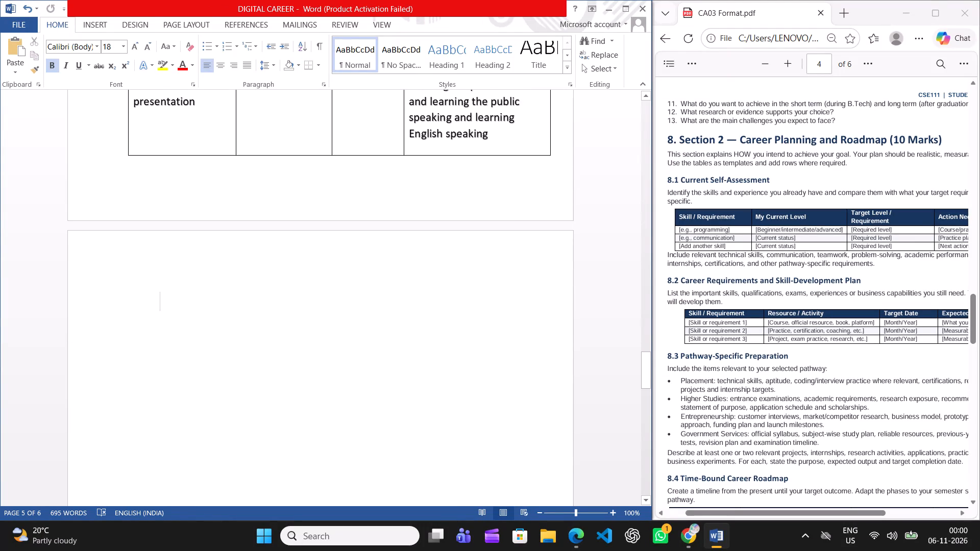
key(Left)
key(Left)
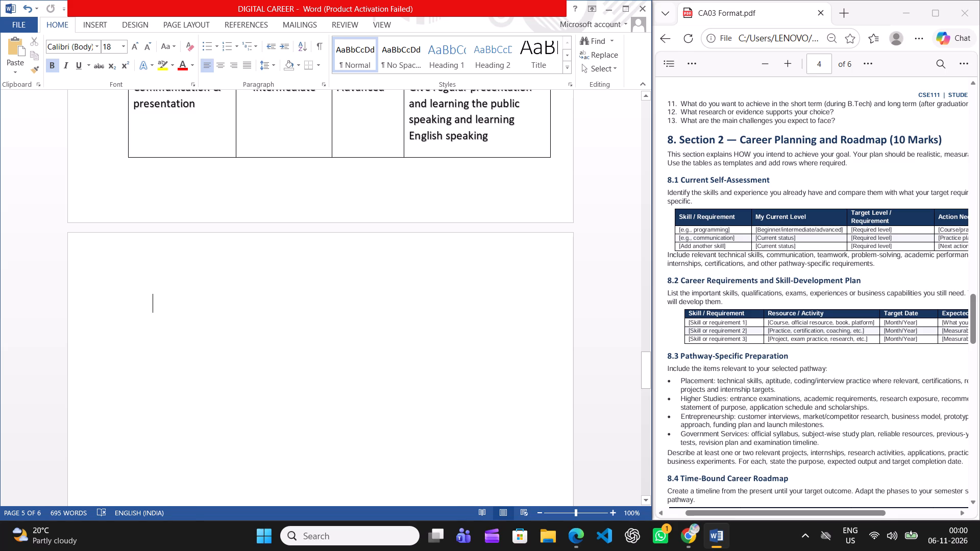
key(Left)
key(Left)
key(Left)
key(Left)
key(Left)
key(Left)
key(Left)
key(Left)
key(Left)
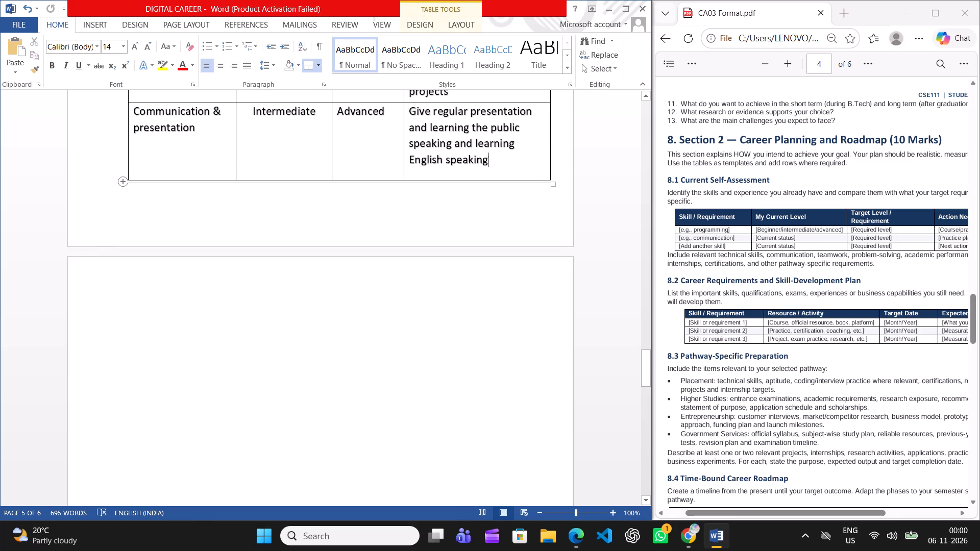
Insert a table with four columns and seven rows on the blank page after the self-assessment table.
click(170, 298)
scroll(170, 298, down, 1)
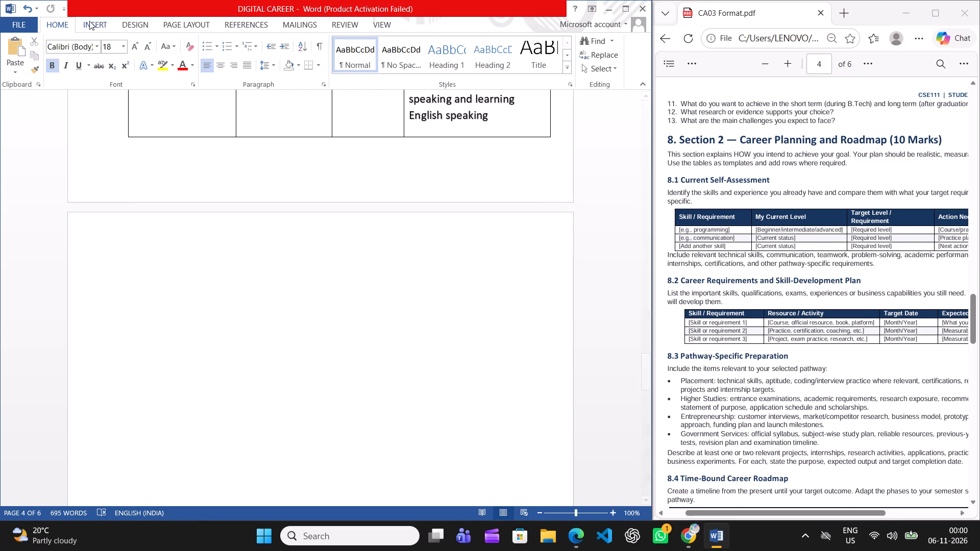
click(87, 19)
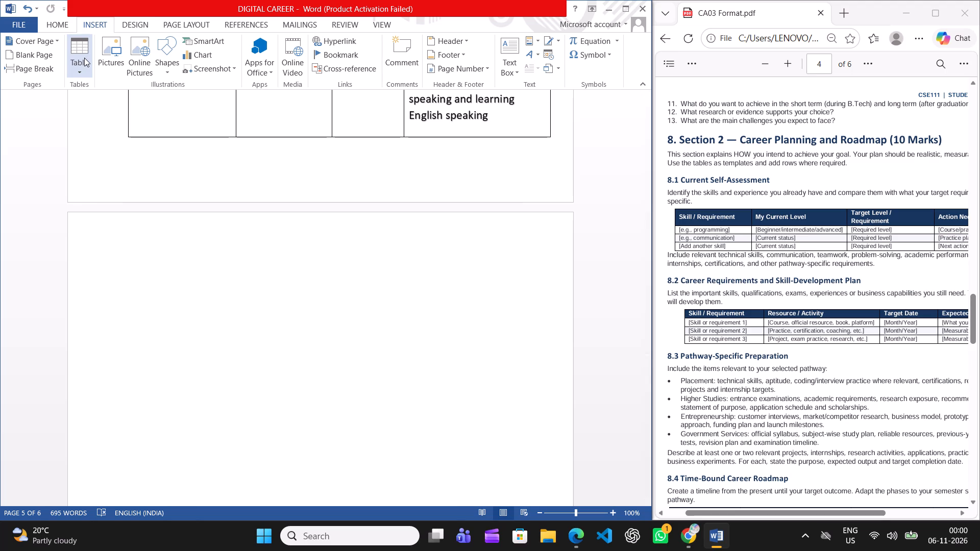
click(84, 58)
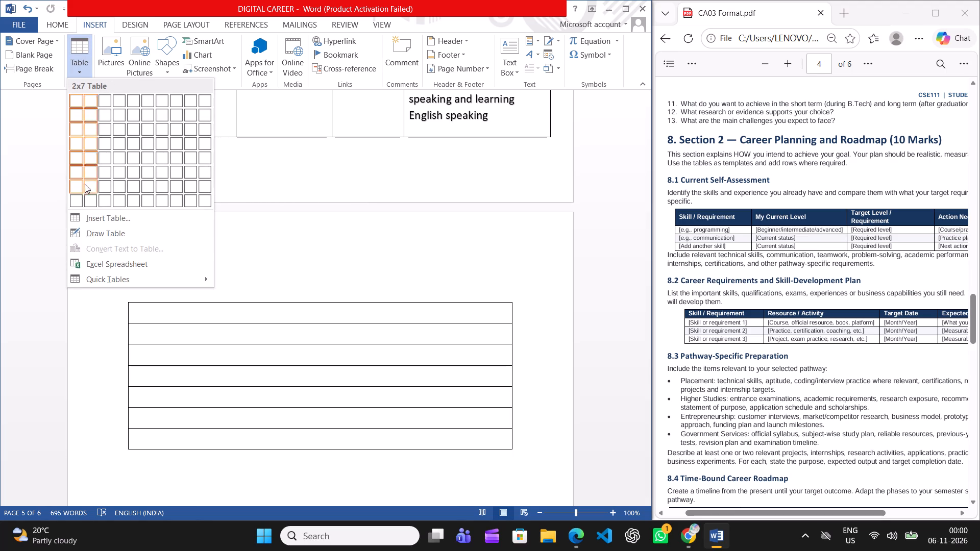
click(120, 188)
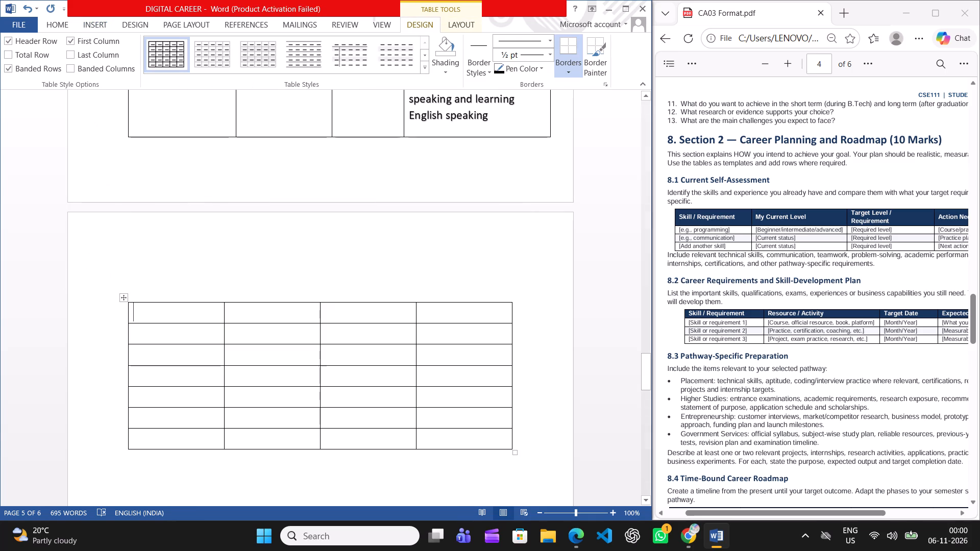
Move the new empty table up to the top margin of its page.
drag(124, 295, 120, 285)
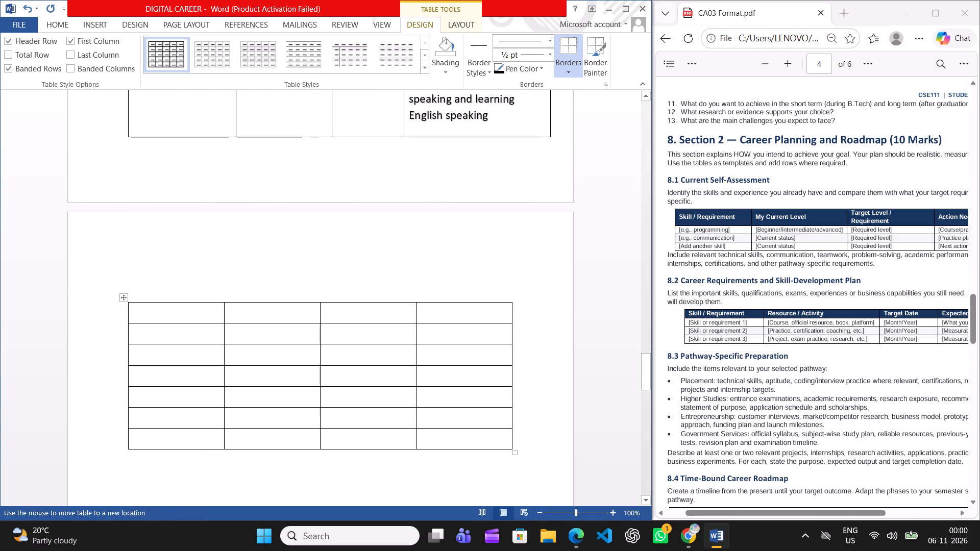
drag(120, 285, 111, 254)
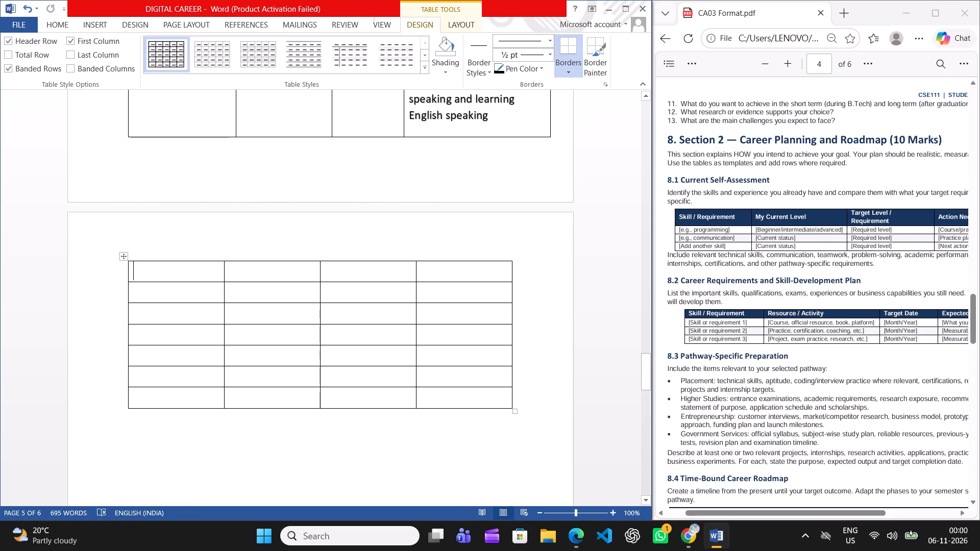
Widen the empty table from its lower outer corner to nearly match the self-assessment table's width.
drag(513, 414, 537, 413)
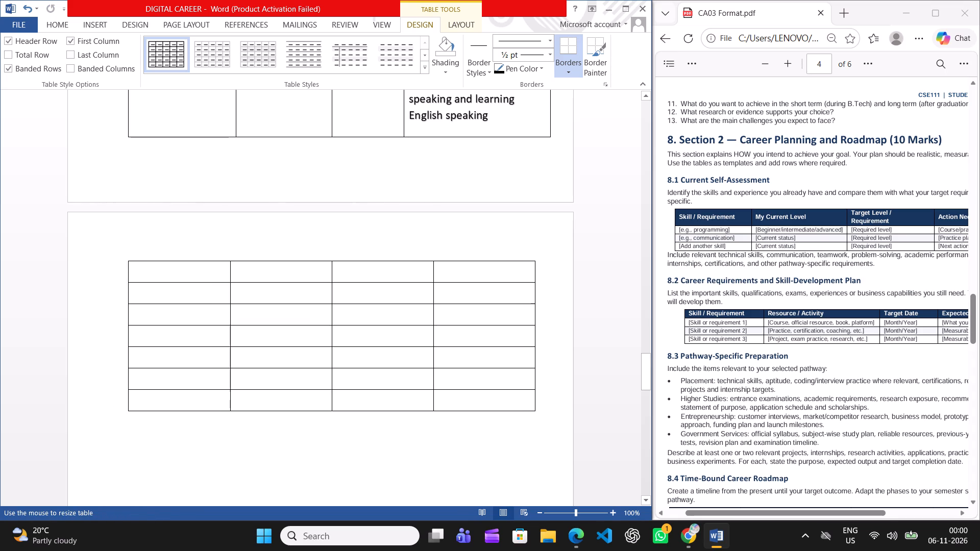
drag(537, 413, 552, 413)
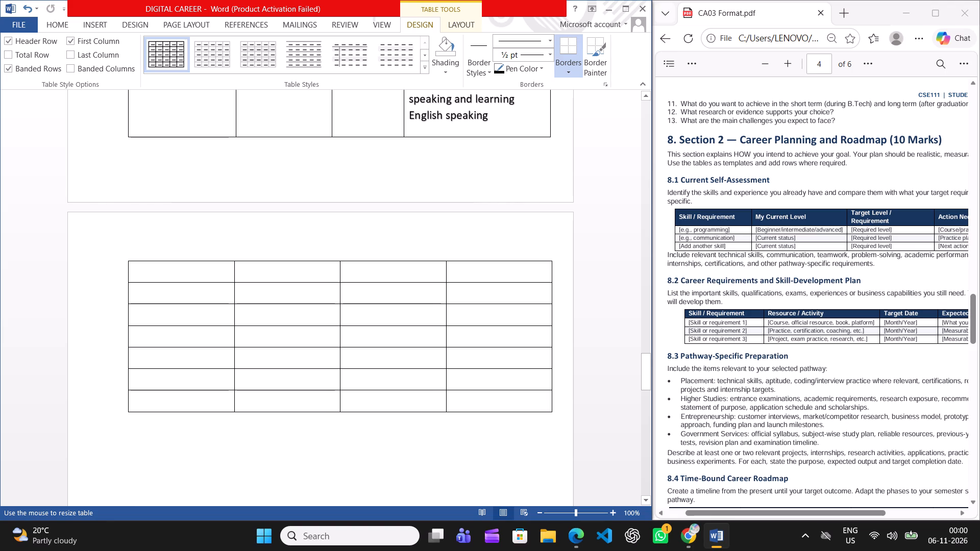
drag(552, 413, 548, 416)
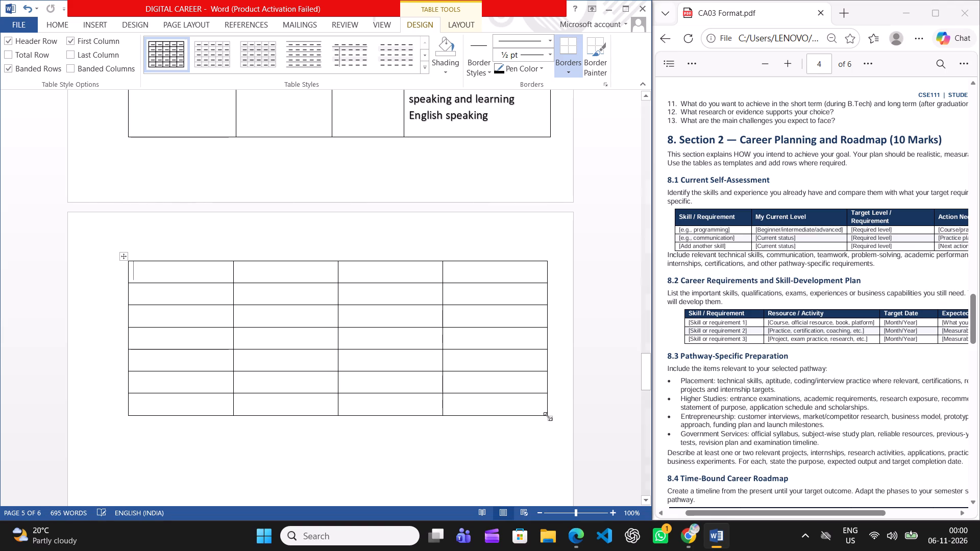
Stretch the empty seven-row table downward from its lower outer corner to about two-thirds taller, keeping its width.
scroll(548, 403, up, 4)
scroll(548, 403, up, 20)
scroll(548, 403, up, 20)
scroll(548, 403, up, 2)
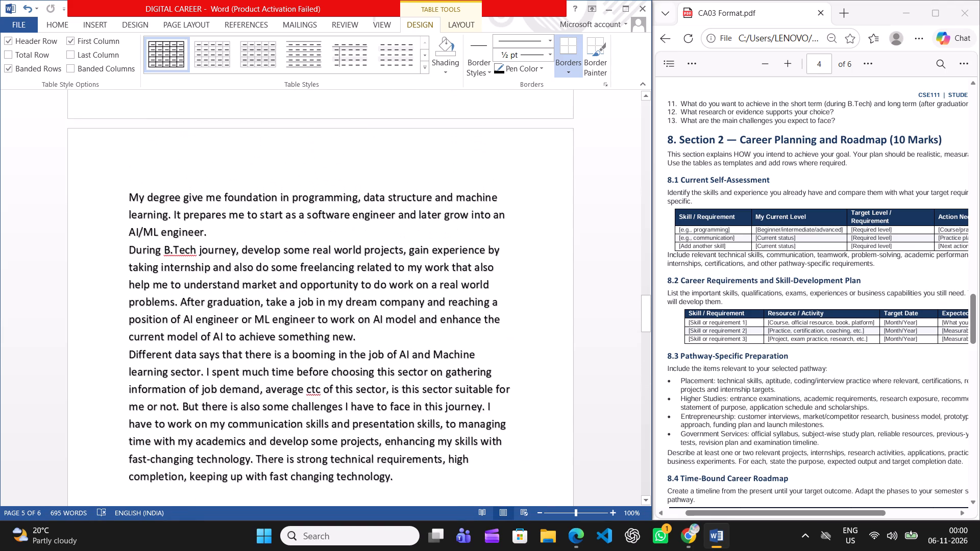
scroll(548, 403, up, 14)
scroll(548, 403, down, 11)
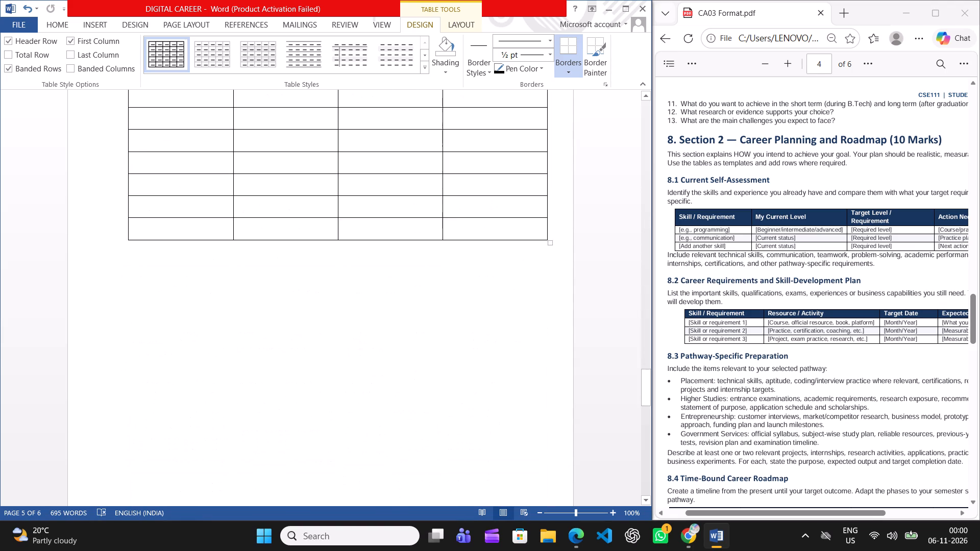
scroll(548, 403, down, 3)
scroll(548, 403, up, 4)
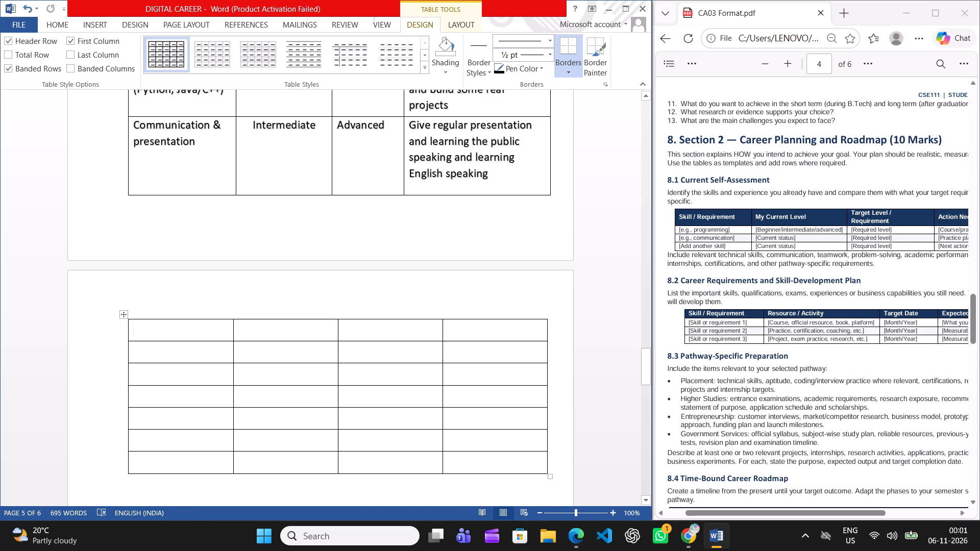
scroll(548, 403, down, 1)
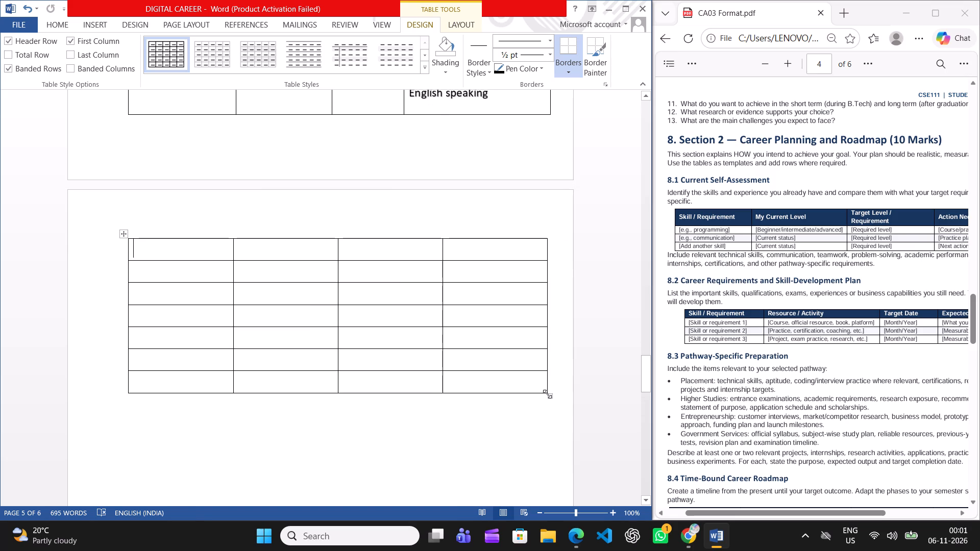
drag(547, 394, 546, 475)
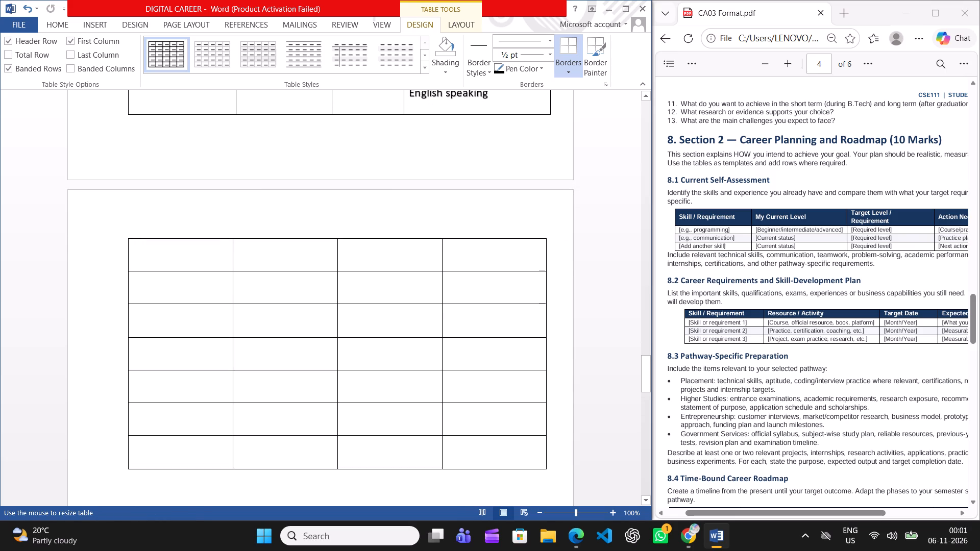
drag(546, 475, 542, 489)
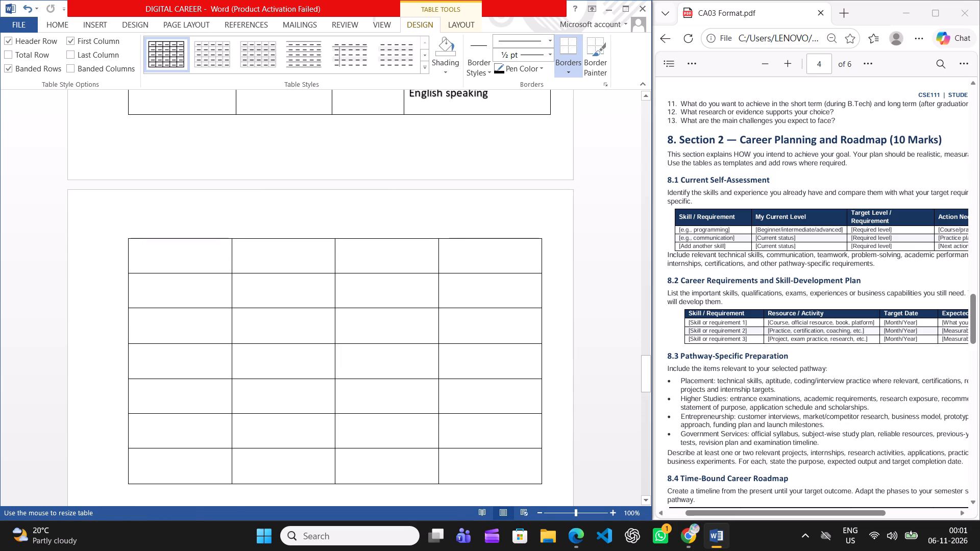
drag(542, 489, 547, 501)
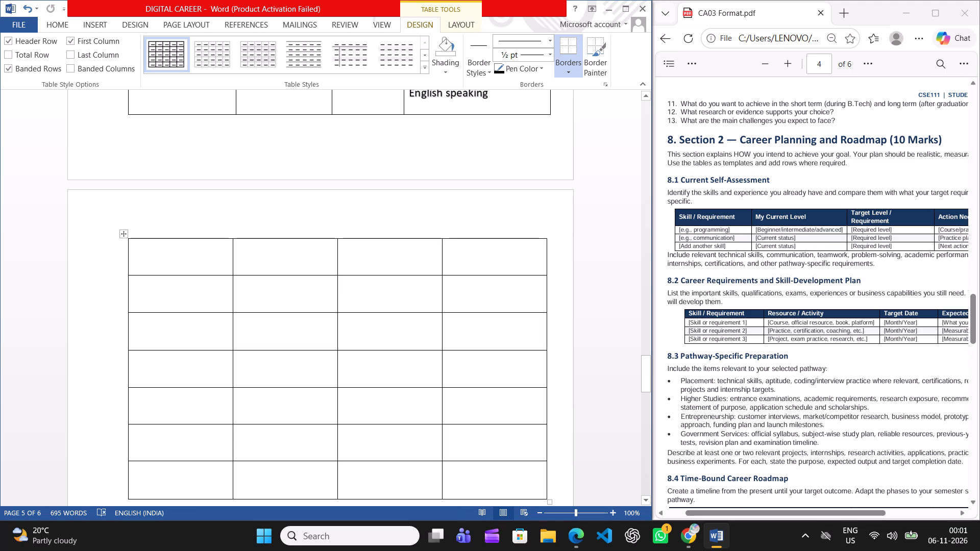
Enter "Data structure and Algorithms" in the first cell of the new table, in non-bold 14 pt text.
click(63, 24)
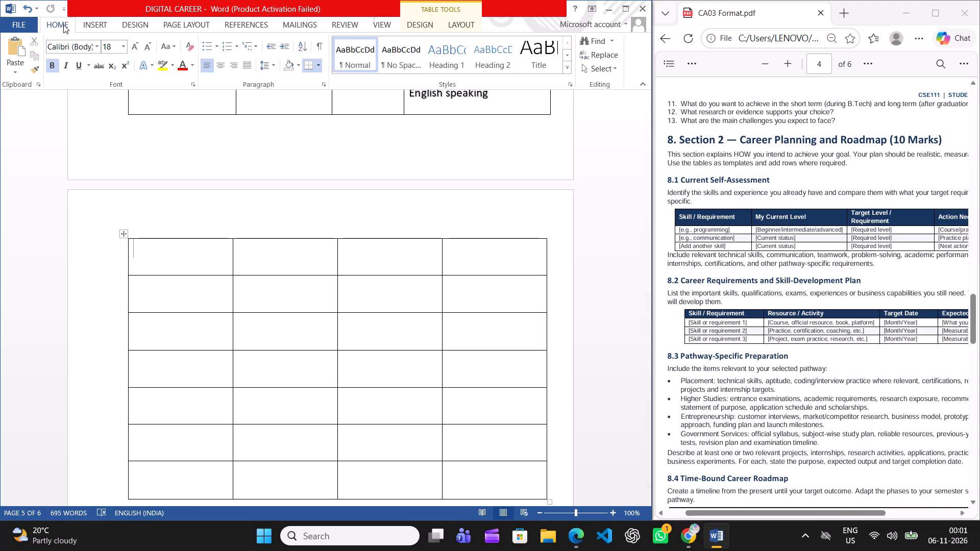
click(52, 65)
click(114, 44)
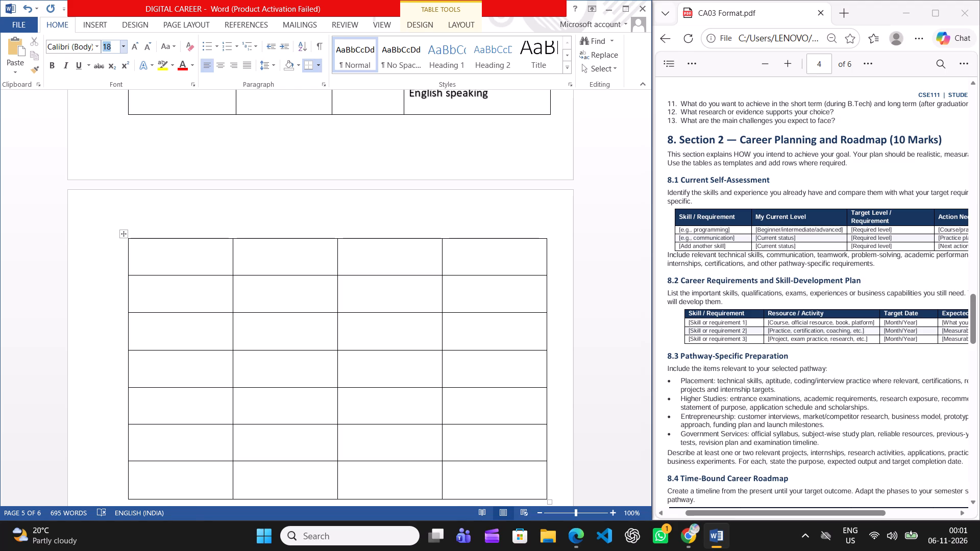
key(BackSpace)
text(14)
click(153, 247)
text(Data s)
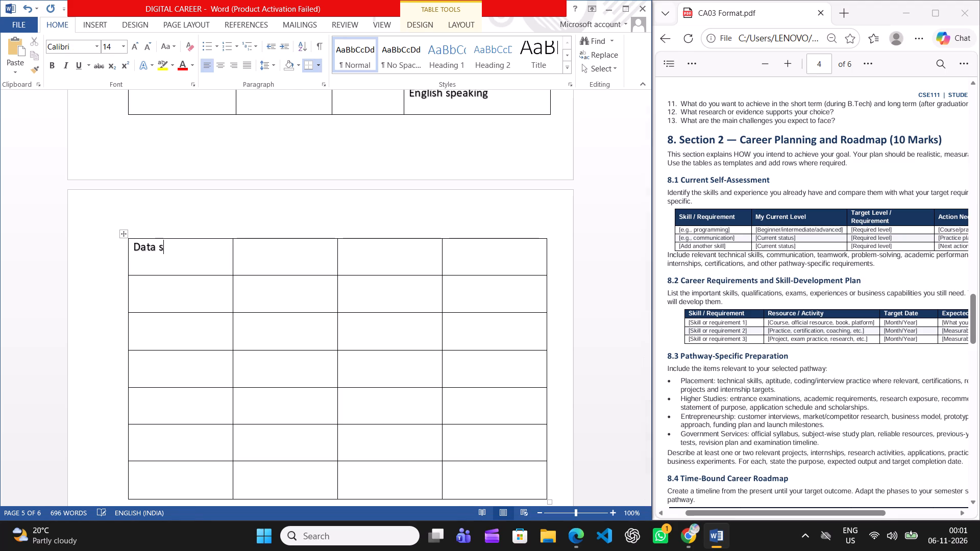
text(tructure and a)
key(BackSpace)
key(shift+a)
key(l)
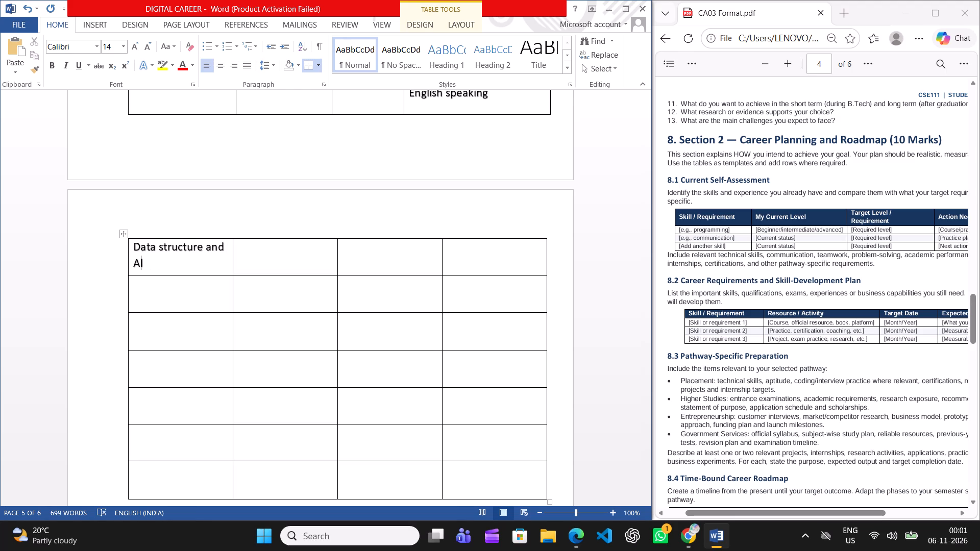
text(gorithms)
key(space)
Enter "None" in the second cell of the new table's first row as centred, non-bold 14 pt text.
click(268, 253)
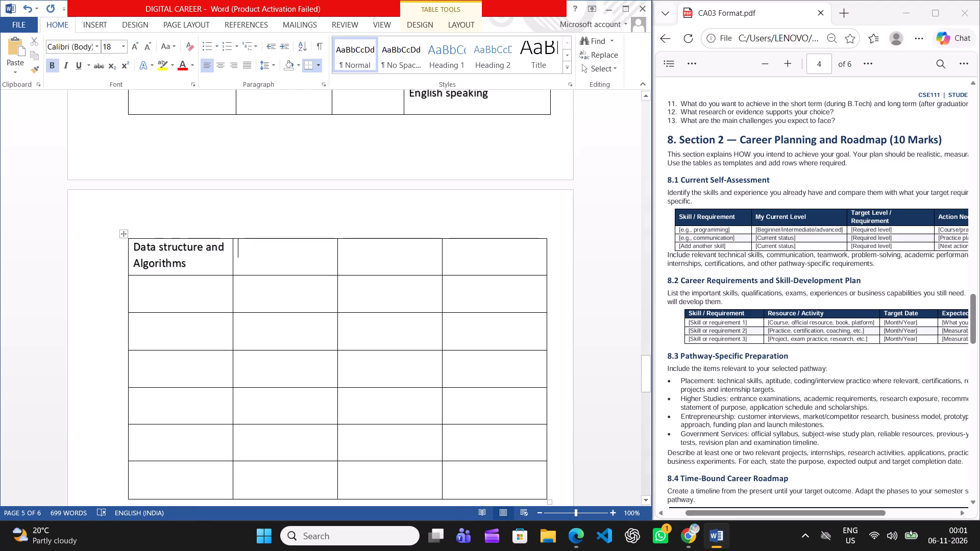
click(110, 46)
key(BackSpace)
text(14)
click(58, 62)
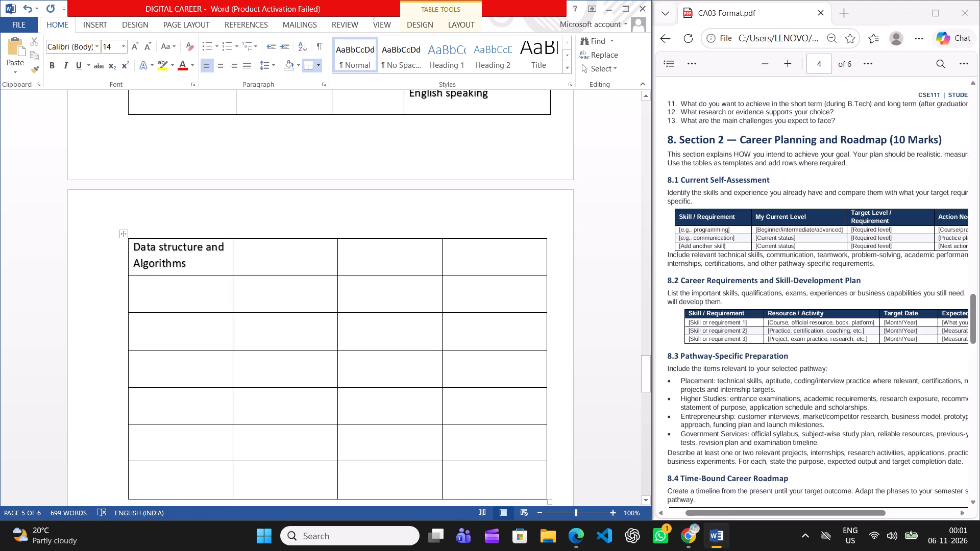
text(Nome=)
key(BackSpace)
key(BackSpace)
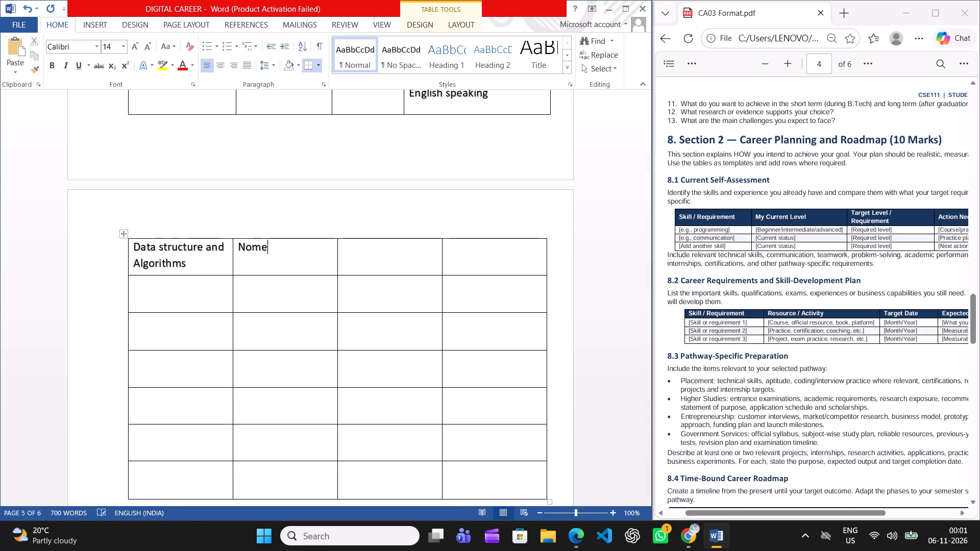
key(BackSpace)
text(ne)
click(221, 70)
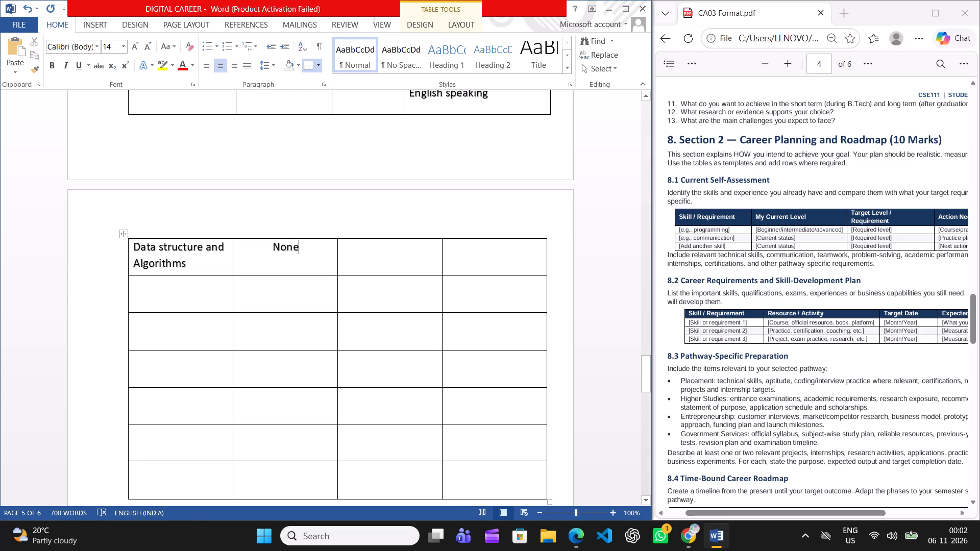
Adjust the new table's three inner column borders to line up with the columns of the self-assessment table above.
drag(337, 261, 324, 259)
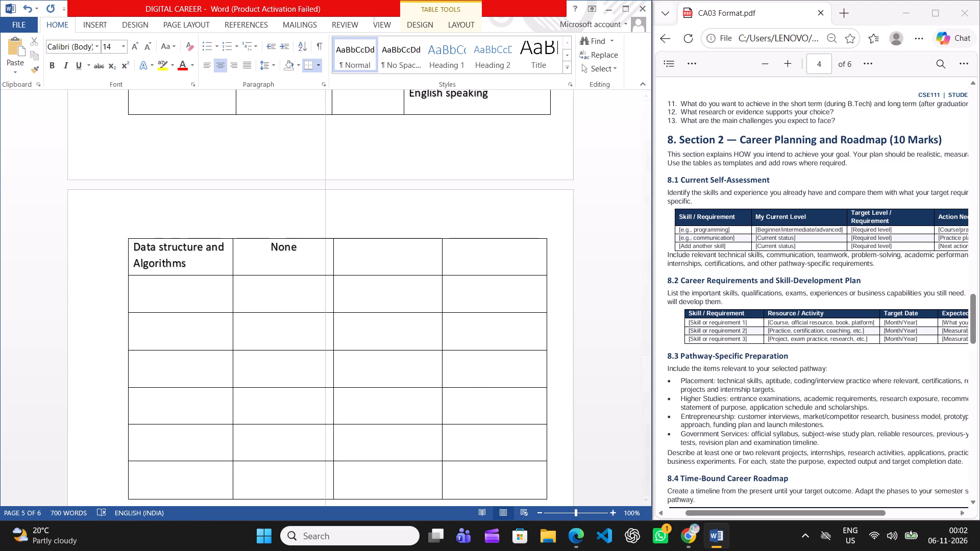
drag(324, 259, 321, 254)
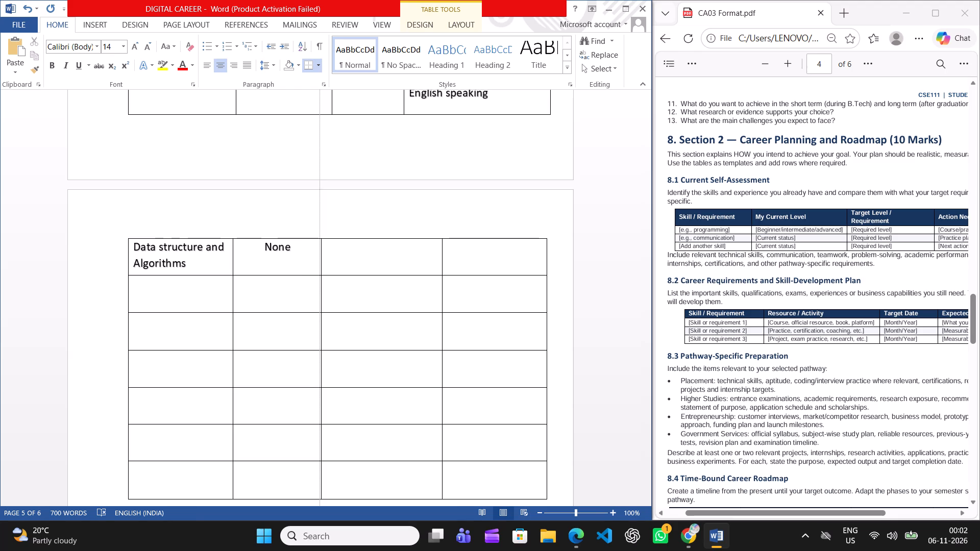
drag(321, 254, 332, 252)
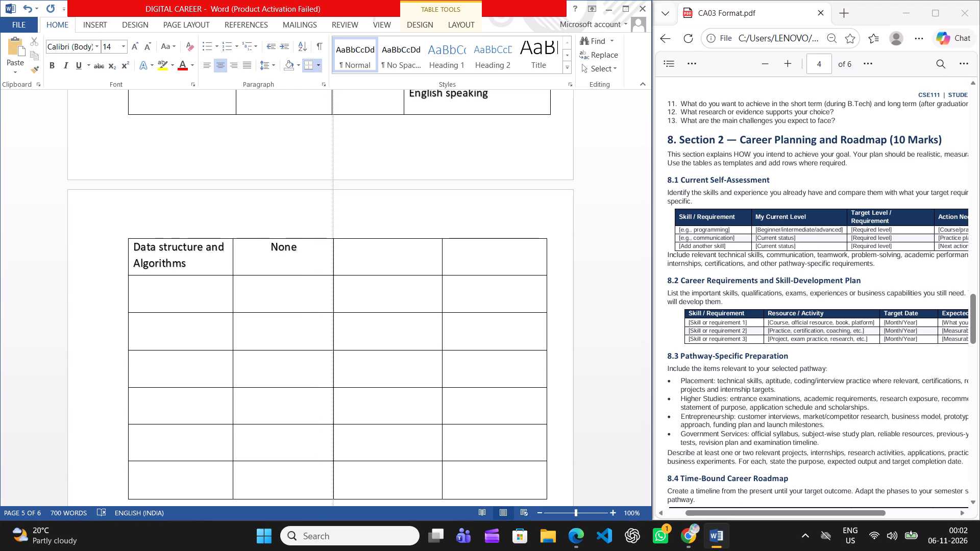
drag(332, 252, 331, 254)
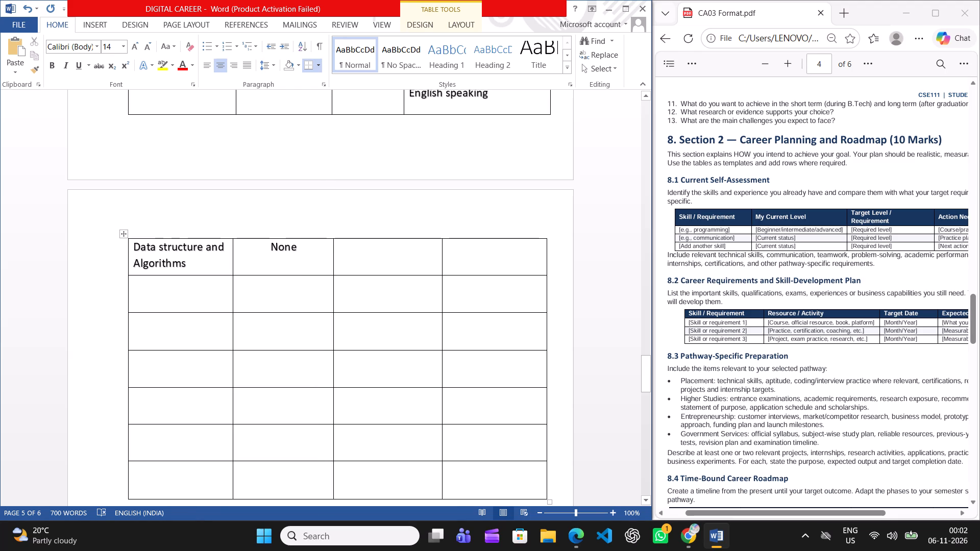
drag(231, 260, 233, 260)
drag(233, 260, 234, 265)
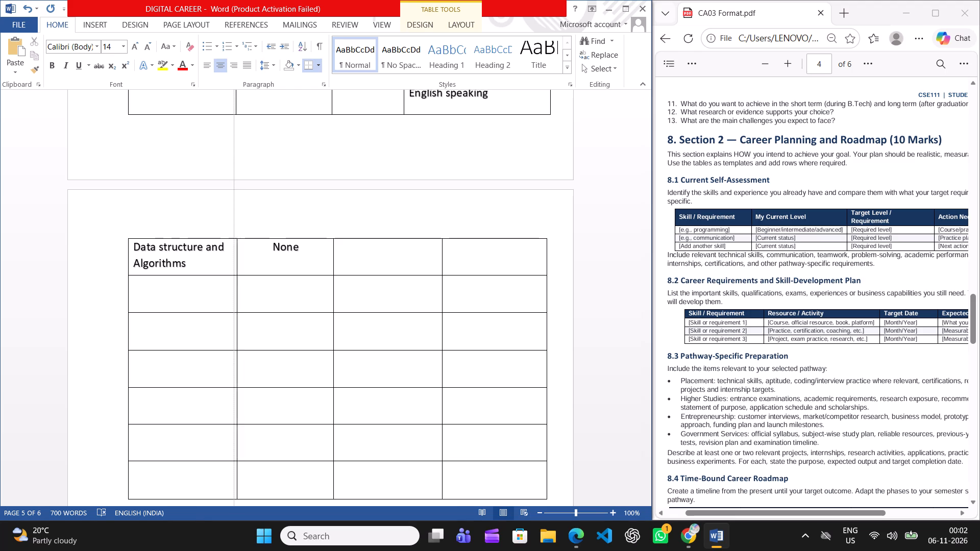
drag(234, 265, 238, 265)
drag(442, 261, 422, 266)
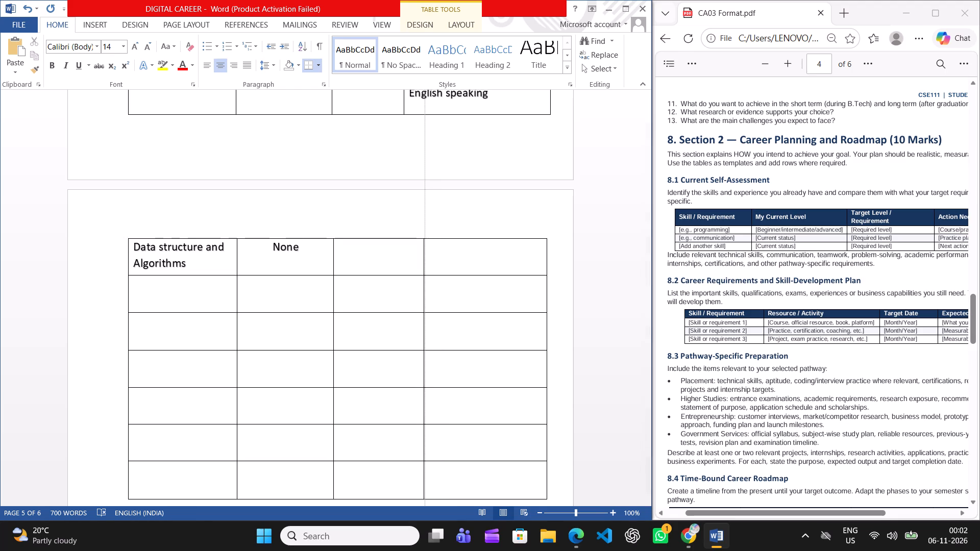
drag(422, 266, 398, 277)
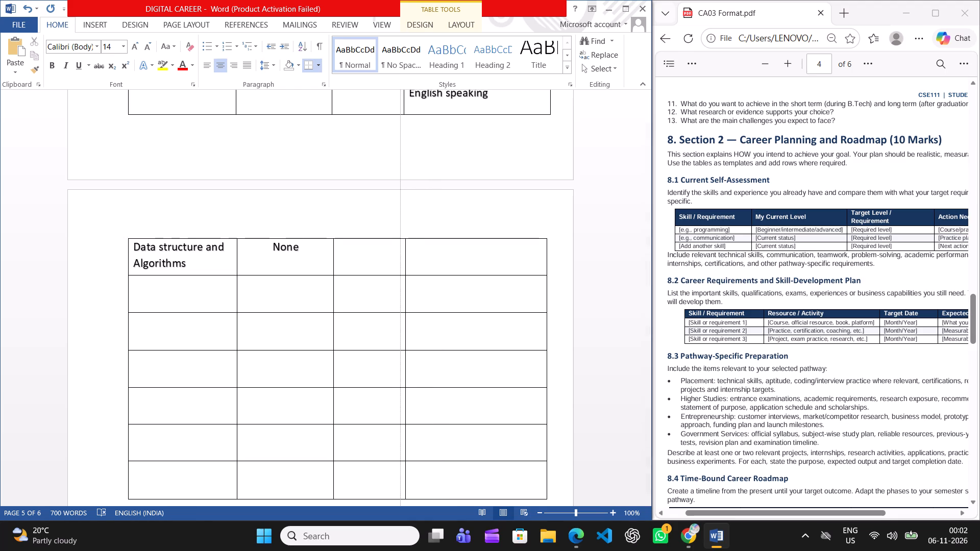
drag(398, 277, 404, 276)
Compare the new table's column positions with those of the self-assessment table on the preceding page.
scroll(404, 276, up, 2)
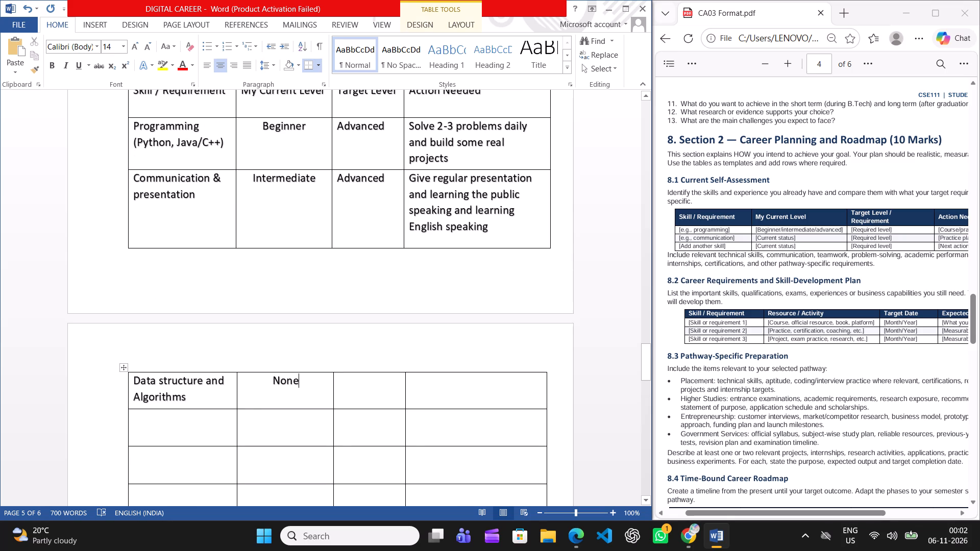
scroll(404, 276, up, 11)
scroll(404, 276, down, 7)
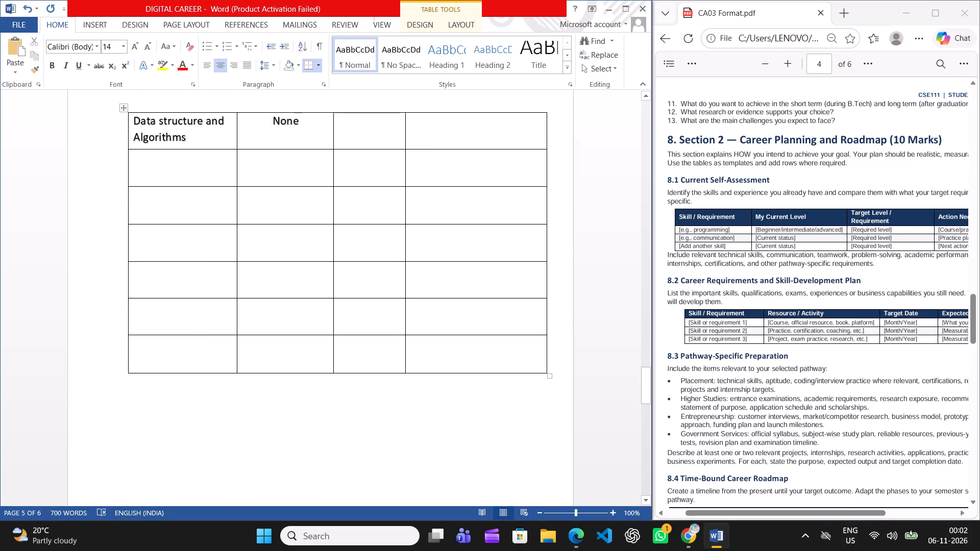
scroll(404, 276, up, 4)
scroll(404, 276, down, 4)
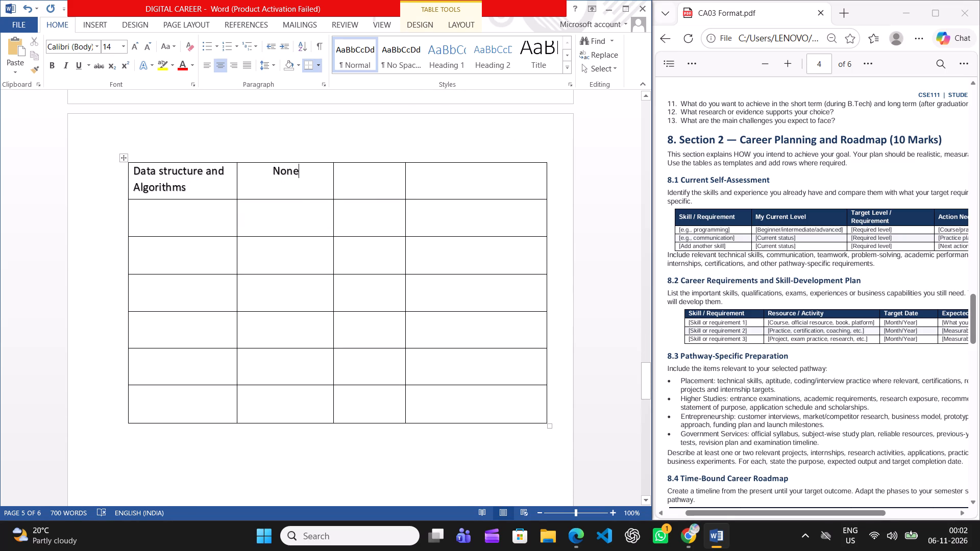
scroll(325, 180, up, 1)
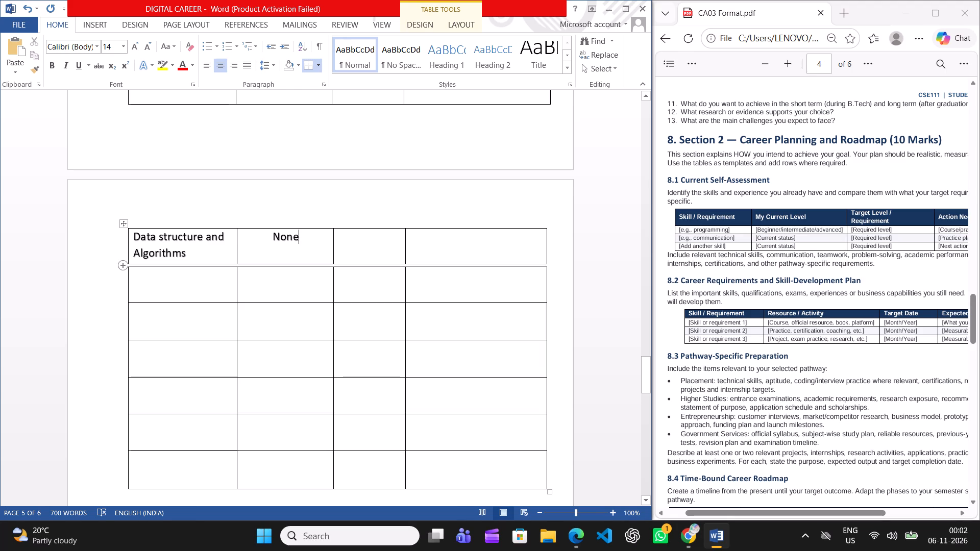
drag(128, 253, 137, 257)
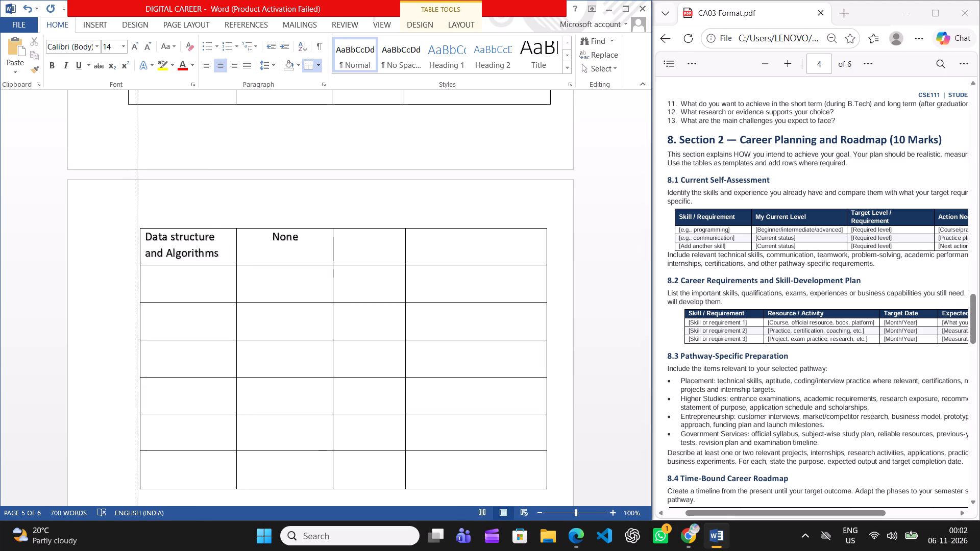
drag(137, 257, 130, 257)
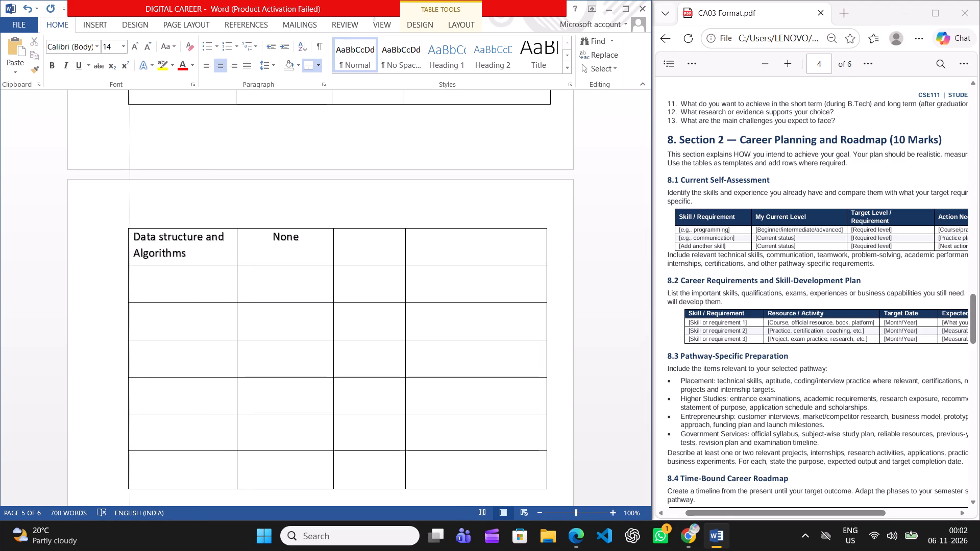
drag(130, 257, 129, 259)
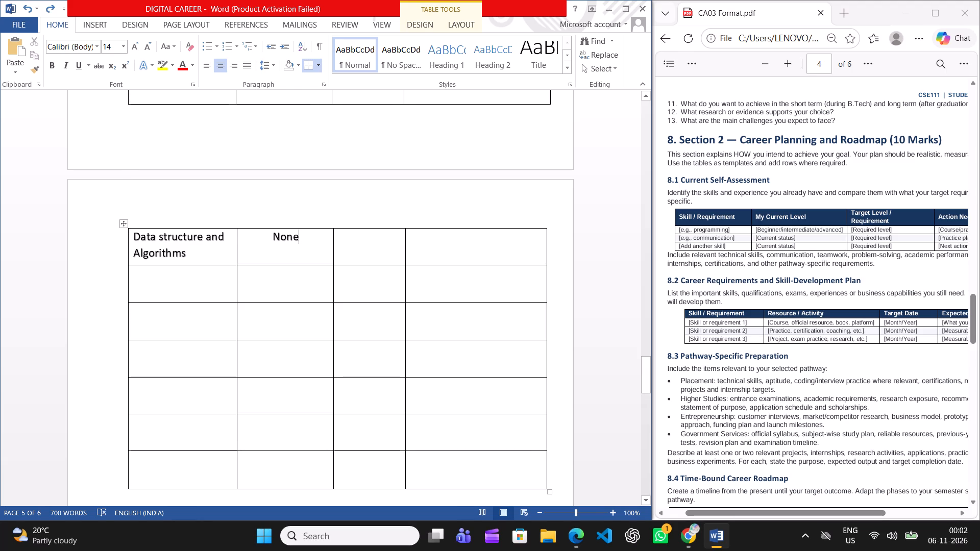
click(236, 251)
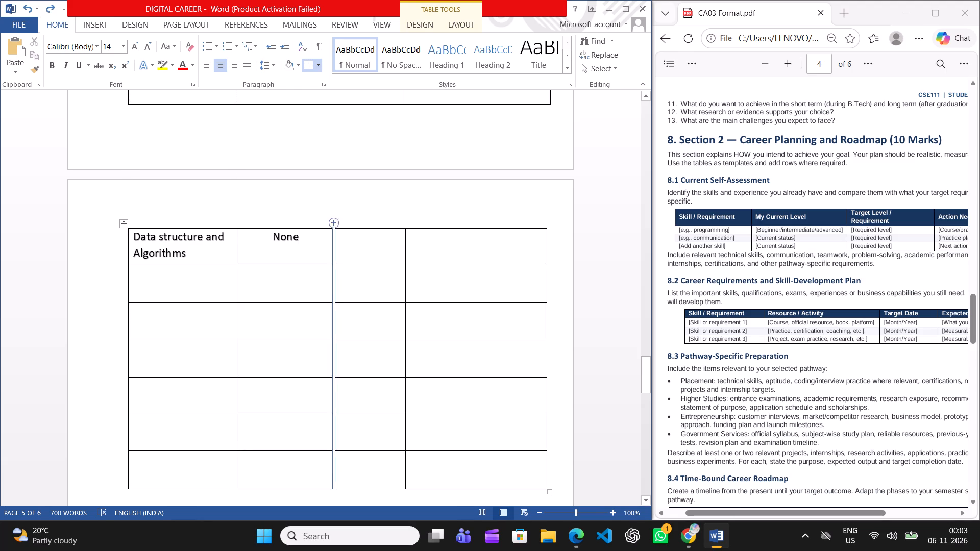
Enter "Advanced" in the third cell of the new table's first row.
click(357, 252)
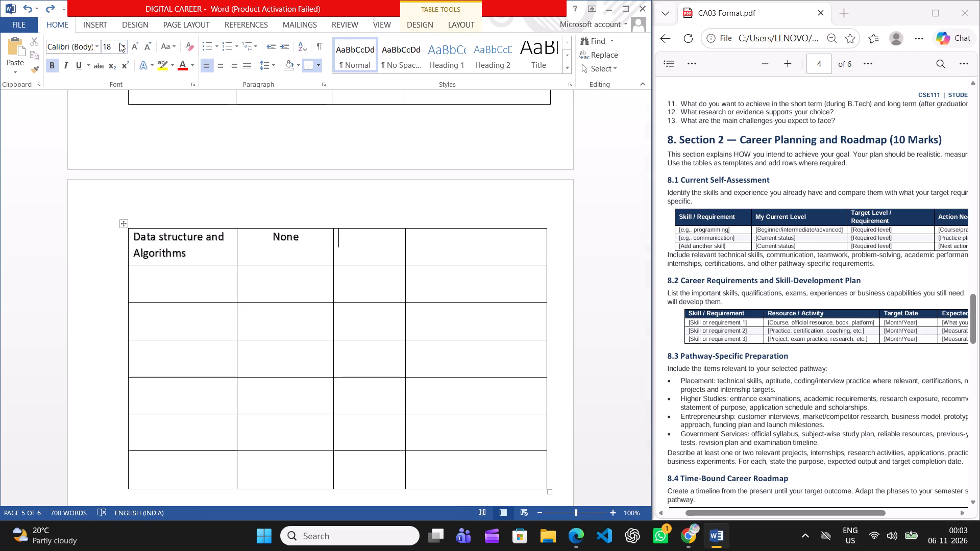
text(Advanced)
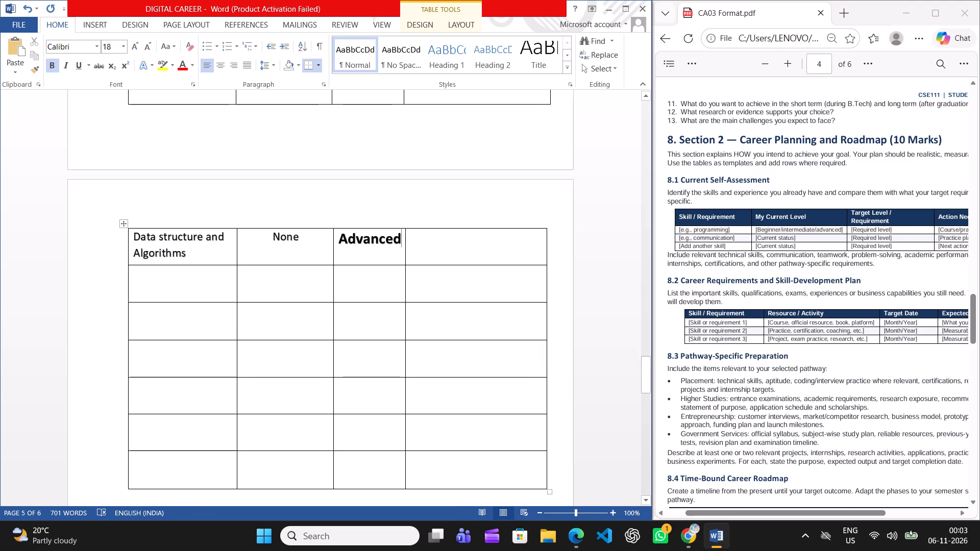
Format all cells of the new table as non-bold 14 pt text.
drag(486, 476, 180, 226)
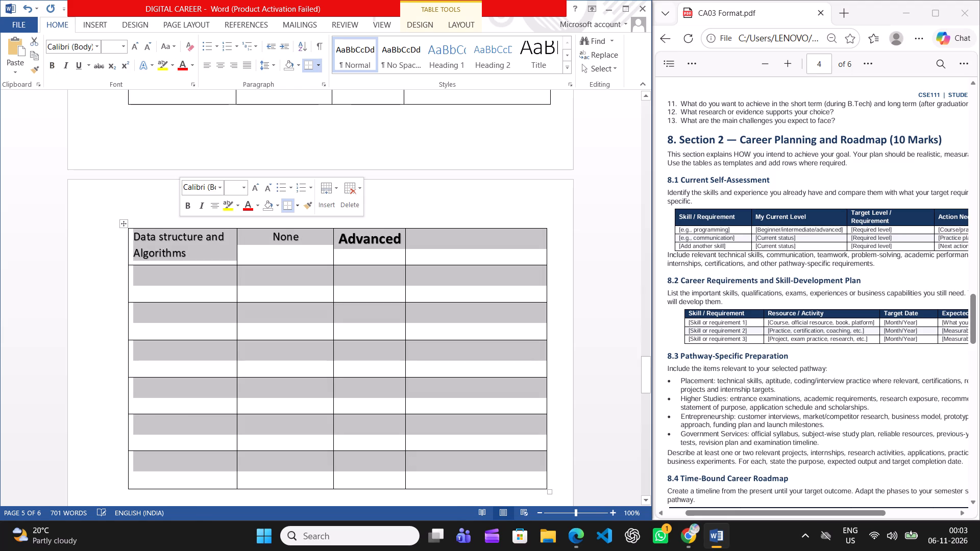
click(244, 188)
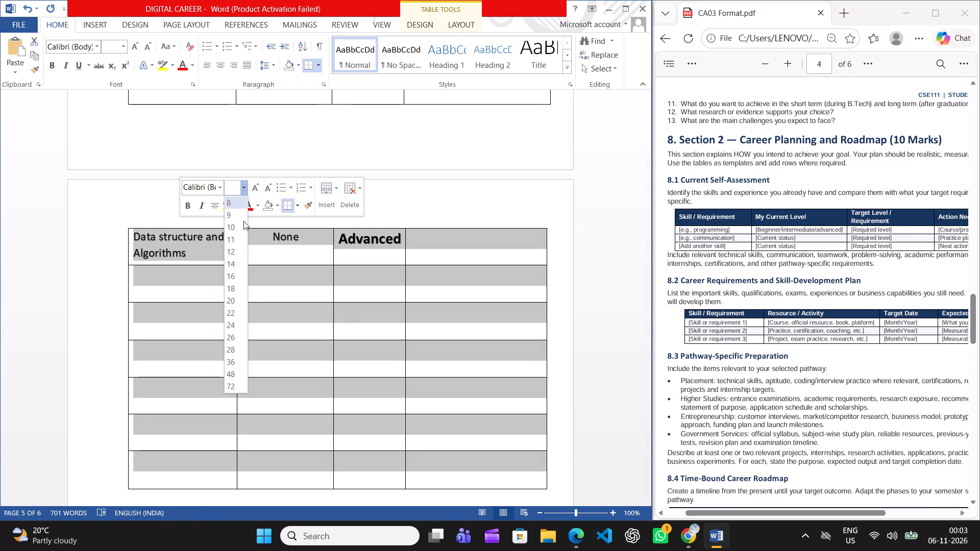
click(235, 263)
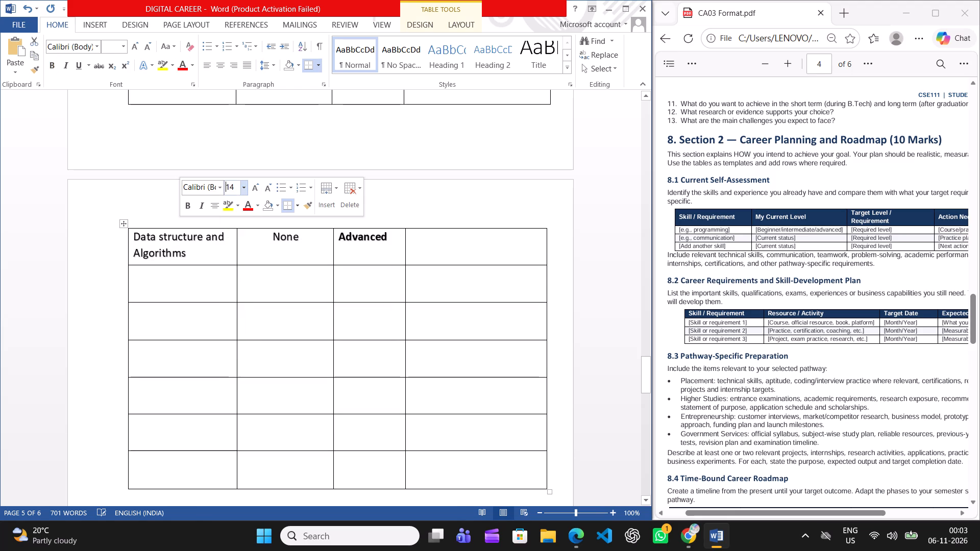
click(190, 212)
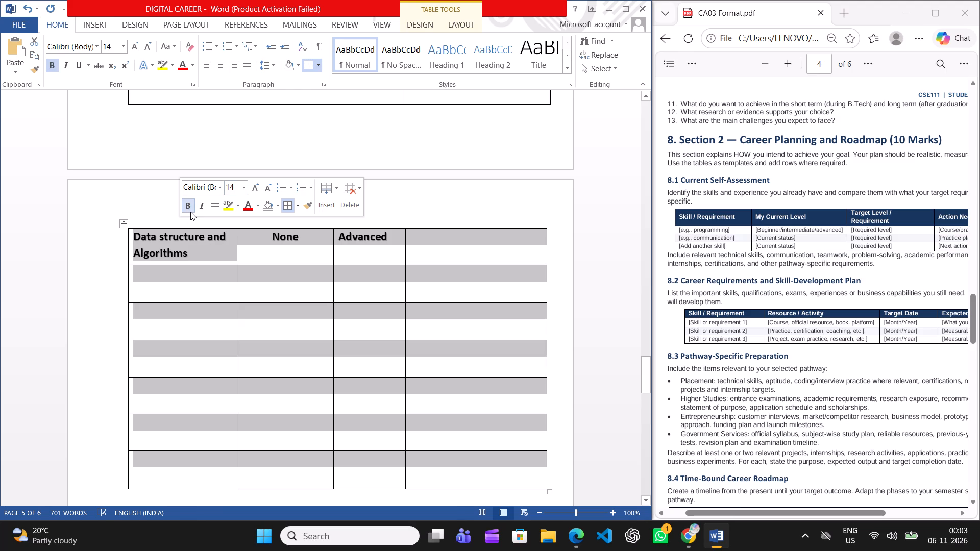
click(190, 212)
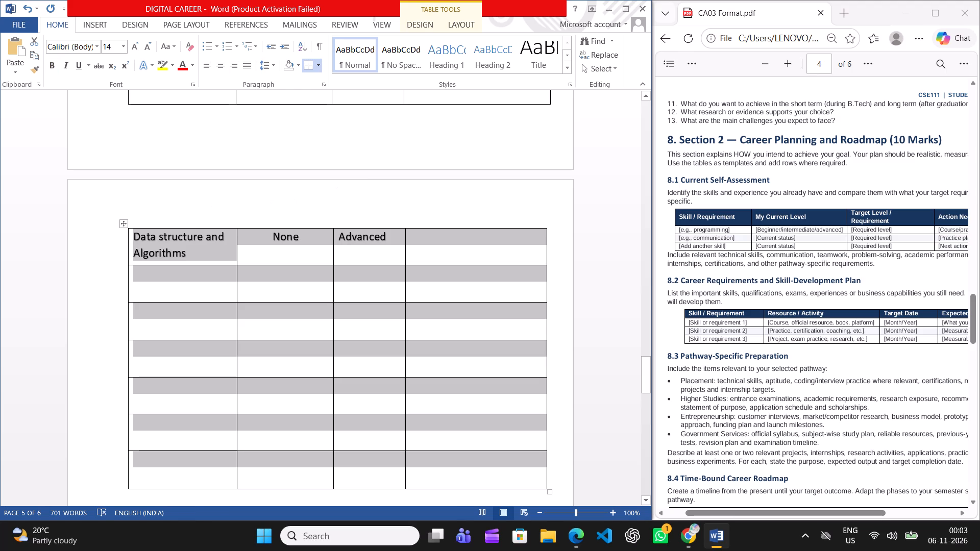
Place the text cursor in the empty fourth cell of the "Data structure and Algorithms" row.
click(435, 250)
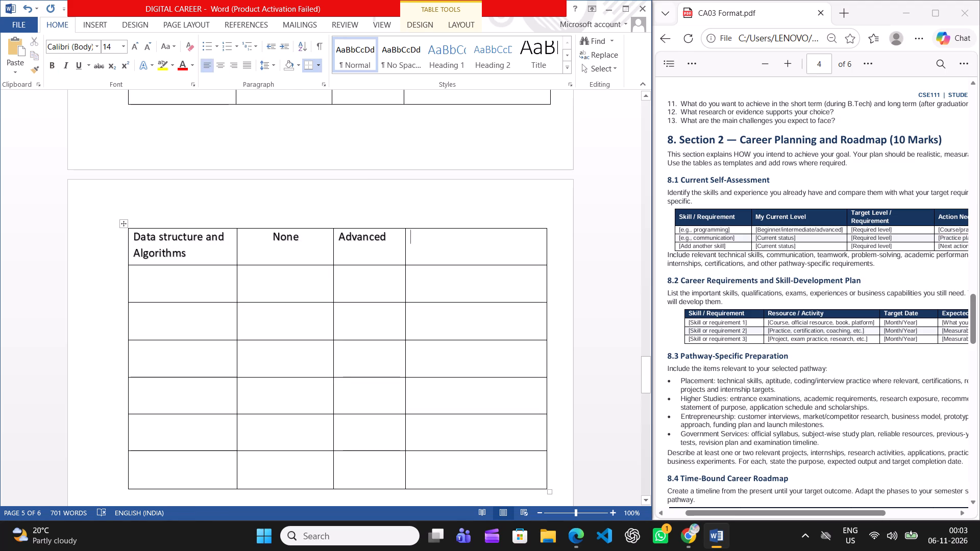
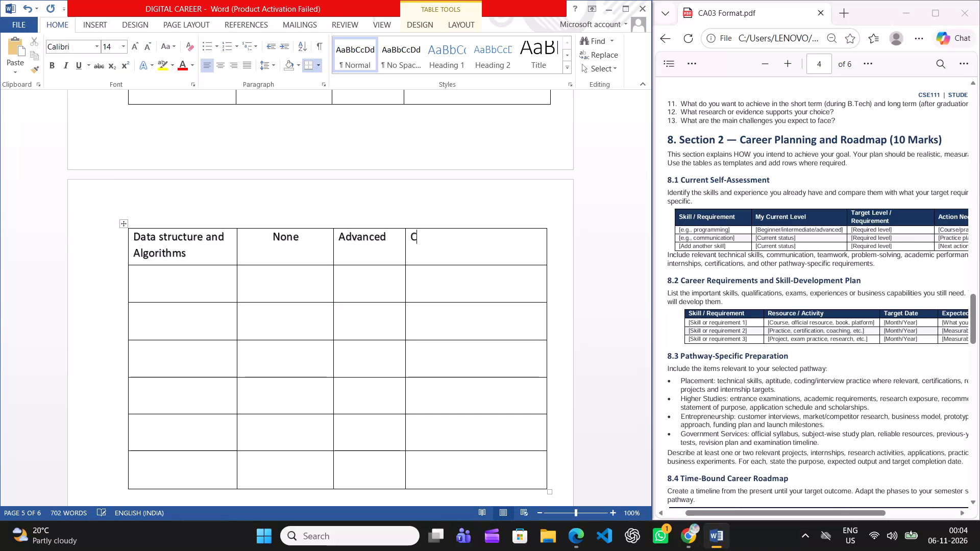
Complete the fourth cell of the "Data structure and Algorithms" row so it reads "Complete DSA course and practice 200+ problems".
text(omplete)
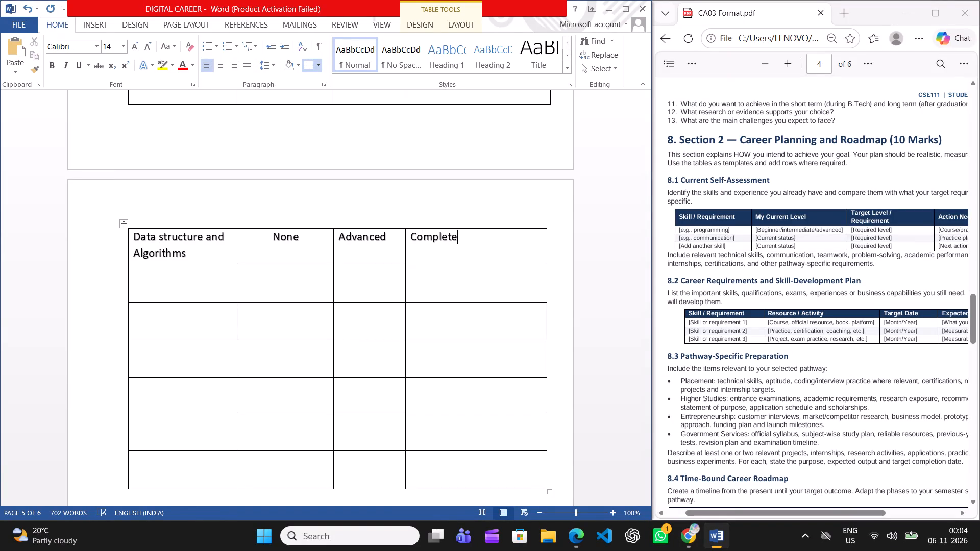
key(space)
key(shift+d)
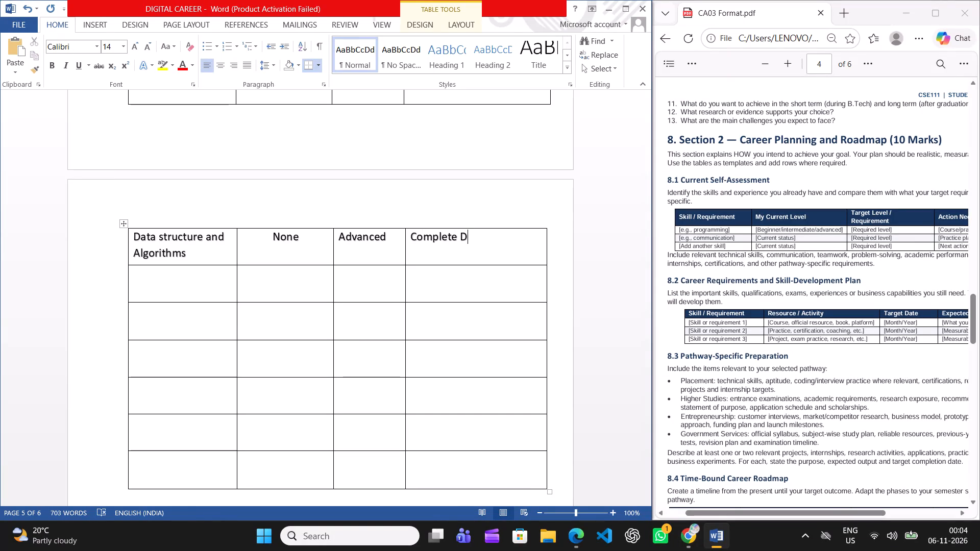
text(SA course)
key(space)
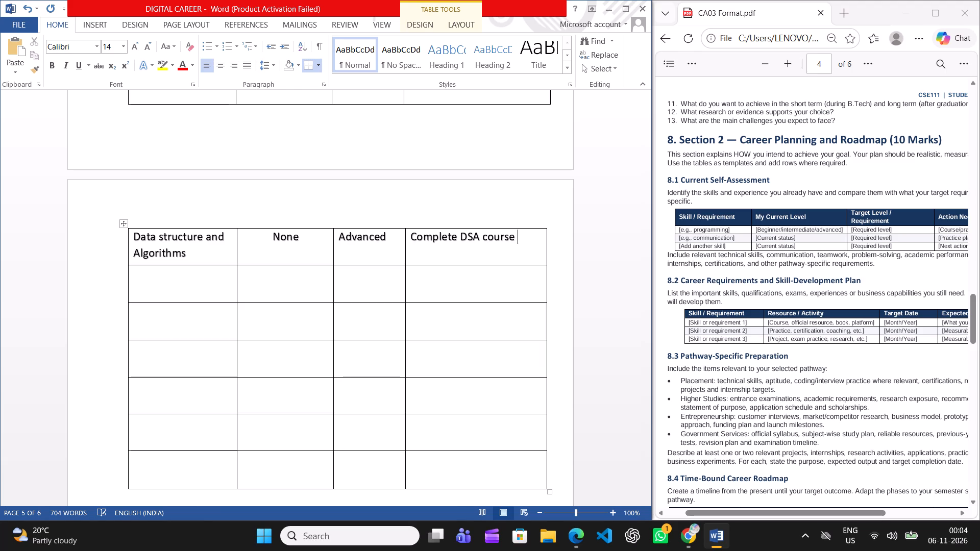
text(and p)
text(re)
key(BackSpace)
text(actice)
key(space)
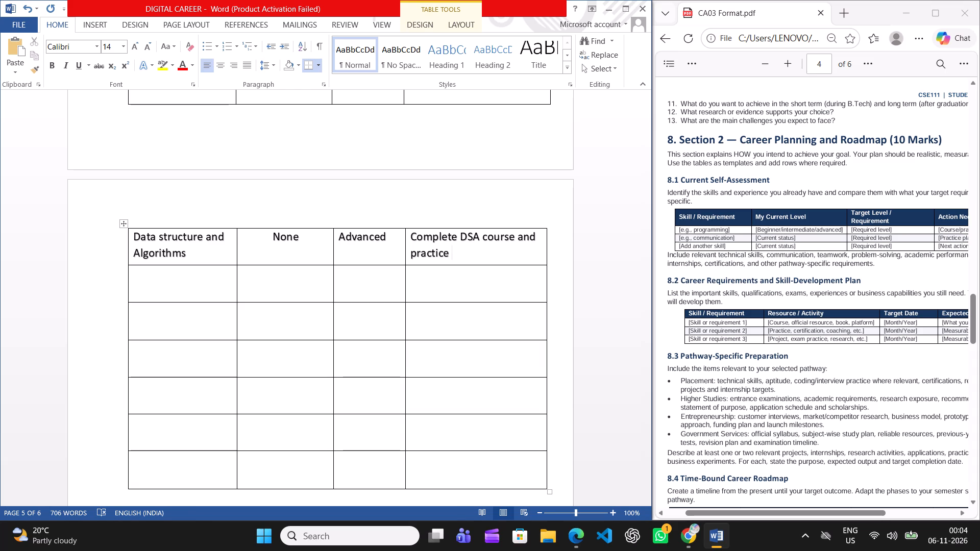
text(200)
key(shift+plus)
key(space)
text(problems)
key(space)
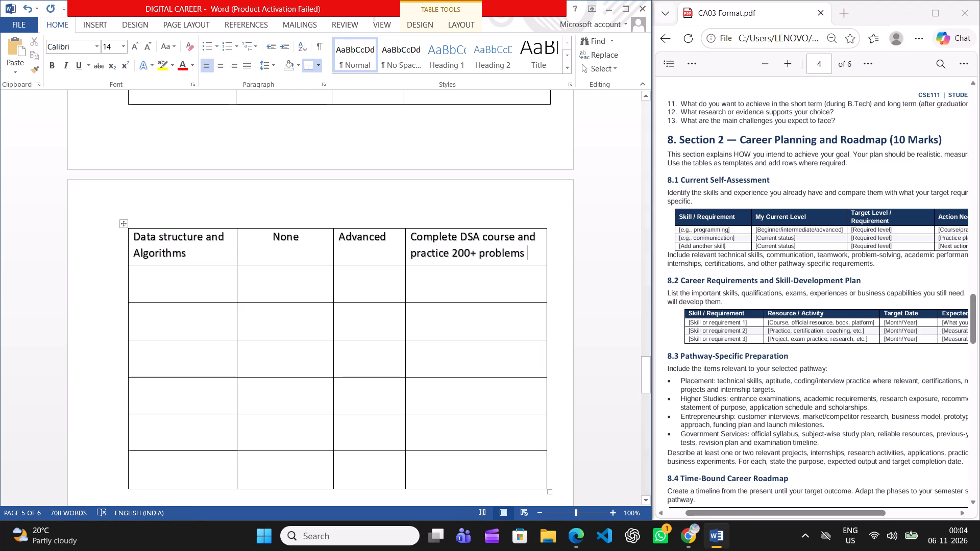
Enter "Take an ML course and build 2-3 projects with scikit-learn and PyTorch" in the fourth cell of the table's second row.
click(423, 274)
text(Tal)
key(BackSpace)
text(ke)
key(space)
text(an ML coure)
key(BackSpace)
text(se)
key(space)
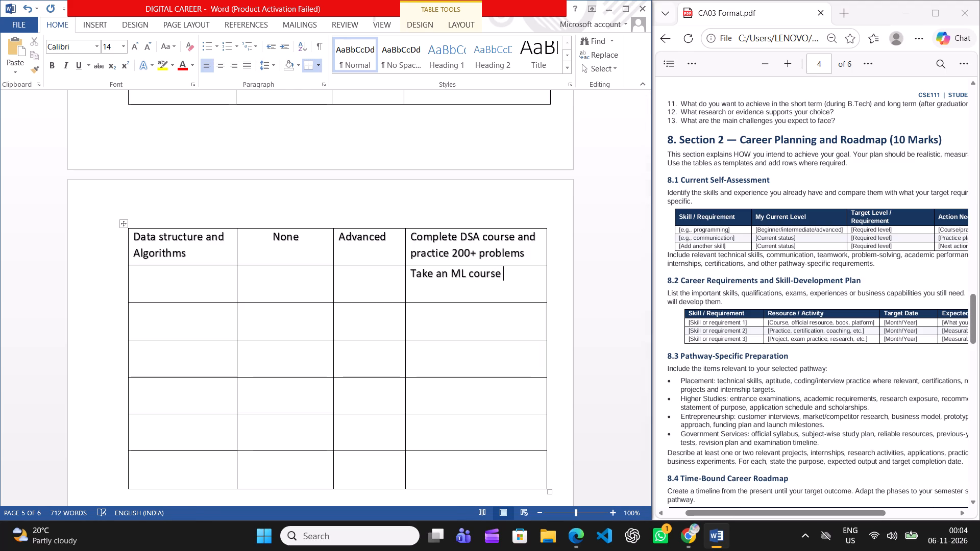
text(and)
key(space)
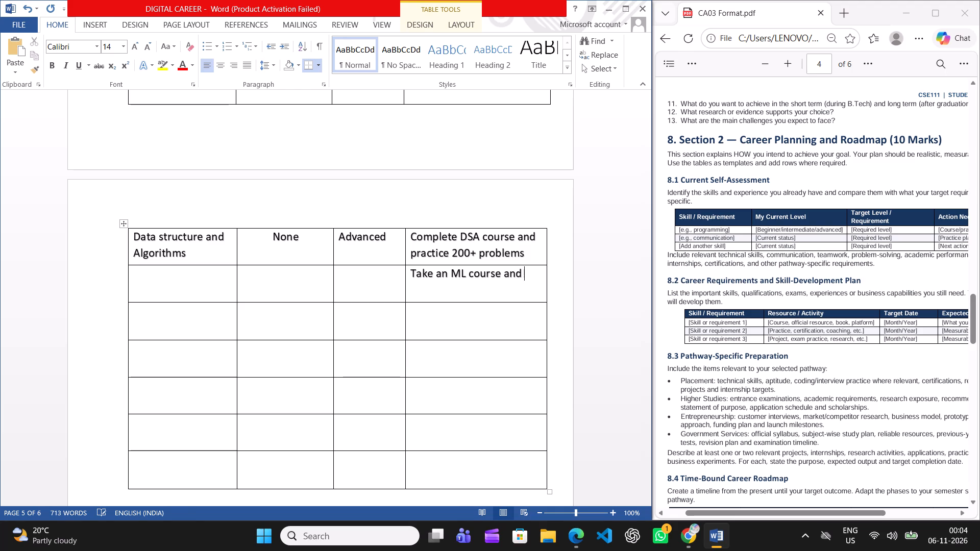
text(bul)
key(equal)
key(BackSpace)
key(BackSpace)
text(ild)
key(space)
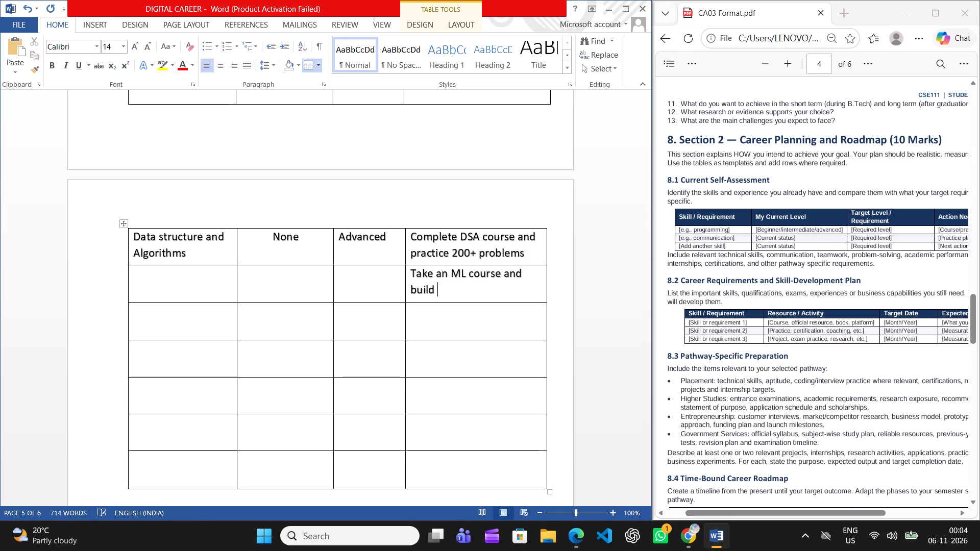
text(2-3)
key(space)
text(pro)
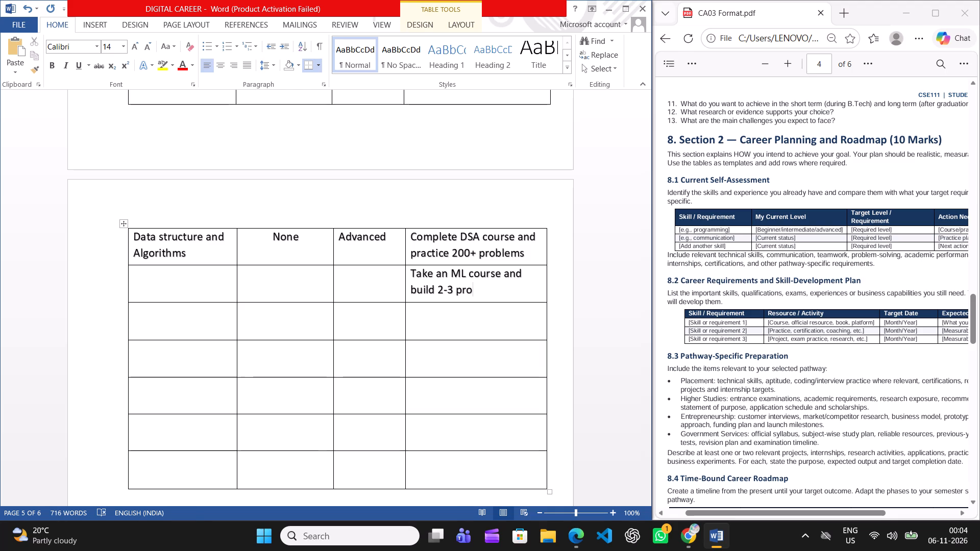
text(jects with)
key(space)
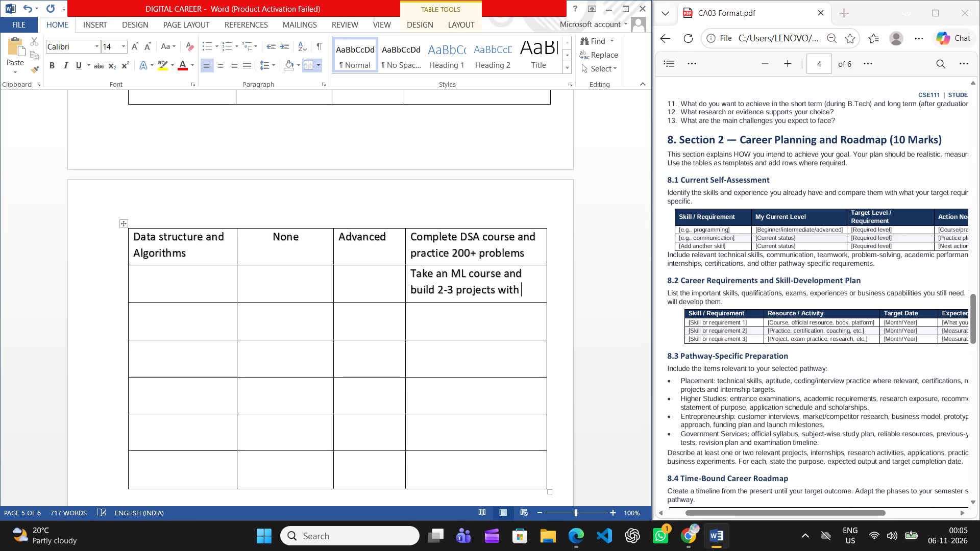
text(x=)
key(BackSpace)
key(BackSpace)
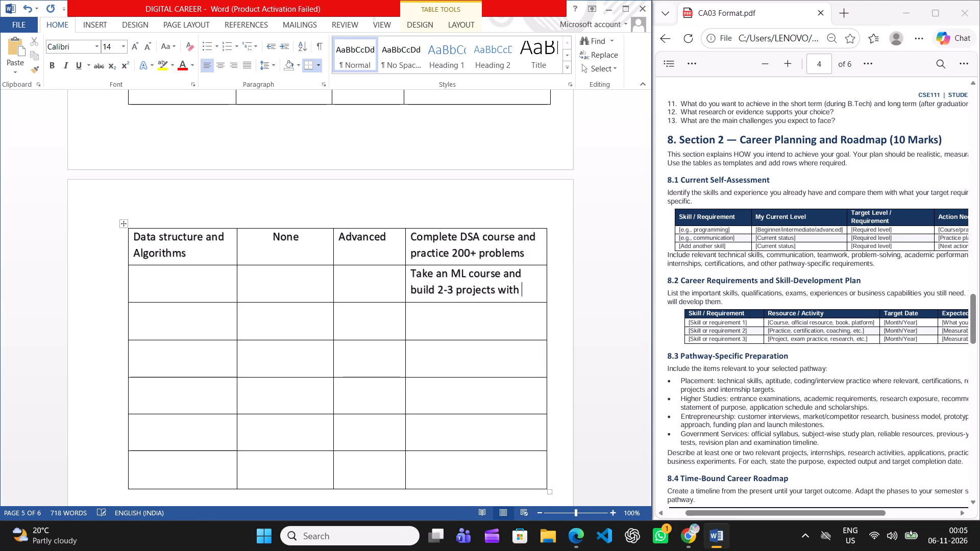
key(s)
text(cikit-learn)
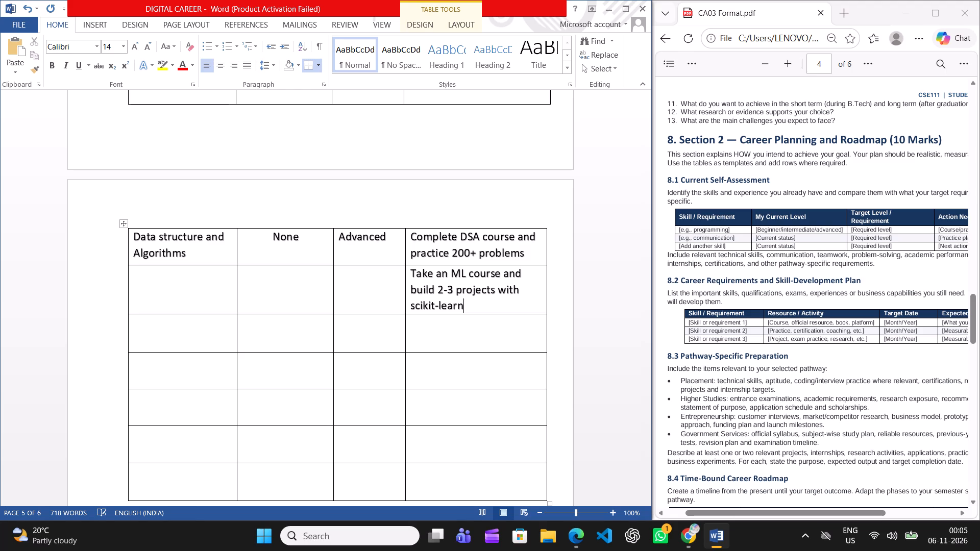
key(space)
text(andd)
key(space)
text(Py)
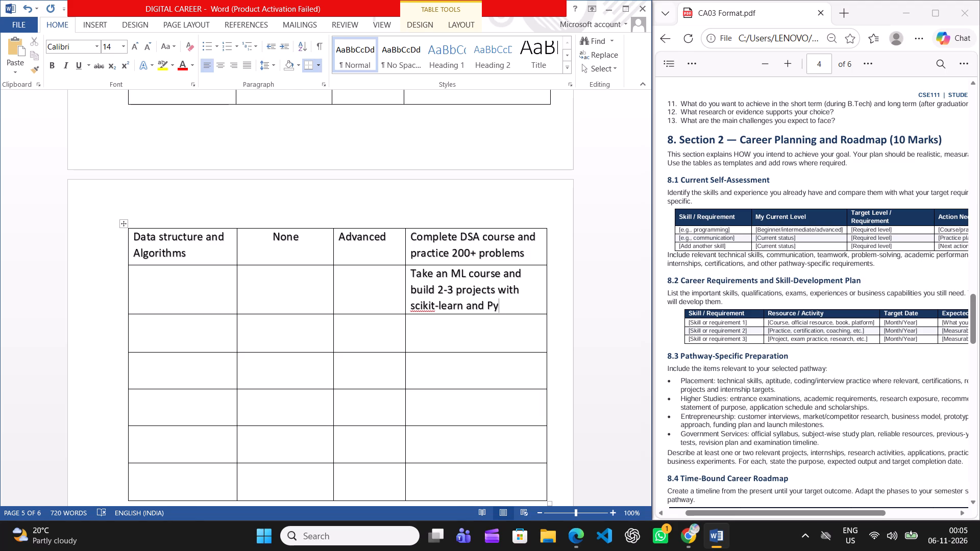
key(shift+t)
text(or)
text(ch)
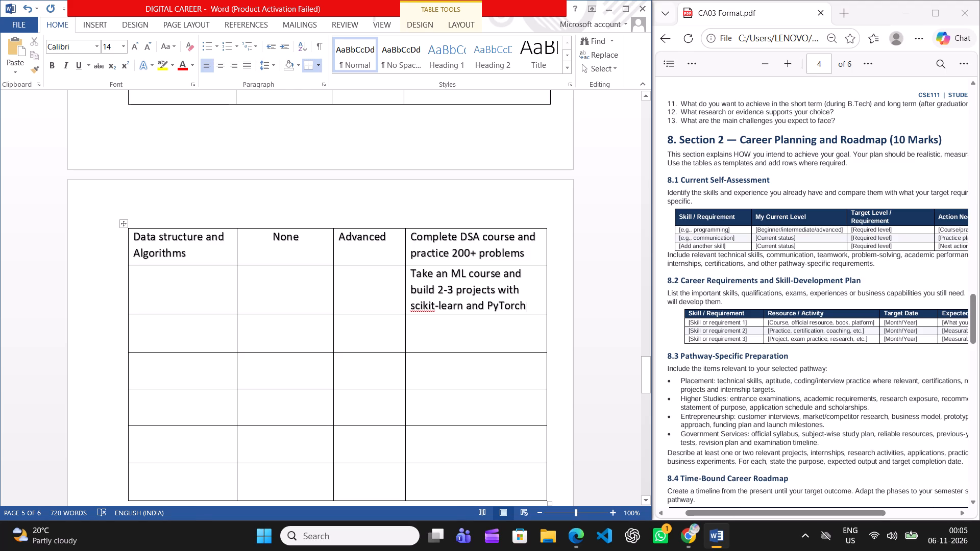
Enter "Machine Learning Basics" as the skill in the first cell of the table's second row.
click(137, 280)
text(Machi)
text(ne)
key(space)
key(shift+l)
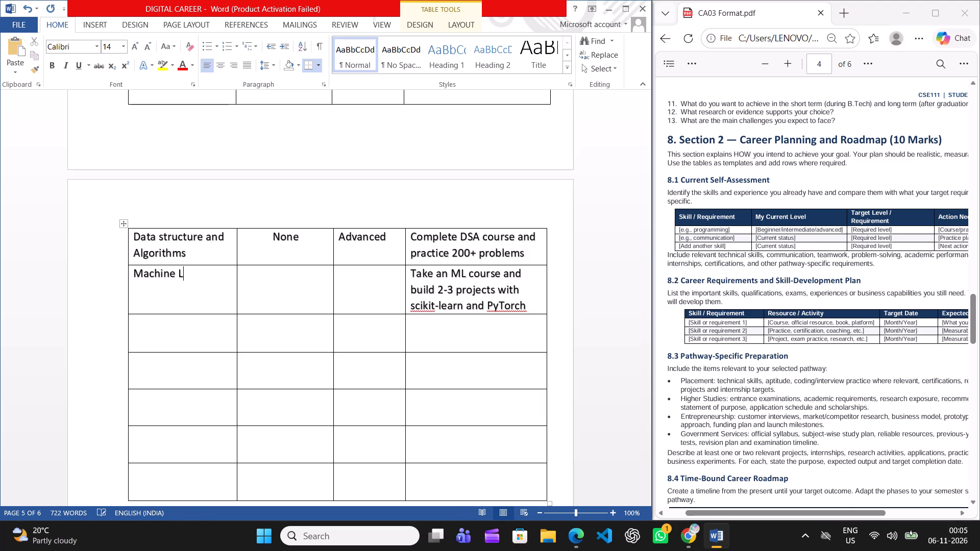
text(earning)
key(space)
text(Basics)
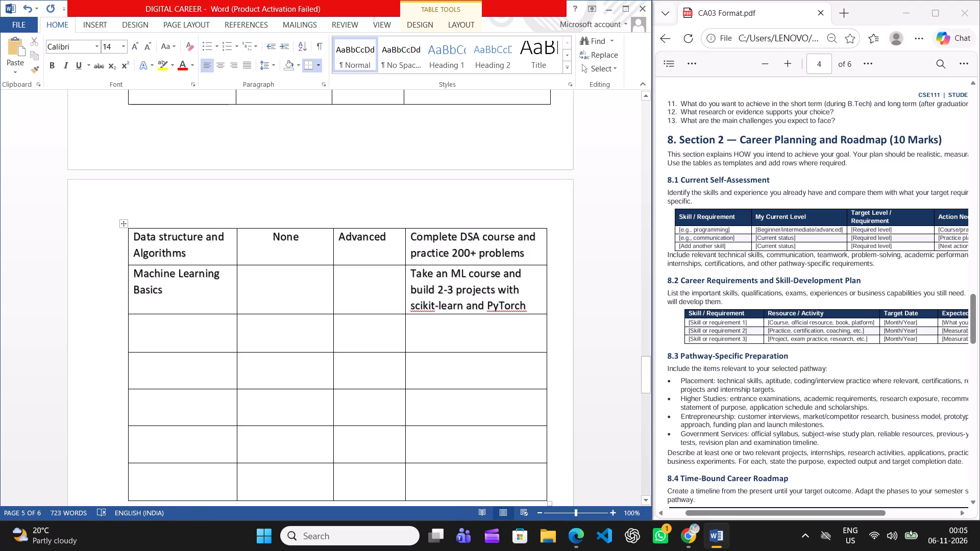
Enter "None" in the second cell of the "Machine Learning Basics" row and centre it.
click(257, 275)
text(NOn=)
key(BackSpace)
key(e)
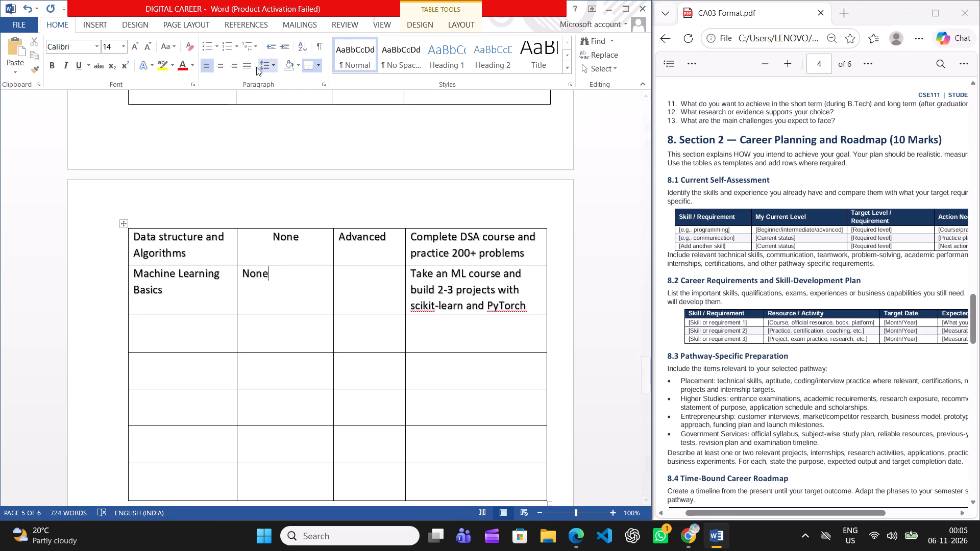
click(218, 65)
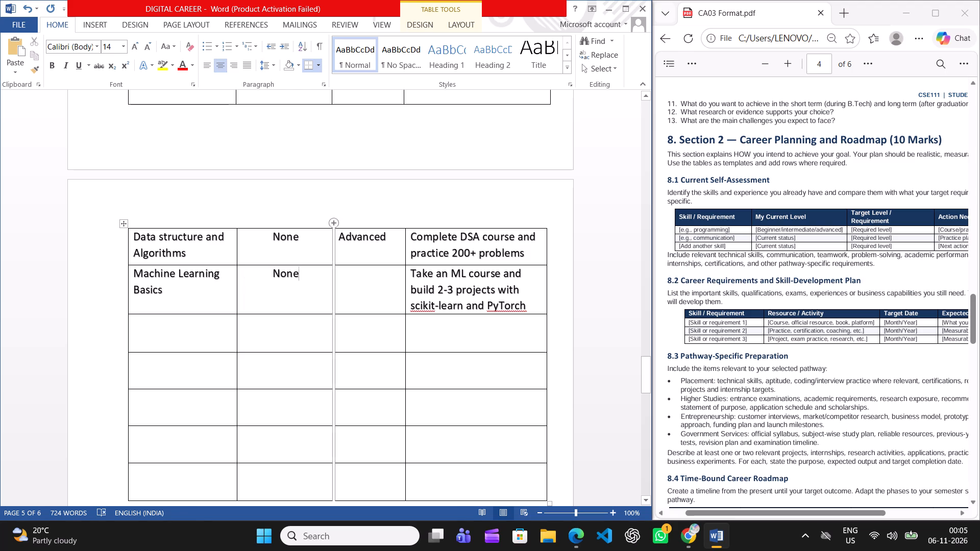
Enter "Intermediate" in the third cell of the "Machine Learning Basics" row.
click(352, 284)
key(shift+i)
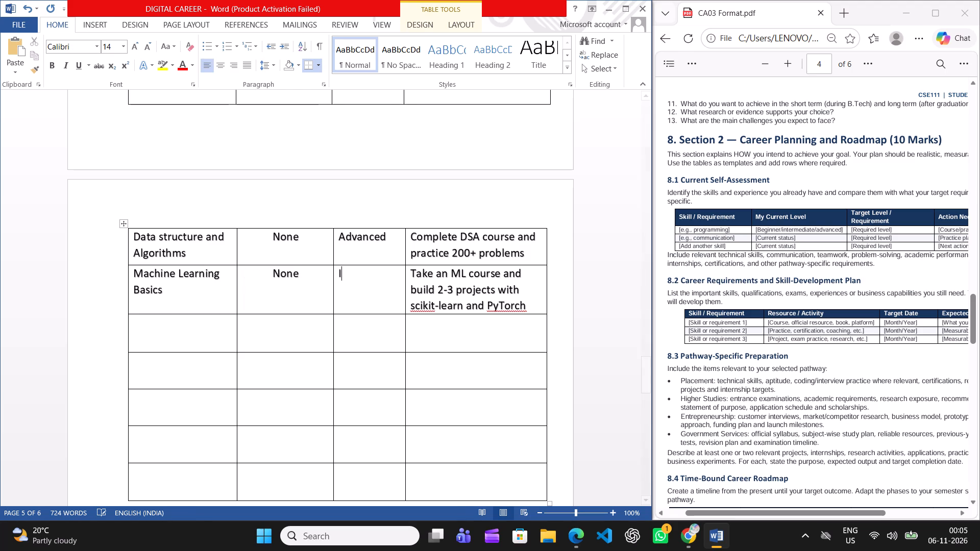
text(nte)
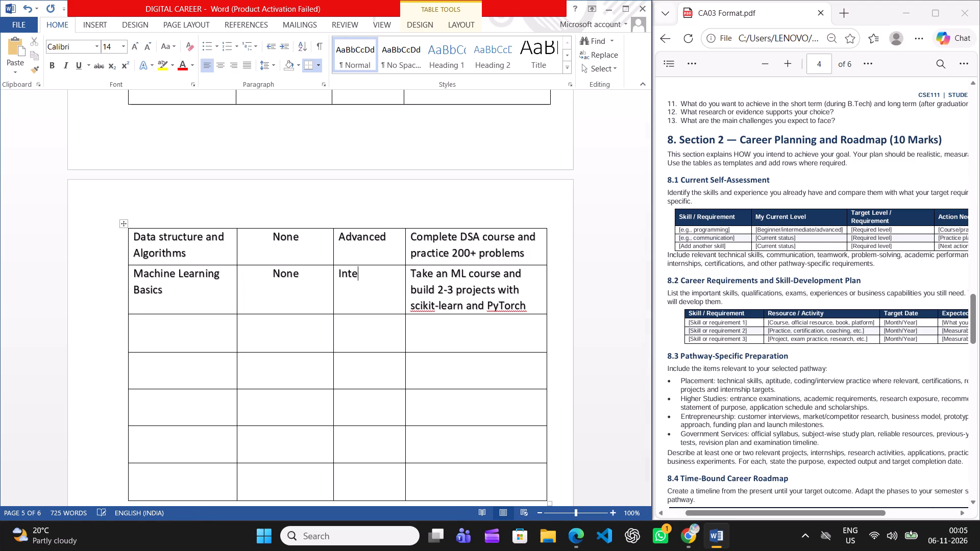
text(rmediate)
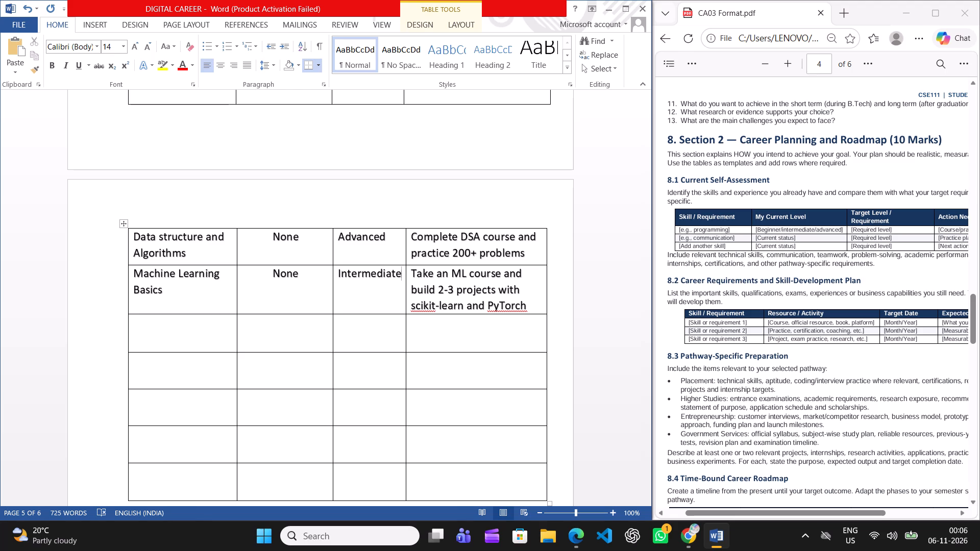
Enter "Teamwork" as the skill in the first cell of the table's third row on this page.
scroll(352, 284, down, 1)
click(352, 284)
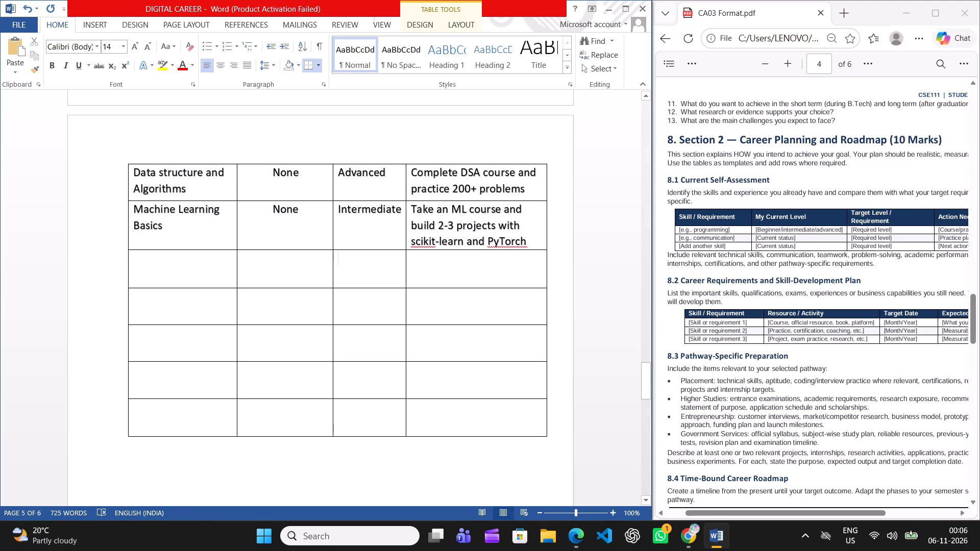
scroll(352, 284, down, 2)
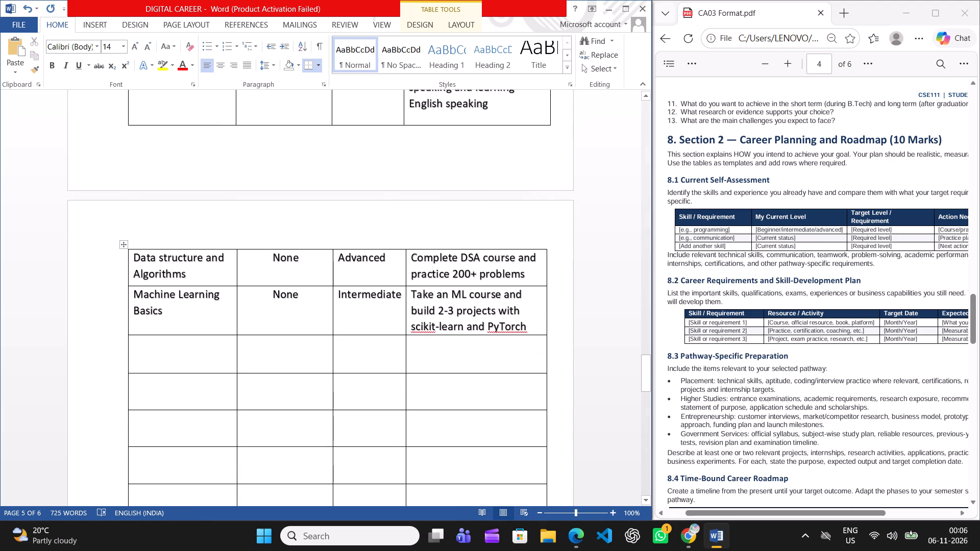
scroll(352, 284, down, 2)
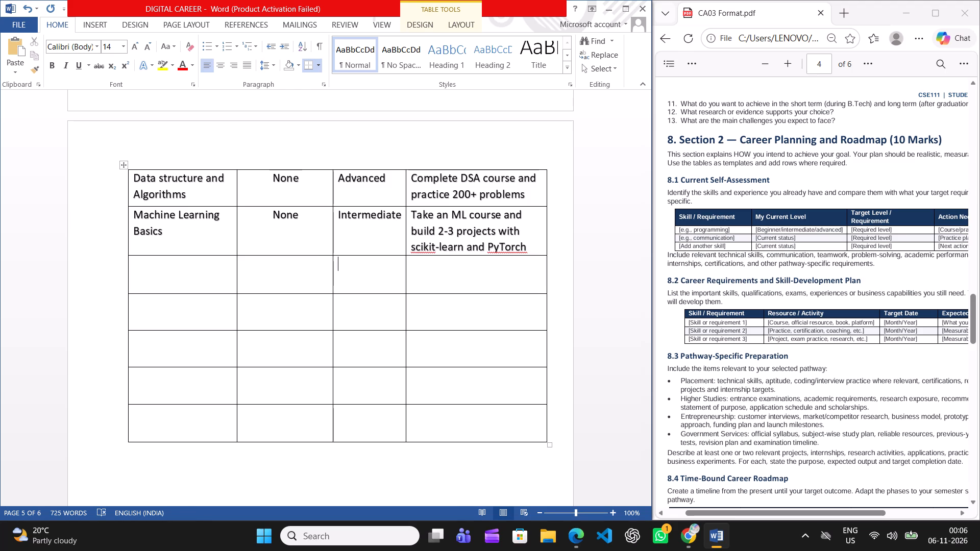
click(160, 265)
text(Teamwork)
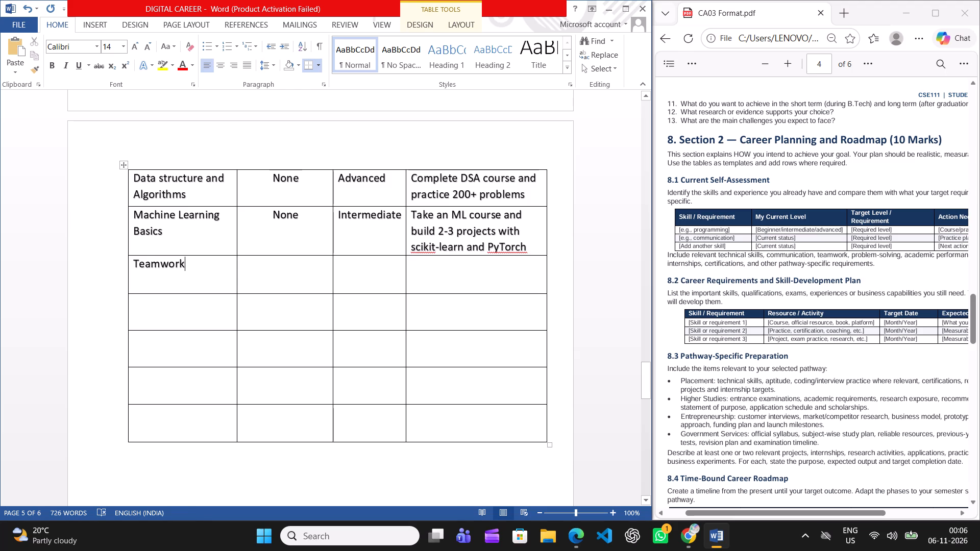
Enter "None" in the second cell of the "Teamwork" row and centre it.
click(273, 265)
key(shift+m)
key(shift+BackSpace)
text(NO)
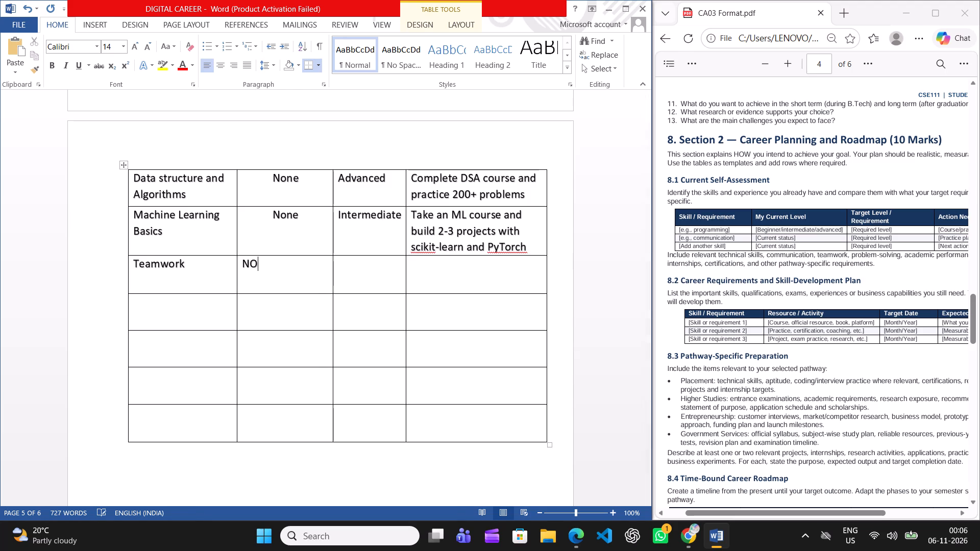
key(BackSpace)
text(one)
click(218, 68)
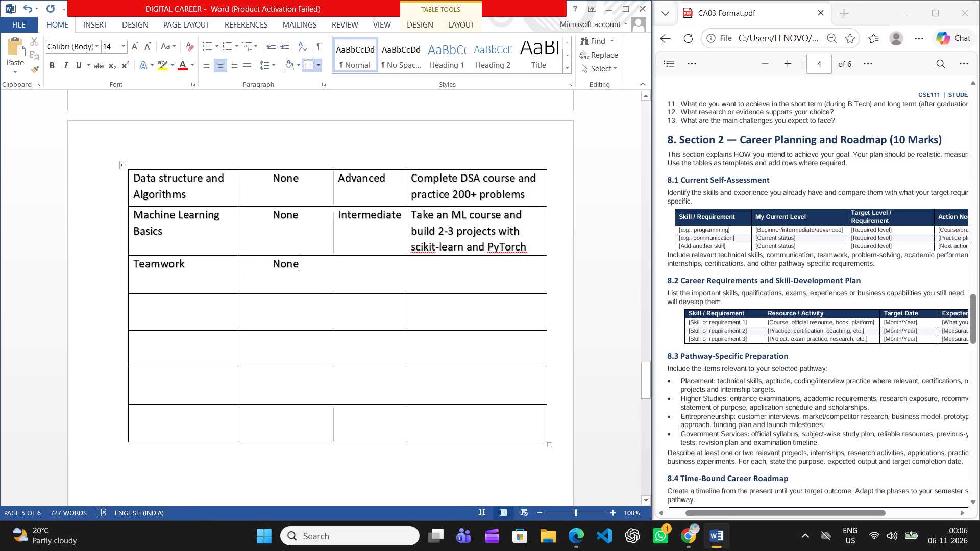
Enter "Advanced" in the third cell of the "Teamwork" row.
click(356, 255)
click(356, 272)
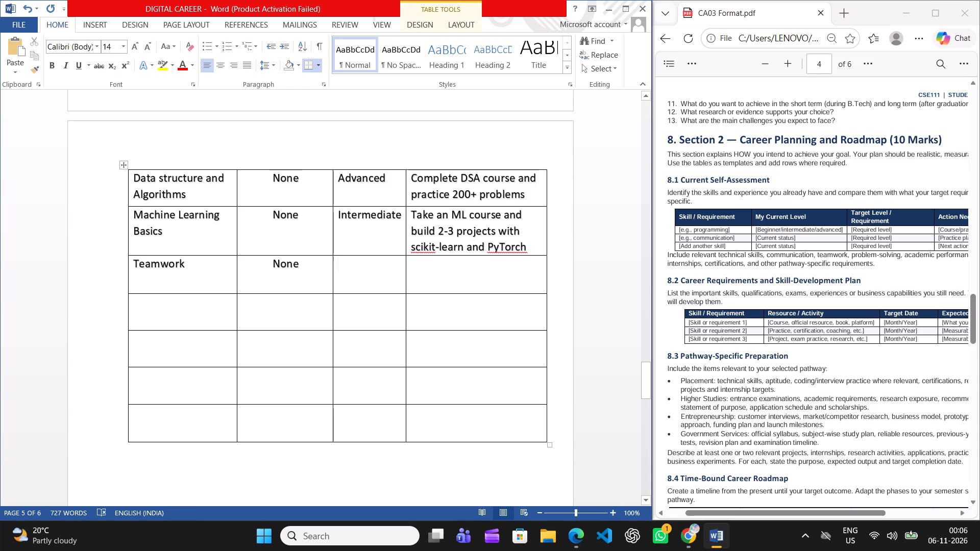
key(shift+a)
text(dvan)
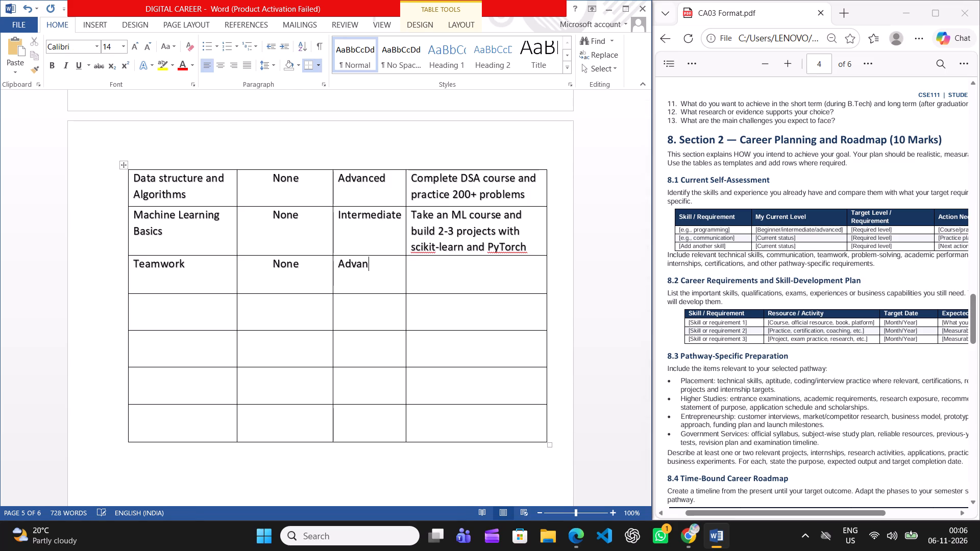
key(space)
key(BackSpace)
key(c)
text(ed)
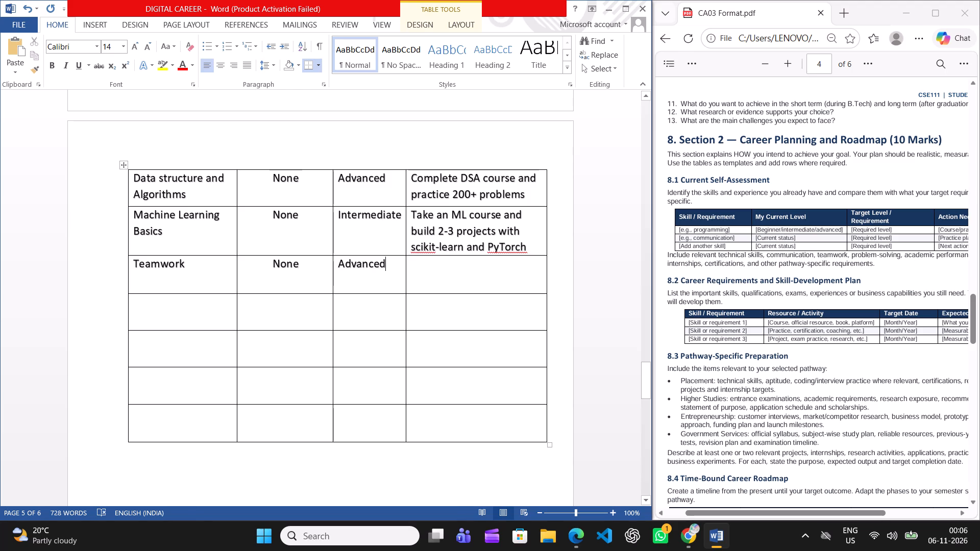
Enter "Joining coding contest and hackathons and build some project in teams" in the fourth cell of the "Teamwork" row.
click(419, 265)
text(Join;)
key(BackSpace)
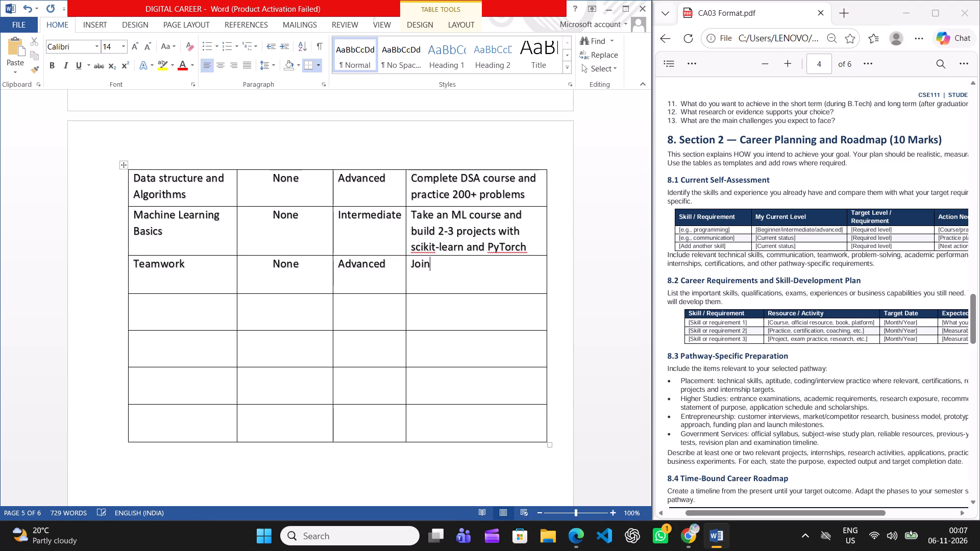
text(ing)
key(space)
text(coding contestt)
key(equal)
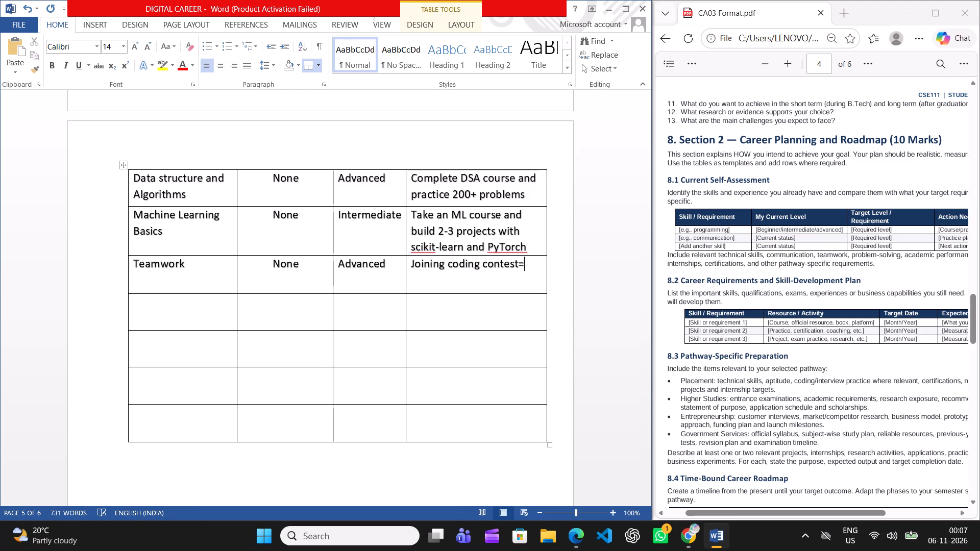
key(BackSpace)
key(space)
text(and)
key(space)
text(ha)
text(ckathon =s)
key(BackSpace)
key(BackSpace)
key(BackSpace)
text(s)
key(space)
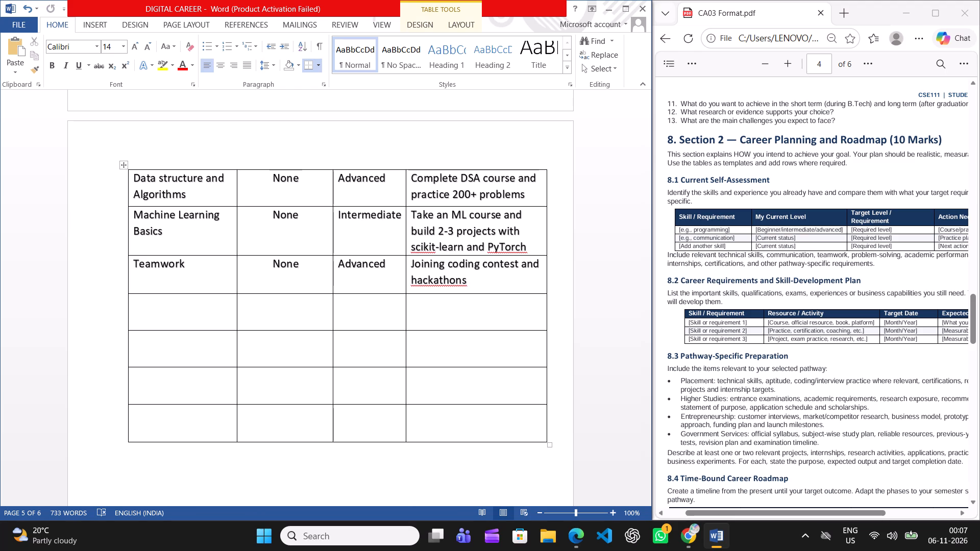
text(and b)
text(uild)
key(space)
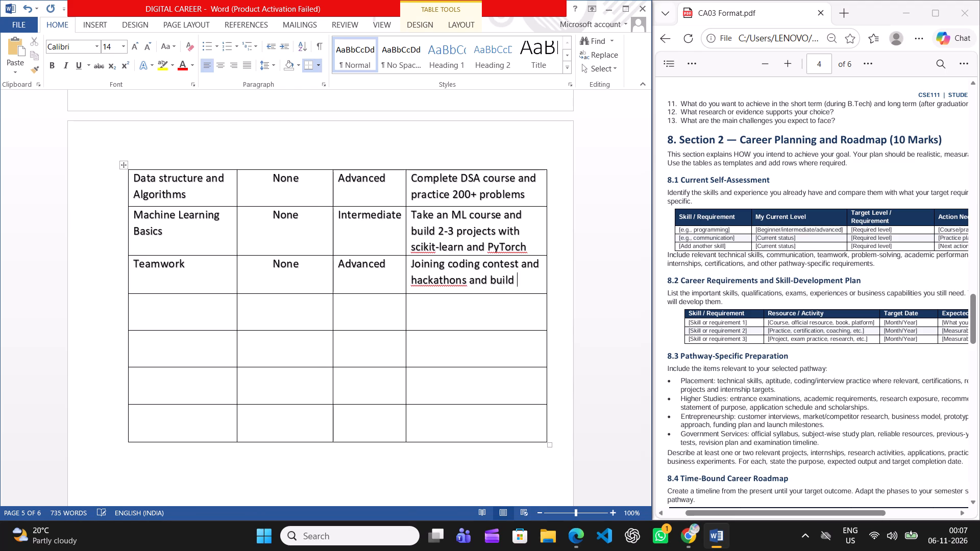
text(some pr)
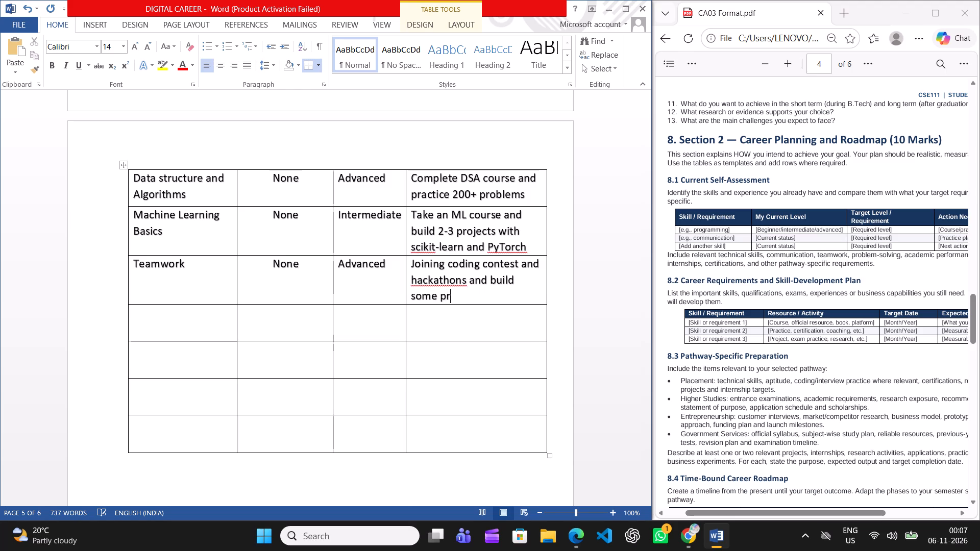
key(o)
text(je)
text(ct in teams)
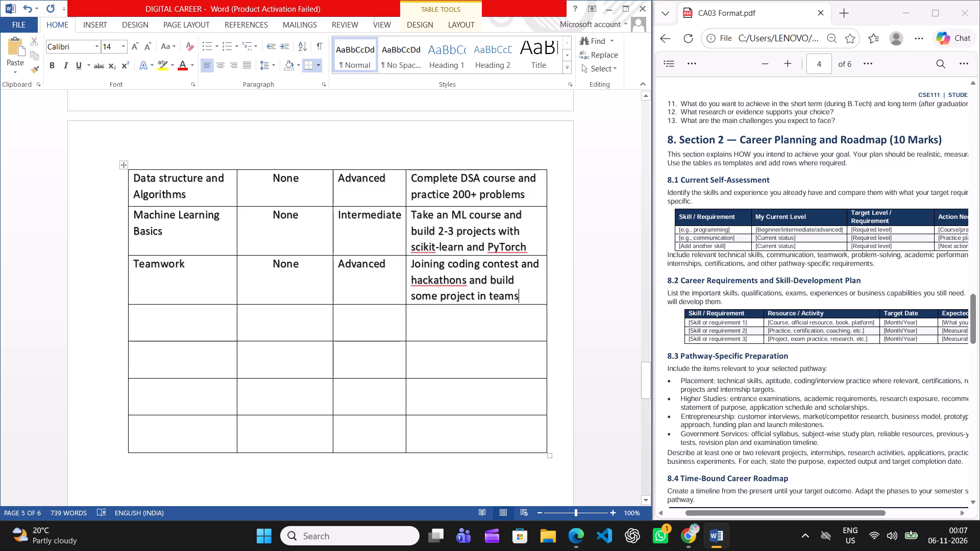
Enter "Internship Experience" as the skill in the first cell of the row below "Teamwork".
click(154, 314)
key(shift+i)
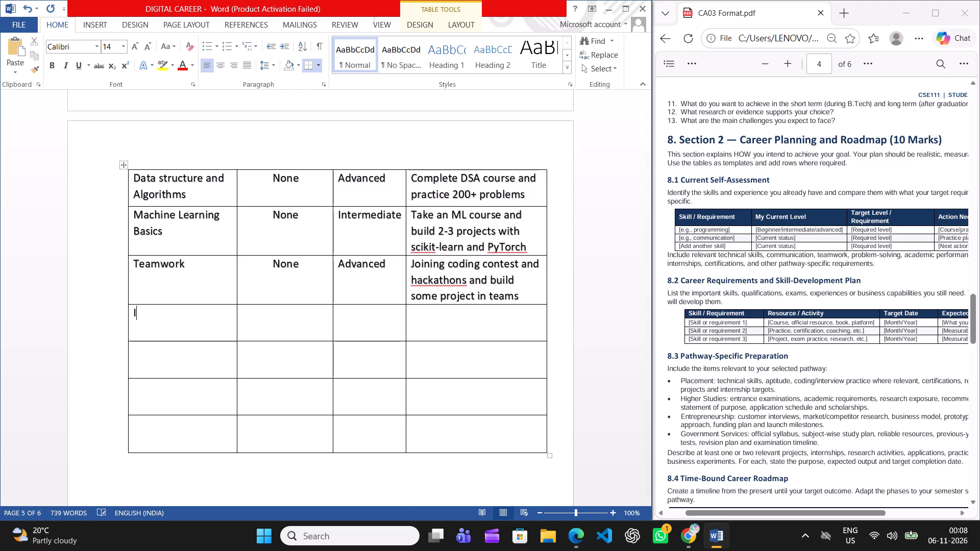
text(nterns)
text(hip)
key(space)
key(e)
key(BackSpace)
key(shift+e)
text(xperienc)
key(e)
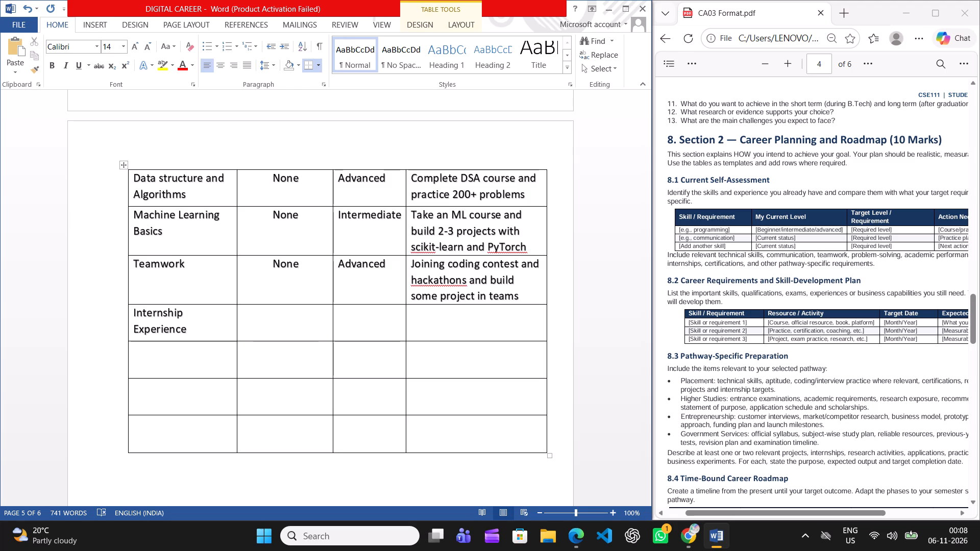
Enter "None" in the second cell of the "Internship Experience" row and centre it.
click(269, 311)
text(NOne)
key(equal)
key(BackSpace)
key(BackSpace)
key(BackSpace)
text(ne)
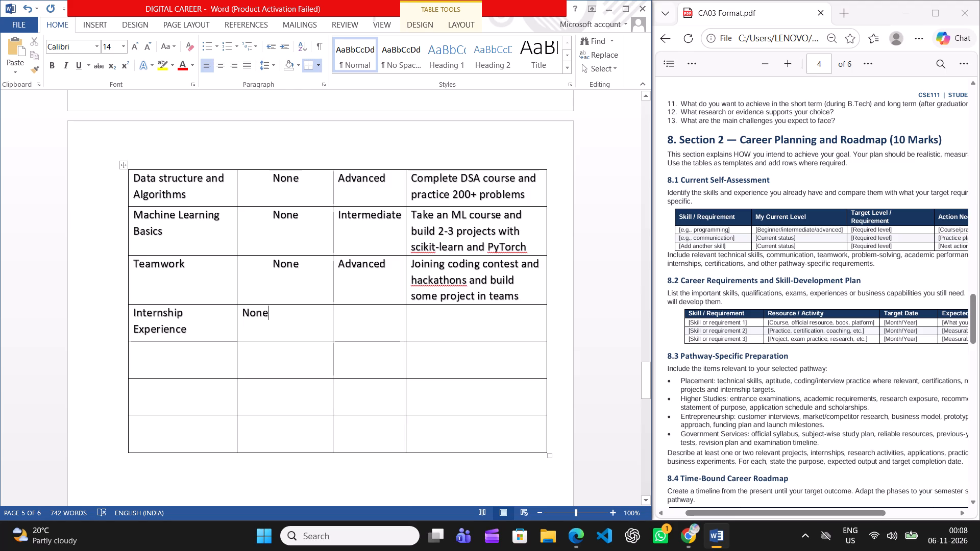
click(221, 64)
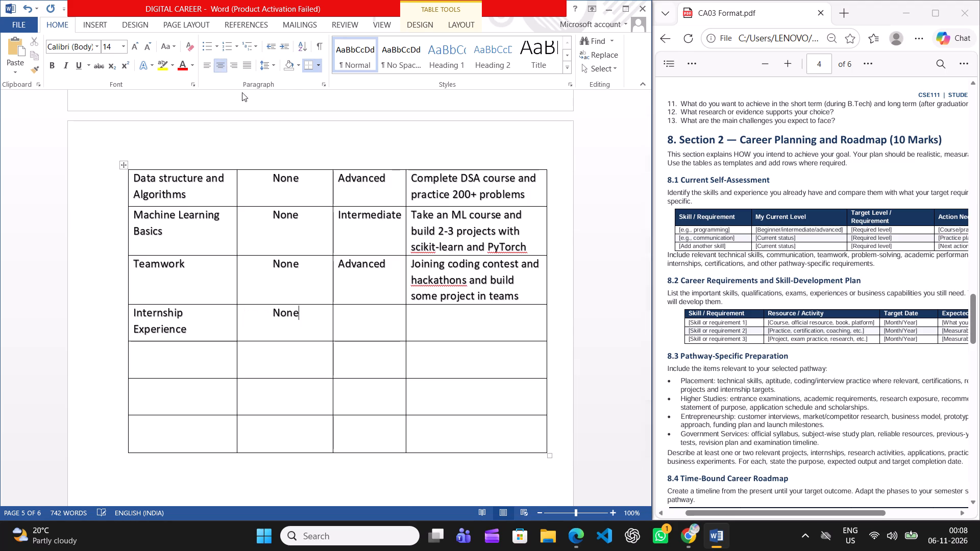
Enter "1-2 internships" in the third cell of the "Internship Experience" row.
click(356, 322)
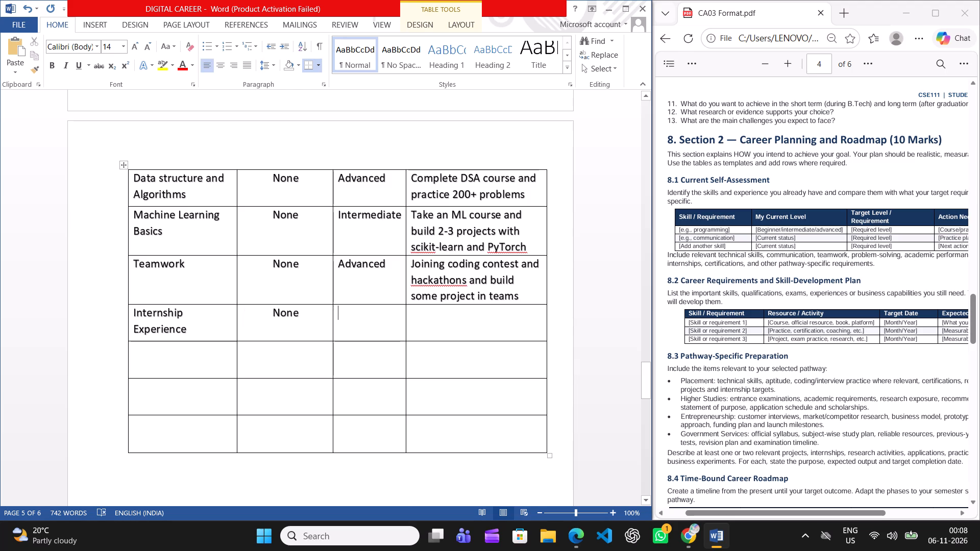
key(1)
text(-w)
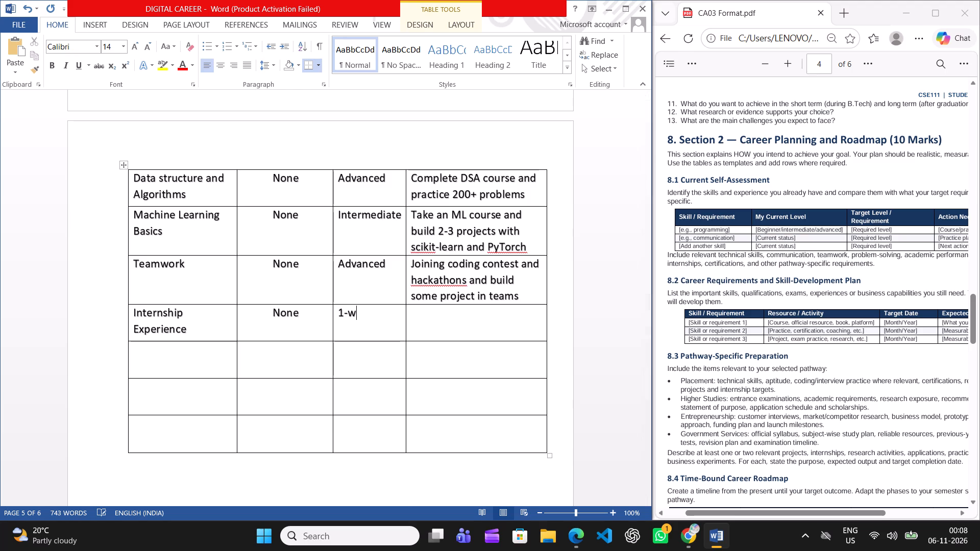
key(BackSpace)
key(3)
key(BackSpace)
key(2)
key(space)
text(internship)
key(s)
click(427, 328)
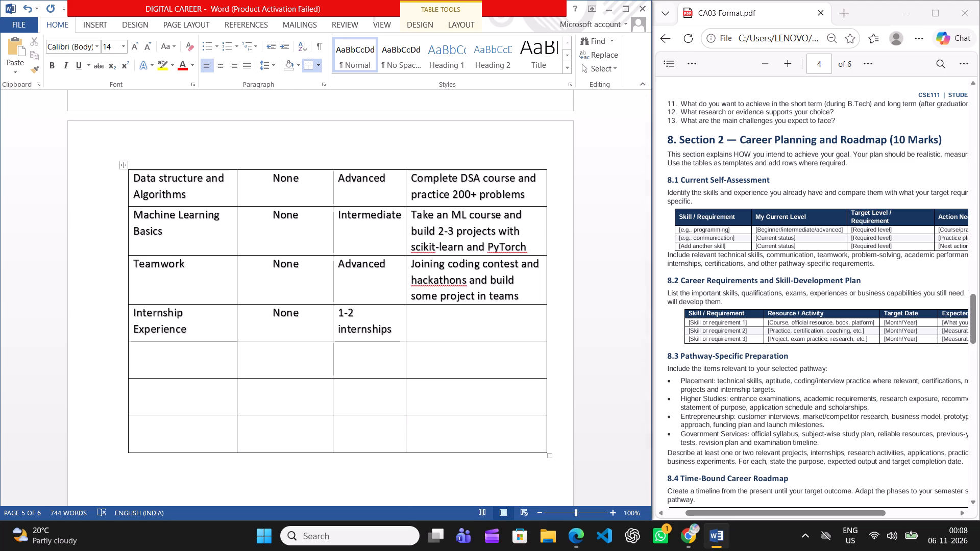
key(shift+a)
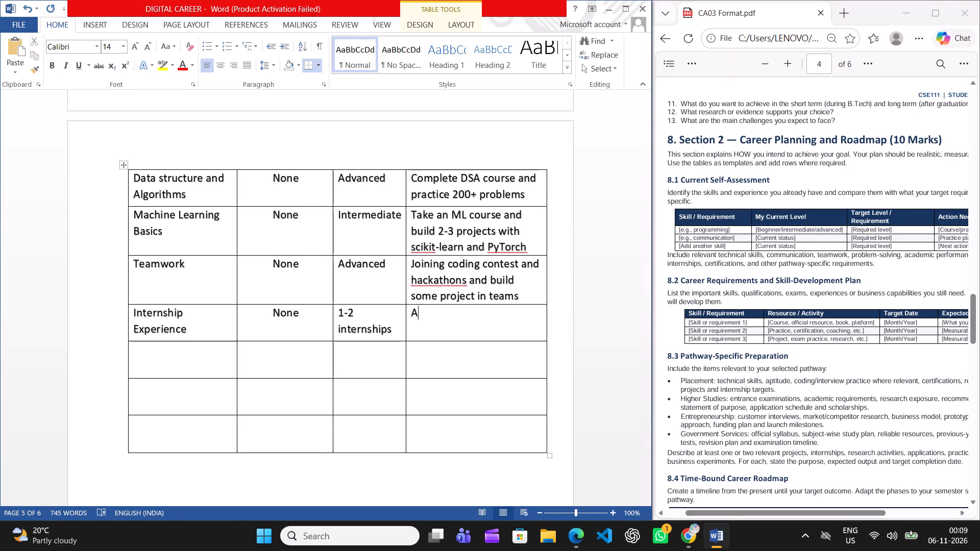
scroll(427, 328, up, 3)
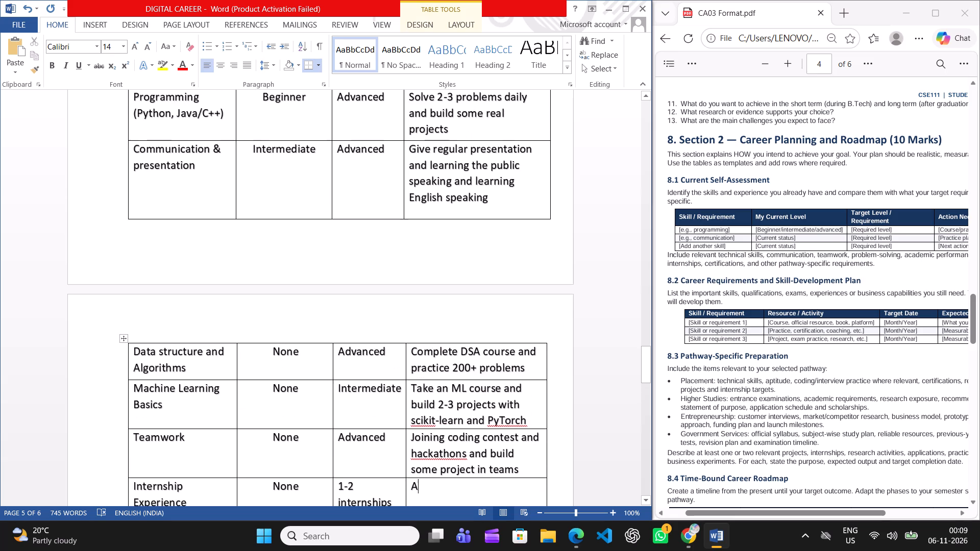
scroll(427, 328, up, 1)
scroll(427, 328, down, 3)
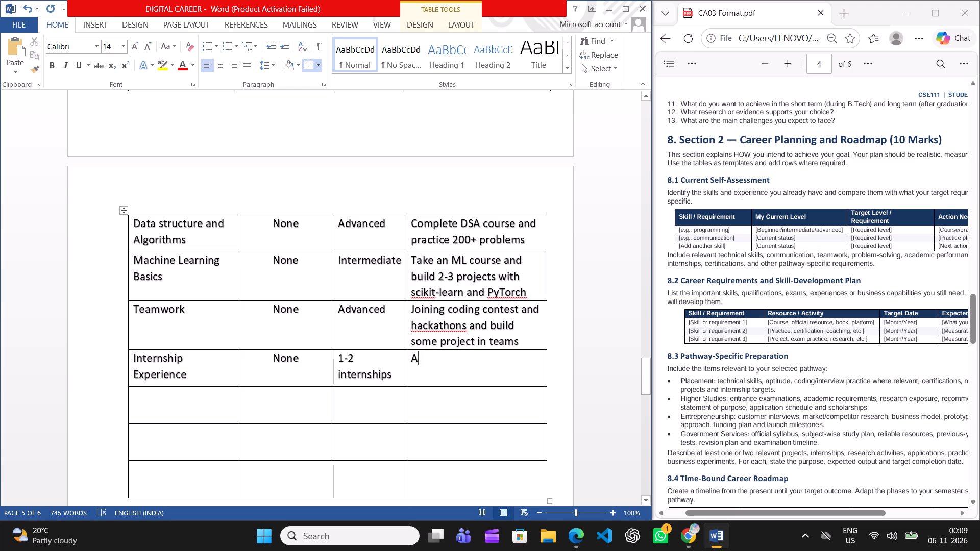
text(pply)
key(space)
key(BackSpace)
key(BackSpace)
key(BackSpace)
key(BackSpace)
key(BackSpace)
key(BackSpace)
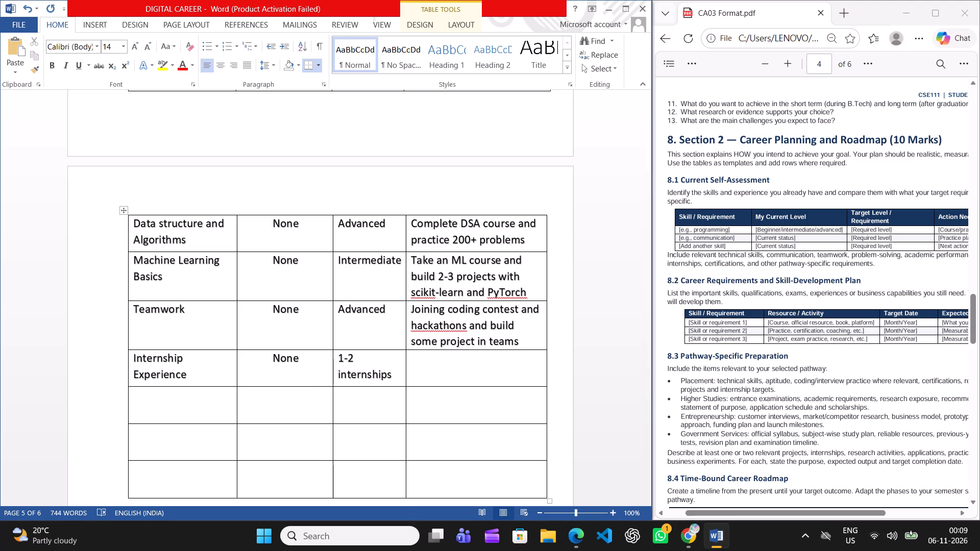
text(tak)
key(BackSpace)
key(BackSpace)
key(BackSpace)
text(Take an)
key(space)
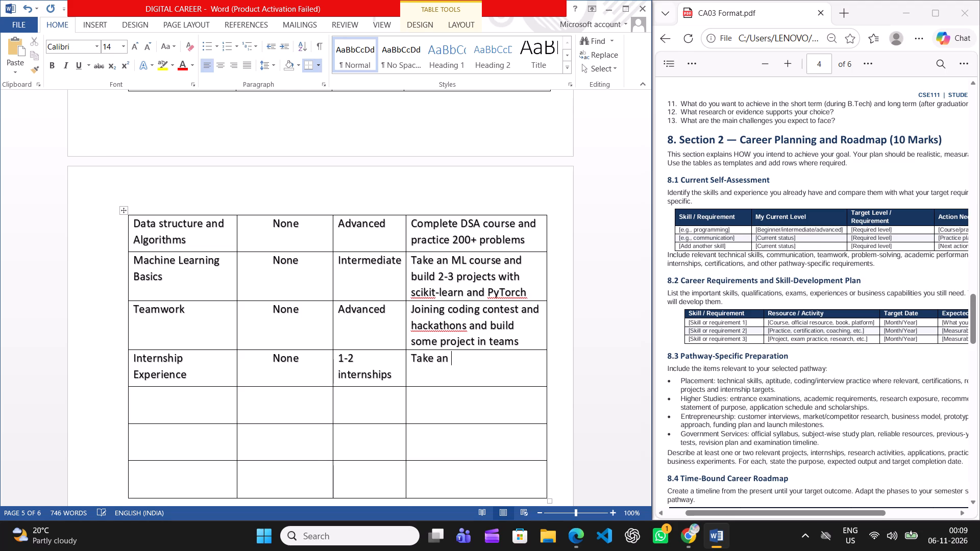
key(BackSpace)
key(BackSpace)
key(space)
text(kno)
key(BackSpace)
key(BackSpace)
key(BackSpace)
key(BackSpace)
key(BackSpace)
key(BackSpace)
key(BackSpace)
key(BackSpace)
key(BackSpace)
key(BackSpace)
Enter "Apply in different companies for paid internships" in the fourth cell of the "Internship Experience" row.
key(shift+a)
text(pply)
key(space)
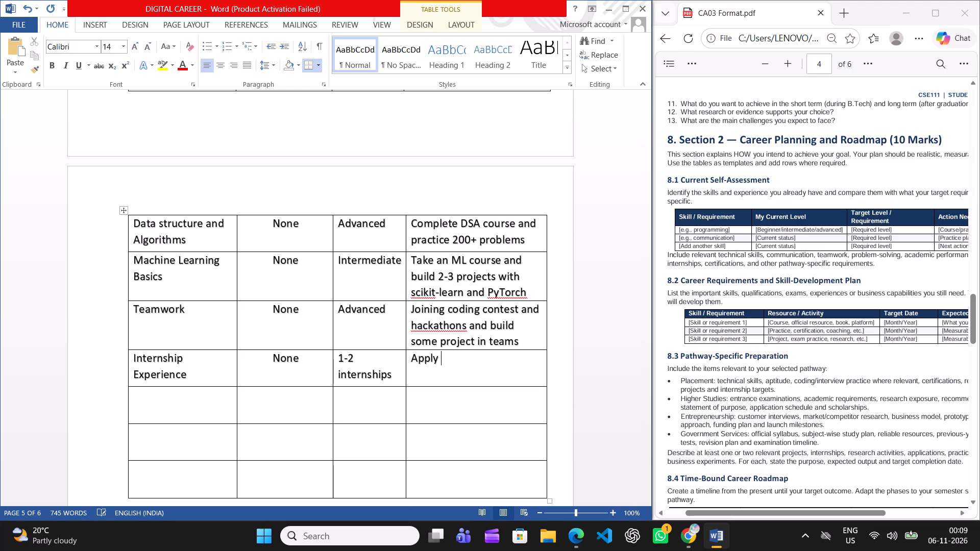
text(in differen co)
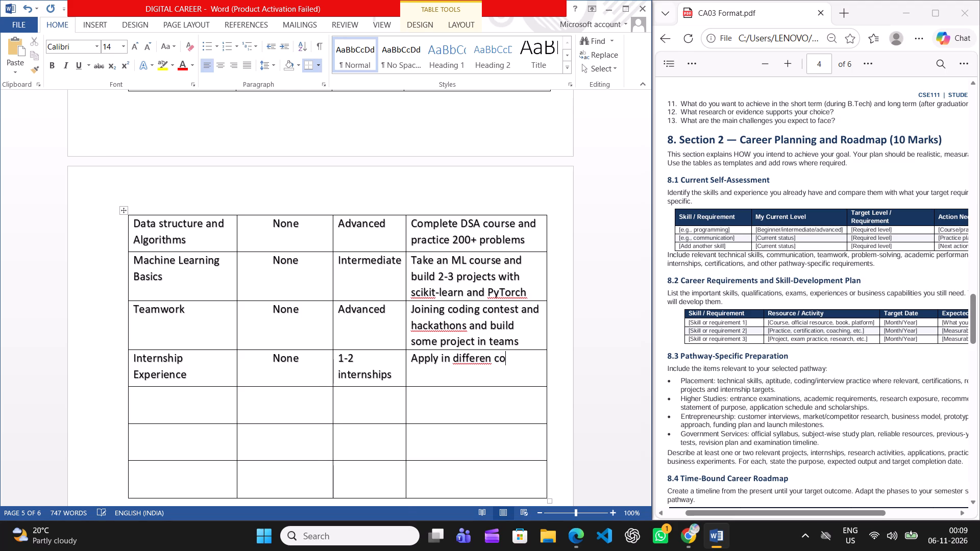
key(BackSpace)
key(BackSpace)
key(BackSpace)
text(t co)
text(mpanies)
key(space)
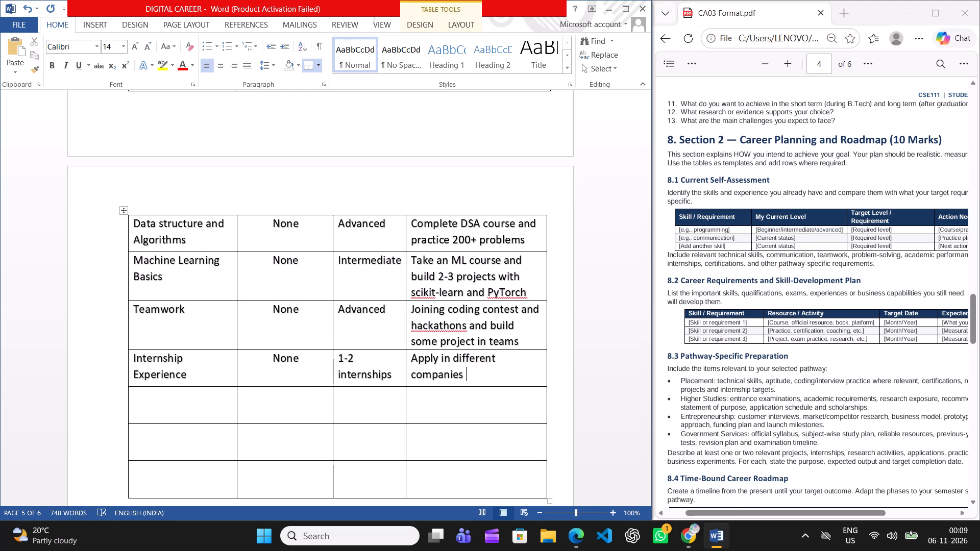
text(for)
key(space)
text(paid)
key(space)
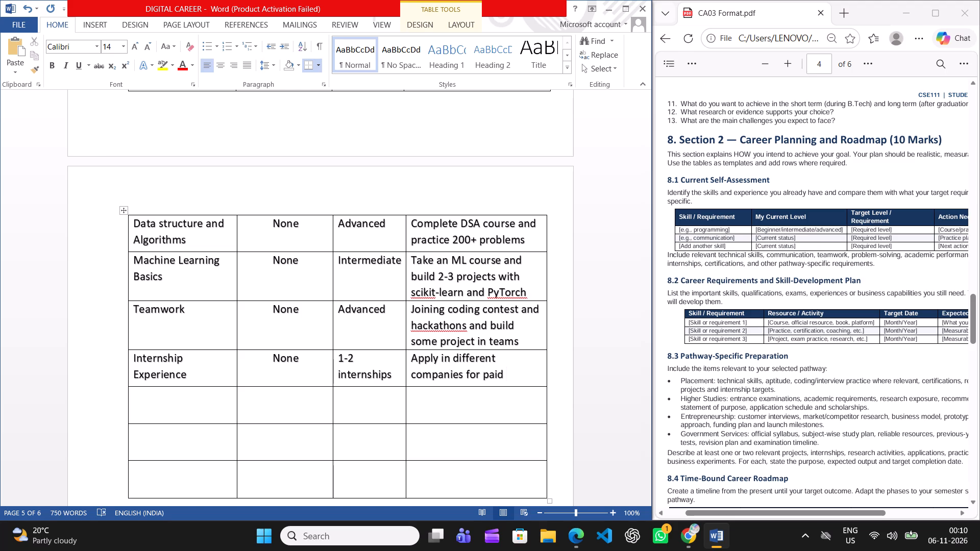
text(internship)
key(space)
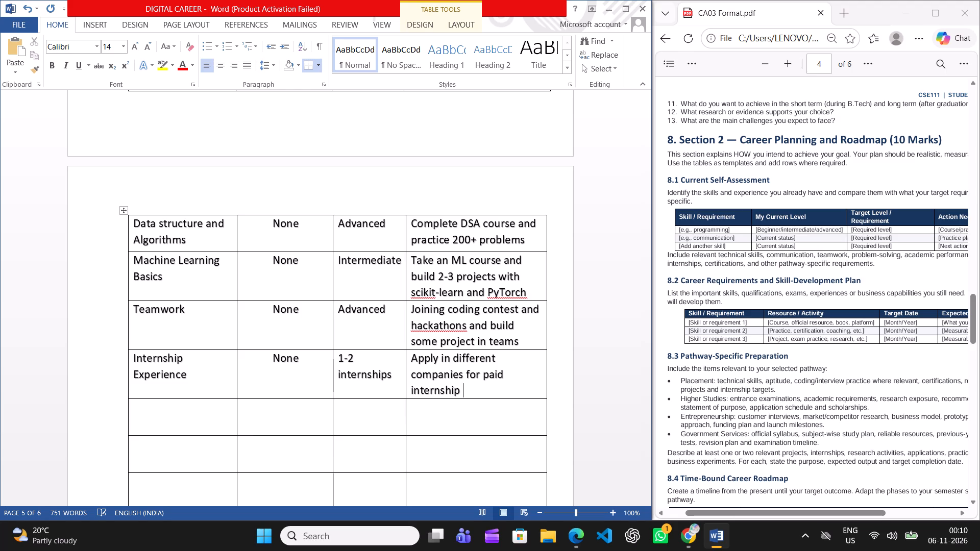
key(BackSpace)
text(s)
key(space)
Continue the action text in the "Internship Experience" row with "after completion".
text(after completeion of)
key(space)
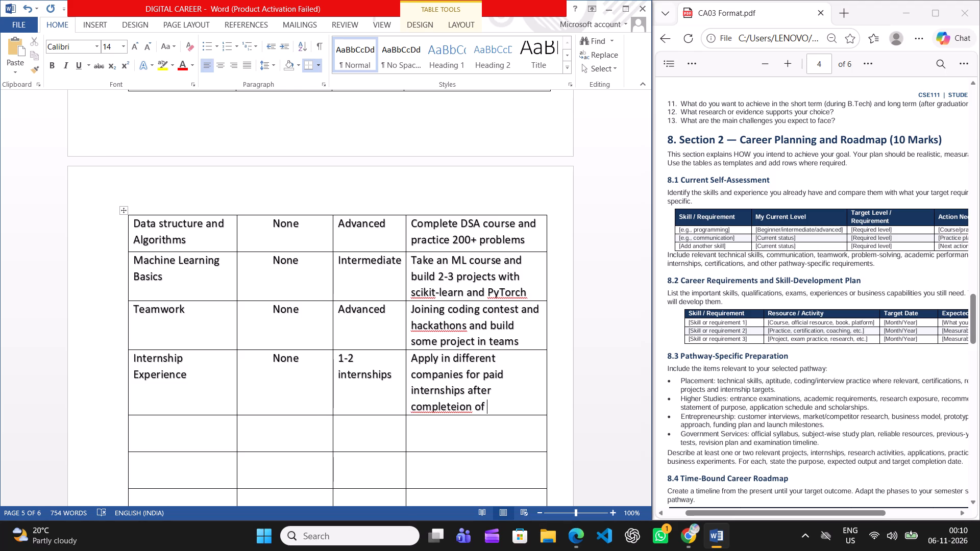
key(backslash)
key(BackSpace)
key(BackSpace)
key(BackSpace)
key(BackSpace)
key(BackSpace)
key(BackSpace)
key(BackSpace)
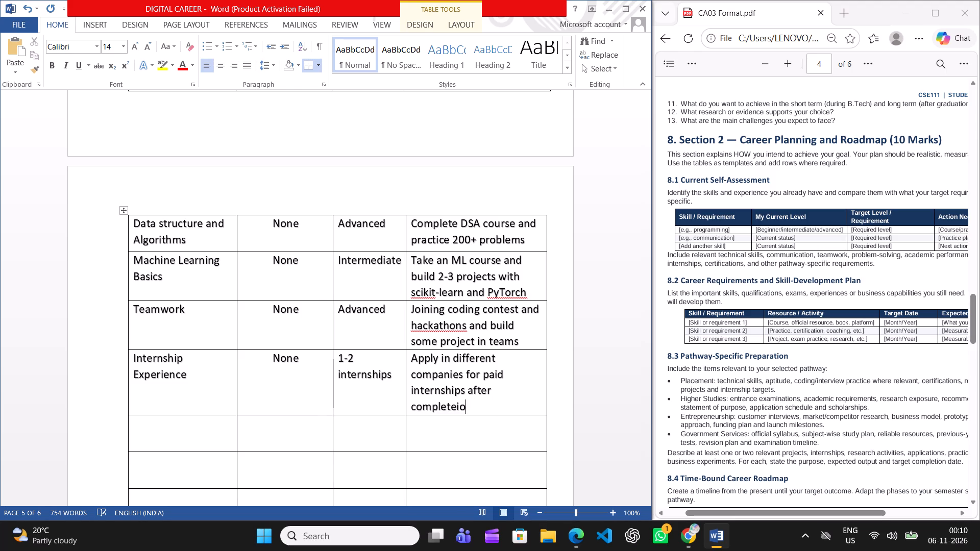
key(BackSpace)
key(BackSpace)
key(BackSpace)
text(tion)
key(space)
Change "internships" to "internship" in the fourth cell of the "Internship Experience" row.
click(464, 387)
key(BackSpace)
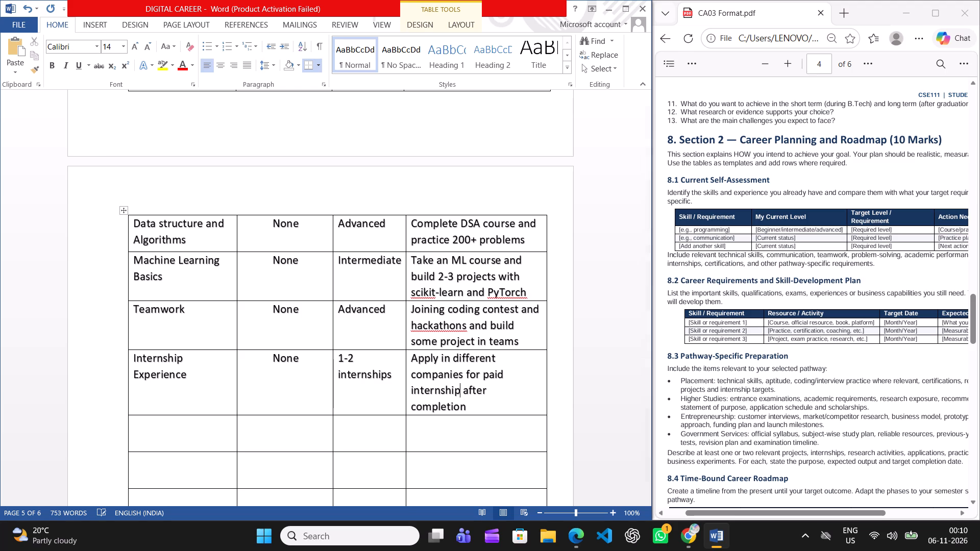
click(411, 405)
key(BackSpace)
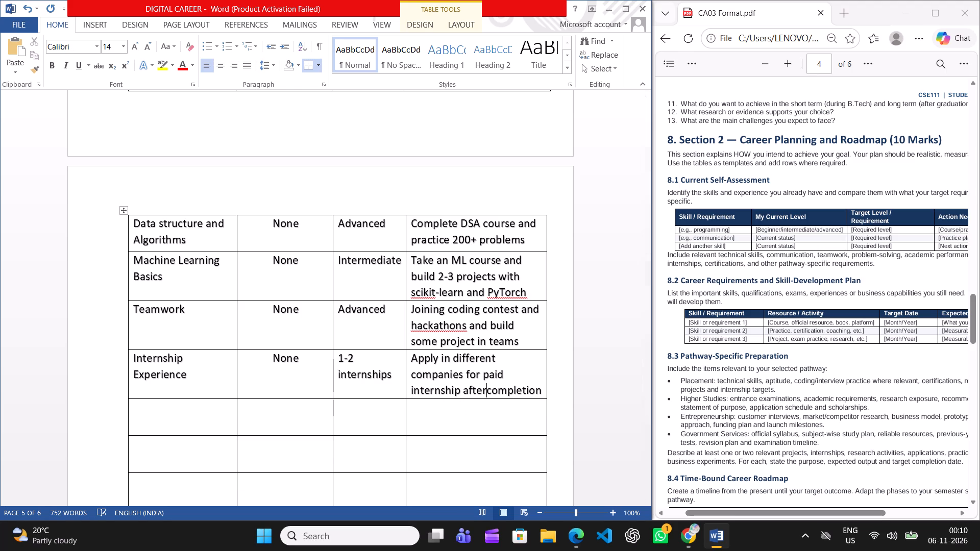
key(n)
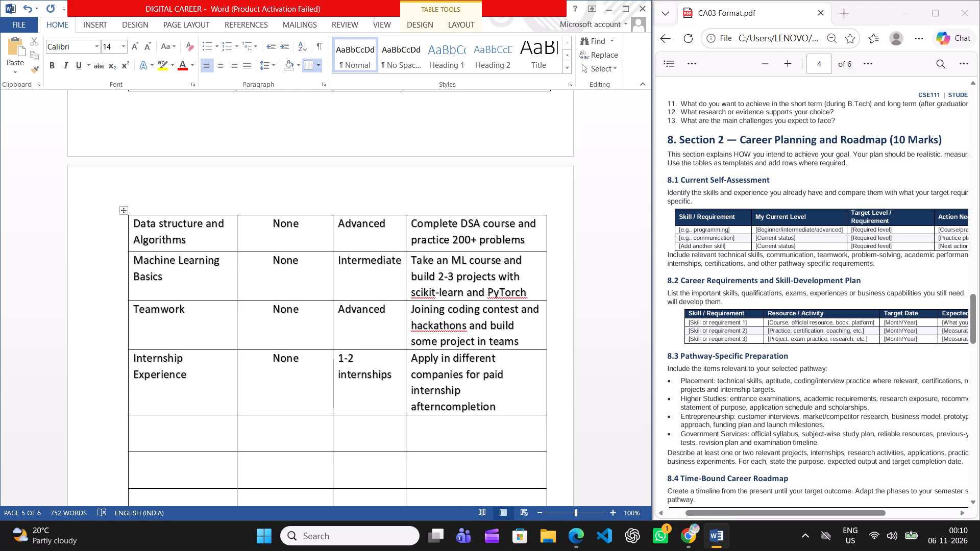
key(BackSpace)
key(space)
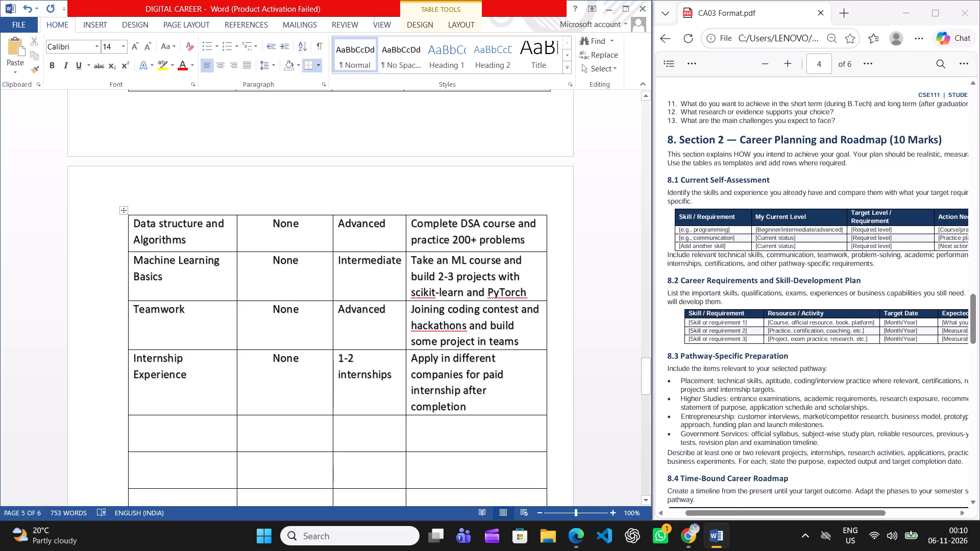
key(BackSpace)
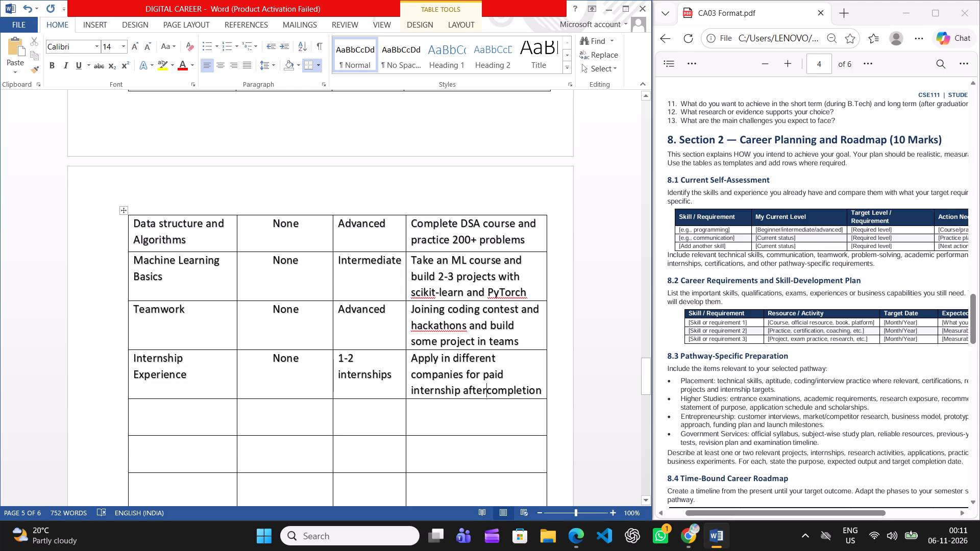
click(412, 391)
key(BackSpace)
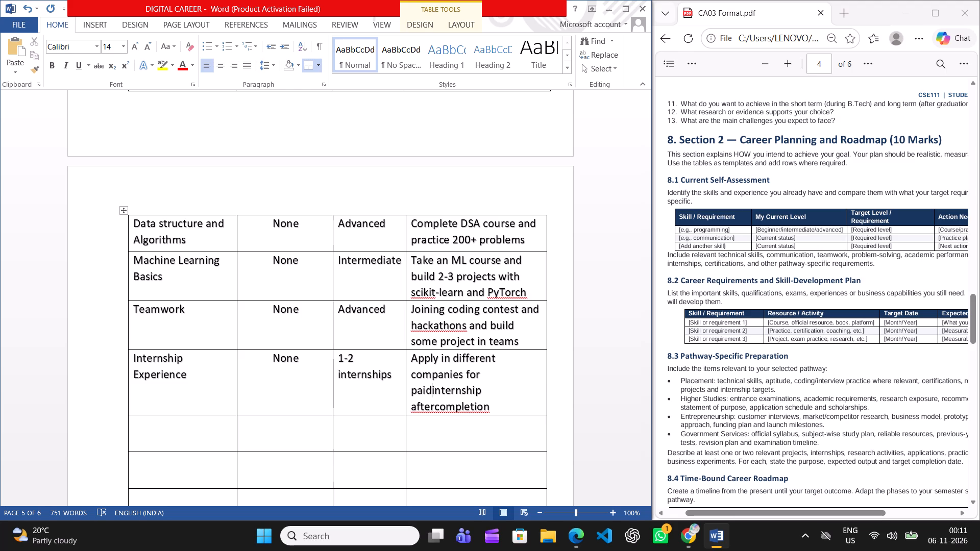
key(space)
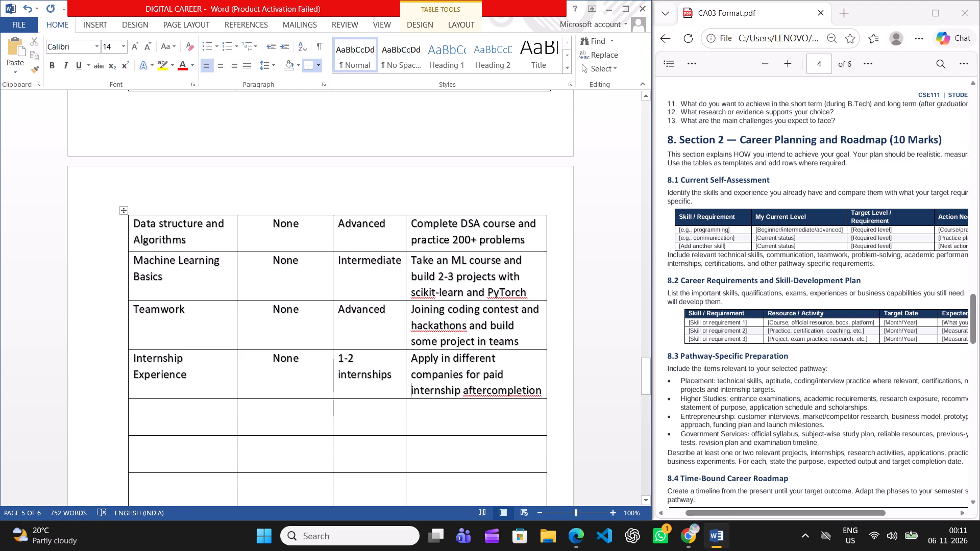
In the "Internship Experience" action text, change "internship" to "internships" and restore the space between "after" and "completion".
click(460, 390)
key(s)
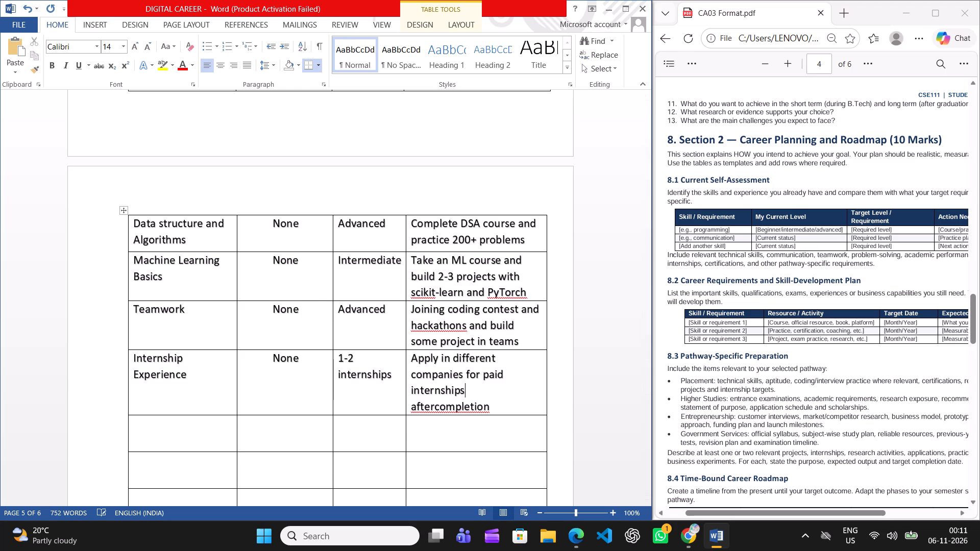
click(436, 407)
key(space)
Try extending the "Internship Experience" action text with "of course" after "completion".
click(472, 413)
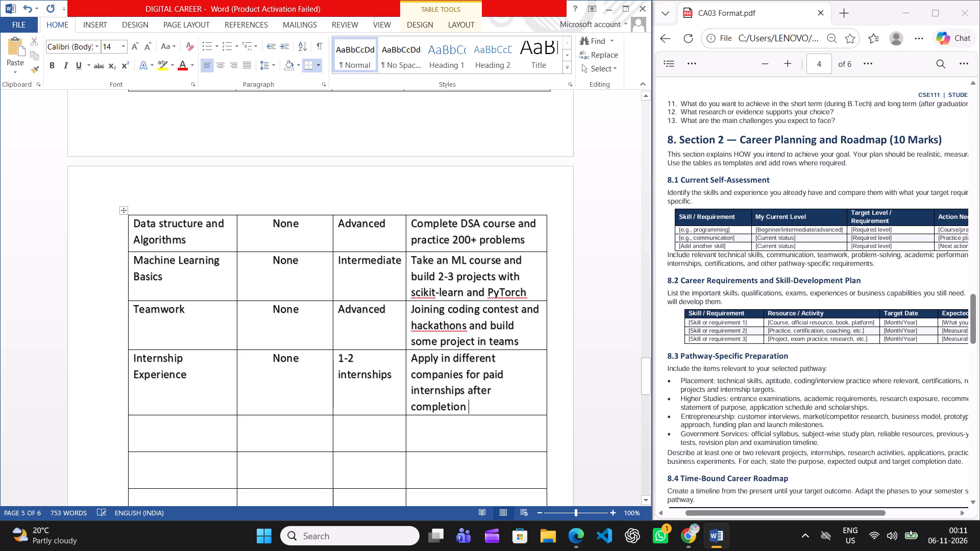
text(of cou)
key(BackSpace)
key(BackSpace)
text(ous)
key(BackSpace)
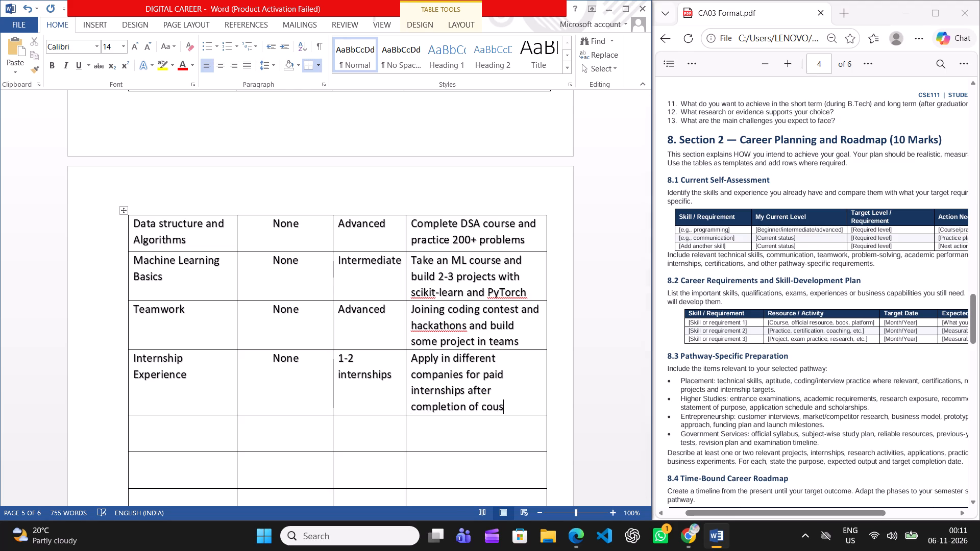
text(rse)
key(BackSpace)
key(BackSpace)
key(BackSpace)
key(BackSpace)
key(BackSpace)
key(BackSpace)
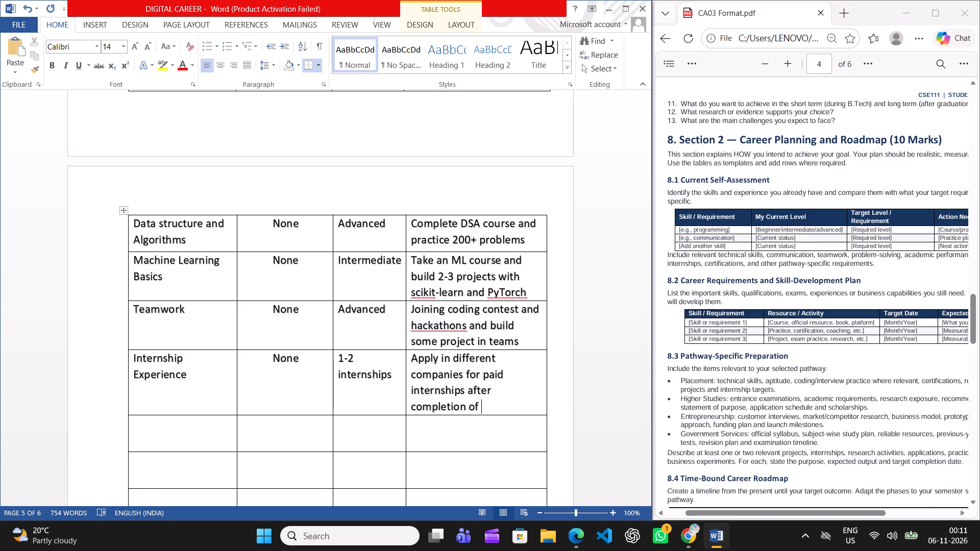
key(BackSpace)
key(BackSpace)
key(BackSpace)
Replace "completion" with "learning every language" in the fourth cell of the "Internship Experience" row.
key(BackSpace)
key(BackSpace)
key(BackSpace)
key(BackSpace)
key(BackSpace)
key(BackSpace)
key(BackSpace)
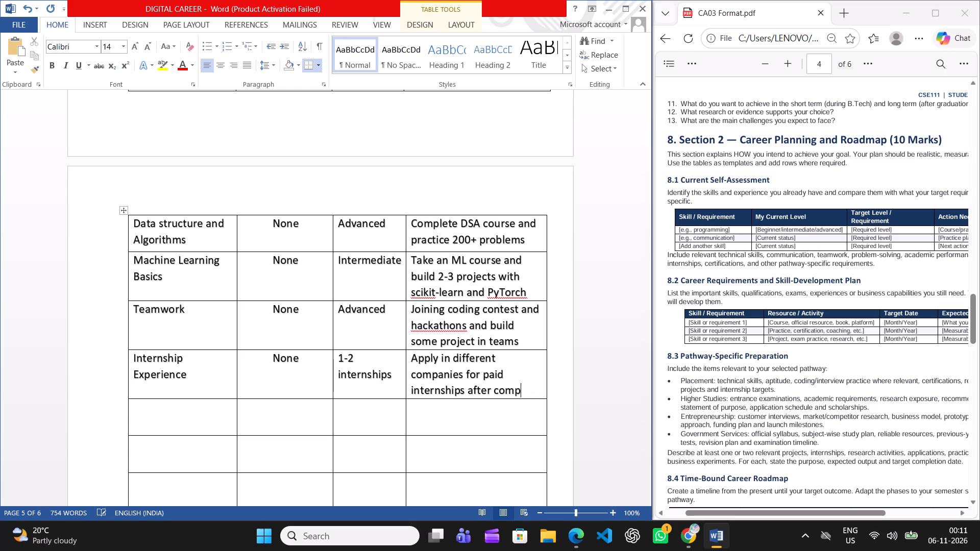
key(BackSpace)
key(BackSpace)
key(BackSpace)
key(BackSpace)
text(learning eve)
key(BackSpace)
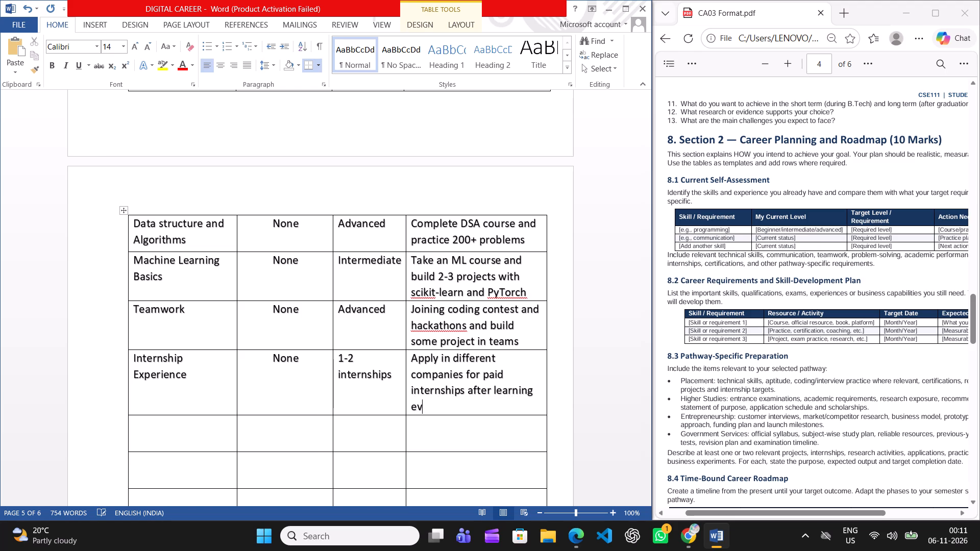
key(BackSpace)
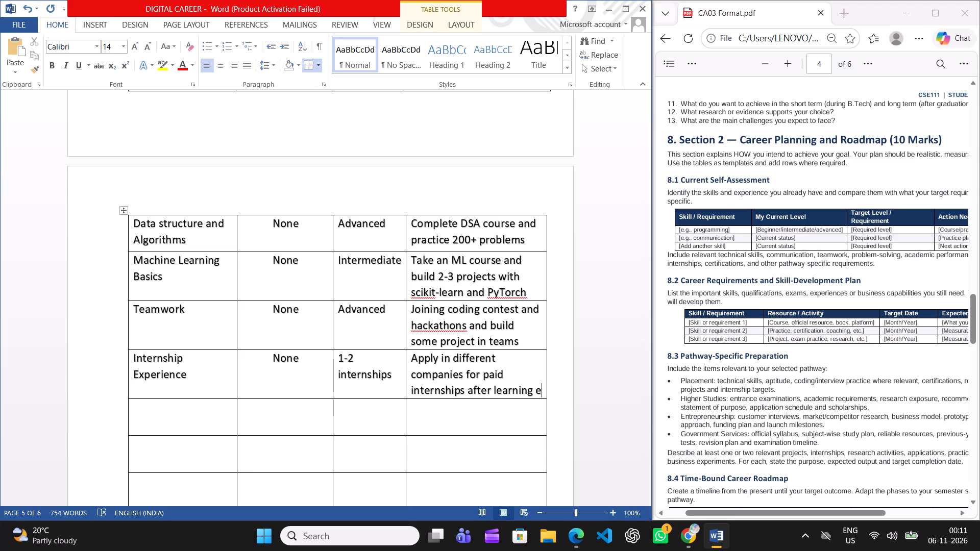
text(ver)
text(y lan)
text(guage)
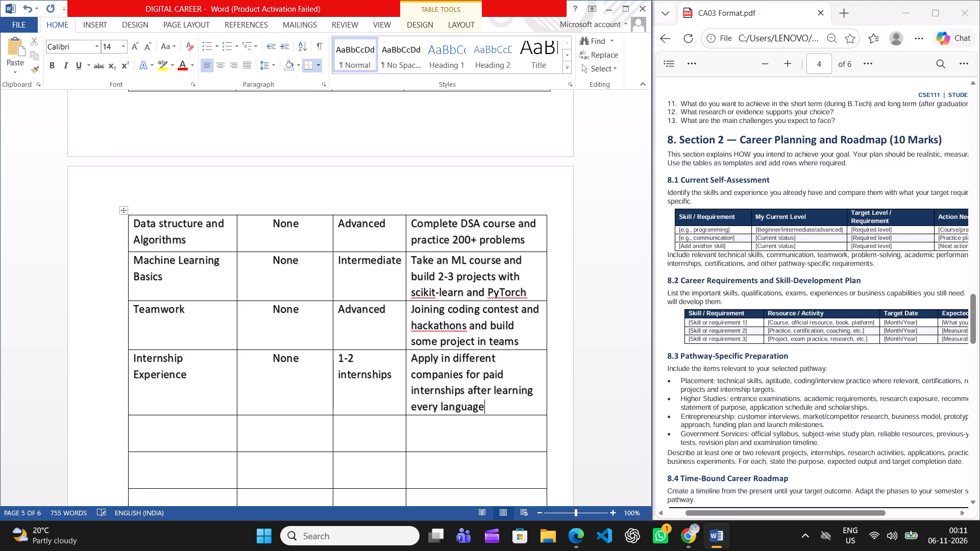
Continue the "Internship Experience" action text with ", DSA, AI and ML".
key(comma)
key(space)
key(shift+d)
text(SA)
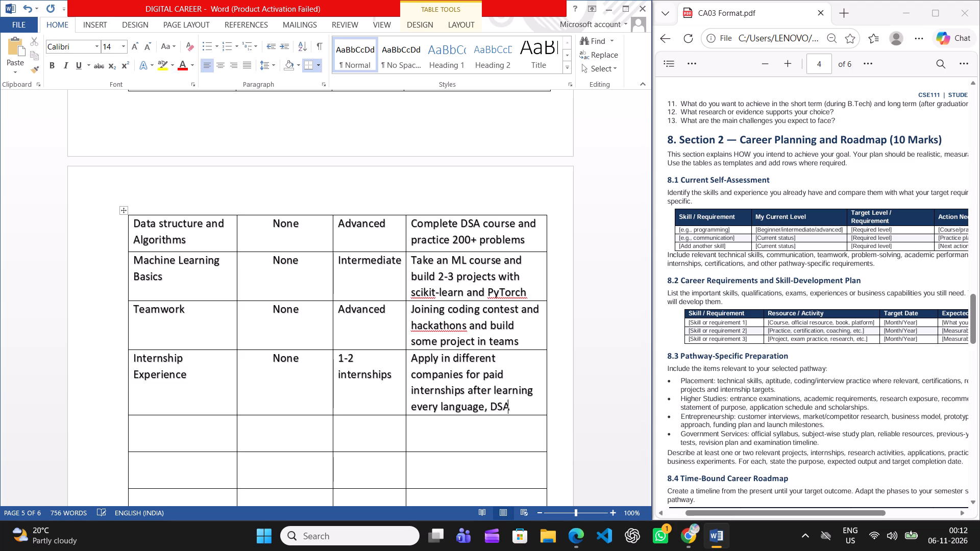
text(,)
key(space)
key(shift+a)
text(I and Ml)
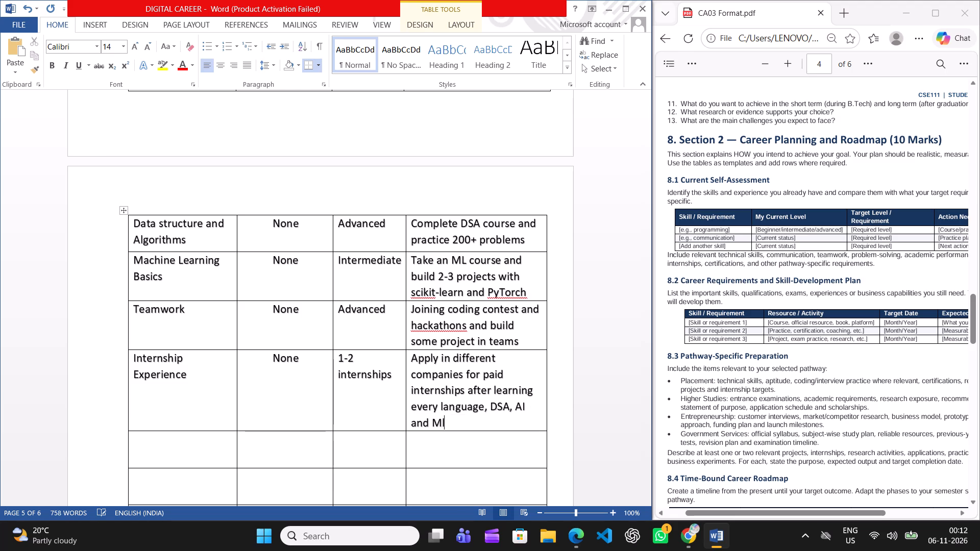
key(BackSpace)
key(shift+l)
Enter "Problem solving" in the first cell of the empty row below "Internship Experience".
scroll(387, 338, down, 12)
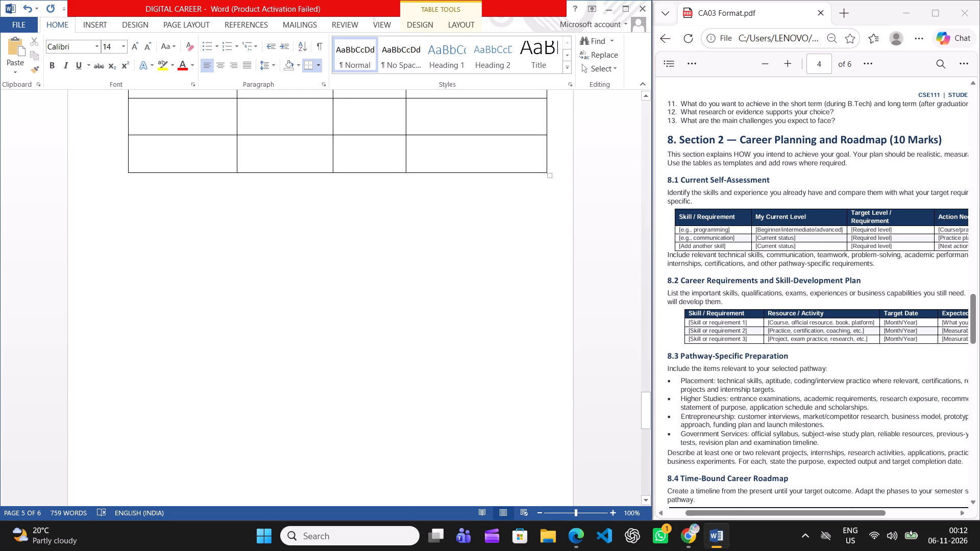
scroll(387, 338, down, 3)
scroll(387, 338, up, 3)
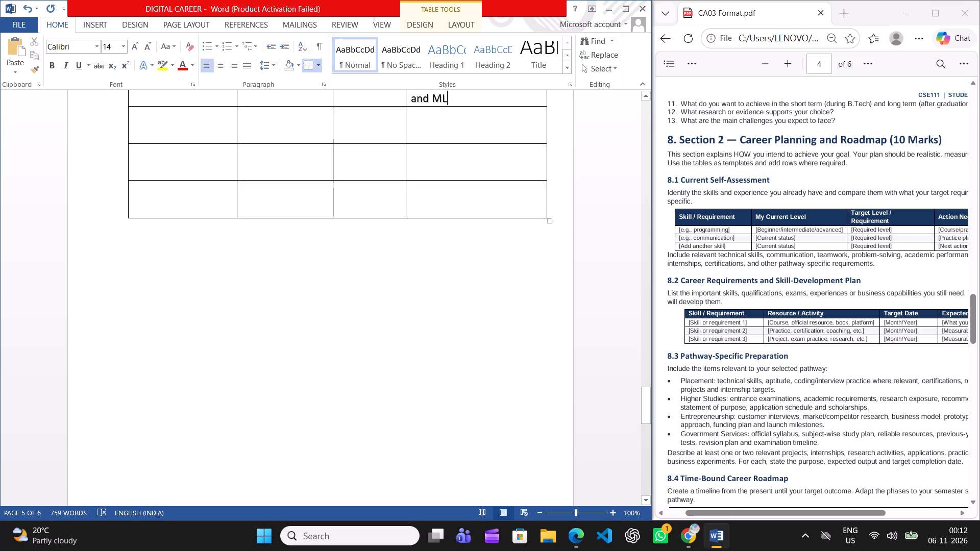
scroll(387, 338, up, 2)
click(164, 242)
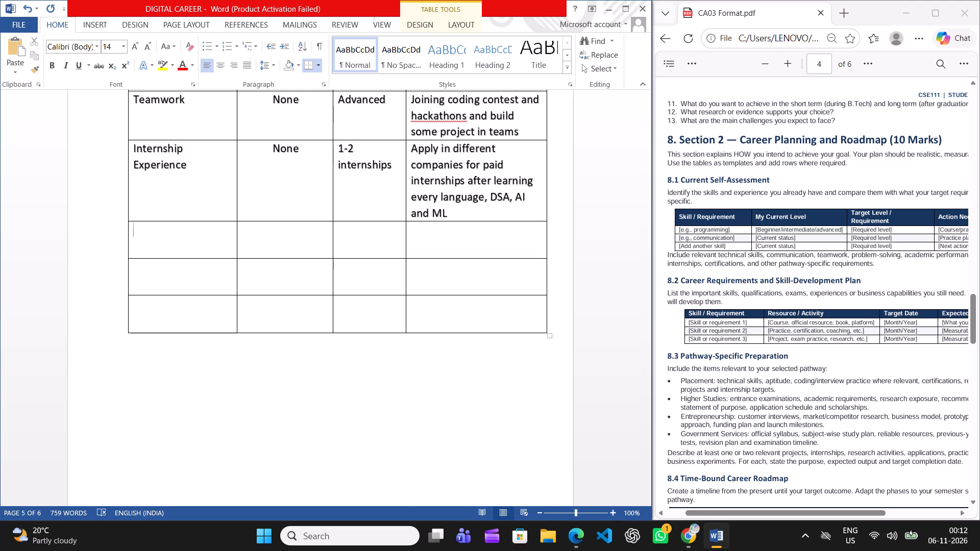
scroll(164, 242, up, 1)
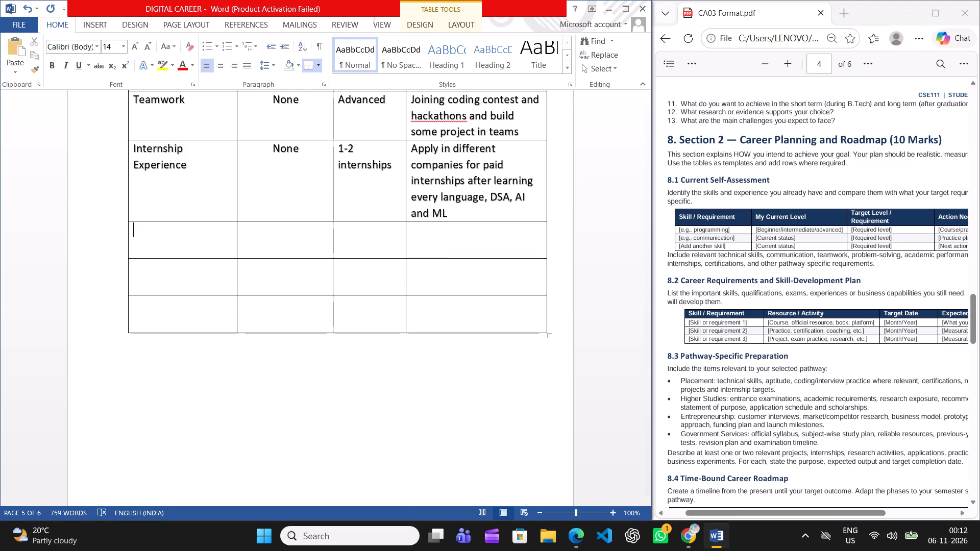
scroll(164, 242, up, 1)
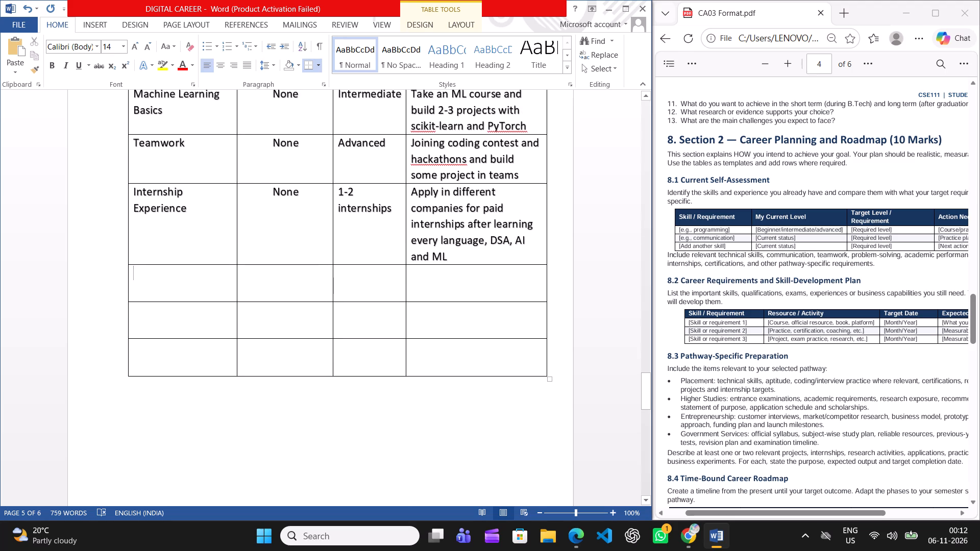
key(shift+p)
text(roblem)
key(space)
key(s)
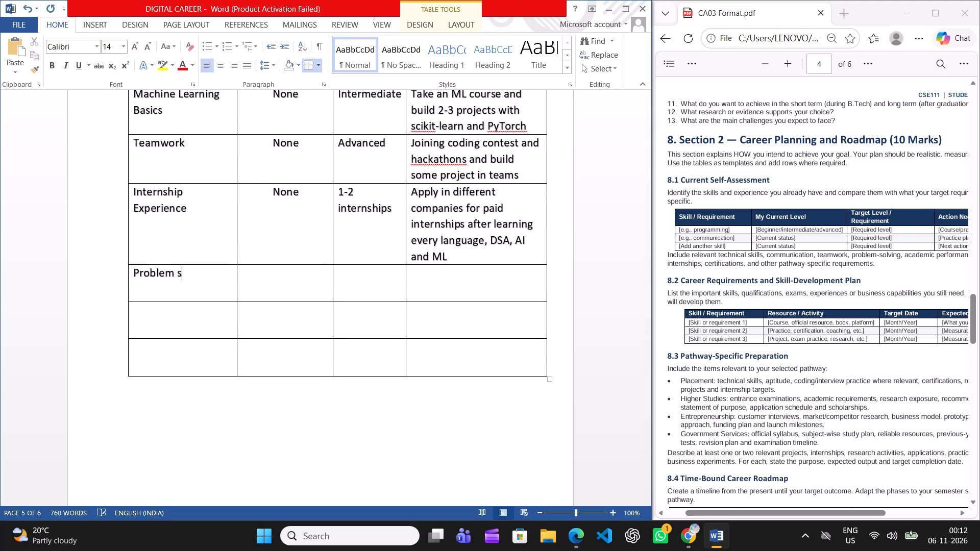
text(olving)
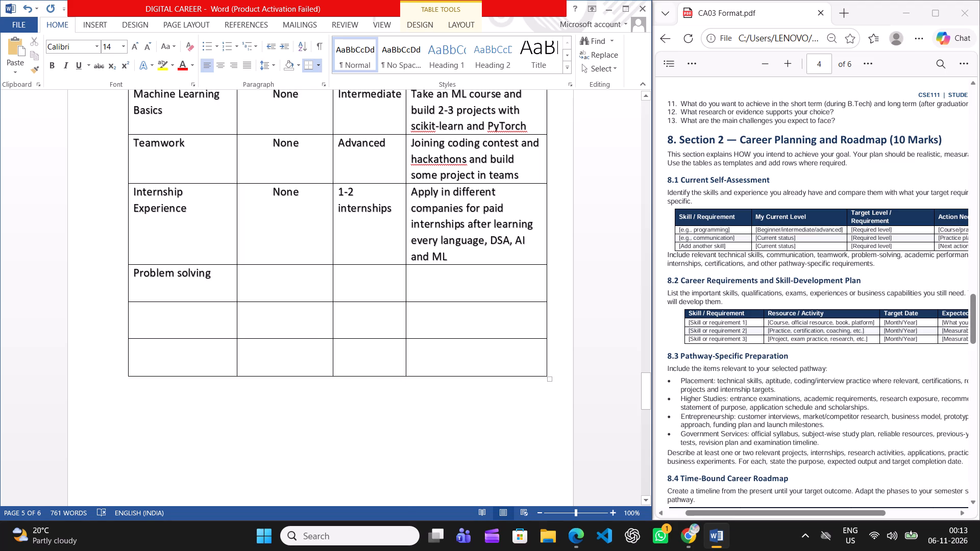
Enter "Intermediate" as the current level in the "Problem solving" row and centre it in the cell.
click(267, 281)
key(shift+i)
text(nte)
key(m)
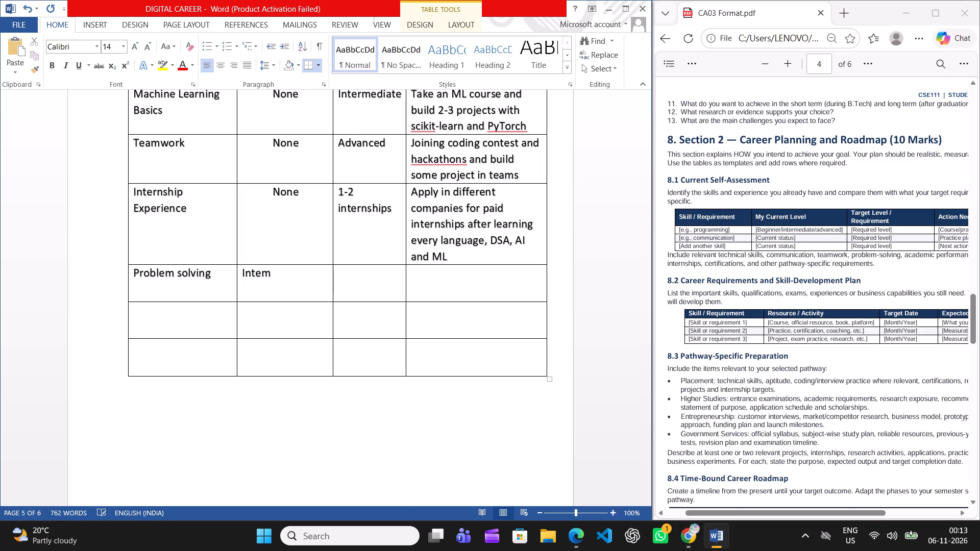
key(BackSpace)
text(rmediate)
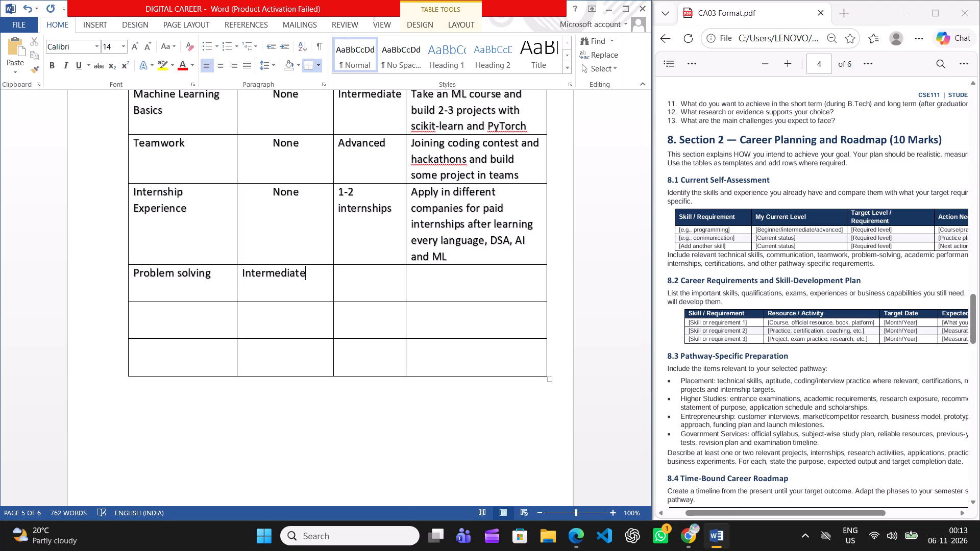
click(224, 70)
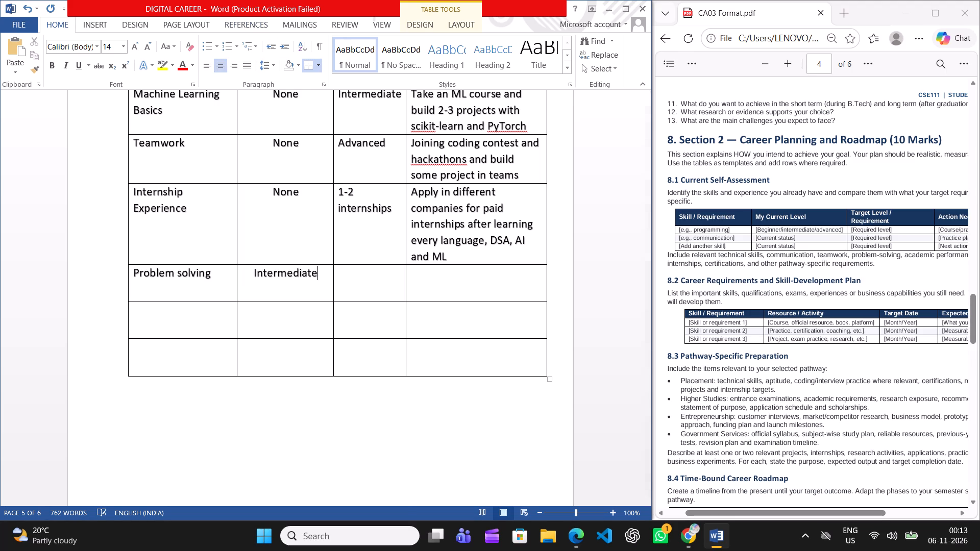
Enter "Advanced" as the target level in the "Problem solving" row.
click(368, 273)
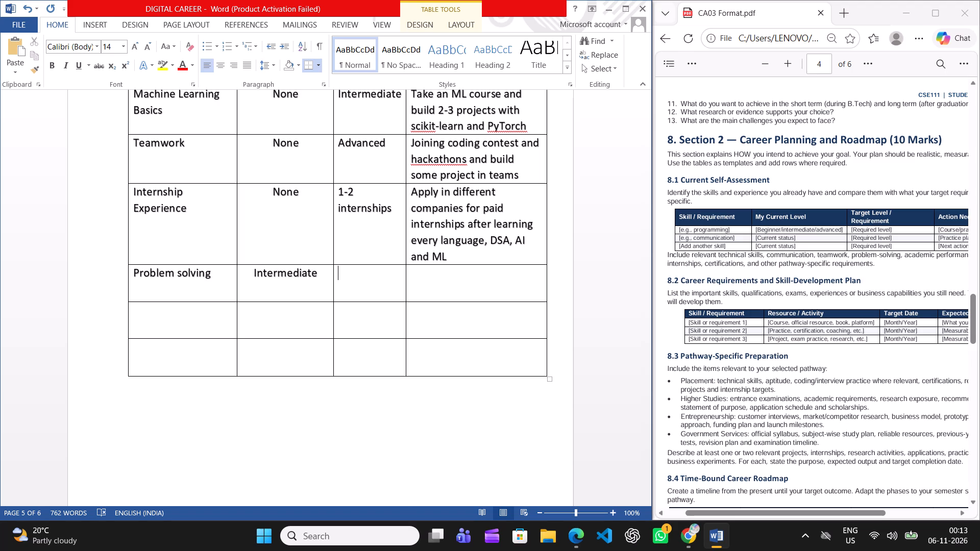
text(Adva)
text(nced)
Enter "Solve problem daily, join in hackathons and coding contest" as the action text in the "Problem solving" row.
click(415, 274)
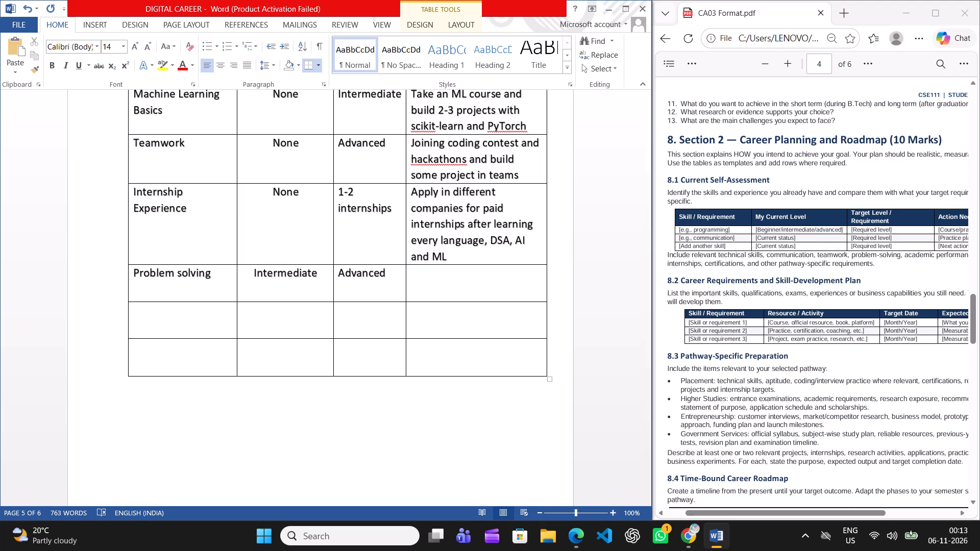
key(shift+s)
text(olve problem)
key(space)
text(daily)
text(,)
key(space)
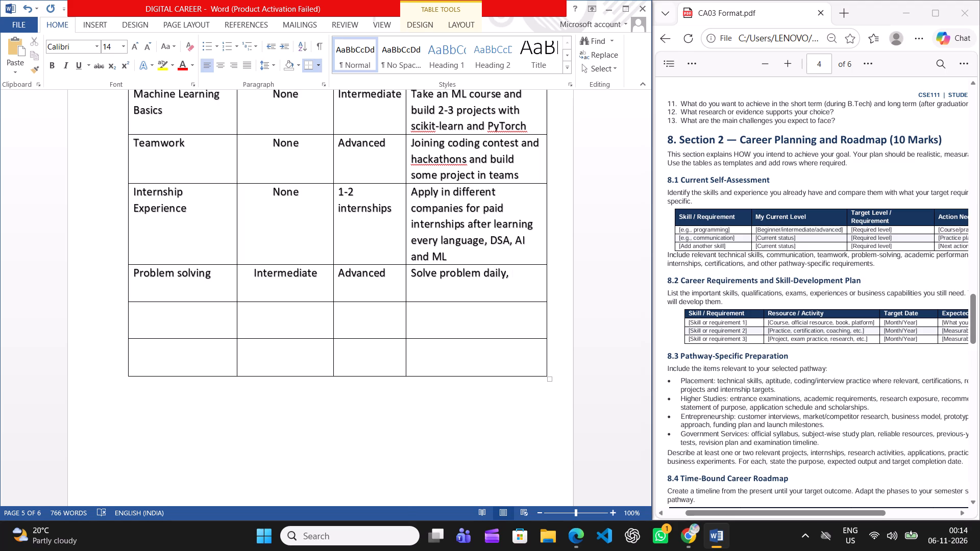
text(join in)
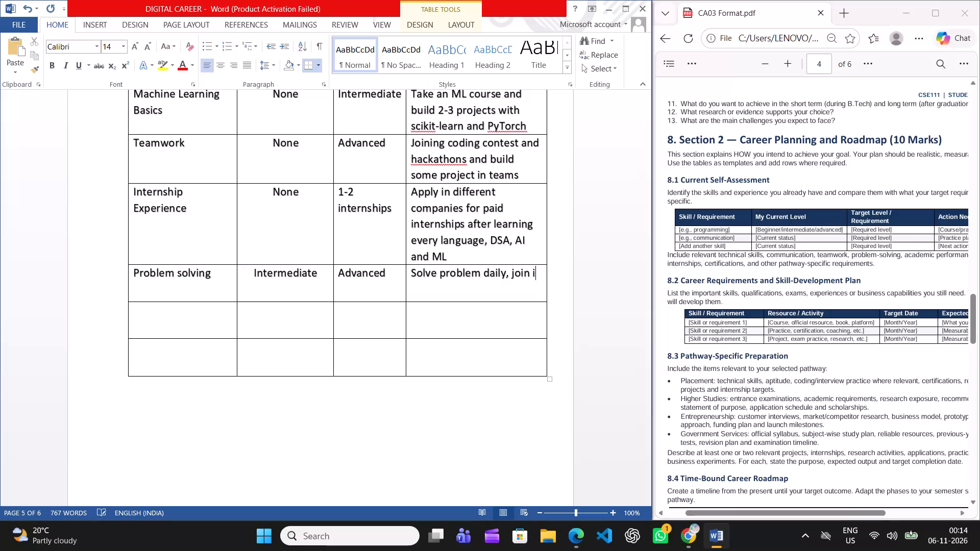
key(space)
text(hacak)
key(BackSpace)
key(BackSpace)
text(ka)
text(thons)
key(space)
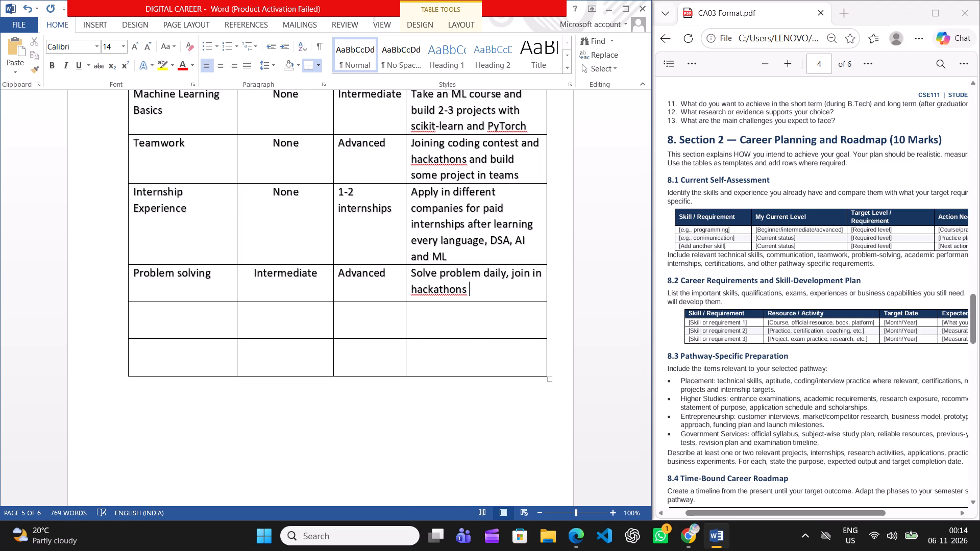
text(and)
key(space)
text(coding contest)
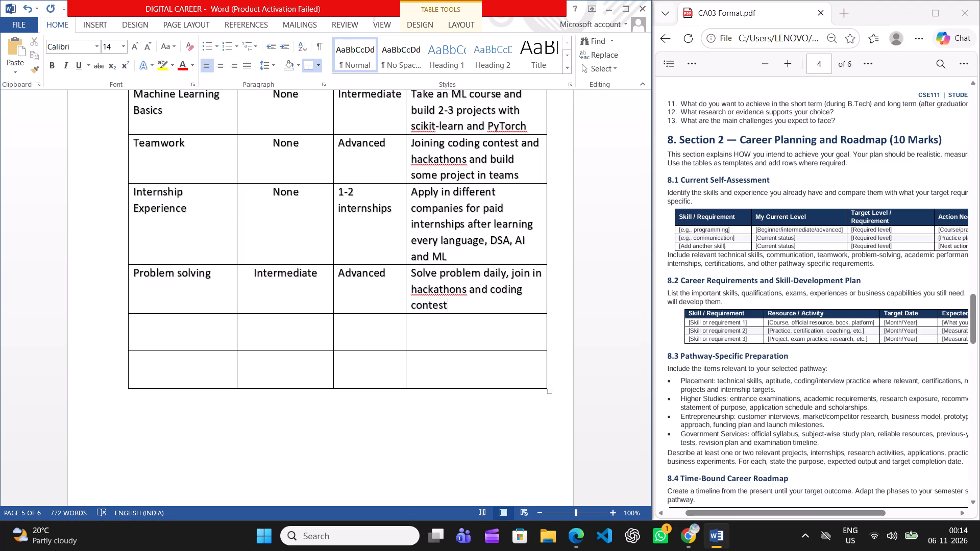
Enter "Certificiations" in the first cell of the empty row below "Problem solving".
click(169, 328)
text(Certificiat)
text(ion)
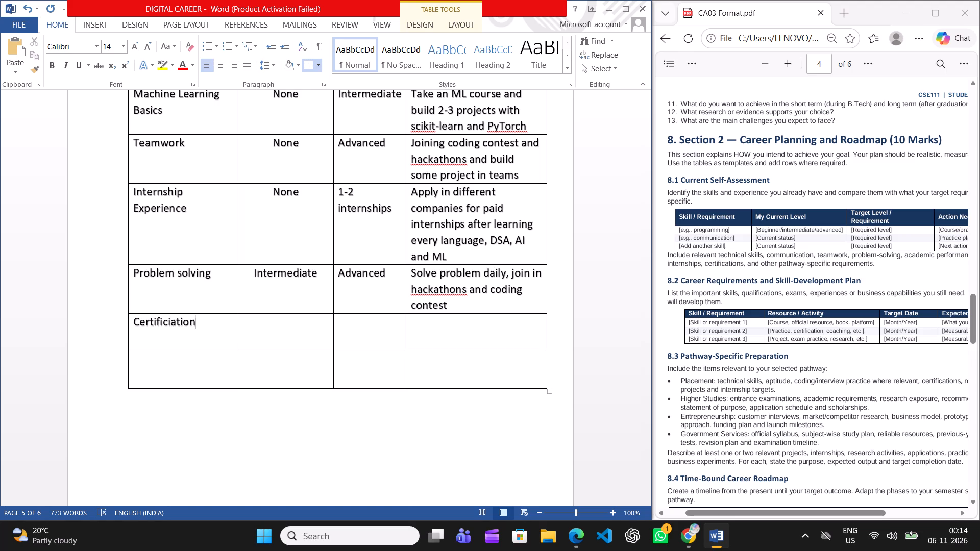
key(s)
Enter "None" as the current level in the "Certificiations" row and centre it in the cell.
click(255, 323)
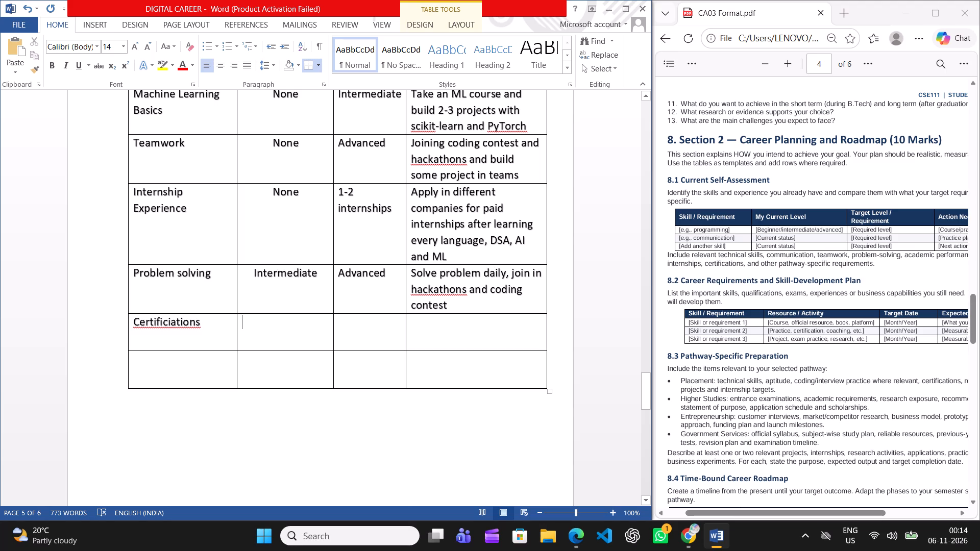
text(None)
click(221, 68)
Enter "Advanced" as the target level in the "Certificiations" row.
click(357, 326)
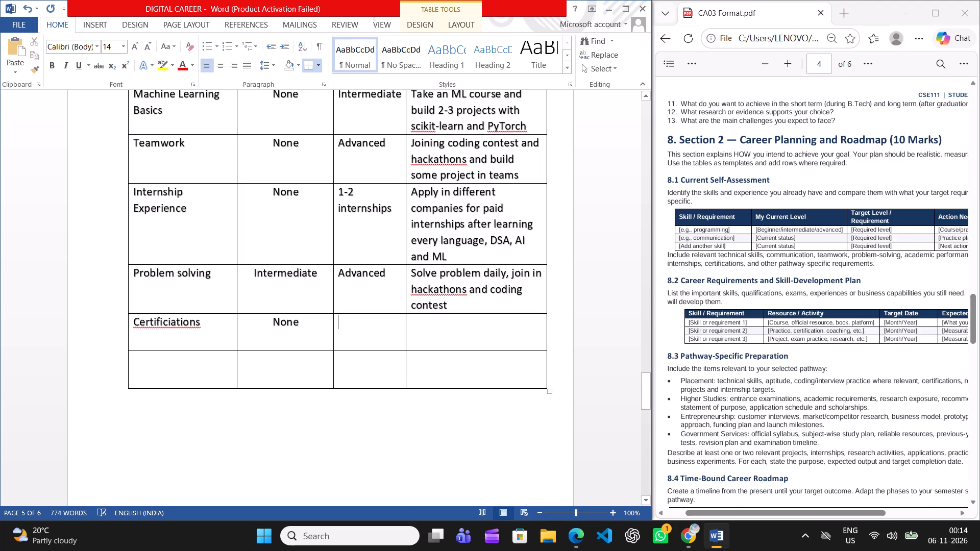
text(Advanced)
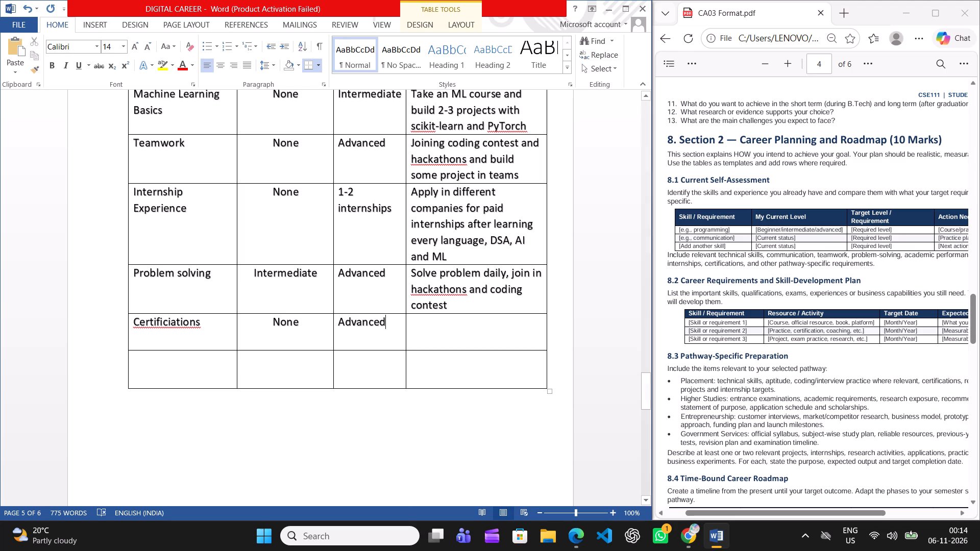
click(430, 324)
Replace the target level in the "Certificiations" row with "1-2 certifications".
click(391, 322)
key(BackSpace)
key(BackSpace)
key(BackSpace)
key(BackSpace)
key(BackSpace)
key(BackSpace)
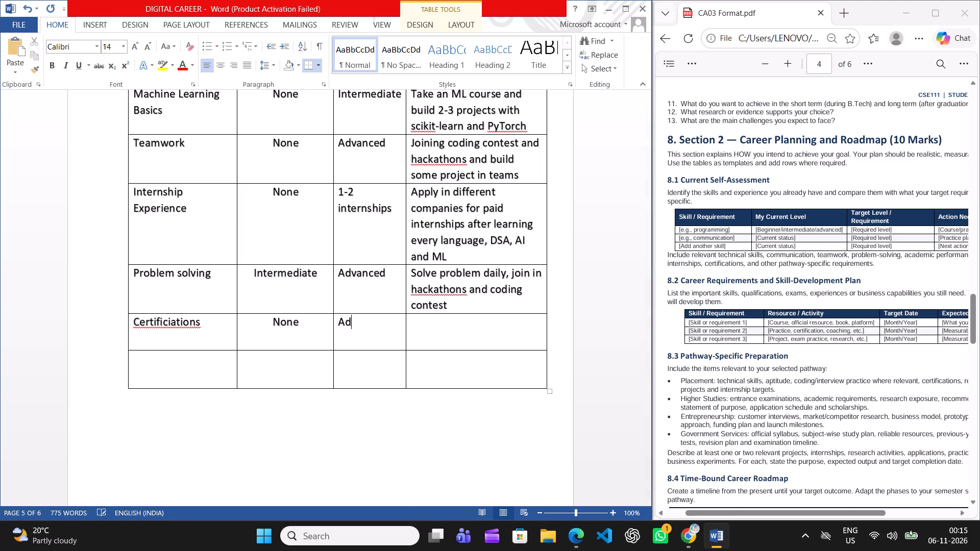
key(BackSpace)
key(BackSpace)
key(1)
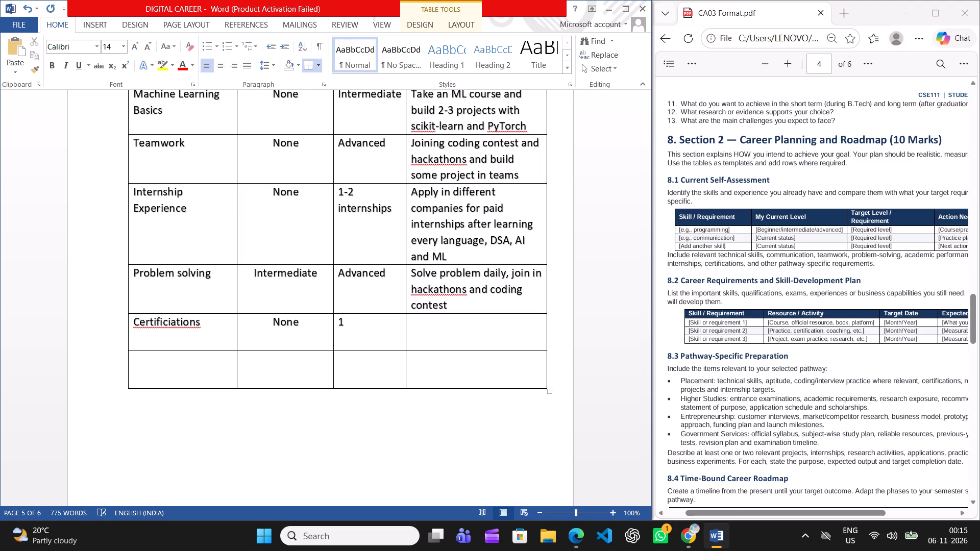
text(-2)
key(space)
text(certificiat)
key(e)
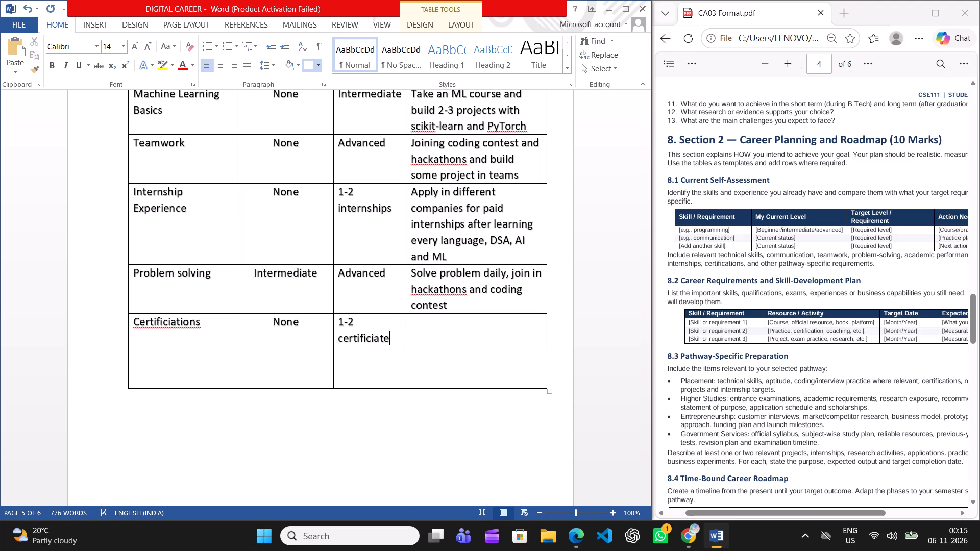
key(BackSpace)
text(iond)
key(BackSpace)
key(s)
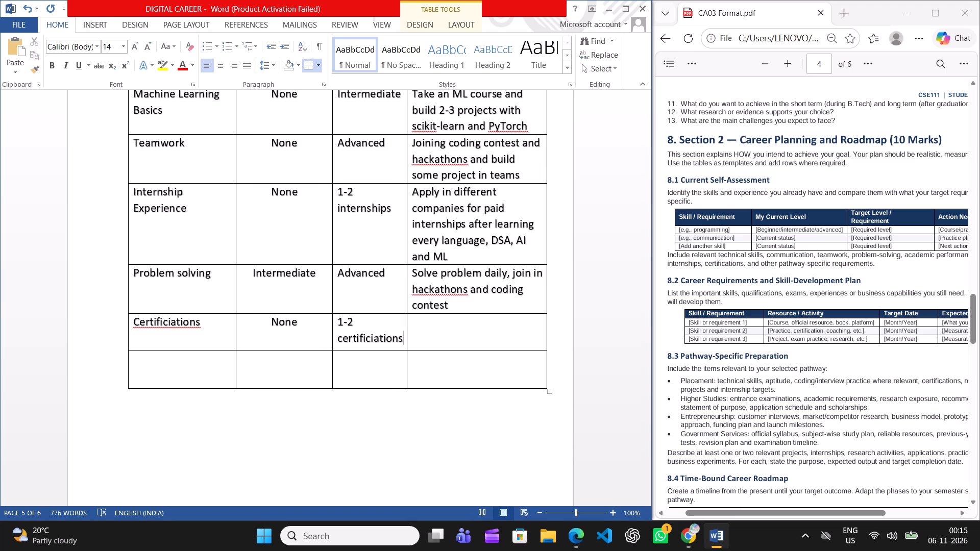
click(438, 330)
click(375, 339)
key(BackSpace)
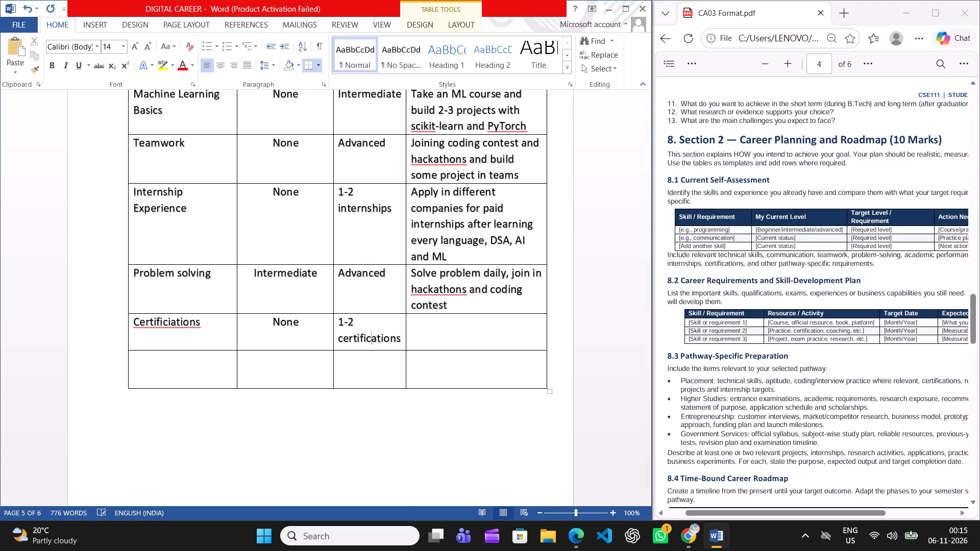
Enter "Complete some online AI/ML or cloud certification" as the action needed in the "Certificiations" row.
click(441, 324)
key(shift+a)
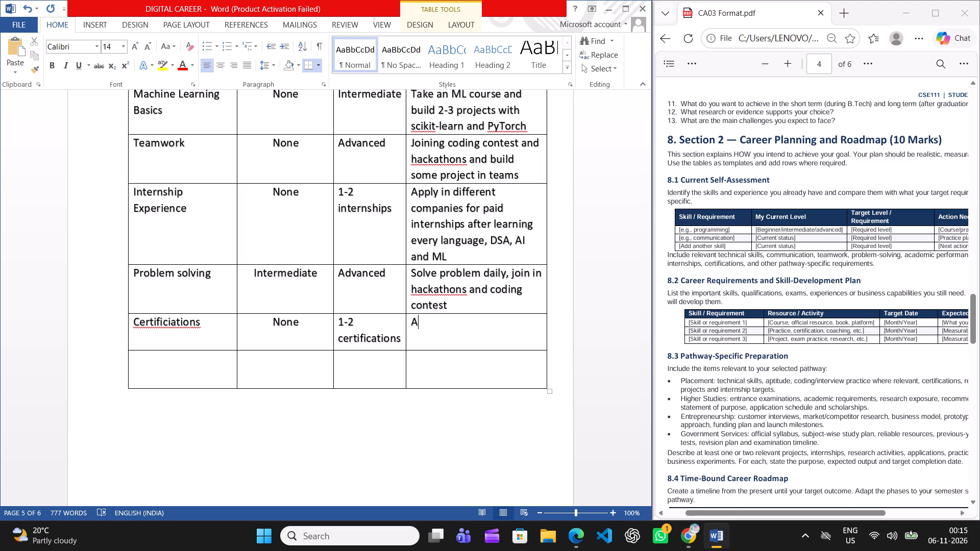
key(equal)
key(BackSpace)
key(BackSpace)
key(shift+c)
text(omplete some onlie)
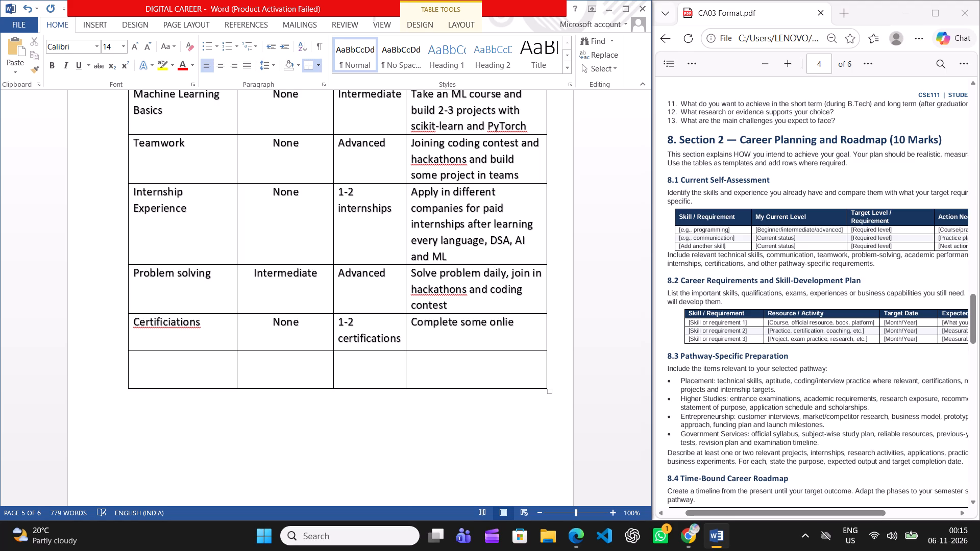
key(BackSpace)
text(ne)
key(space)
key(a)
key(BackSpace)
key(shift+a)
text(I/)
text(Ml)
key(BackSpace)
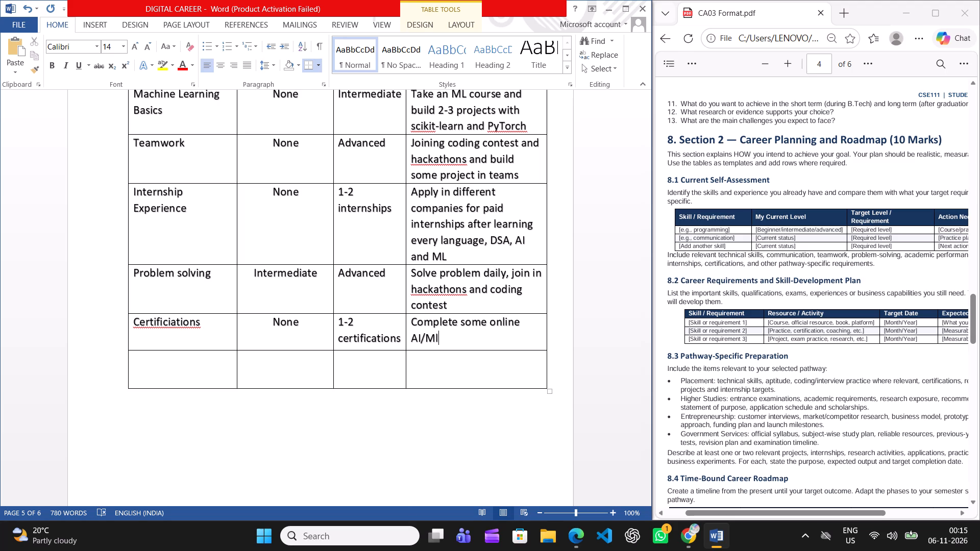
text(L)
key(space)
text(or clao)
key(BackSpace)
key(BackSpace)
text(oud certification)
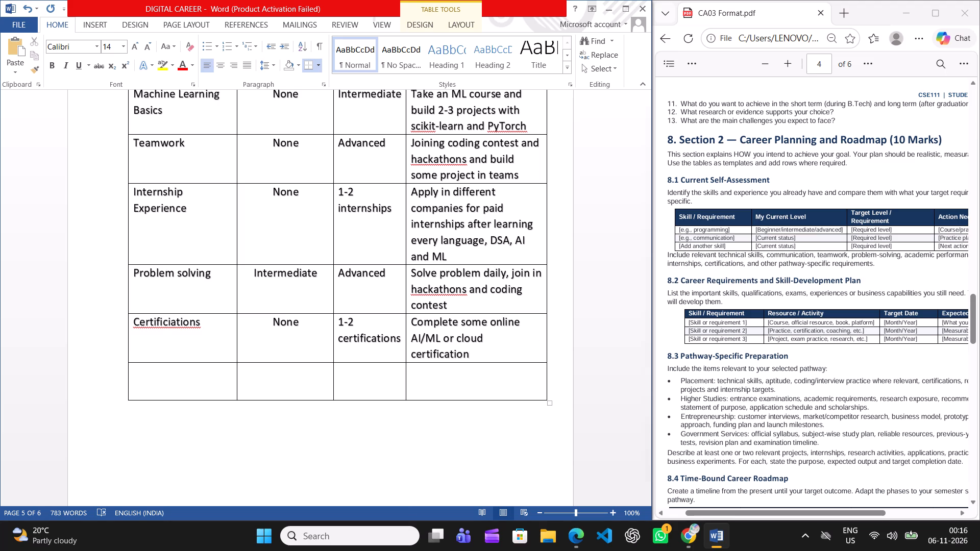
Correct the misspelled skill name "Certificiations" to "Certifications" in the table's first column.
click(201, 378)
click(164, 321)
key(BackSpace)
click(175, 375)
click(160, 320)
key(i)
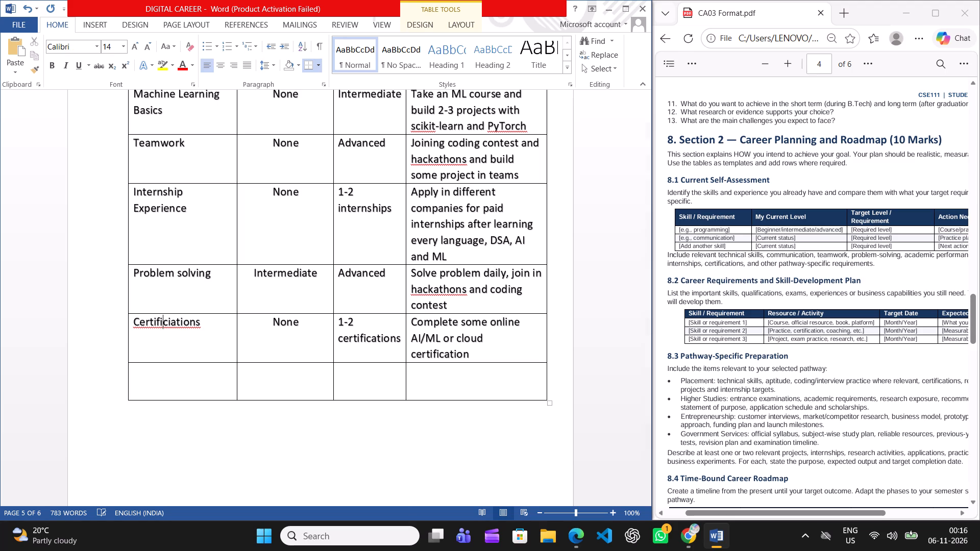
key(Right)
key(Right)
key(BackSpace)
click(161, 364)
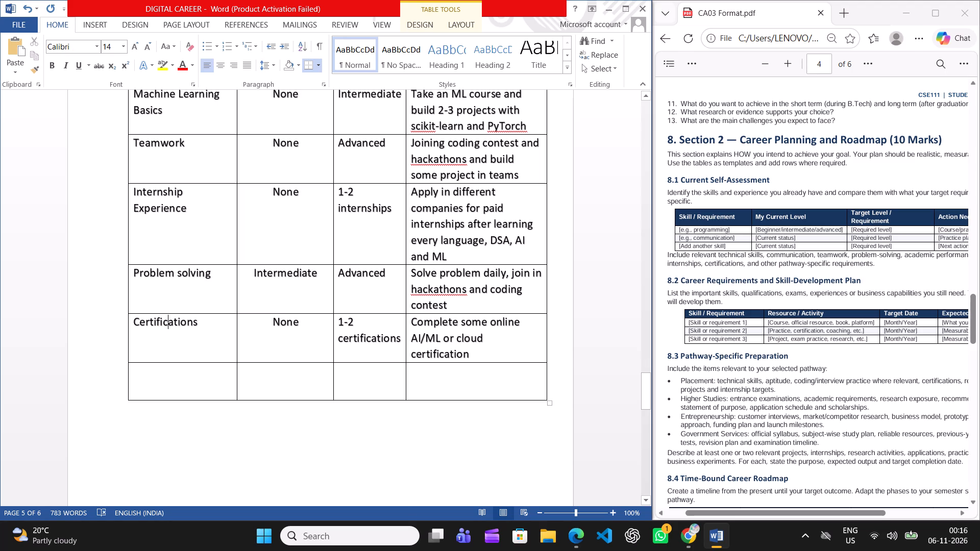
Enter "Academic performance" as the skill in the empty last row of the self-assessment table.
click(164, 376)
key(shift+a)
text(cademic p)
text(erformance)
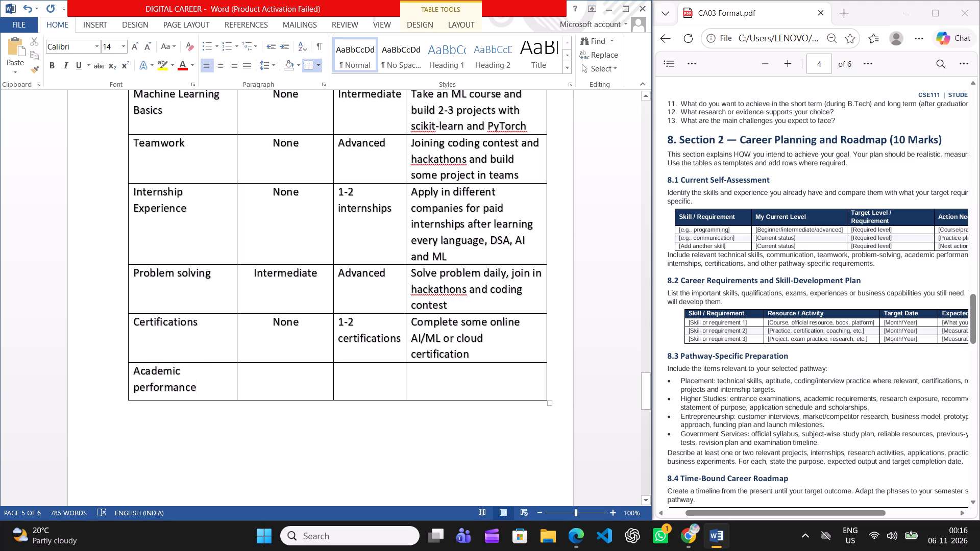
Enter "1st semester" as the current level in the "Academic performance" row and centre it in the cell.
click(279, 371)
text(1st)
key(space)
text(semester)
click(220, 64)
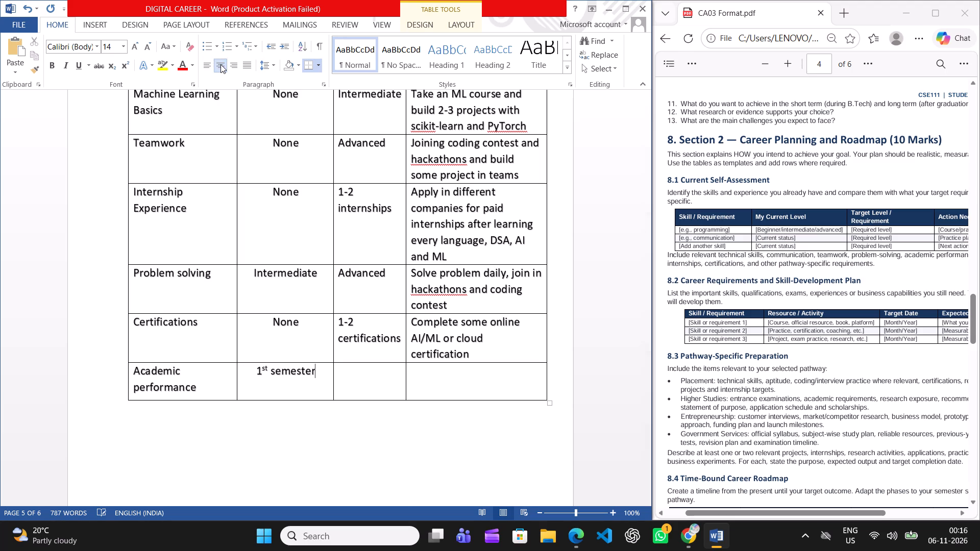
Enter "8cgpa minimum" as the target level in the "Academic performance" row.
click(360, 370)
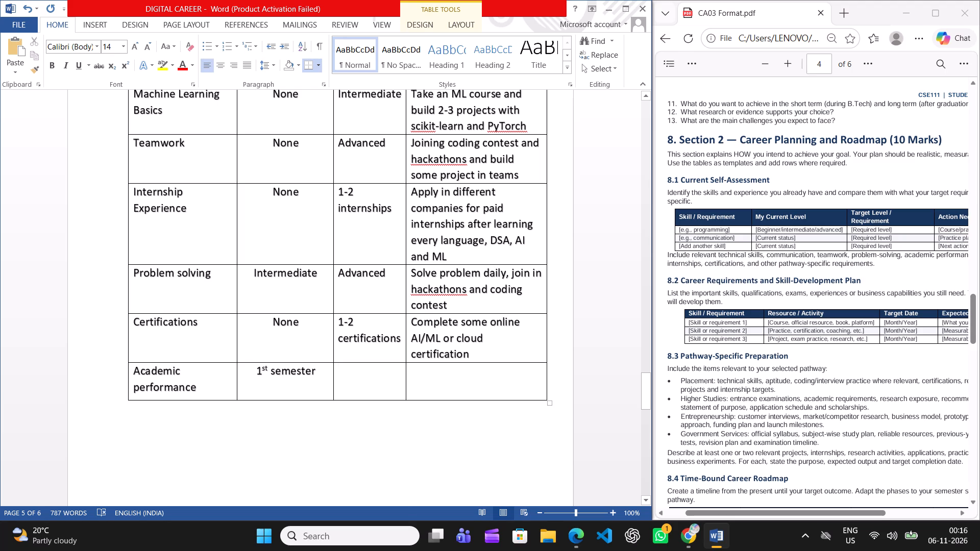
key(8)
key(c)
text(gpa minimus)
key(BackSpace)
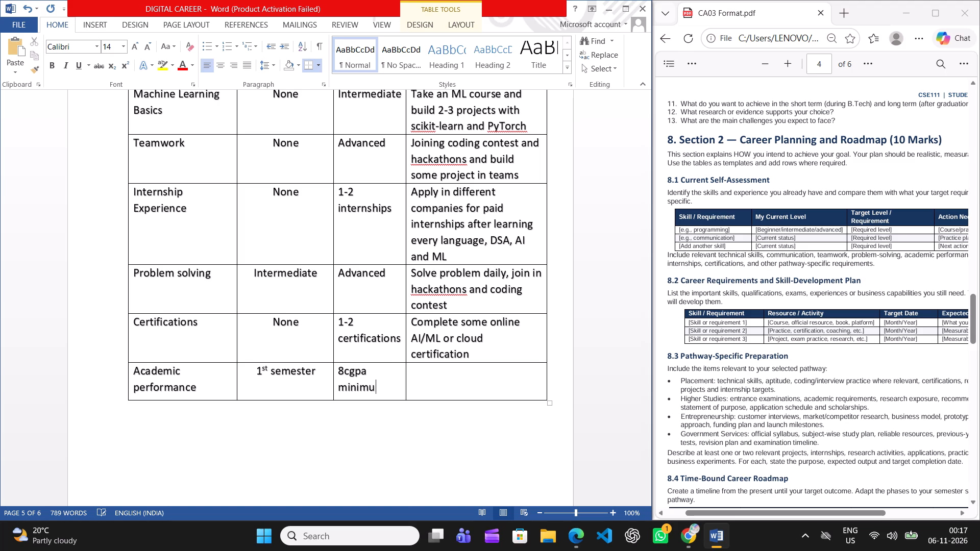
key(m)
Enter "Study consistently and keep up with semester exam" as the action needed in the "Academic performance" row.
click(451, 385)
key(s)
key(BackSpace)
text(Study consistently and k)
text(eep yp)
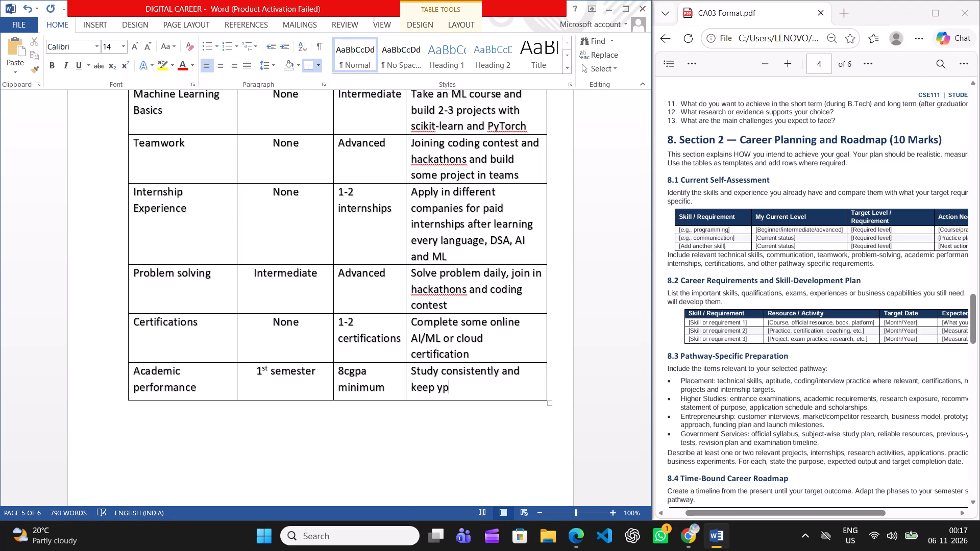
key(BackSpace)
key(BackSpace)
text(up with)
key(space)
text(sems)
key(BackSpace)
text(ester exam)
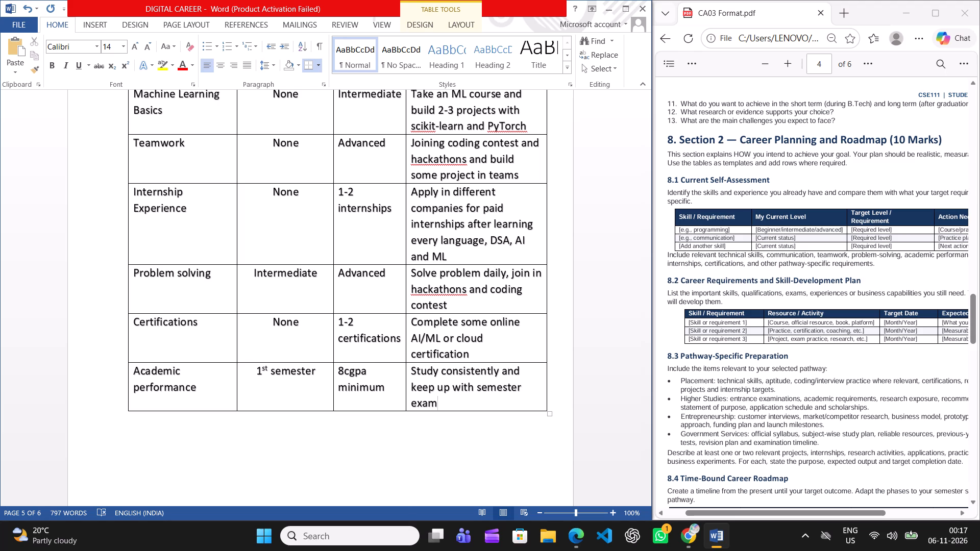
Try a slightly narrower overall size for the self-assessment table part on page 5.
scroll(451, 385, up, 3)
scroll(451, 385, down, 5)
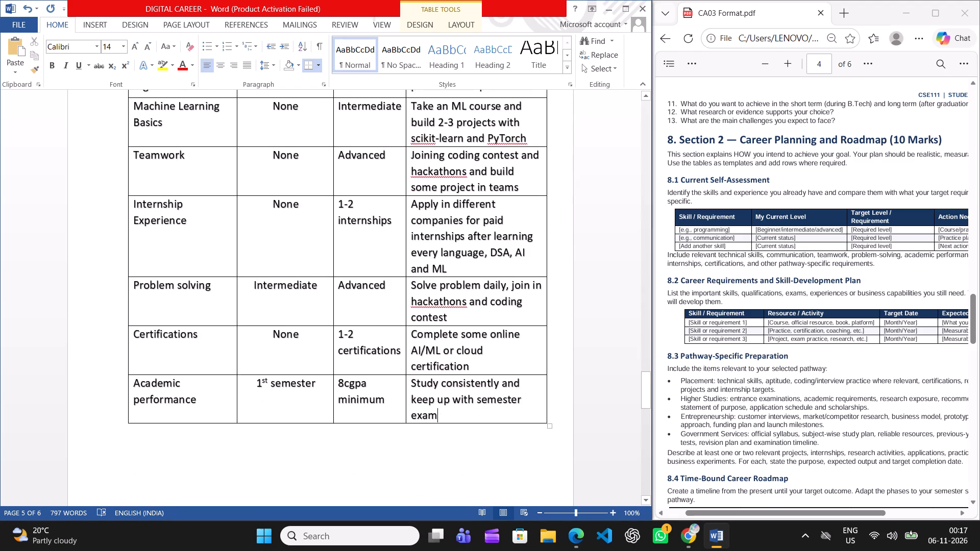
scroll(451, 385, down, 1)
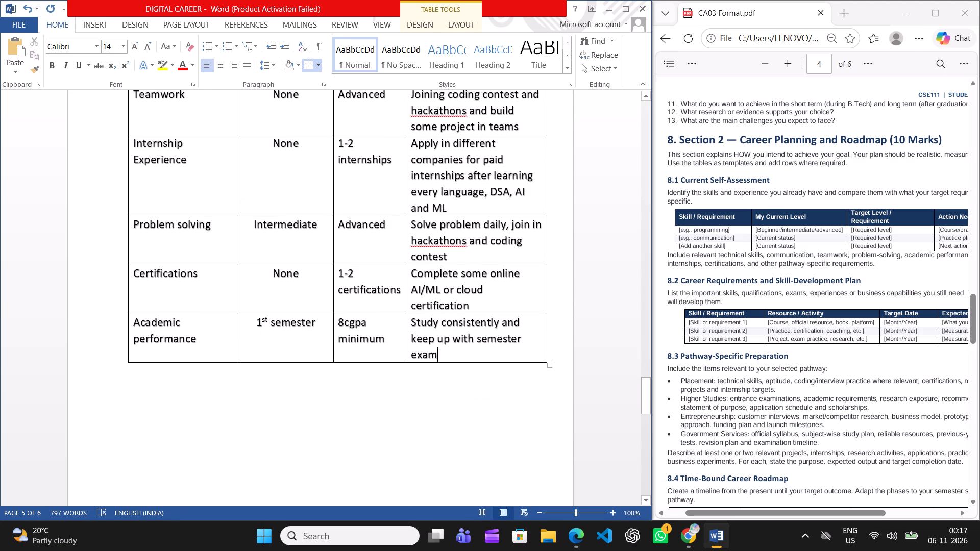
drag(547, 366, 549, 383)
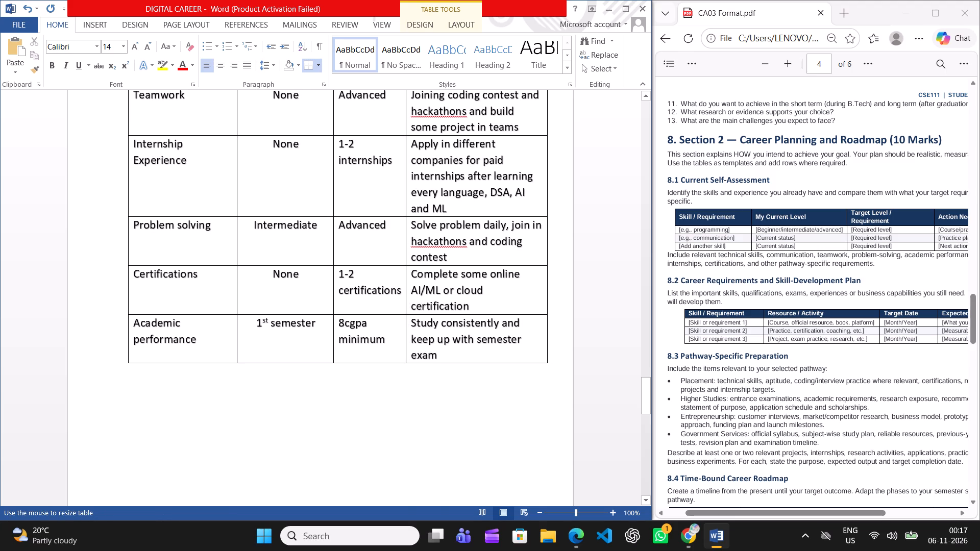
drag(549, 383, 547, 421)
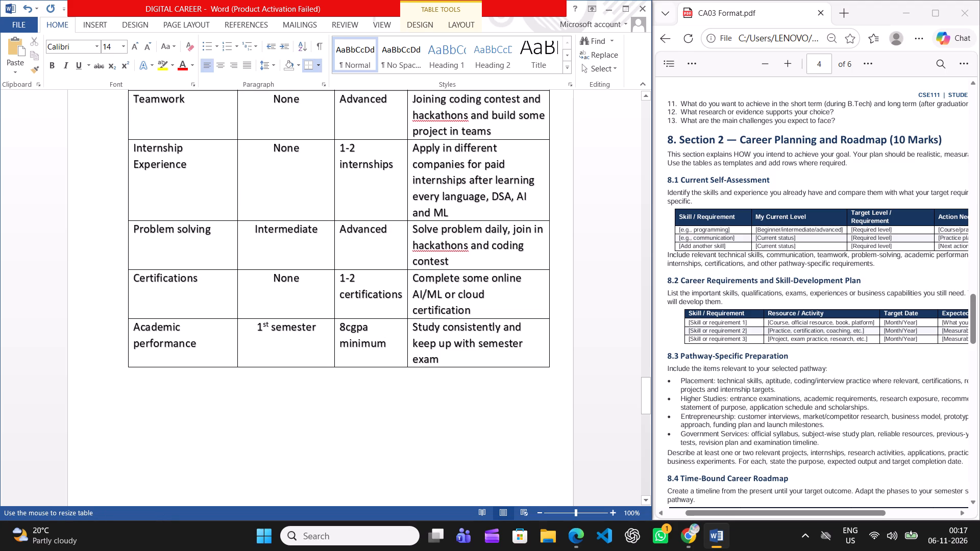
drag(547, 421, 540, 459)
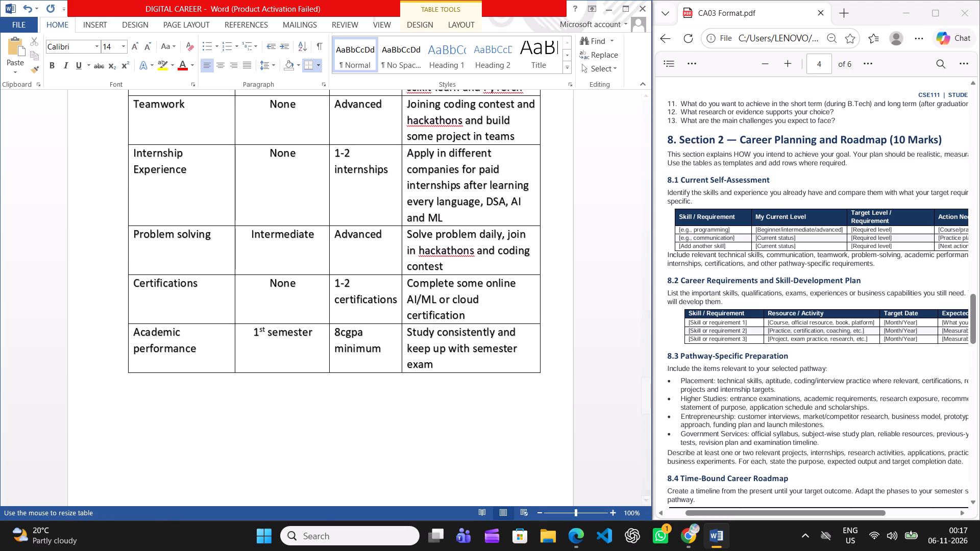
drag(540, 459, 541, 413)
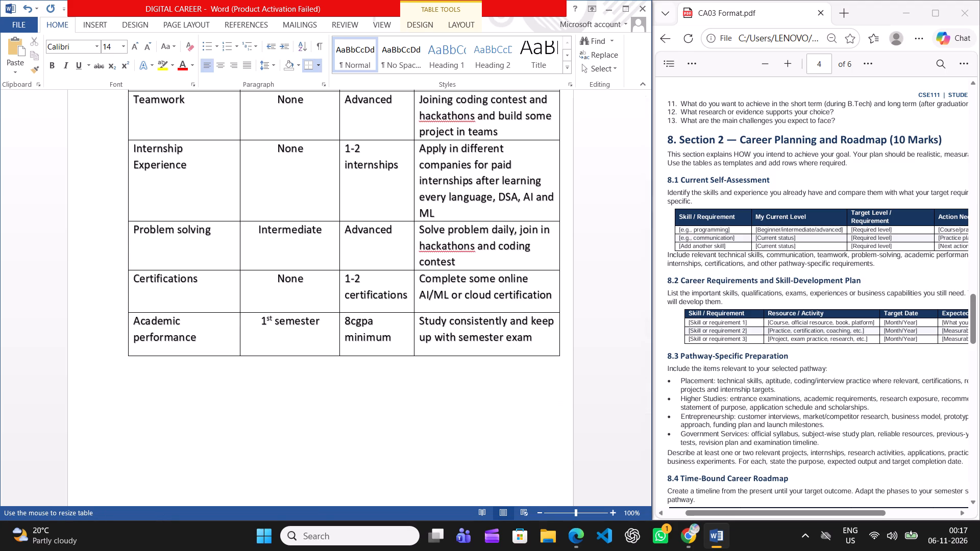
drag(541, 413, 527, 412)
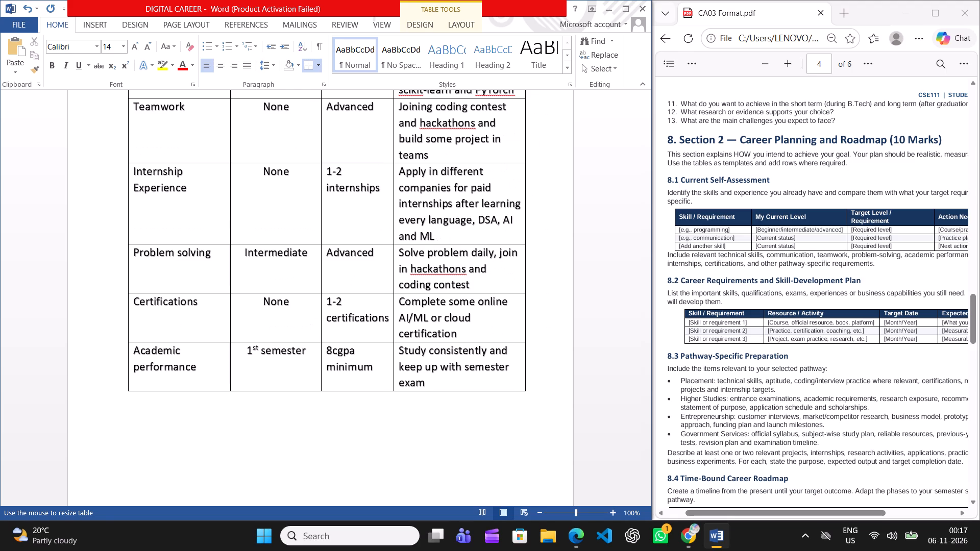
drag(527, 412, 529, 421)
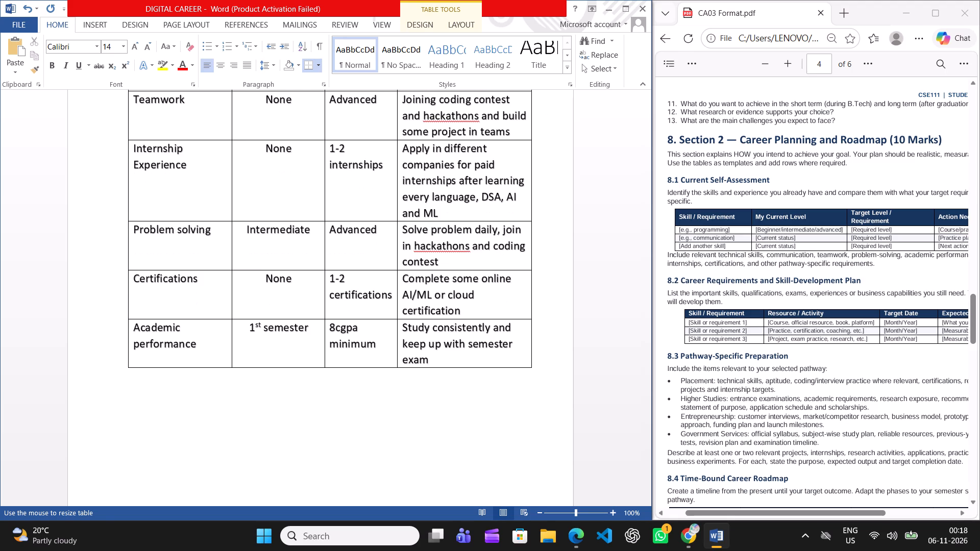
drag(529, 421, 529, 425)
Compare the layout and width of the self-assessment table's parts on pages 4 and 5 at reduced zoom.
scroll(610, 342, up, 1)
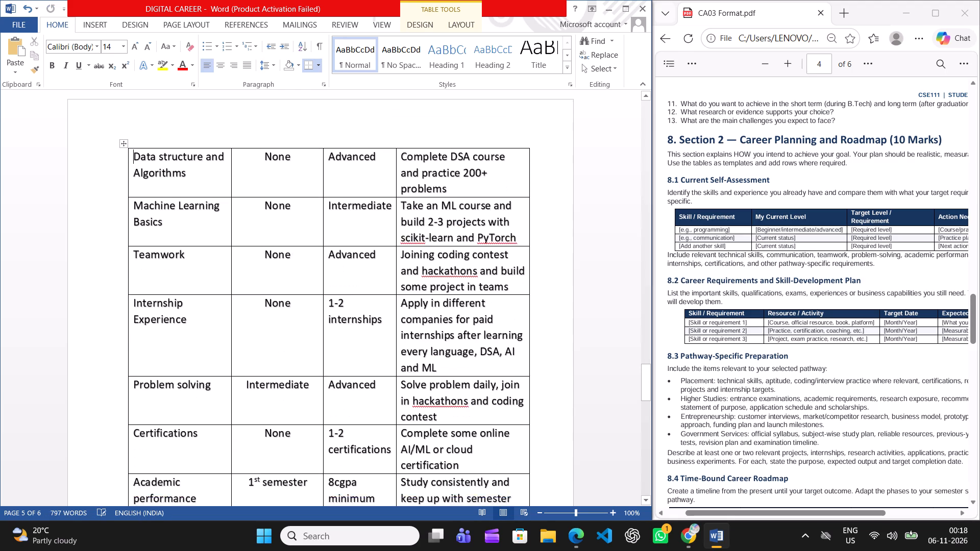
scroll(610, 342, up, 1)
click(610, 342)
ctrl+scroll(610, 342, down, 2)
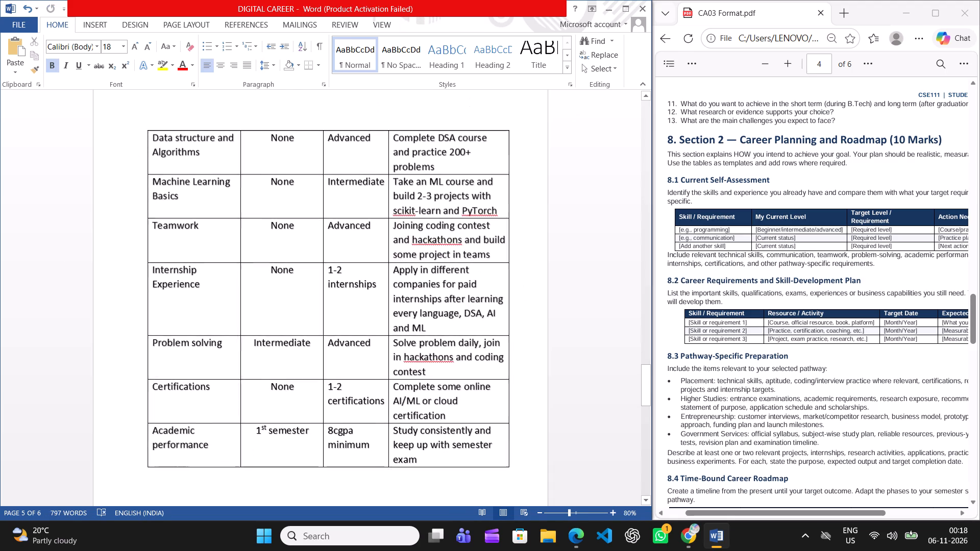
ctrl+scroll(610, 343, down, 3)
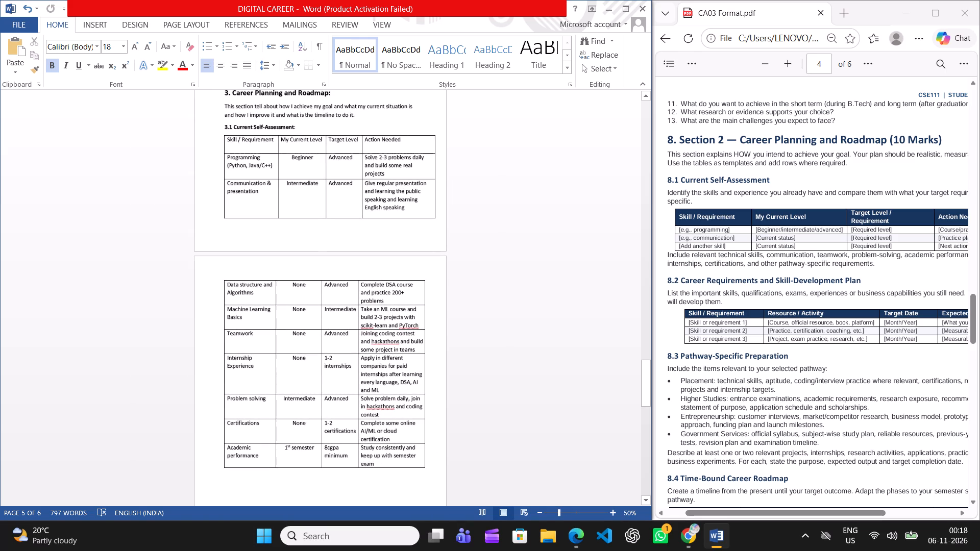
ctrl+scroll(610, 343, up, 1)
ctrl+scroll(610, 343, down, 1)
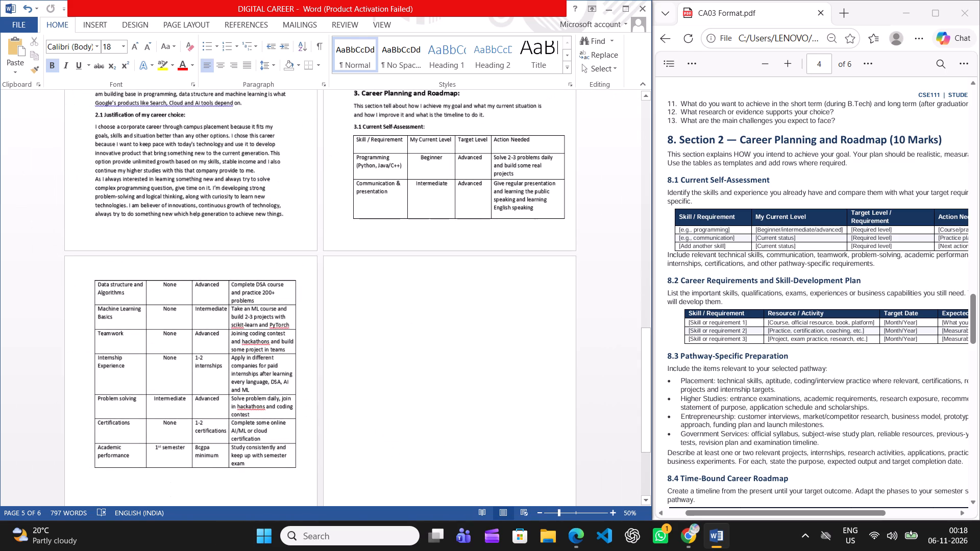
ctrl+scroll(610, 343, up, 3)
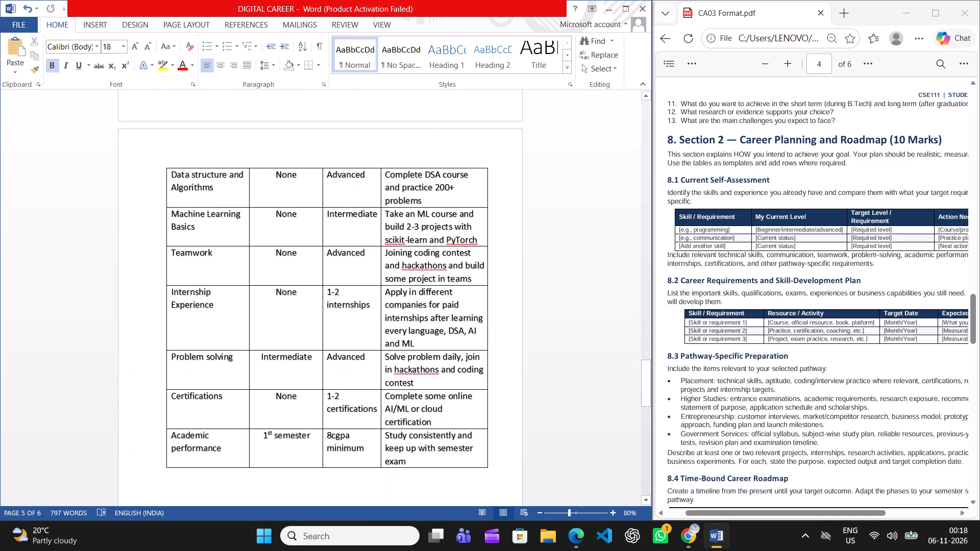
scroll(610, 343, down, 6)
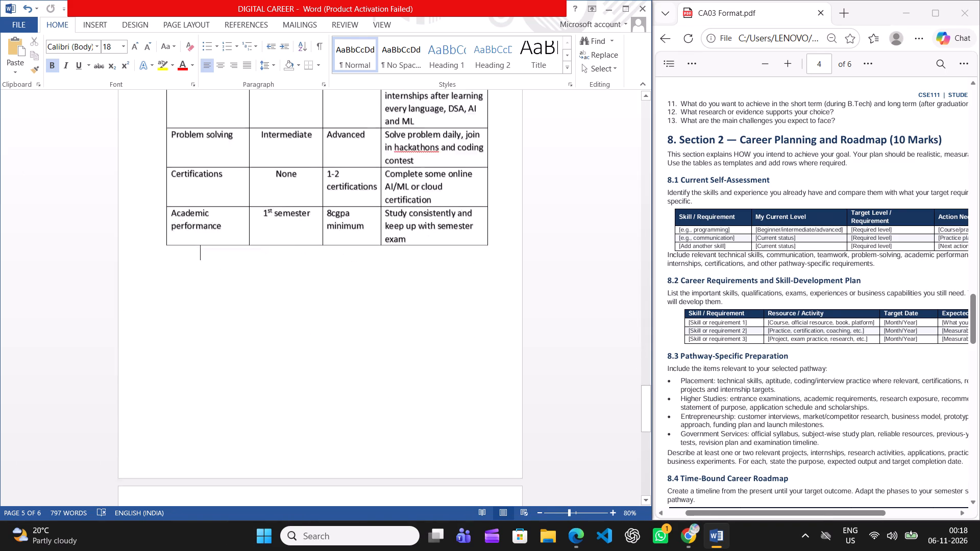
scroll(610, 343, down, 1)
scroll(610, 343, up, 7)
scroll(610, 343, down, 1)
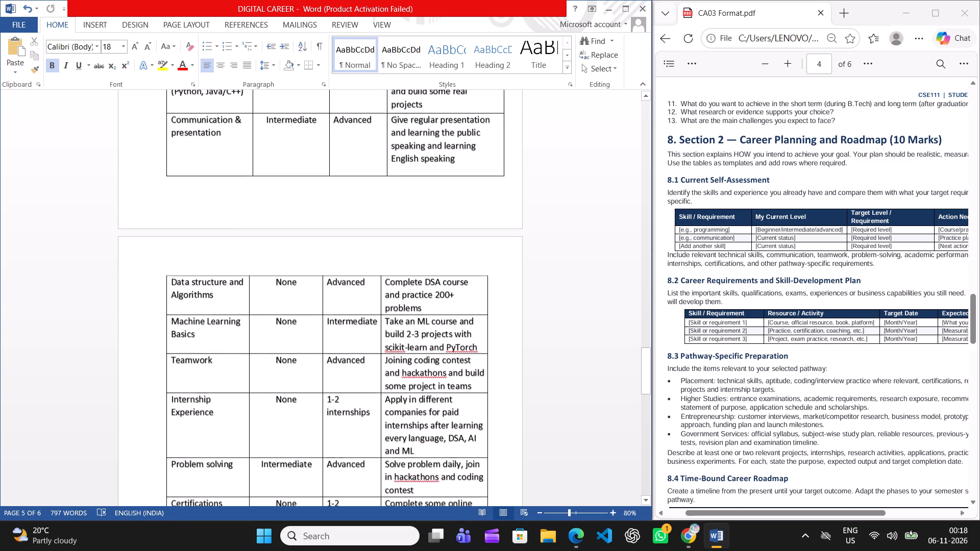
scroll(610, 343, down, 3)
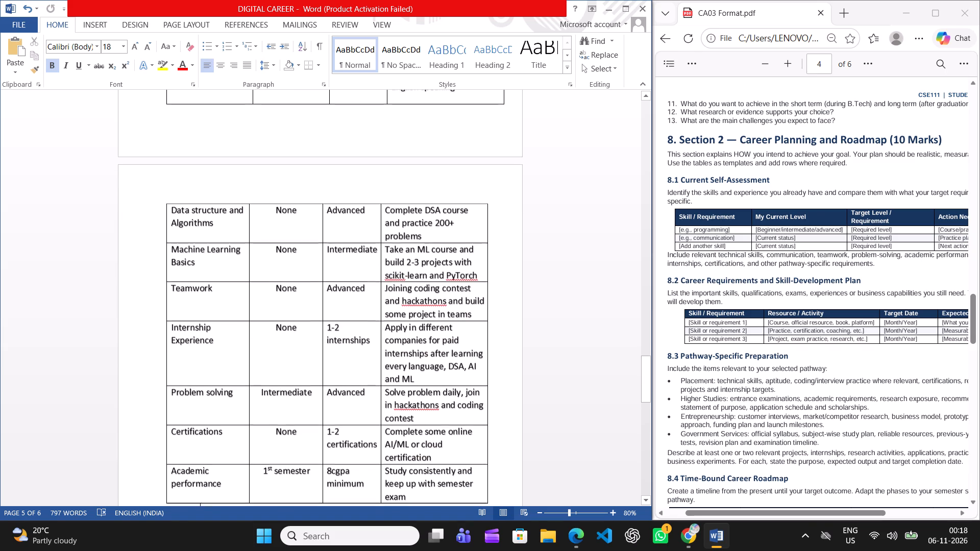
scroll(610, 343, down, 1)
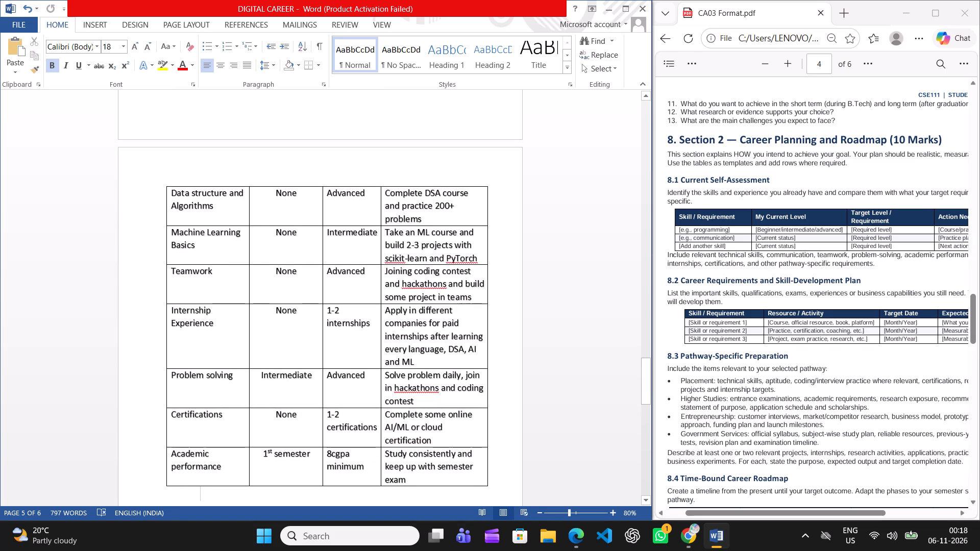
ctrl+scroll(610, 343, down, 1)
scroll(607, 299, down, 1)
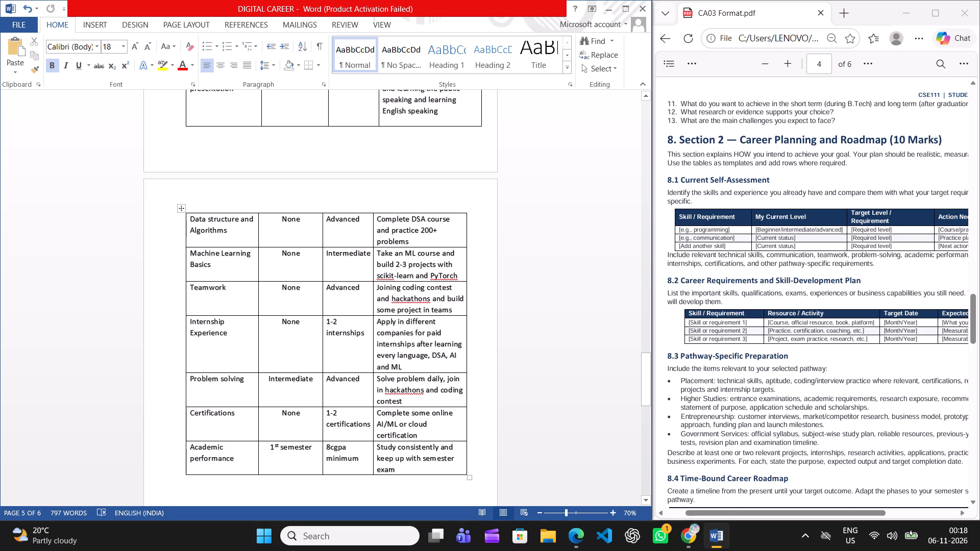
Widen the self-assessment table part on page 5 so its outer edge nearly lines up with the part on page 4.
drag(468, 475, 476, 479)
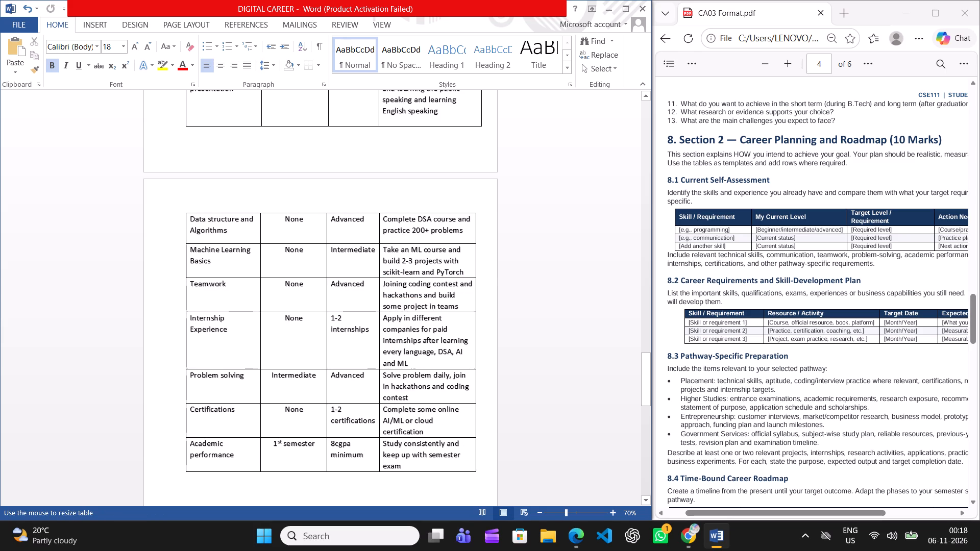
drag(476, 479, 480, 480)
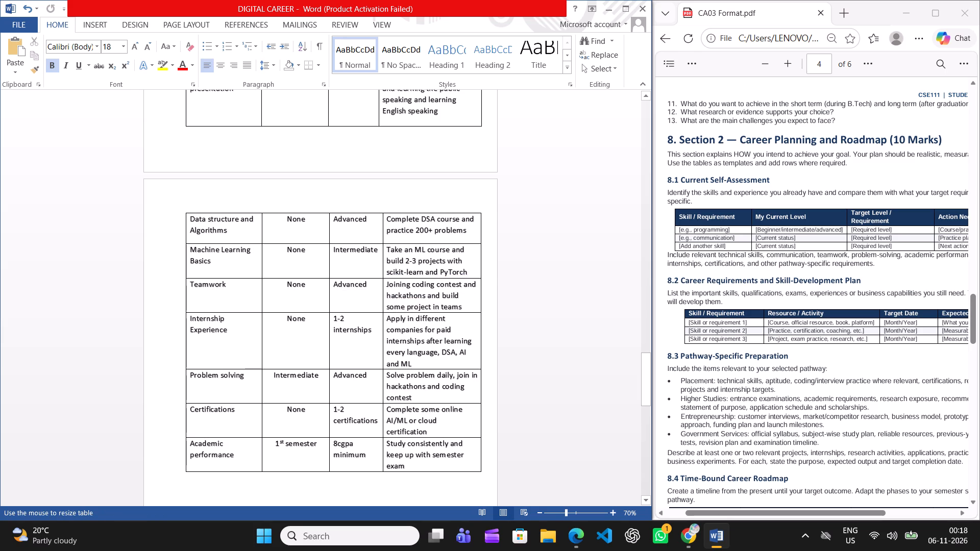
drag(480, 480, 476, 483)
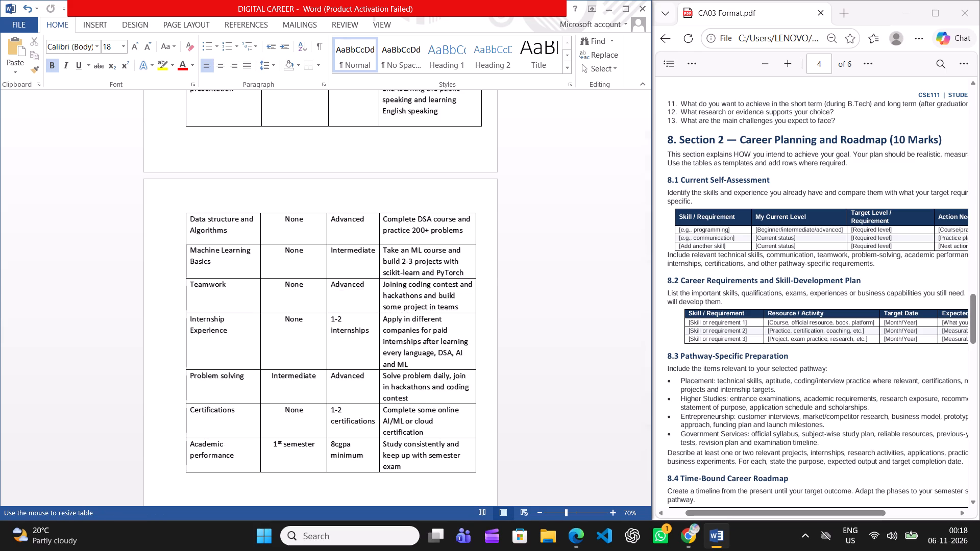
drag(476, 483, 478, 482)
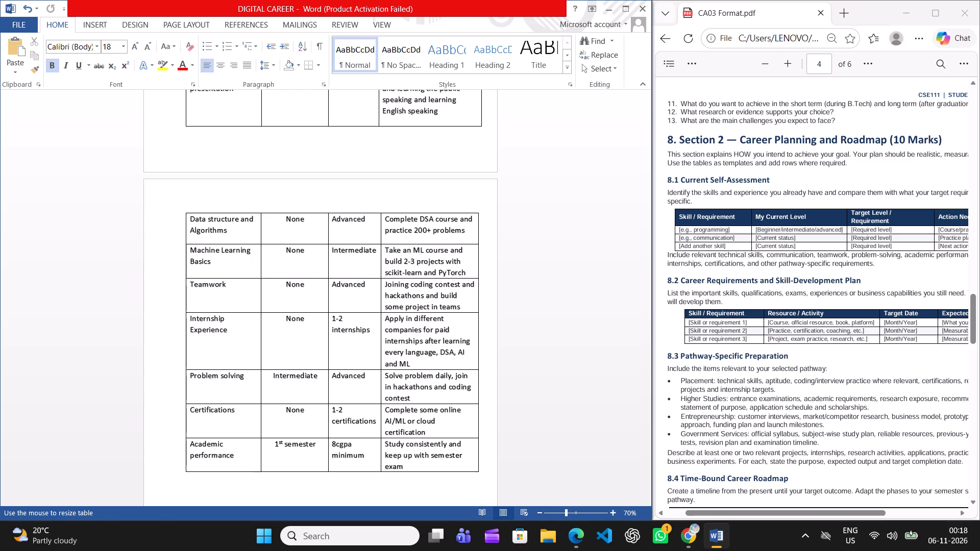
click(328, 300)
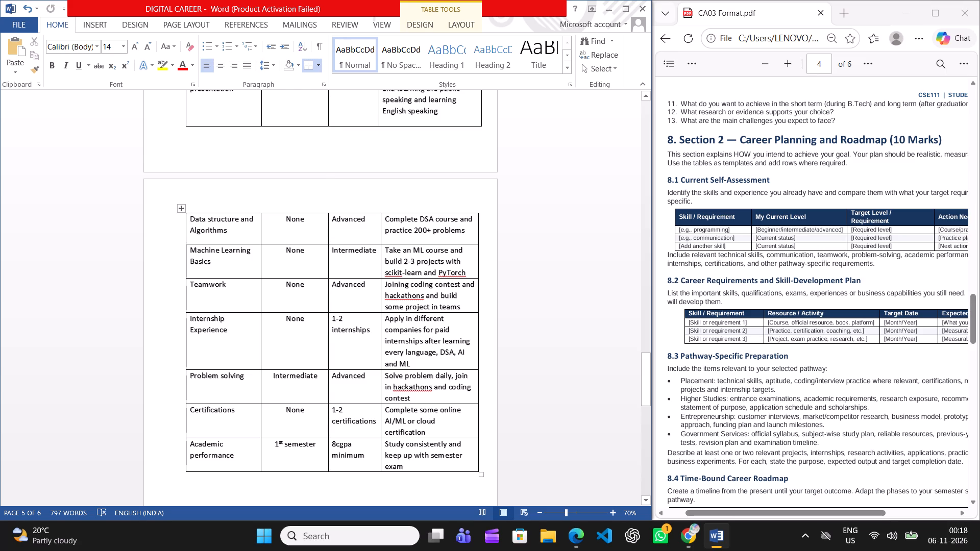
click(261, 262)
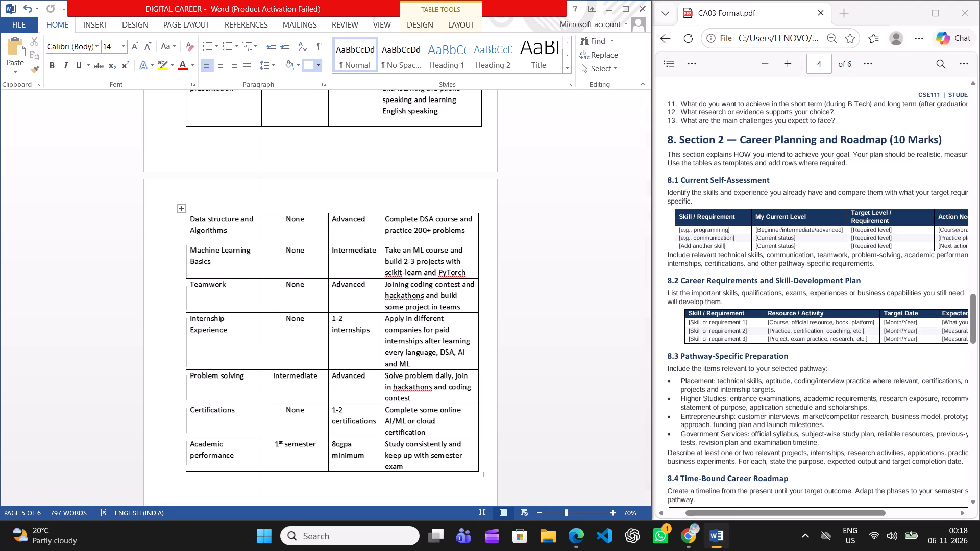
Place the text cursor in the blank area below the "Academic performance" row on page 5.
scroll(381, 263, down, 5)
click(381, 263)
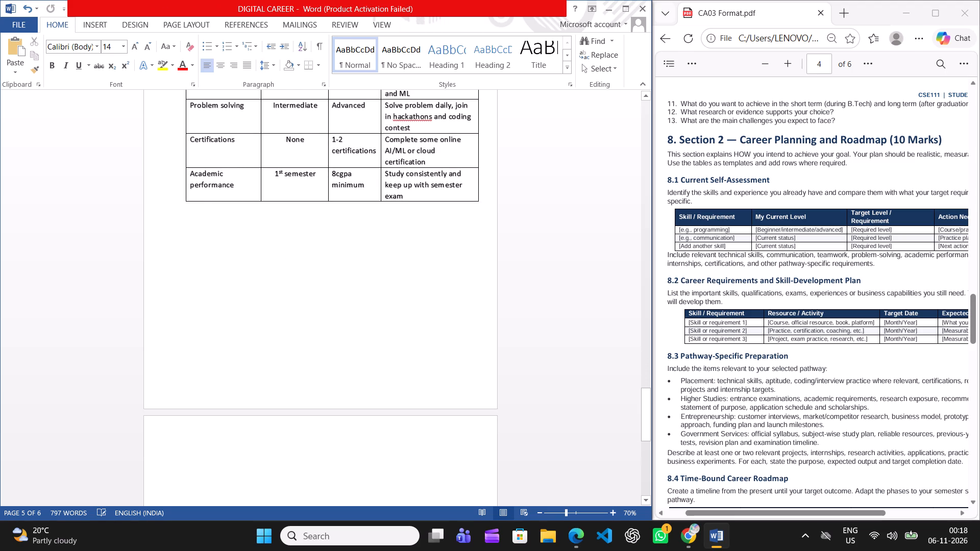
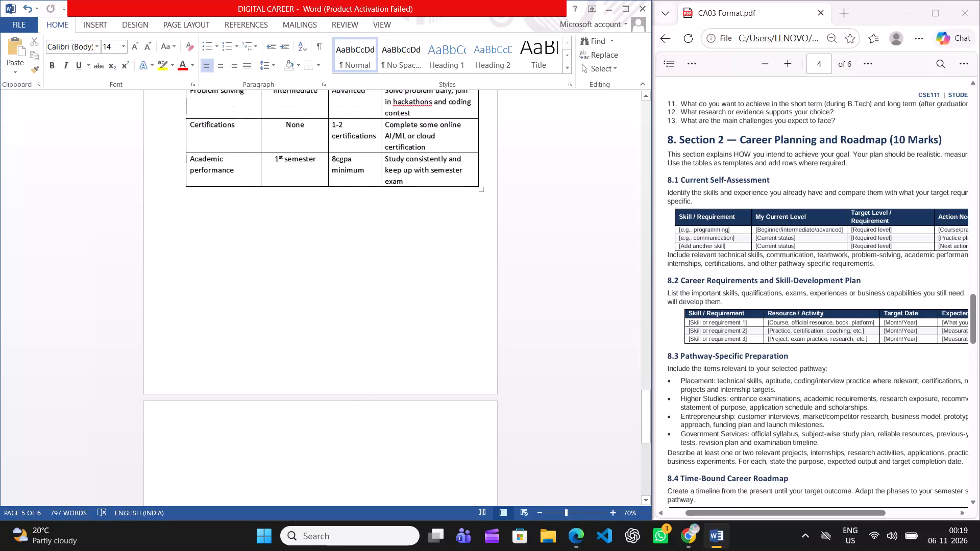
Review the self-assessment table across pages 4 and 5 at 110% zoom, through to the blank area below the "Academic performance" row.
ctrl+scroll(381, 263, up, 4)
scroll(381, 263, up, 1)
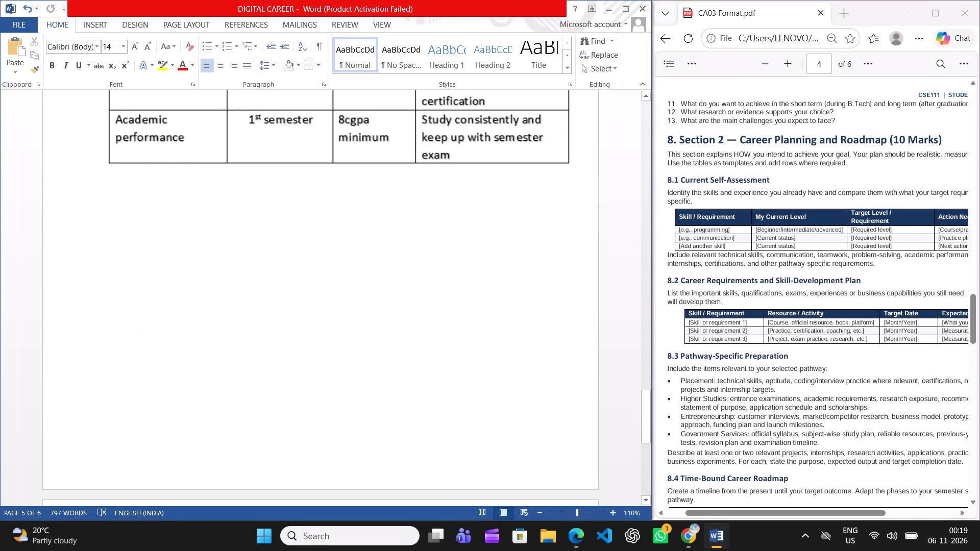
scroll(381, 263, up, 4)
scroll(381, 263, down, 2)
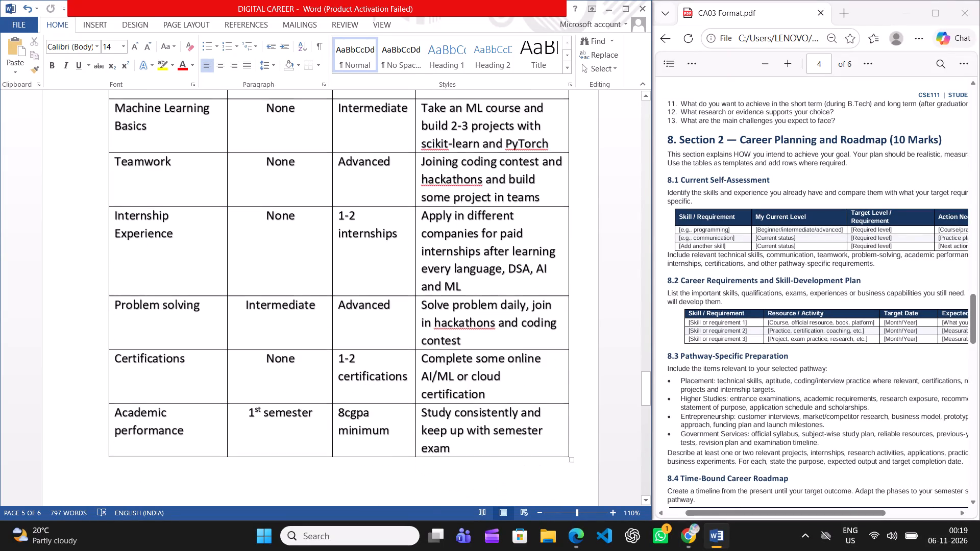
scroll(381, 263, down, 2)
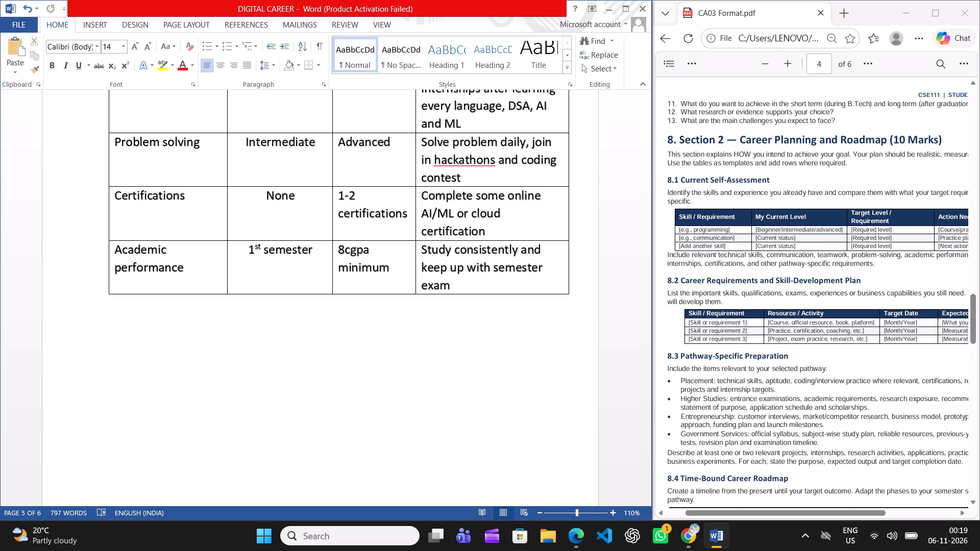
scroll(479, 273, up, 9)
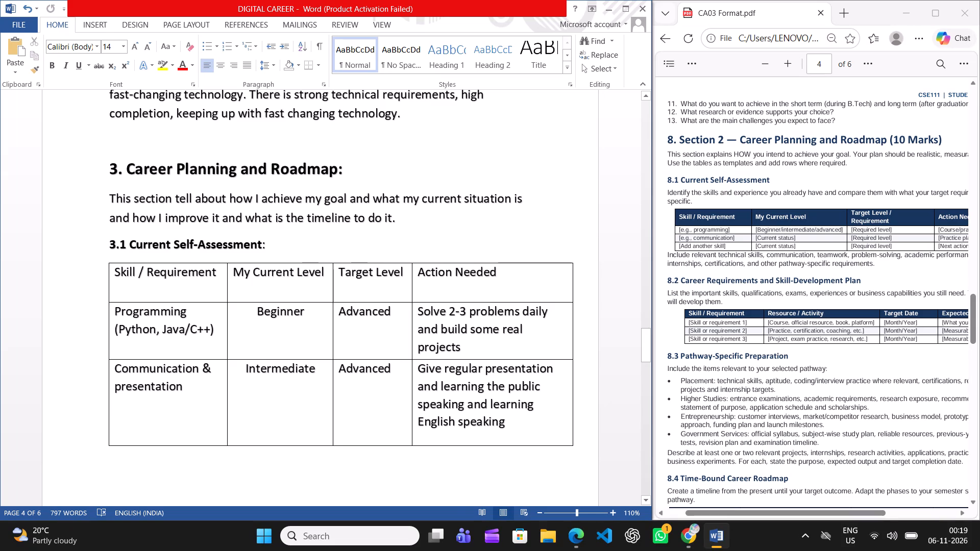
scroll(479, 273, down, 9)
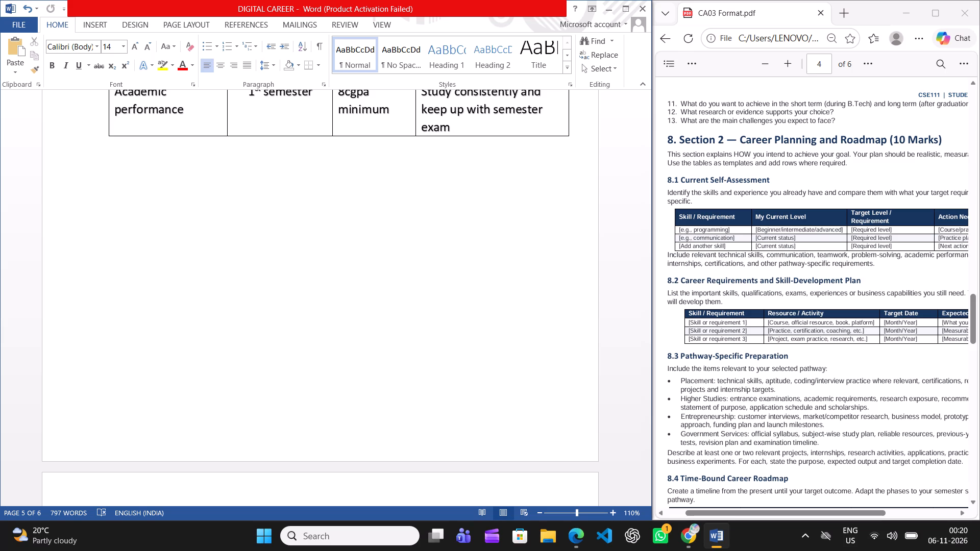
Read across the format guide's section 8.2 "Career Requirements and Skill-Development Plan", including its table's column headings.
scroll(717, 281, left, 1)
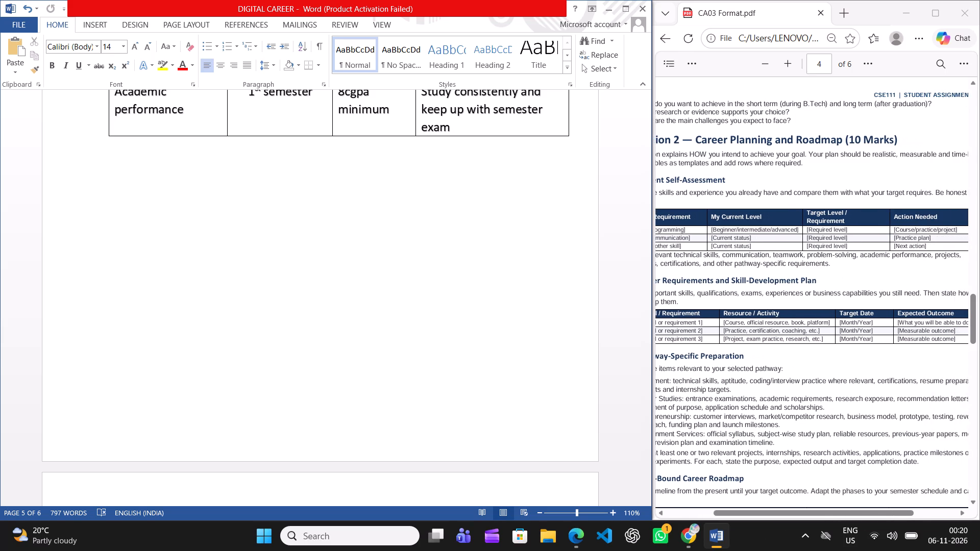
scroll(717, 281, left, 1)
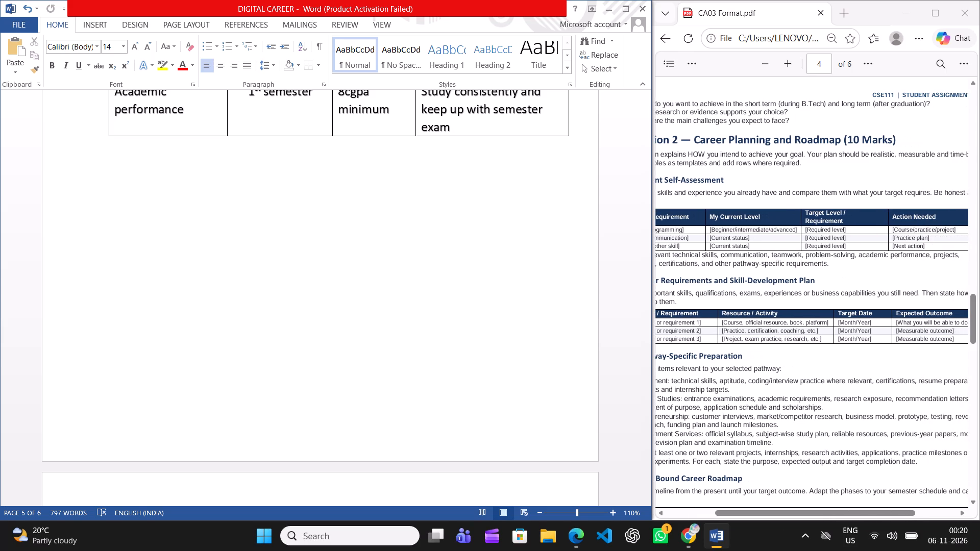
scroll(717, 281, left, 1)
scroll(717, 281, right, 1)
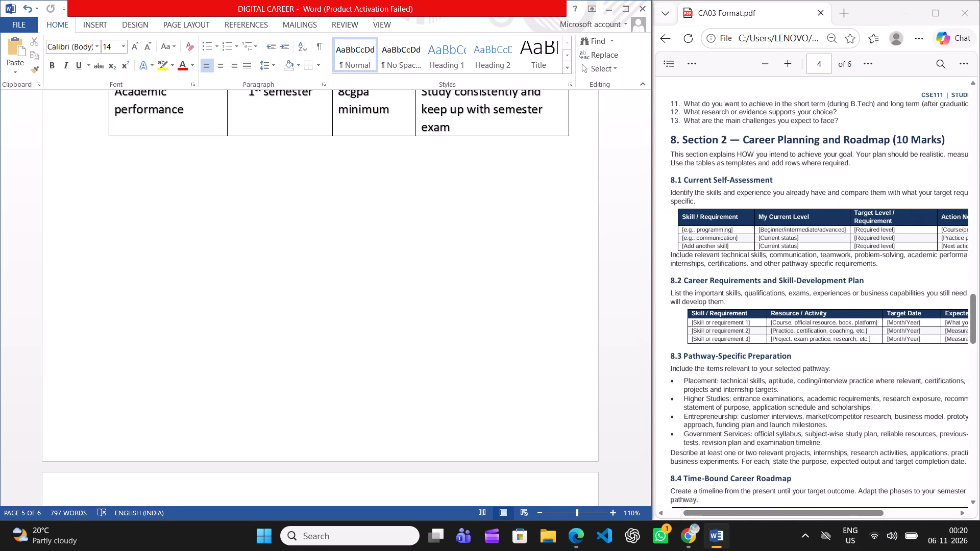
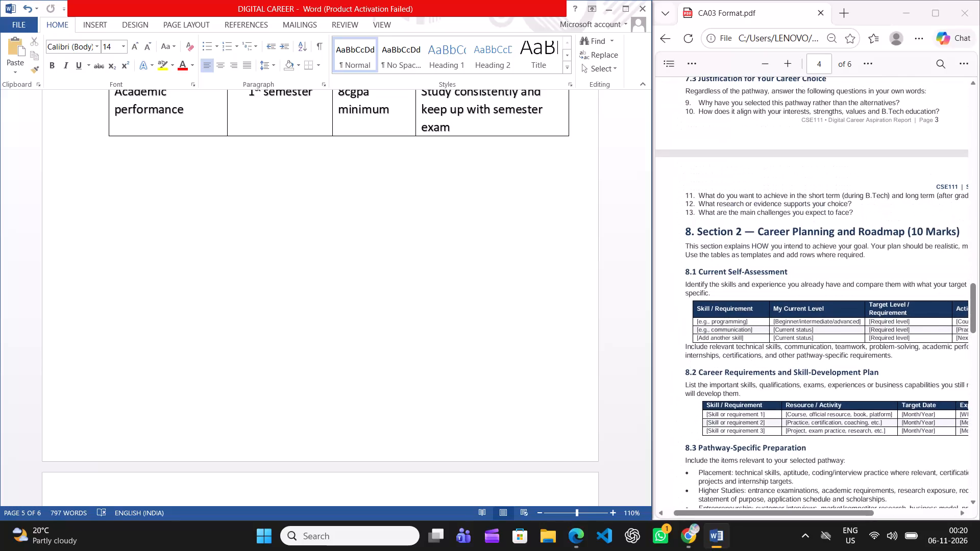
Delete the "Machine Learning Basics" row from the self-assessment table.
scroll(486, 243, up, 3)
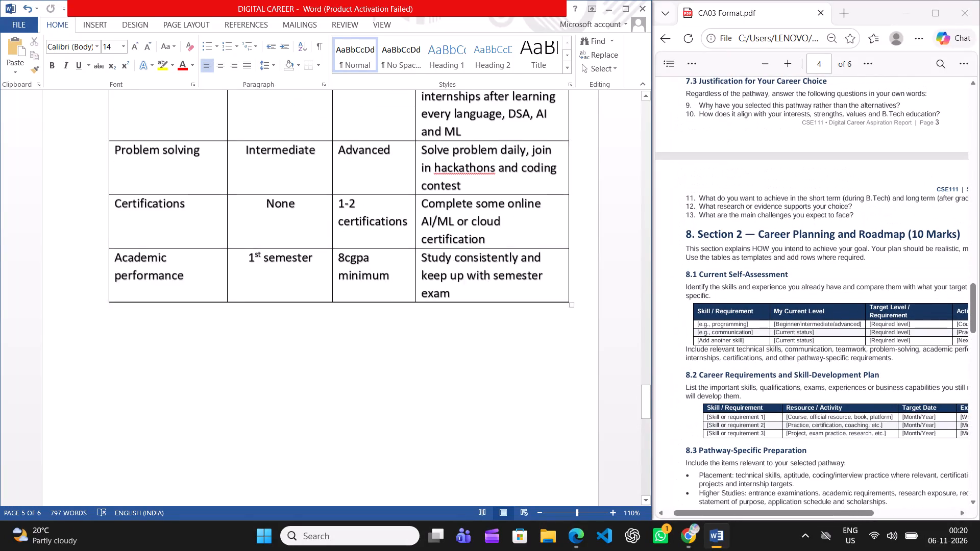
scroll(486, 243, up, 4)
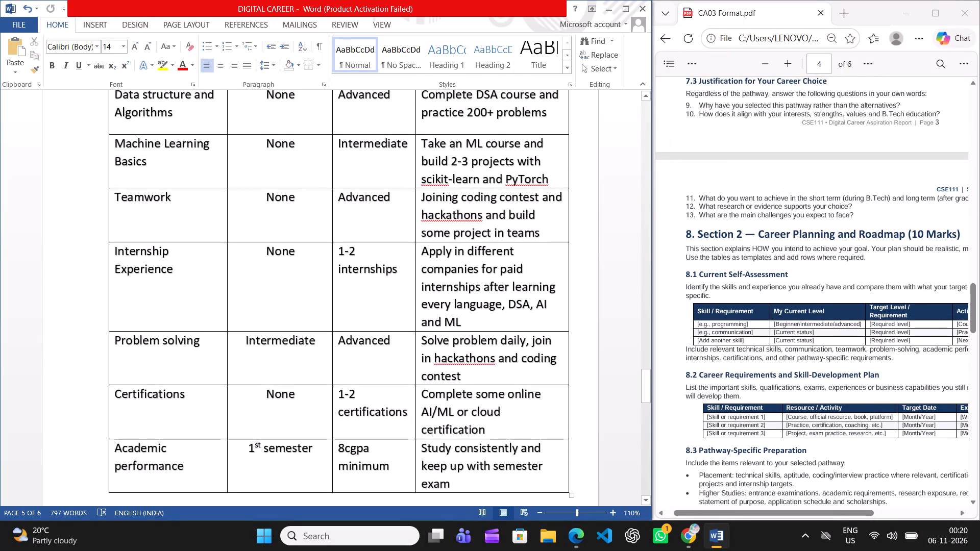
scroll(486, 243, up, 1)
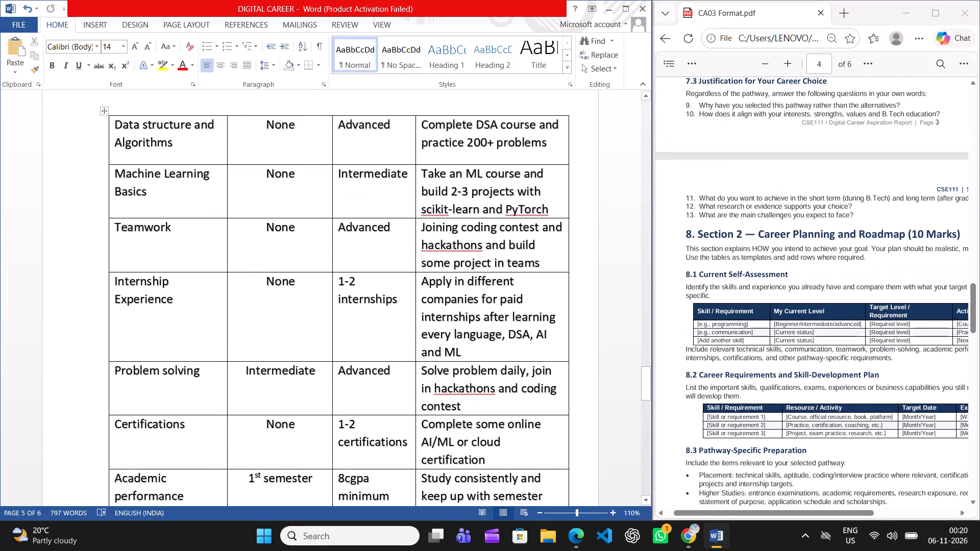
drag(565, 212, 170, 186)
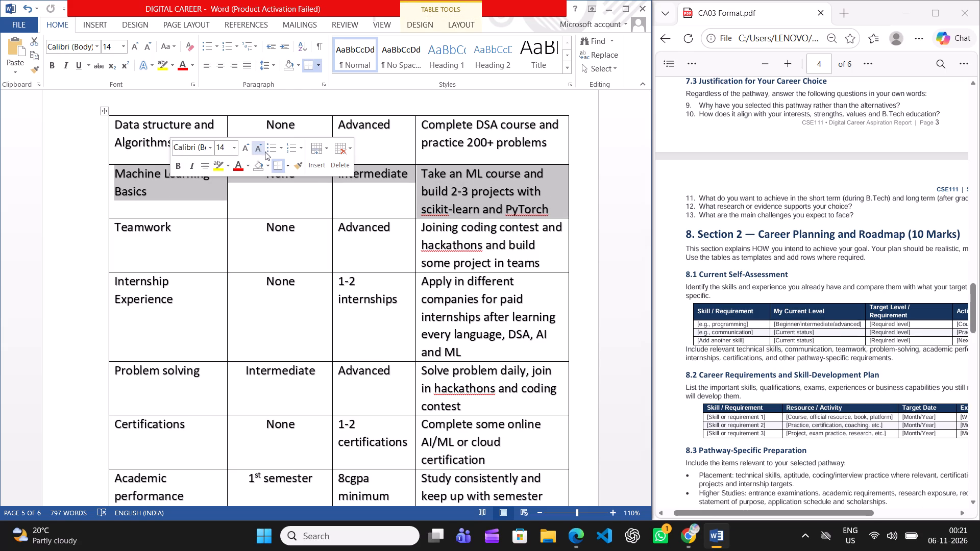
click(335, 166)
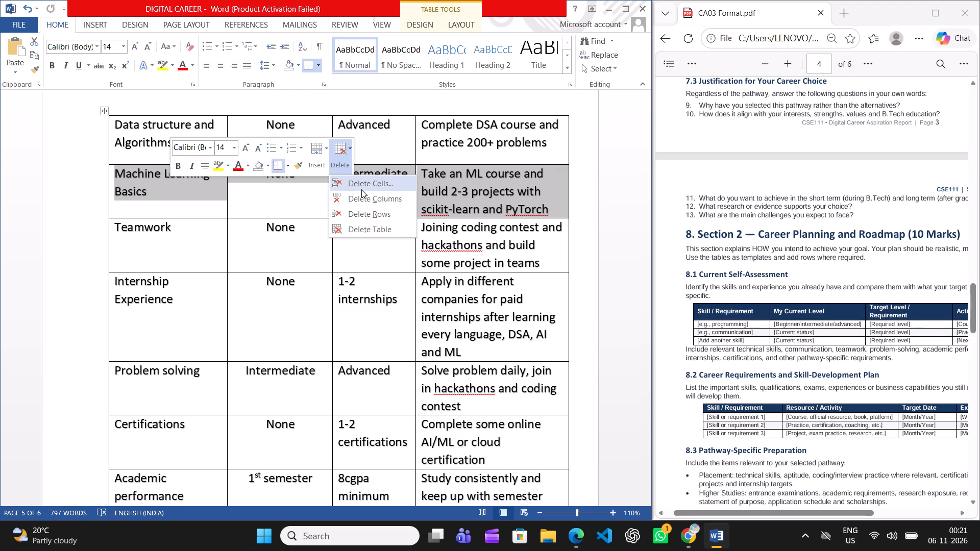
click(367, 209)
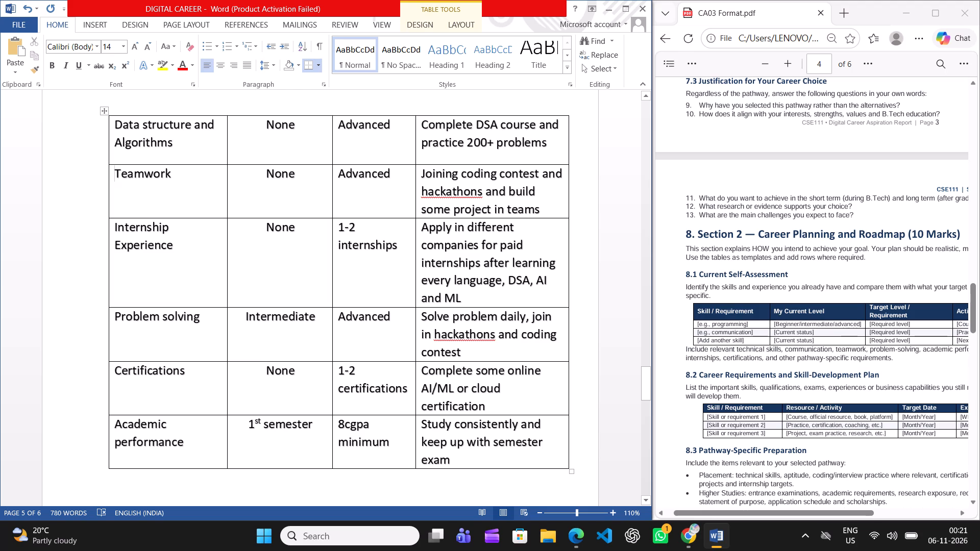
Delete the "Internship Experience" row from the self-assessment table.
drag(486, 299, 480, 299)
drag(480, 299, 126, 241)
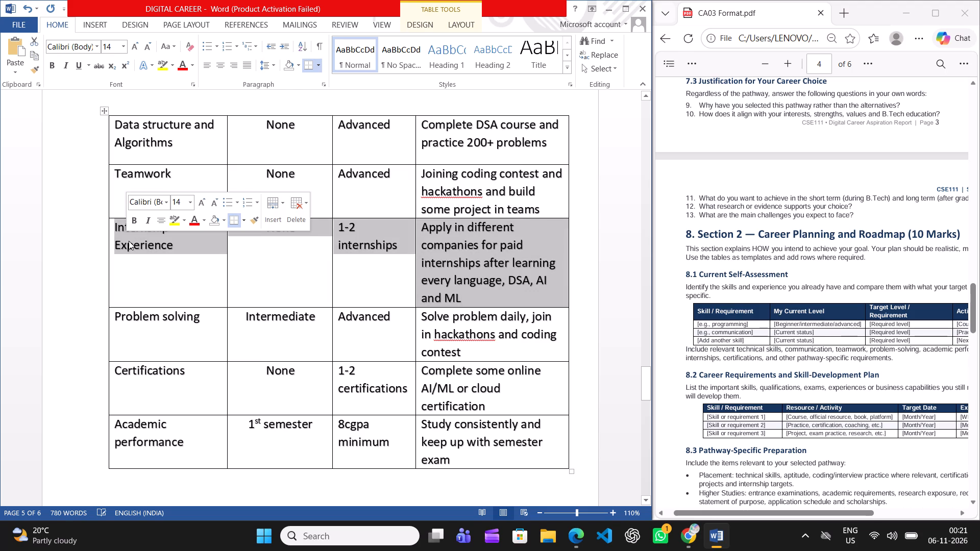
click(296, 221)
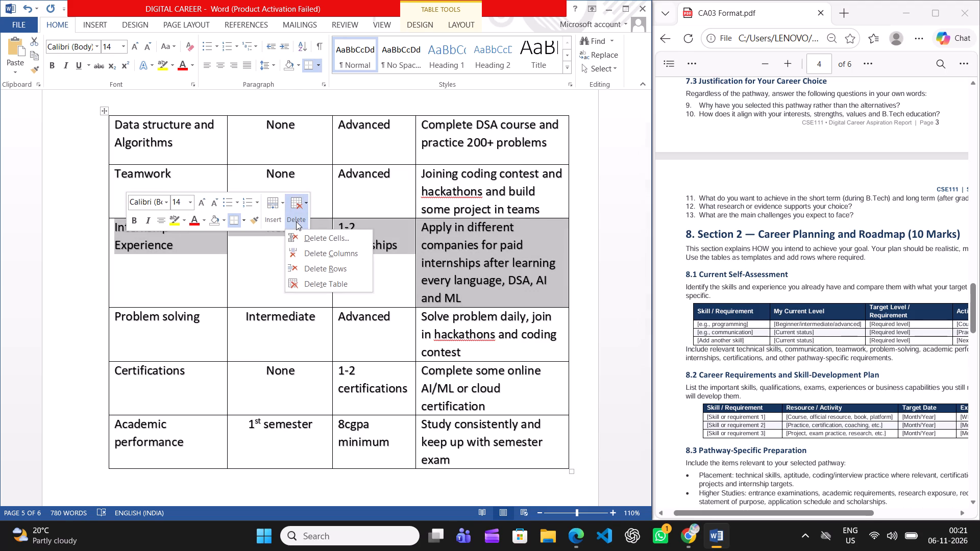
click(323, 272)
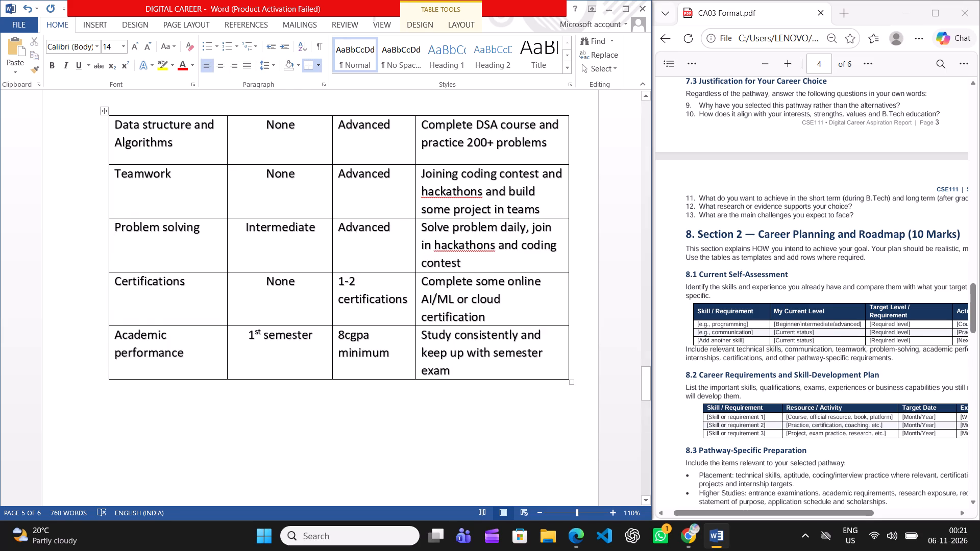
Delete the "Certifications" row from the self-assessment table.
scroll(255, 297, up, 1)
drag(524, 320, 513, 320)
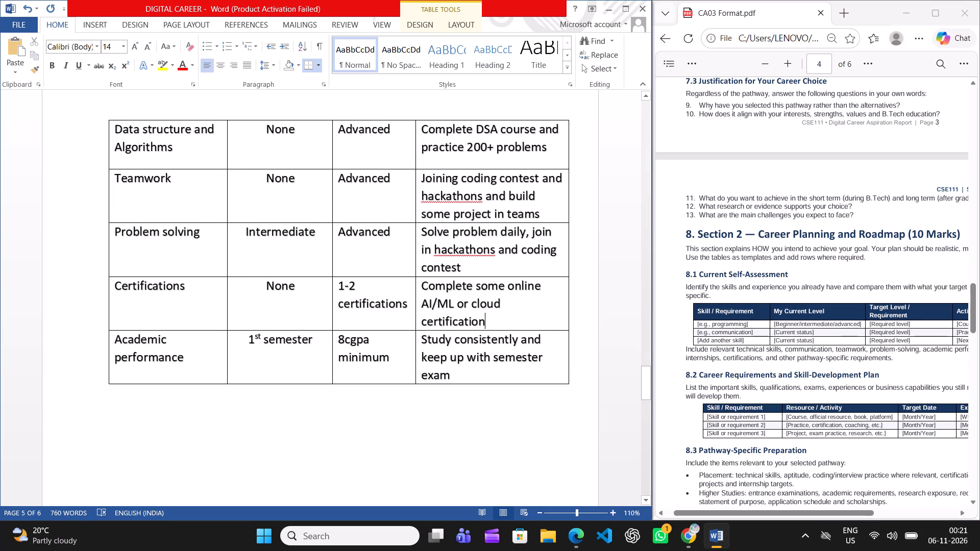
drag(513, 320, 161, 282)
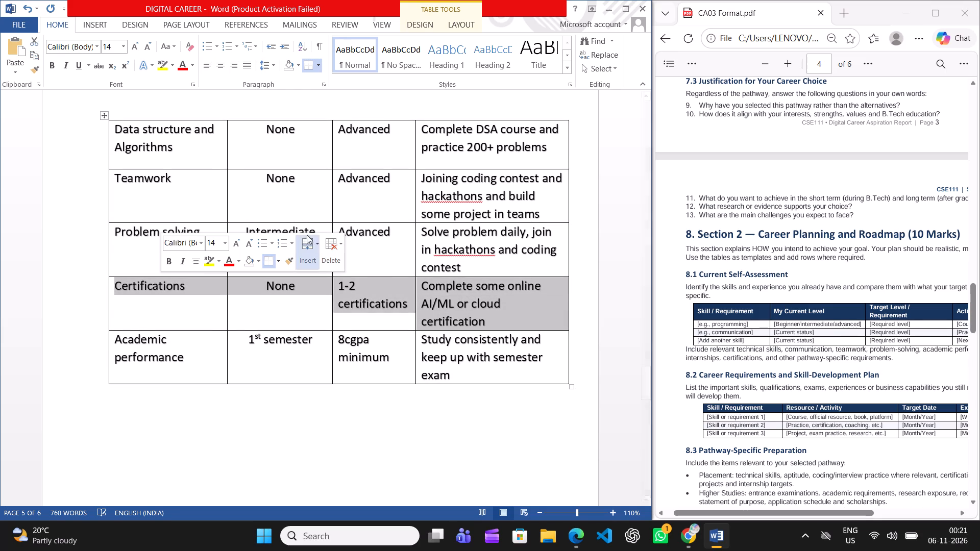
click(326, 243)
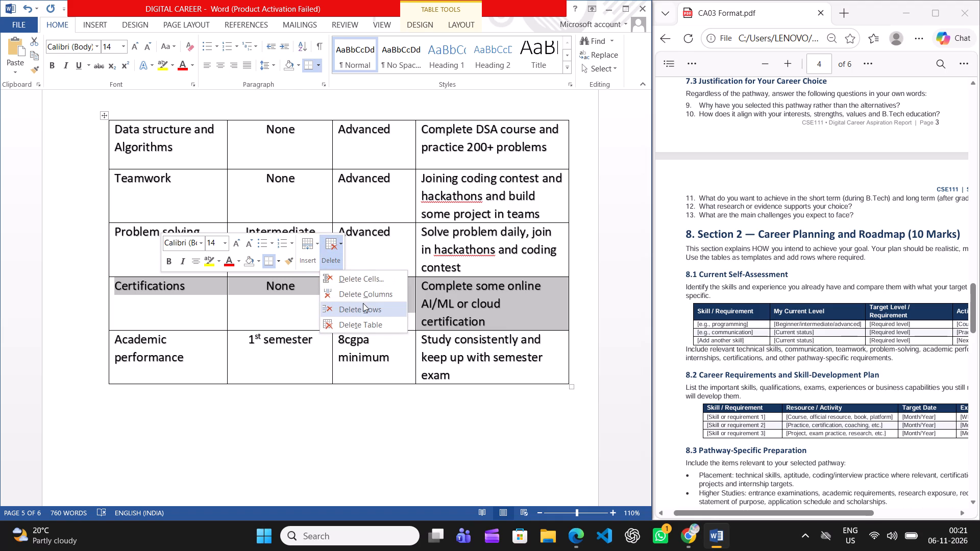
click(368, 313)
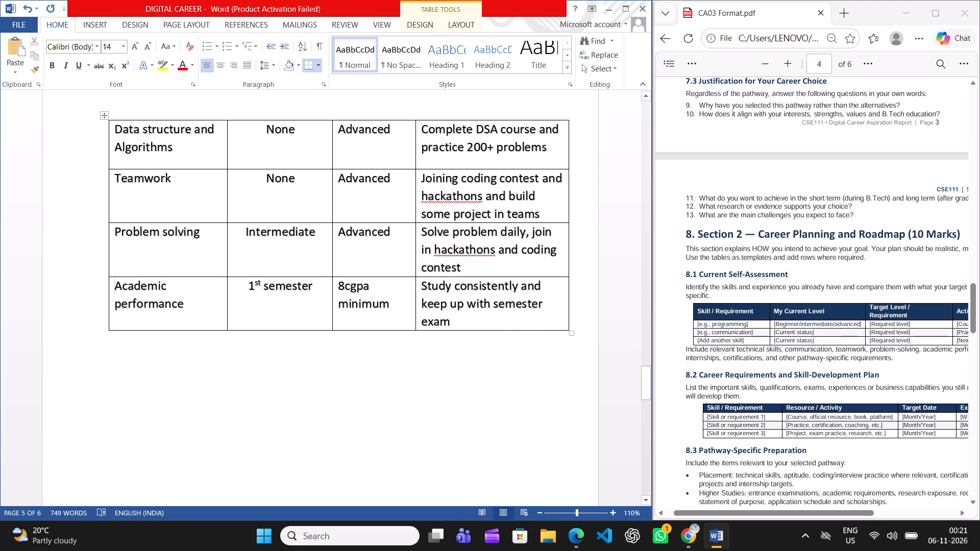
Clear the current-level entry in the self-assessment table's "Teamwork" row.
click(312, 185)
key(BackSpace)
key(BackSpace)
key(BackSpace)
key(BackSpace)
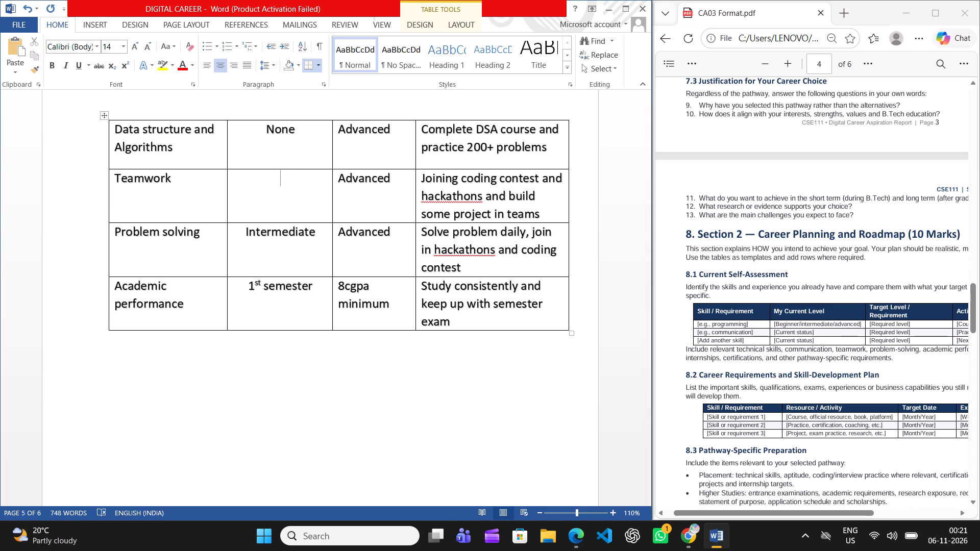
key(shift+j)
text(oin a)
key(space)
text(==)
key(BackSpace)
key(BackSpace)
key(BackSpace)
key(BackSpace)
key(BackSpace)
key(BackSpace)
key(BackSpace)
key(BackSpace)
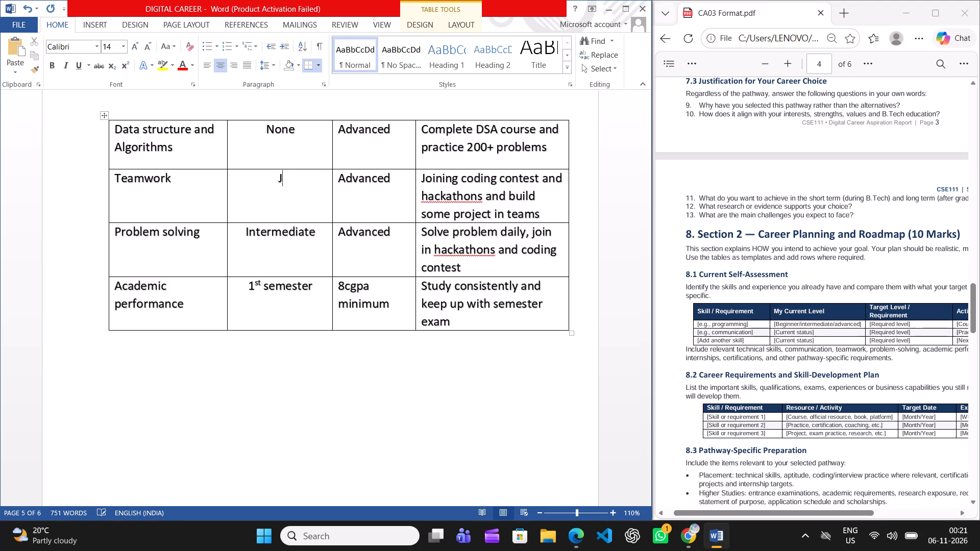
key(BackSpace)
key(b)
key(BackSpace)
Enter "Build a project" as the current level in the "Teamwork" row.
key(shift+b)
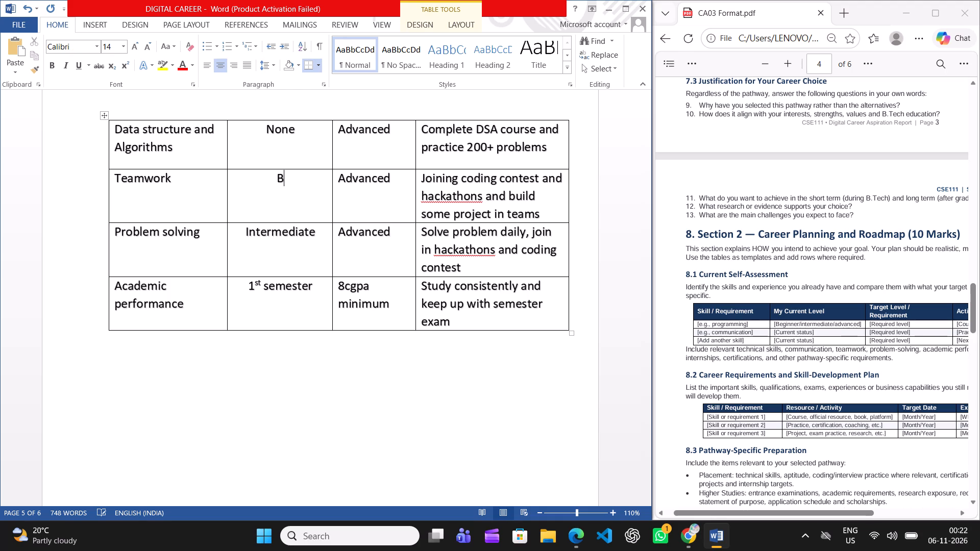
text(uild a)
key(space)
key(p)
text(ro)
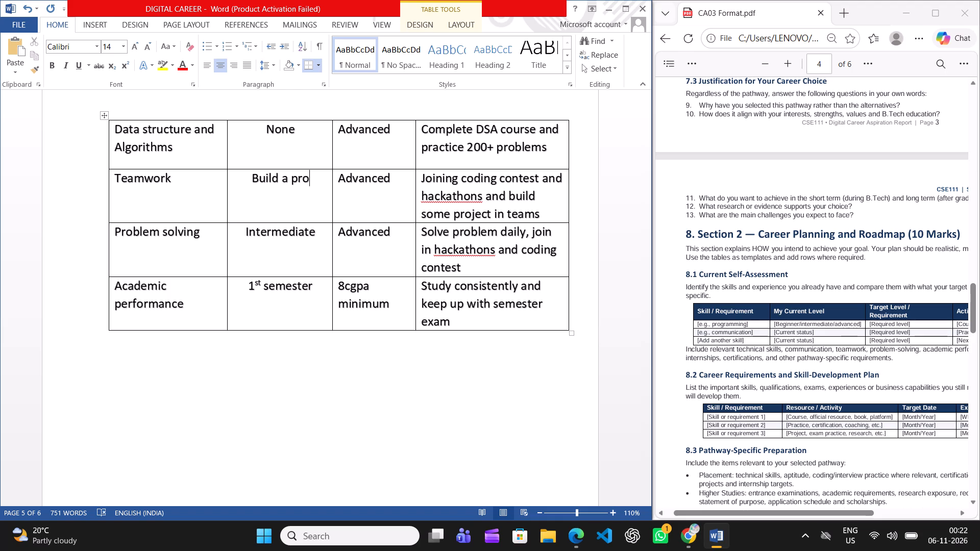
text(ject)
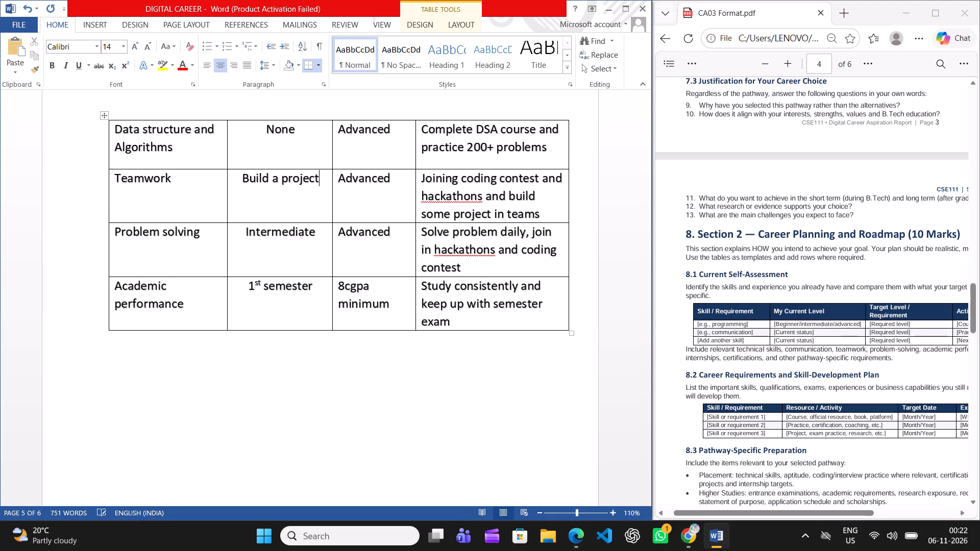
Replace the current level in the "Data structure and Algorithms" row with "Beginner/ Starting".
click(301, 126)
key(BackSpace)
key(BackSpace)
key(BackSpace)
key(BackSpace)
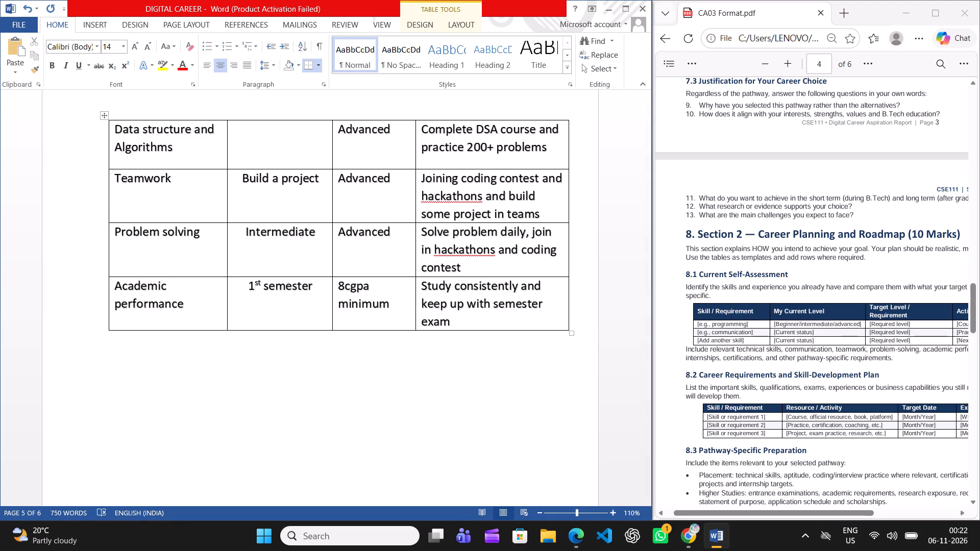
key(shift+b)
key(e)
text(ginner)
key(space)
key(BackSpace)
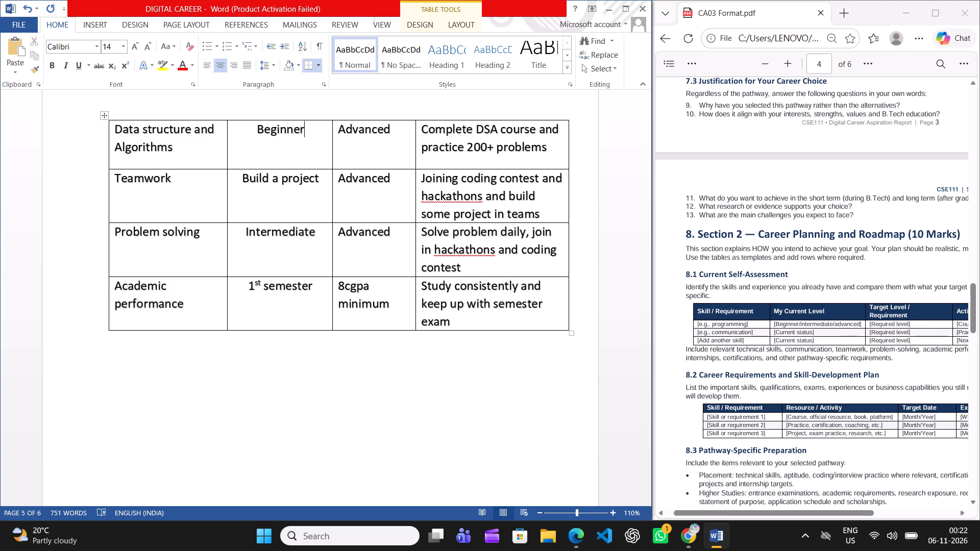
text(/)
key(space)
text(st)
key(BackSpace)
key(BackSpace)
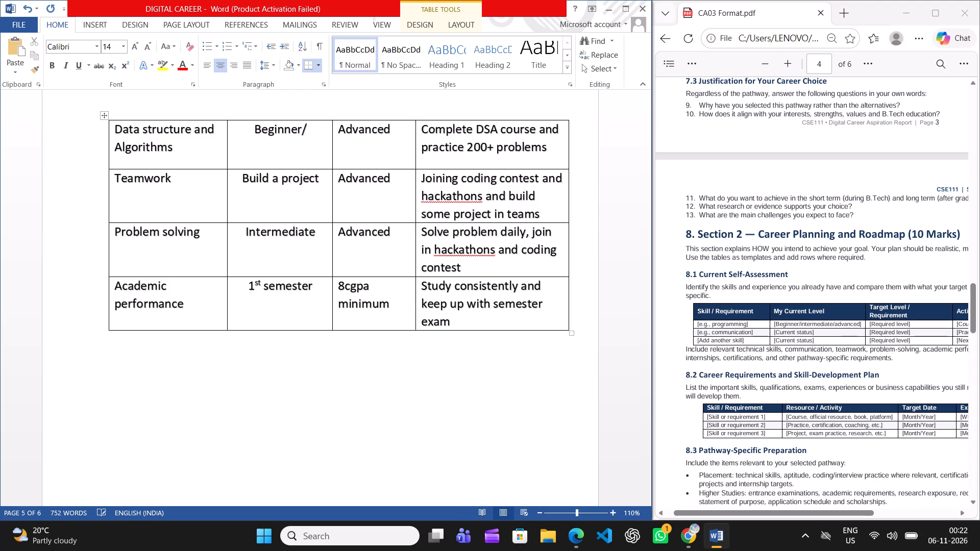
text(Starting)
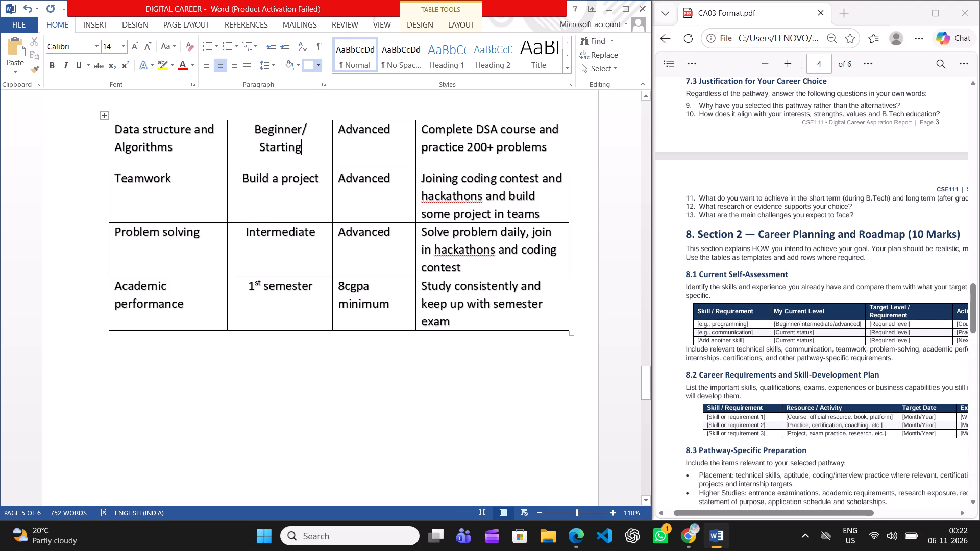
Review the edited self-assessment table and read across the format guide's section 8.2 table columns and the sections 8.3 and 8.4 below.
scroll(335, 222, up, 4)
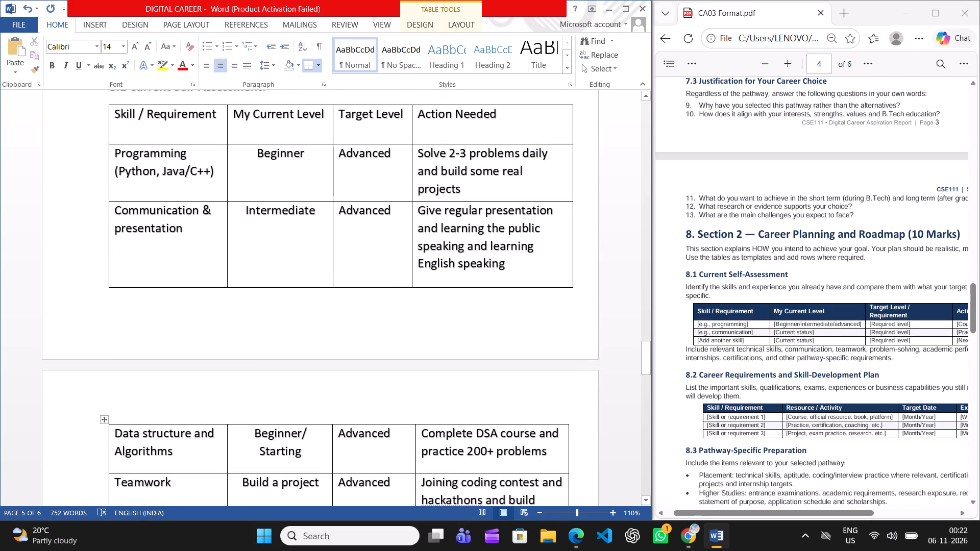
scroll(335, 222, down, 1)
scroll(335, 222, up, 1)
scroll(335, 222, down, 3)
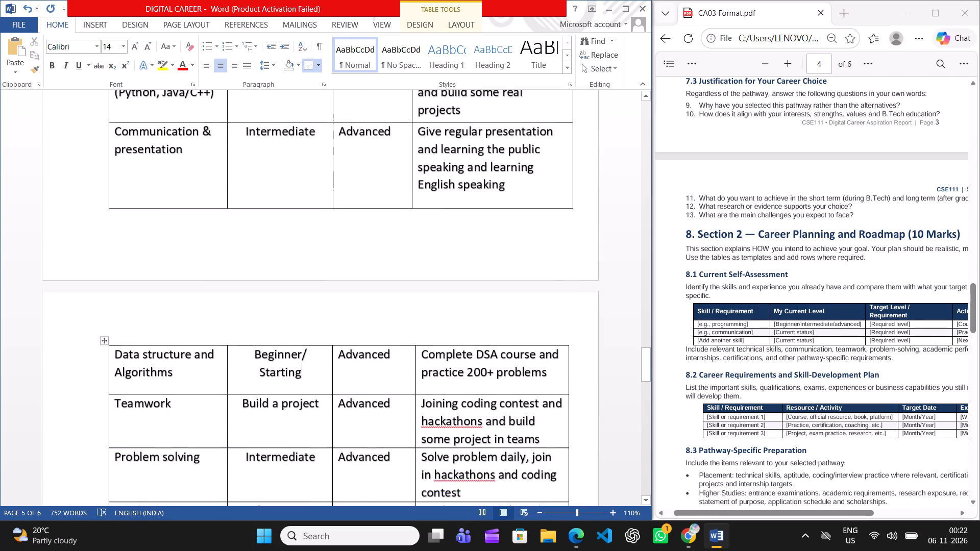
scroll(335, 222, down, 4)
scroll(335, 222, up, 10)
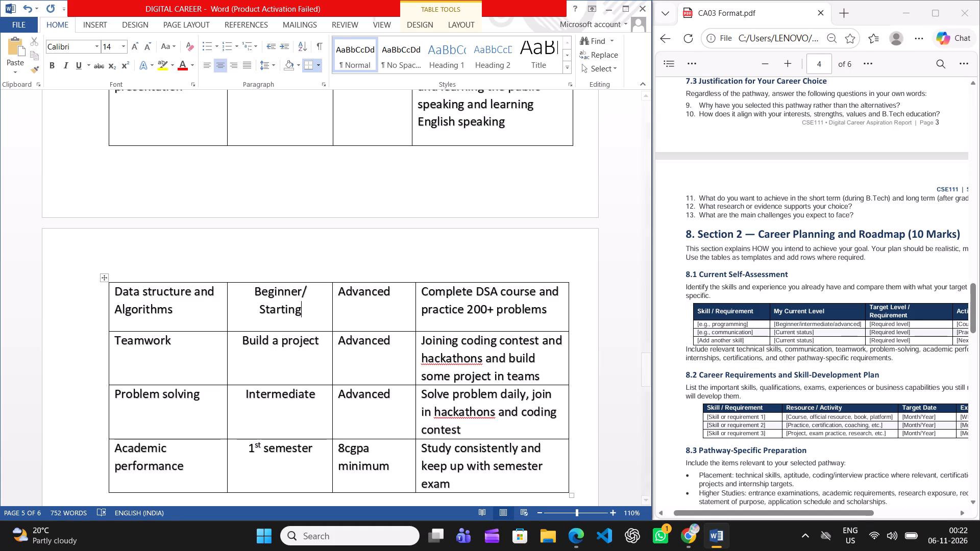
scroll(835, 274, down, 1)
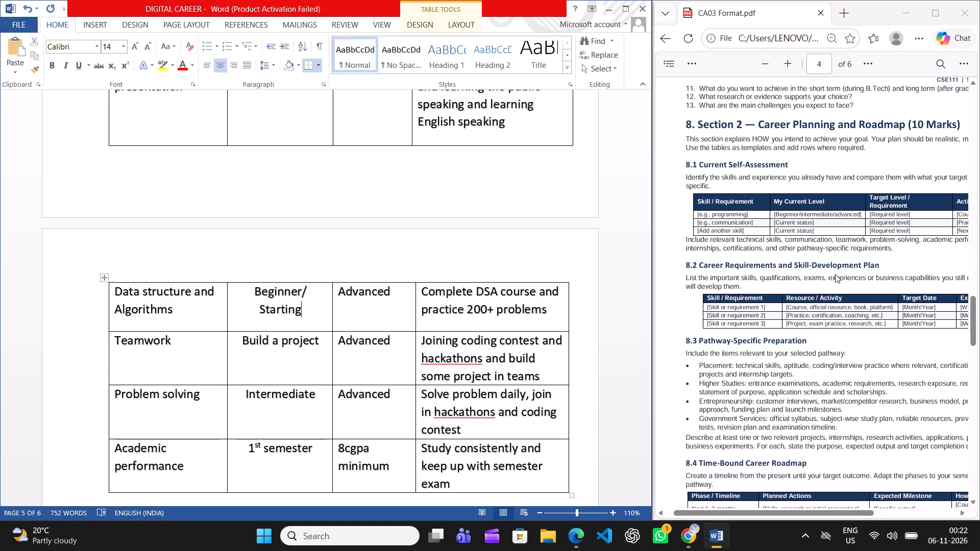
scroll(835, 274, left, 2)
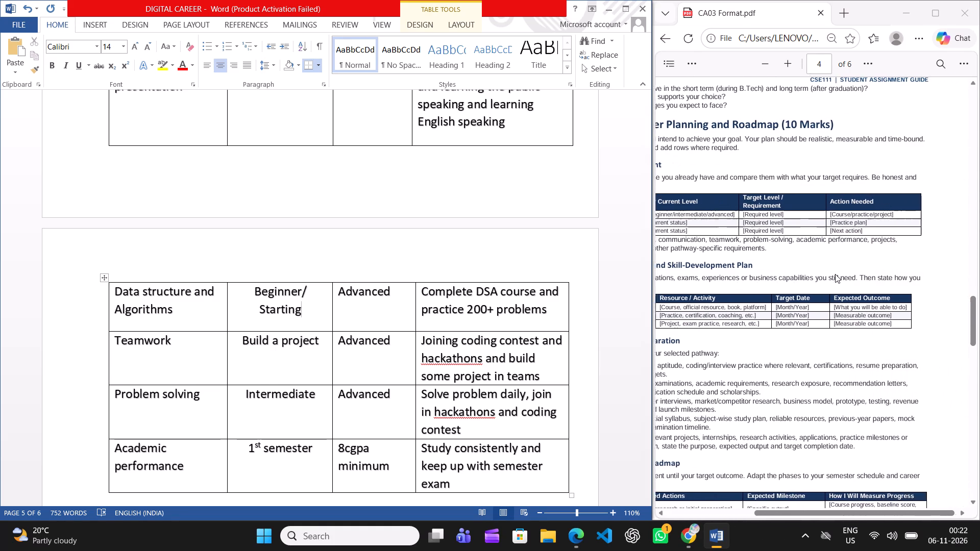
scroll(835, 274, left, 1)
scroll(835, 274, right, 1)
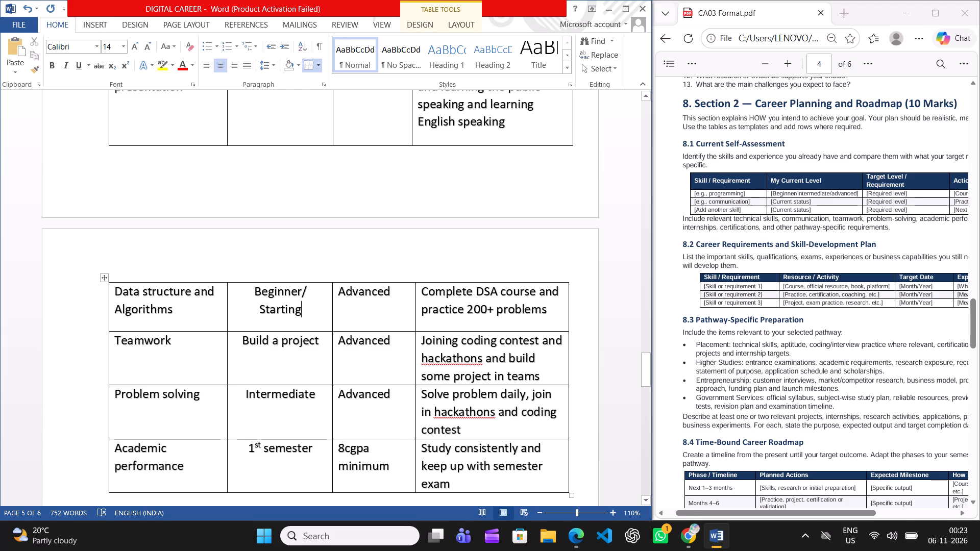
scroll(346, 240, down, 1)
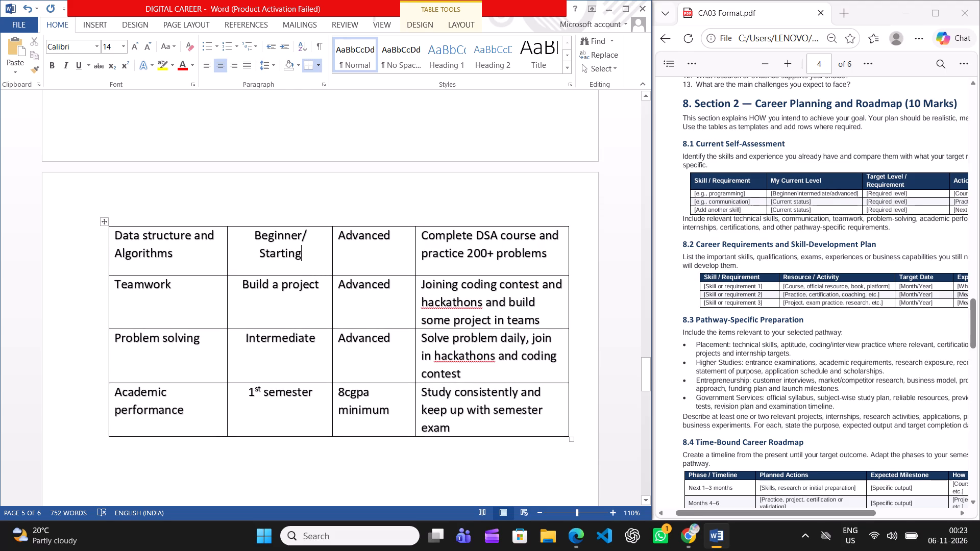
scroll(340, 214, down, 2)
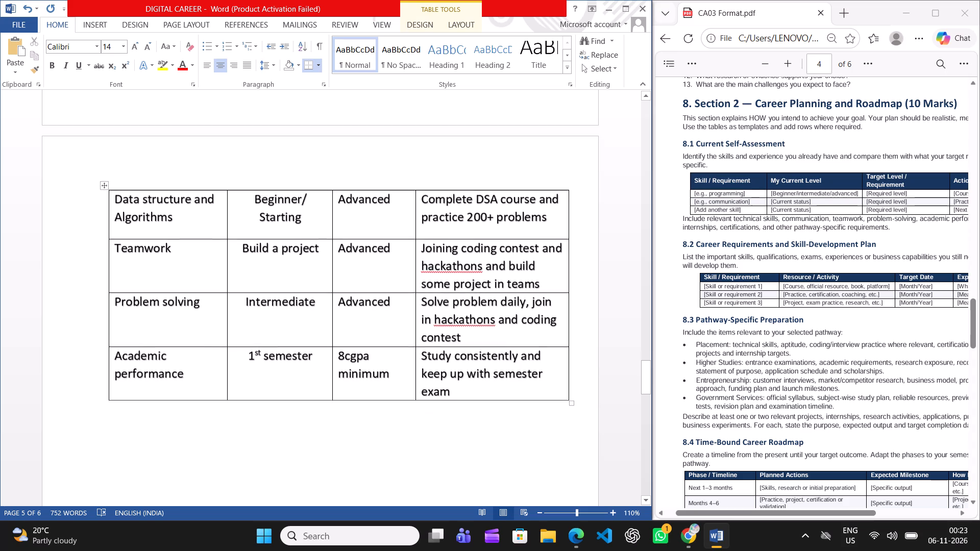
scroll(340, 214, down, 1)
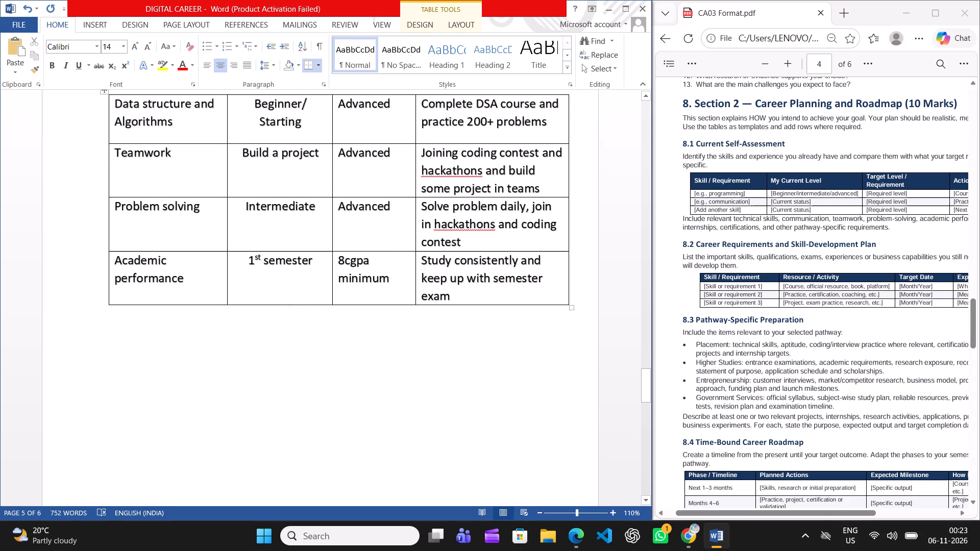
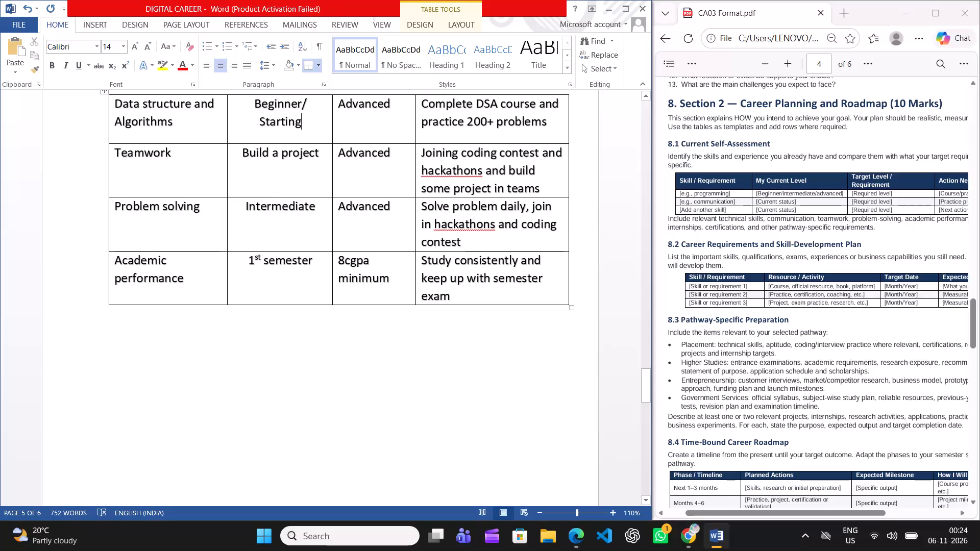
Undo the "Beginner/ Starting" replacement of the current level in the "Data structure and Algorithms" row.
click(450, 406)
key(ctrl+z)
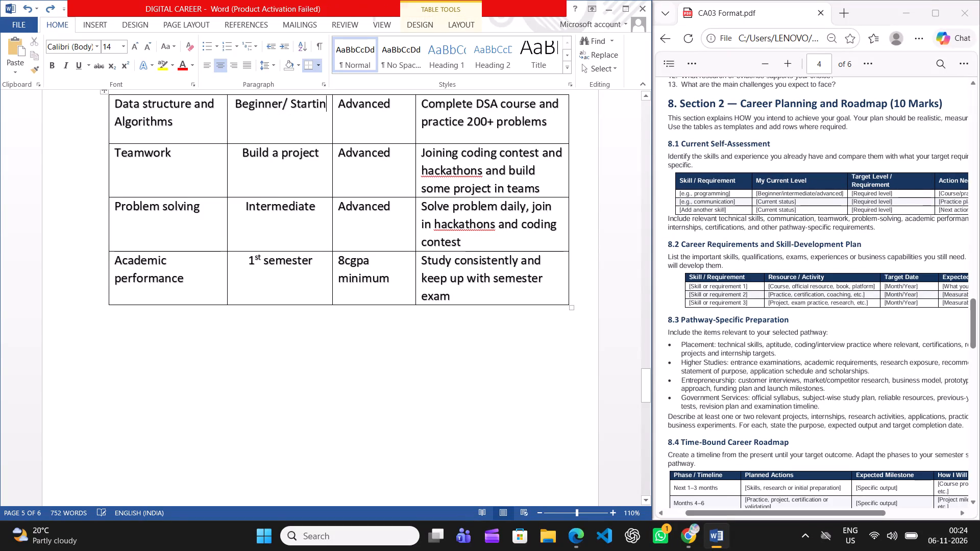
key(ctrl+z)
key(ctrl+z)
key(ctrl+z)
key(ctrl+z)
key(ctrl+z)
key(ctrl+z)
key(ctrl+z)
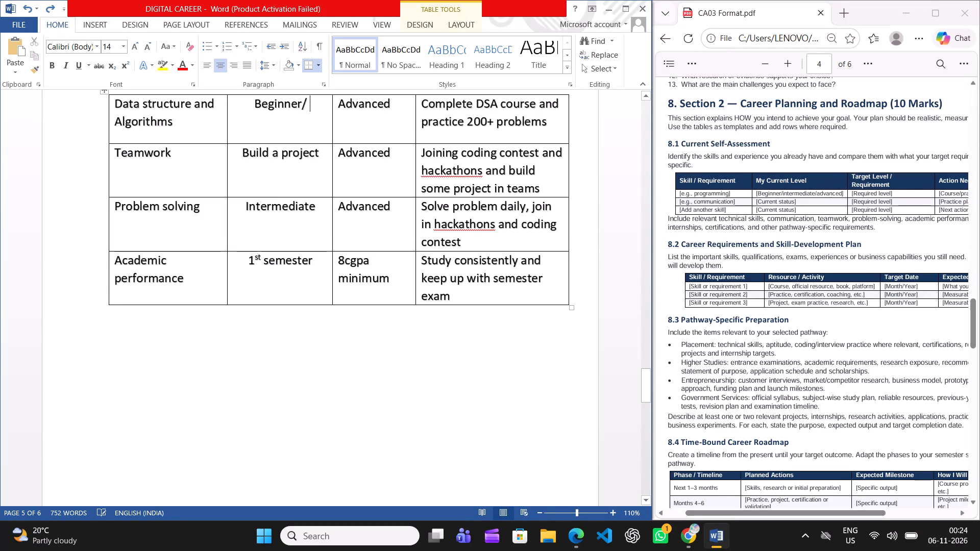
key(ctrl+z)
key(ctrl+z)
key(ctrl+z)
key(ctrl+z)
key(ctrl+z)
key(ctrl+z)
key(ctrl+z)
key(ctrl+z)
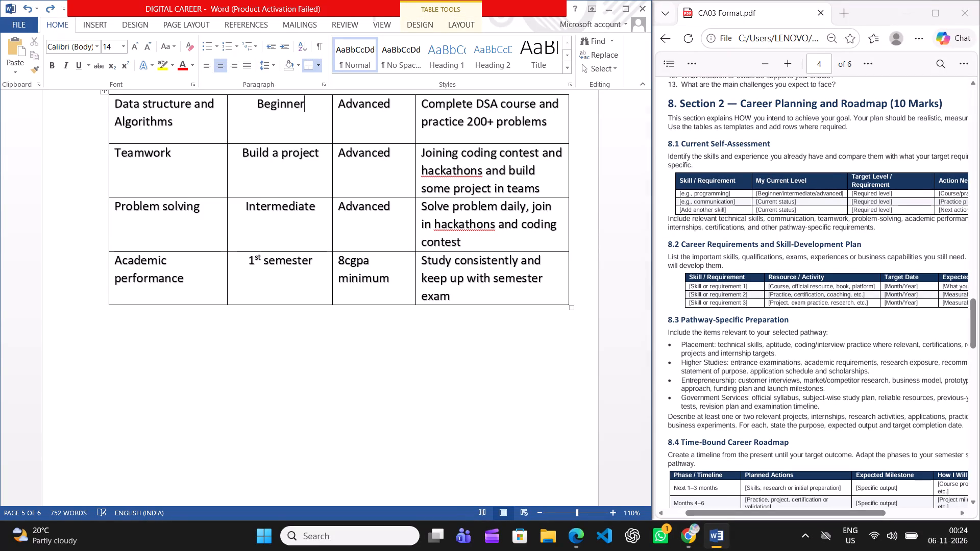
key(ctrl+z)
key(ctrl+z)
key(ctrl+z)
key(ctrl+z)
key(ctrl+z)
key(ctrl+z)
key(ctrl+z)
key(ctrl+z)
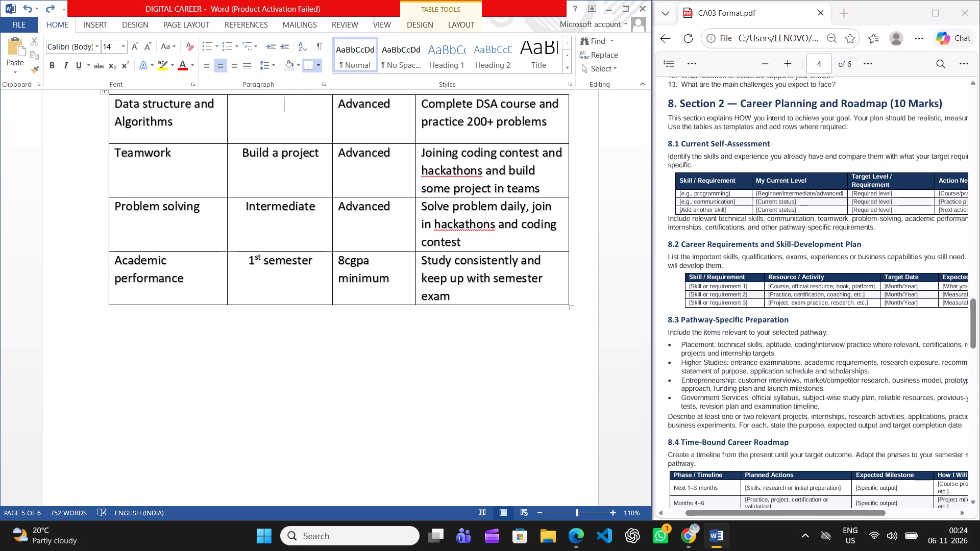
key(ctrl+z)
key(ctrl+z)
key(ctrl+z)
key(ctrl+z)
Undo the earlier current-level edits in the self-assessment table's "Teamwork" row, back to its original entry "None".
key(ctrl+z)
key(ctrl+z)
key(ctrl+z)
key(ctrl+z)
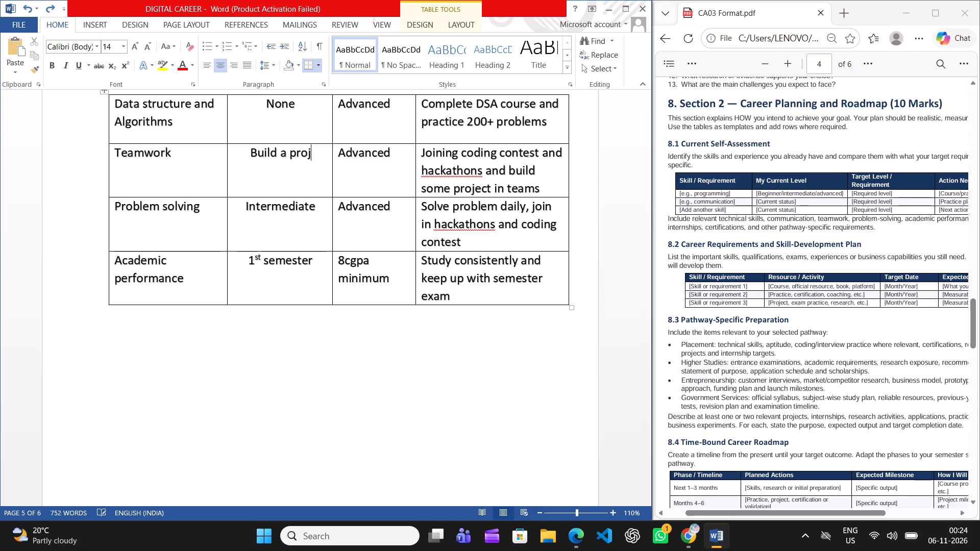
key(ctrl+z)
key(ctrl+z)
key(ctrl+z)
key(ctrl+z)
key(ctrl+z)
key(ctrl+z)
key(ctrl+z)
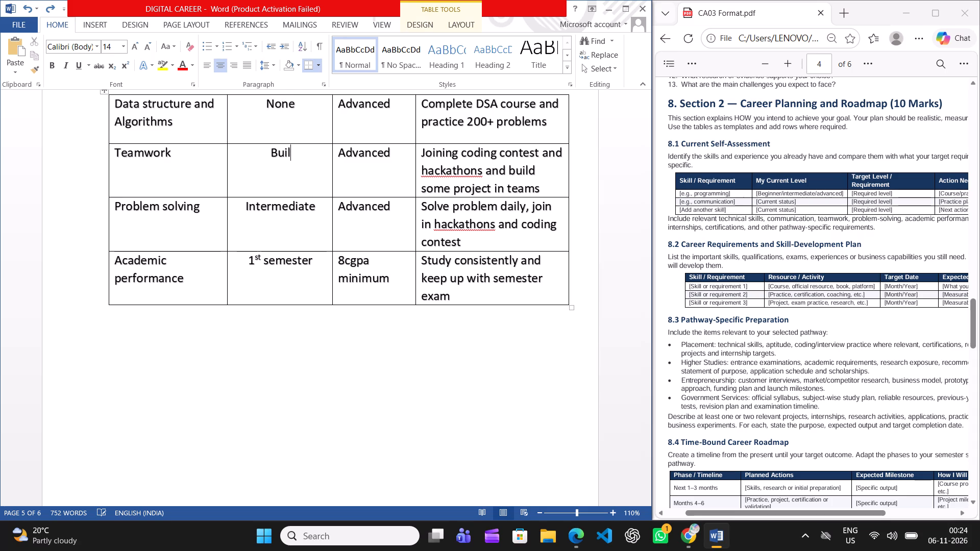
key(ctrl+z)
key(ctrl+z)
key(ctrl+z)
key(ctrl+z)
key(ctrl+z)
key(ctrl+z)
key(ctrl+z)
key(ctrl+z)
key(ctrl+z)
key(ctrl+z)
key(ctrl+z)
key(ctrl+z)
key(ctrl+z)
key(ctrl+z)
key(ctrl+z)
key(ctrl+z)
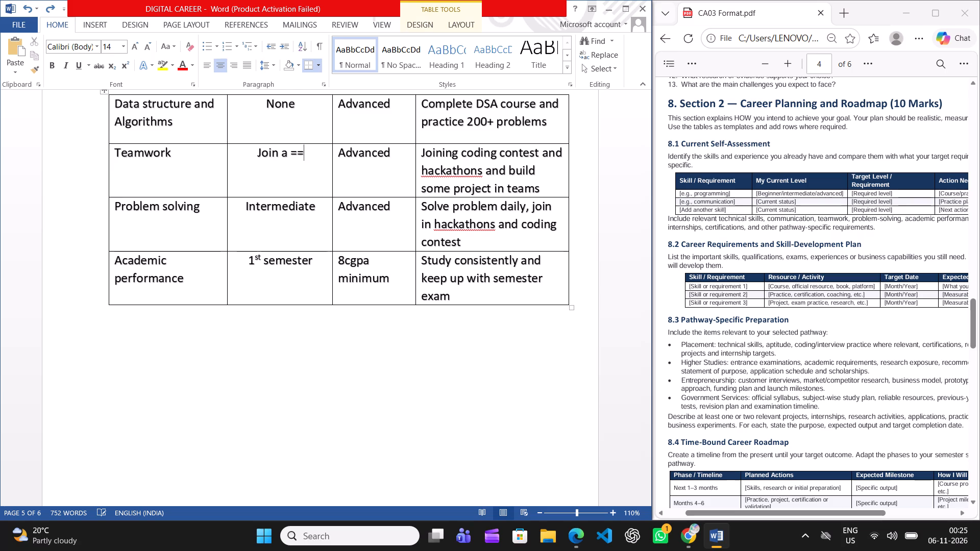
key(ctrl+z)
key(ctrl+z)
key(ctrl+z)
key(ctrl+z)
key(ctrl+z)
key(ctrl+z)
key(ctrl+z)
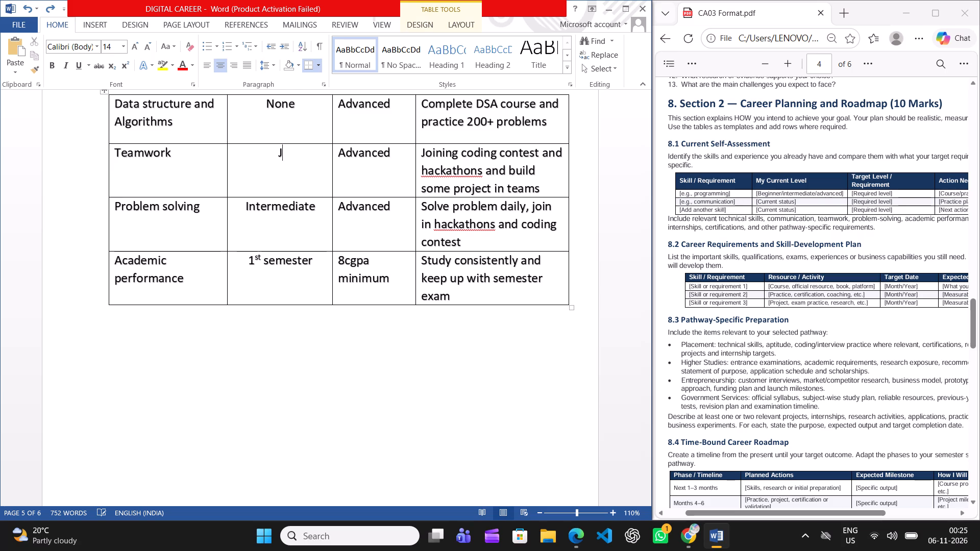
key(ctrl+z)
key(ctrl+z)
key(ctrl+z)
key(ctrl+z)
key(ctrl+z)
Undo the deletion of the "Certifications", "Internship Experience" and "Machine Learning Basics" rows in the self-assessment table.
key(ctrl+z)
key(ctrl+z)
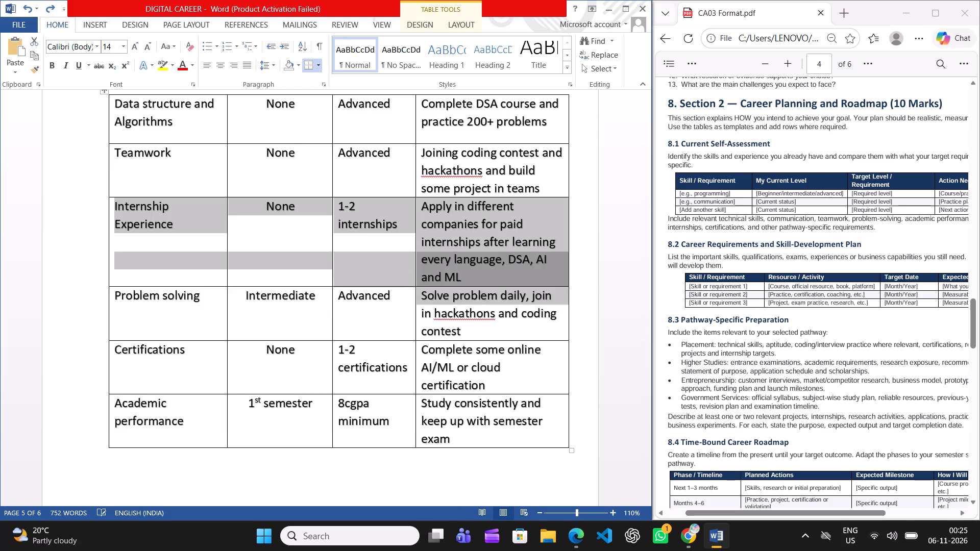
key(ctrl+z)
key(ctrl+z)
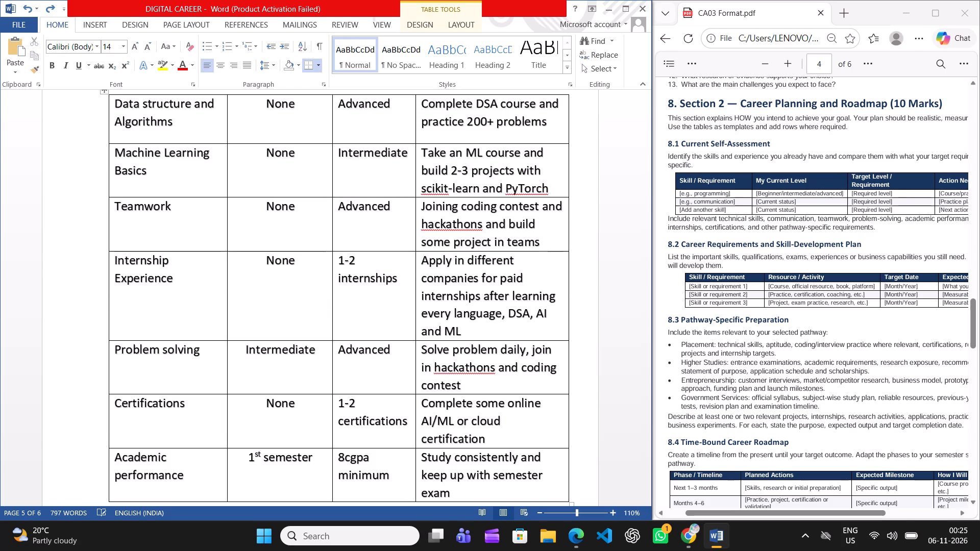
Replace the current level in the self-assessment table's "Teamwork" row with "Build a website".
scroll(476, 252, down, 2)
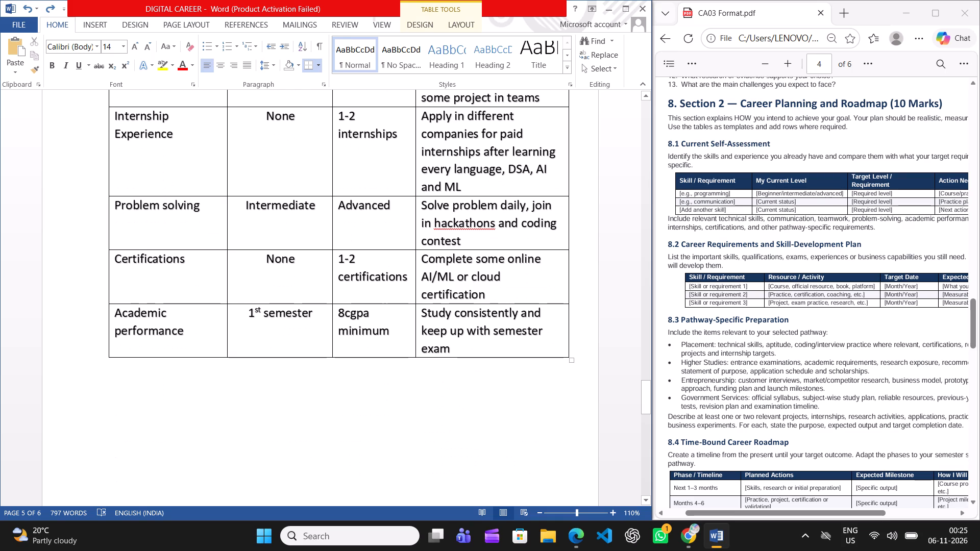
scroll(476, 252, up, 3)
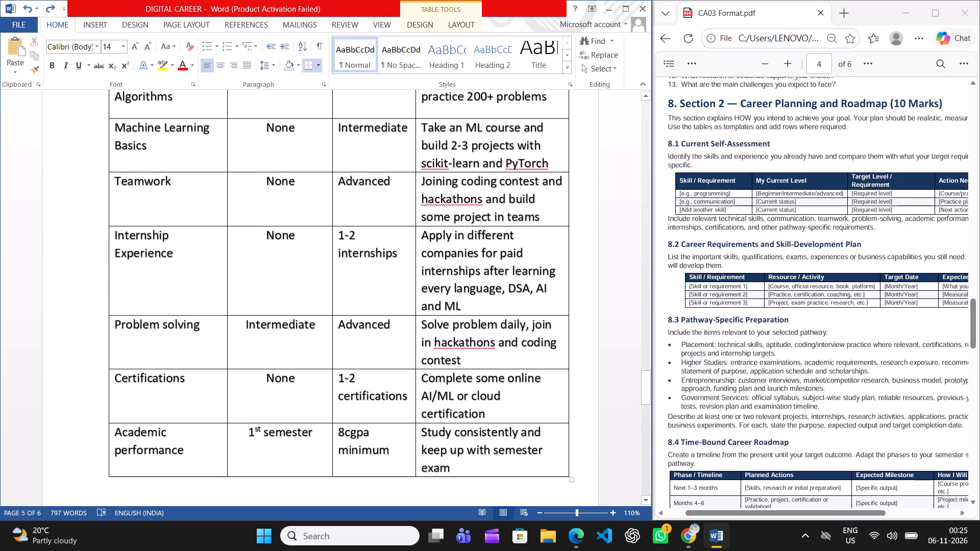
scroll(476, 252, up, 1)
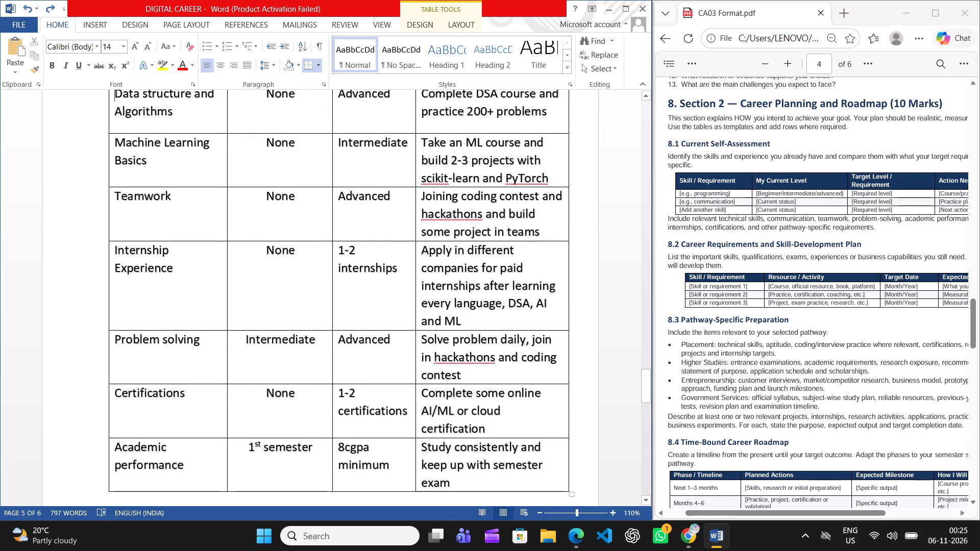
click(304, 205)
key(BackSpace)
key(BackSpace)
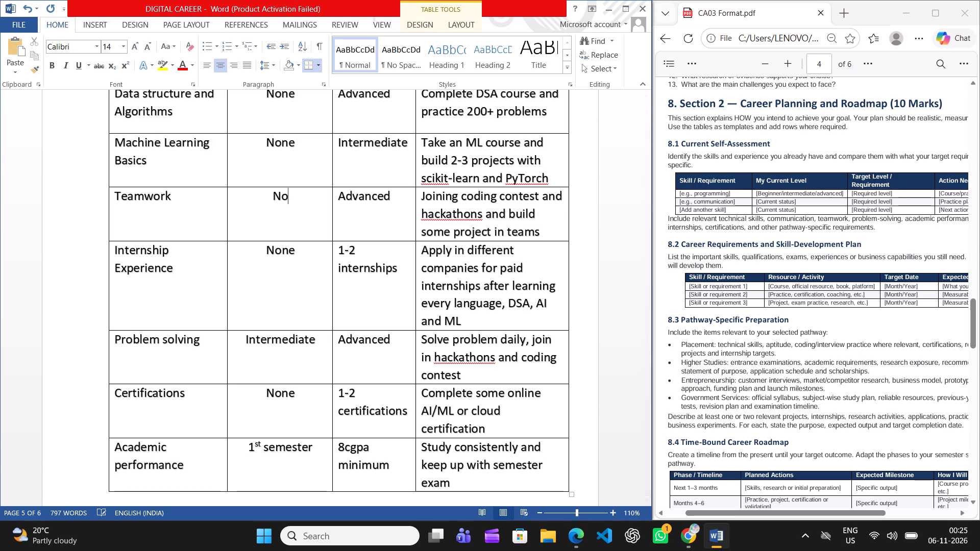
key(BackSpace)
key(BackSpace)
key(shift+b)
text(uild a wr)
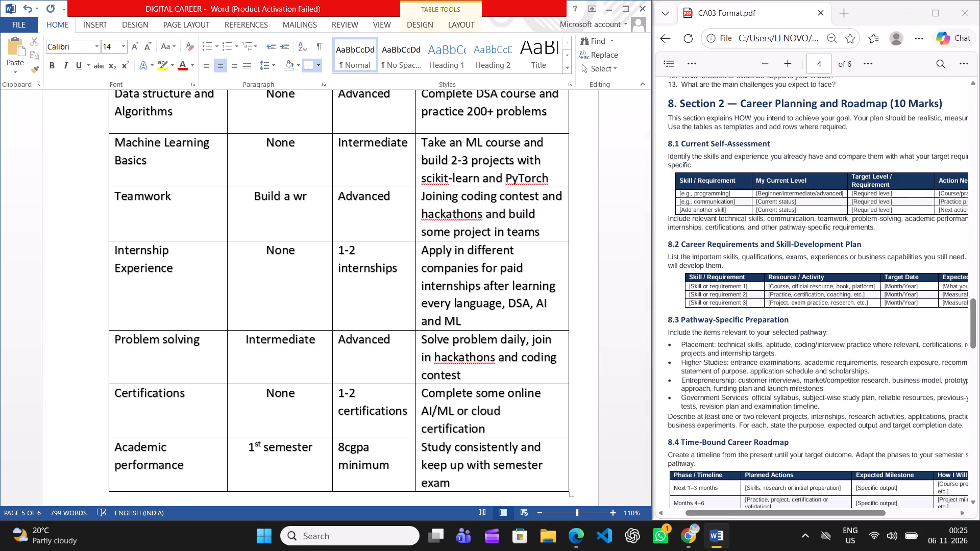
key(BackSpace)
key(e)
text(bsite)
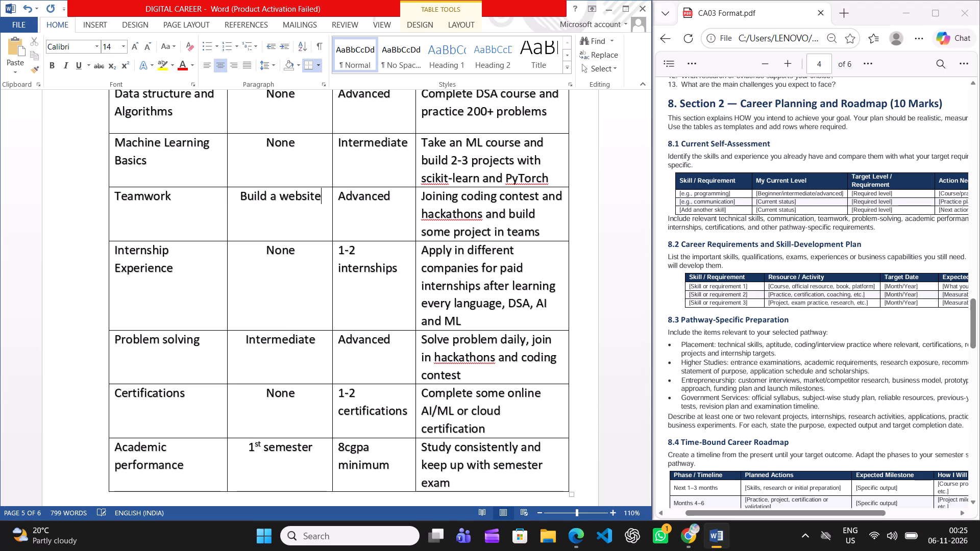
Replace the current level in the "Data structure and Algorithms" row with "Beginner / Recently started".
scroll(304, 205, up, 1)
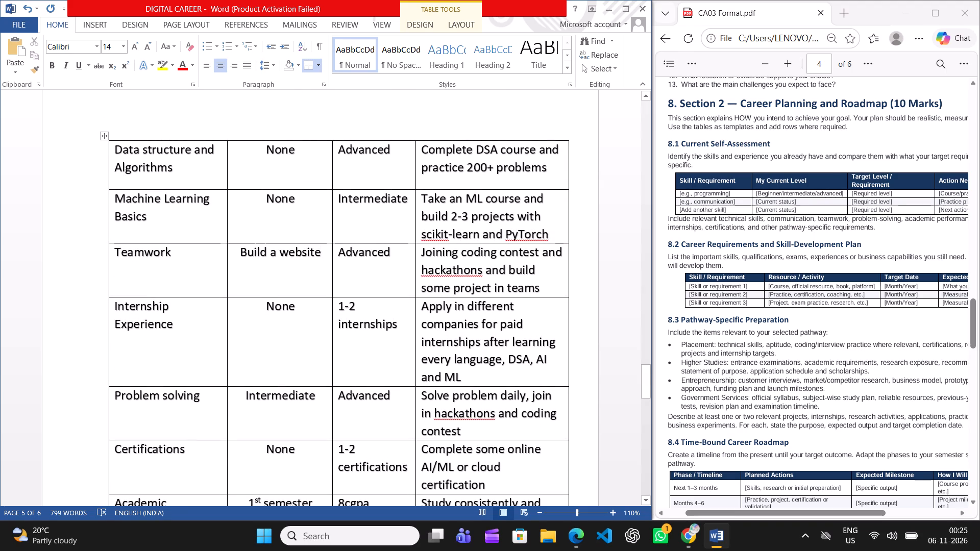
click(309, 155)
key(BackSpace)
key(BackSpace)
key(BackSpace)
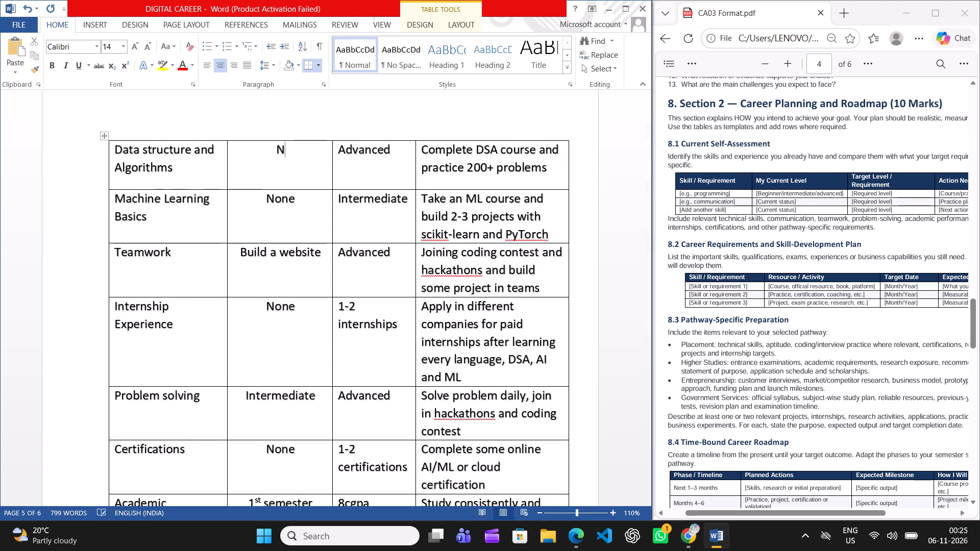
key(BackSpace)
text(Be)
key(f)
key(BackSpace)
key(g)
text(inner)
key(space)
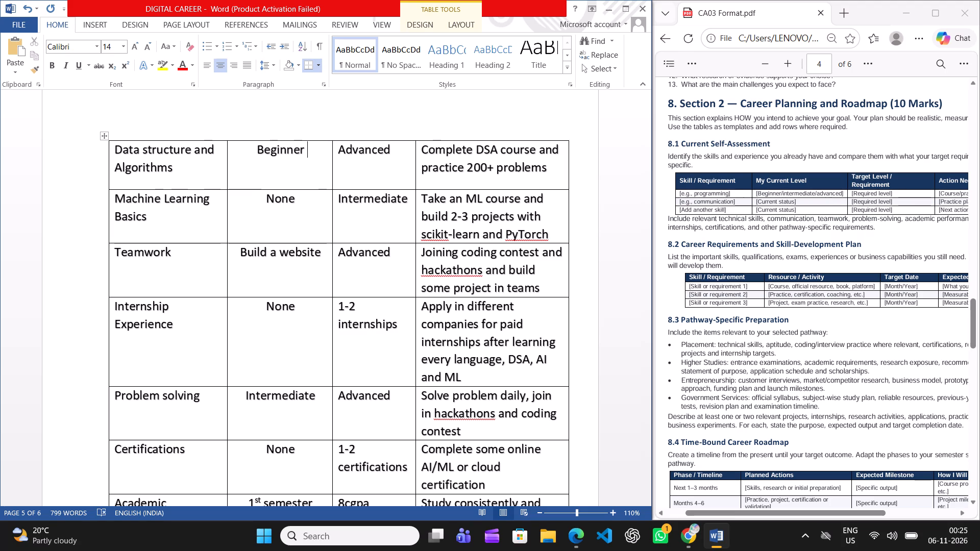
key(slash)
key(space)
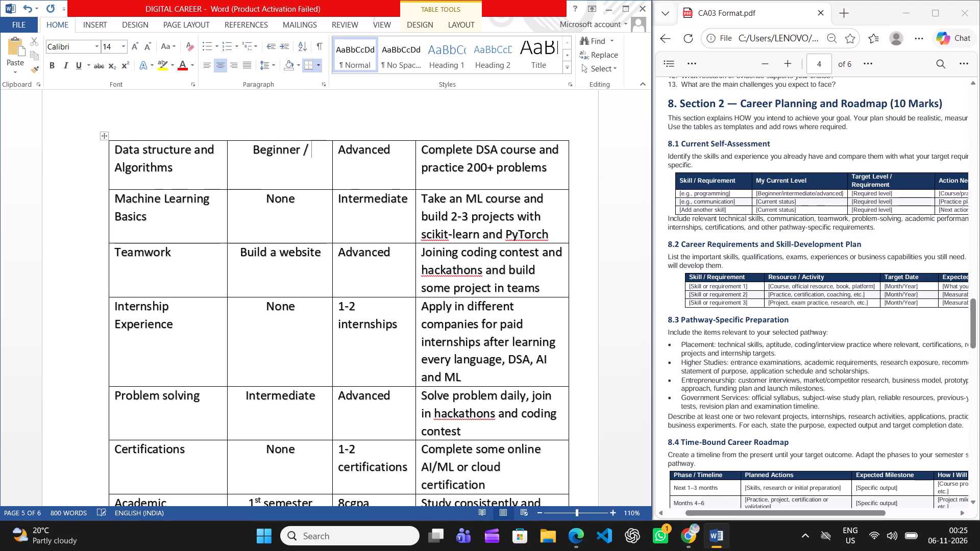
text(Recently started)
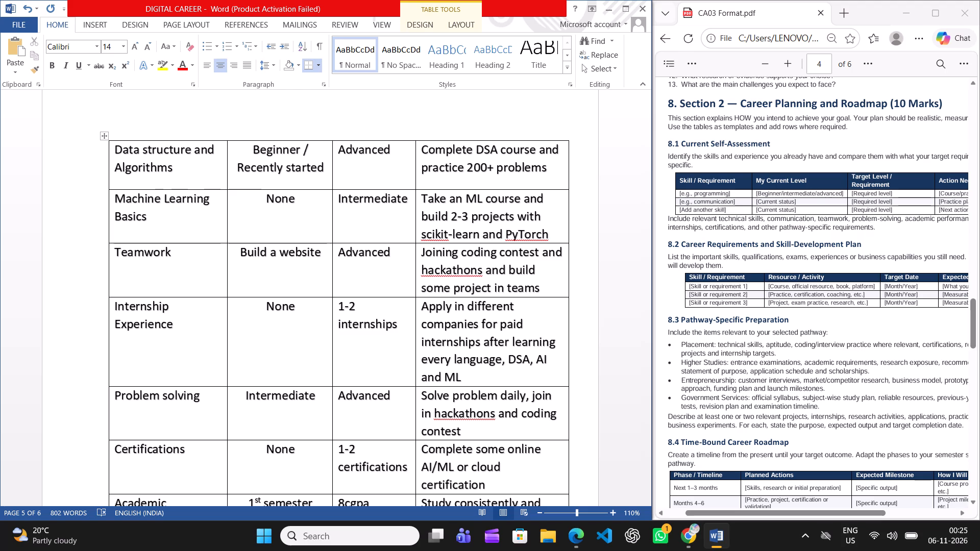
Review the whole 3.1 Current Self-Assessment table and place the cursor on the empty line below it.
scroll(394, 310, down, 3)
scroll(394, 310, up, 6)
scroll(394, 310, down, 1)
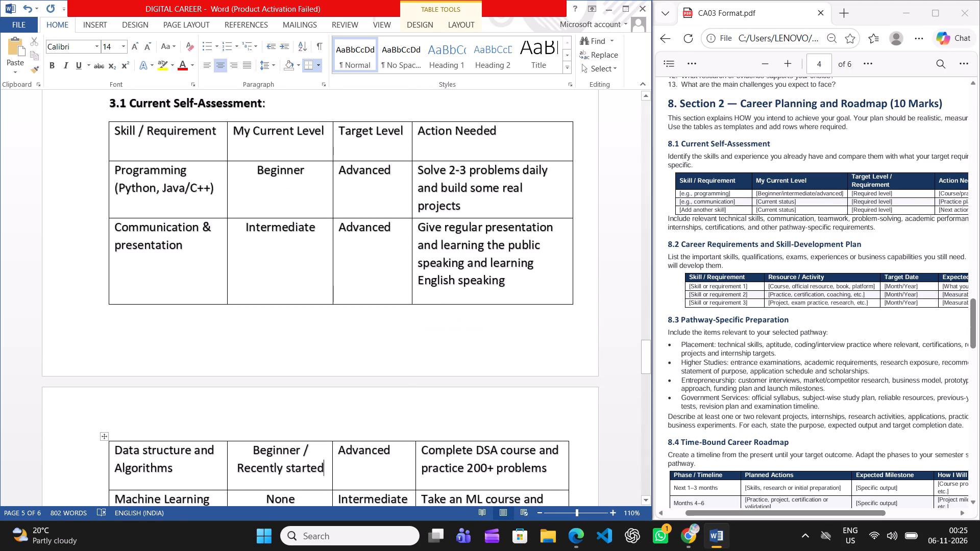
scroll(394, 310, down, 4)
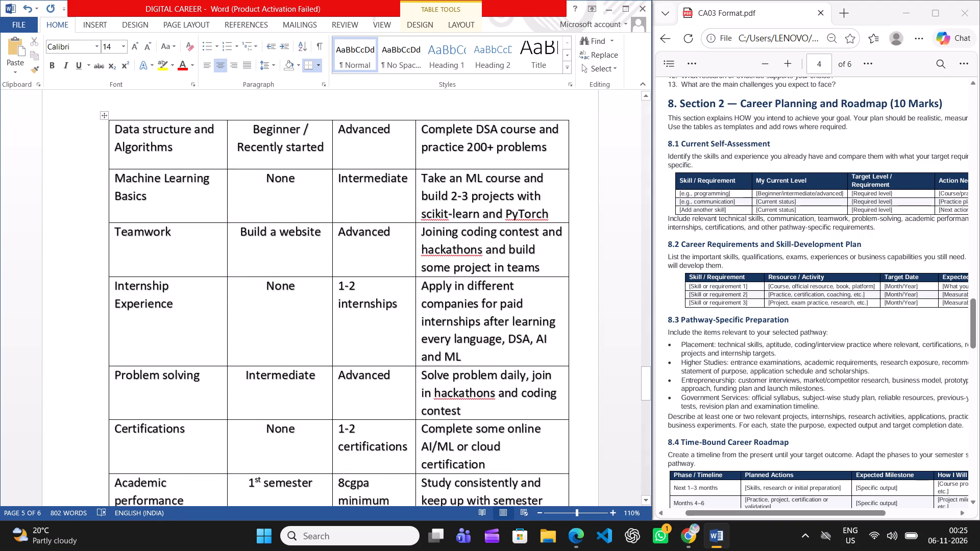
scroll(394, 310, down, 1)
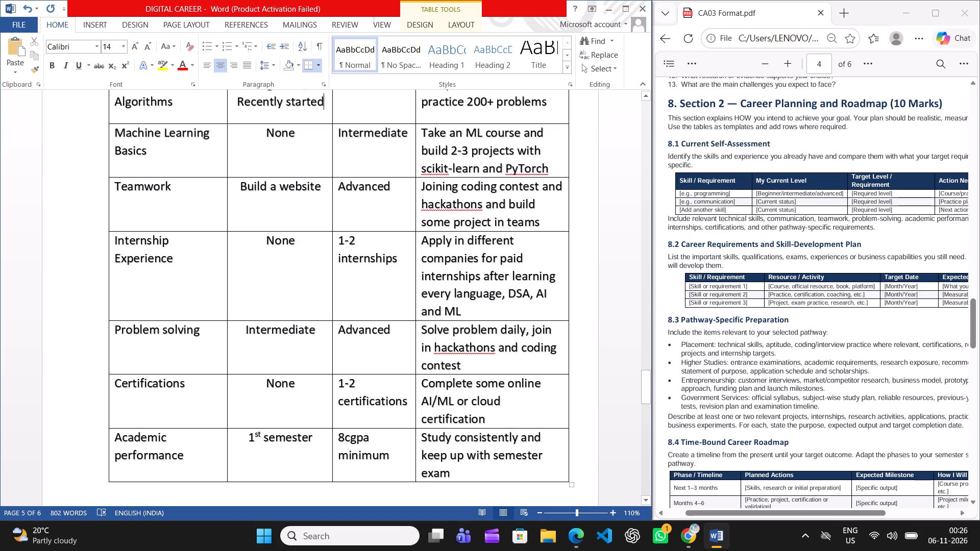
scroll(394, 310, down, 2)
click(394, 310)
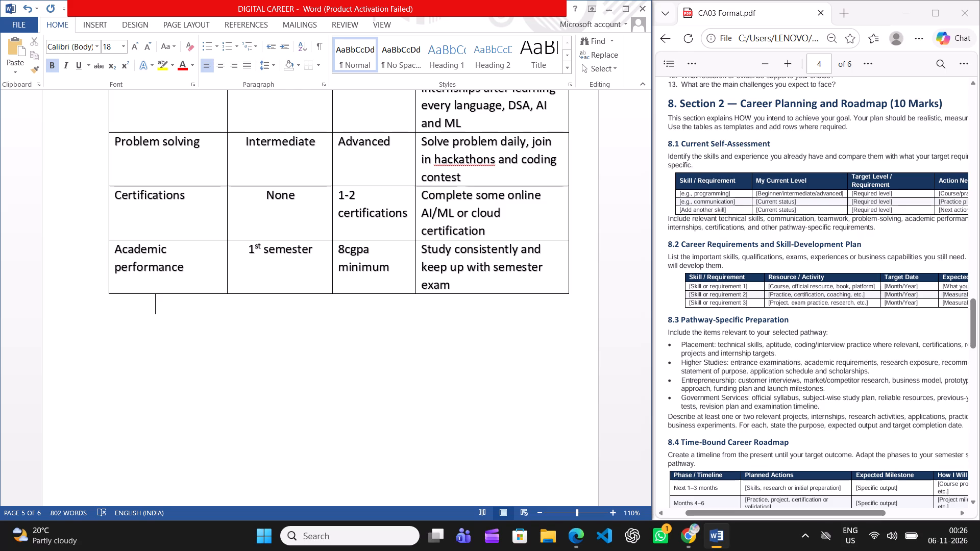
Read across the format guide's sections 8.1 to 8.4 and compare its self-assessment requirements with the document's table rows.
scroll(828, 292, left, 1)
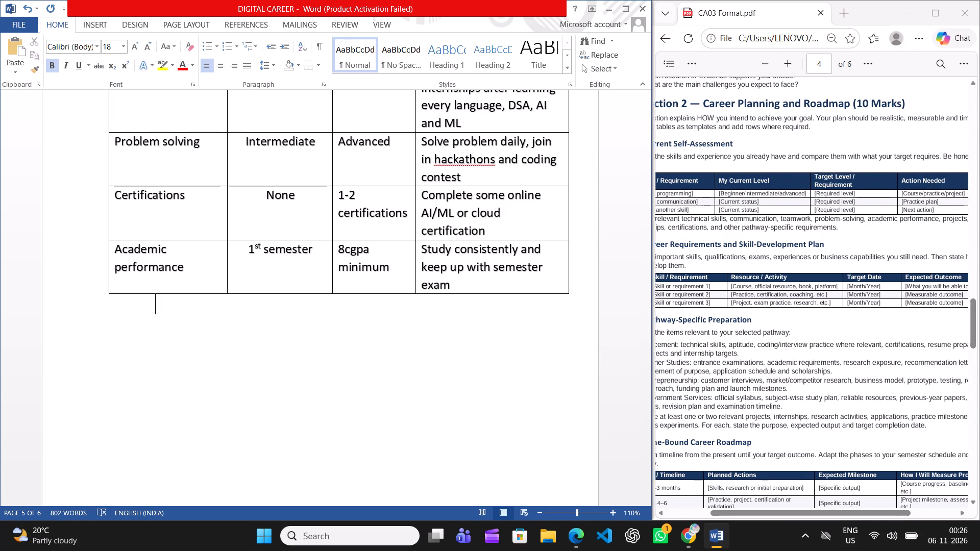
scroll(828, 292, left, 2)
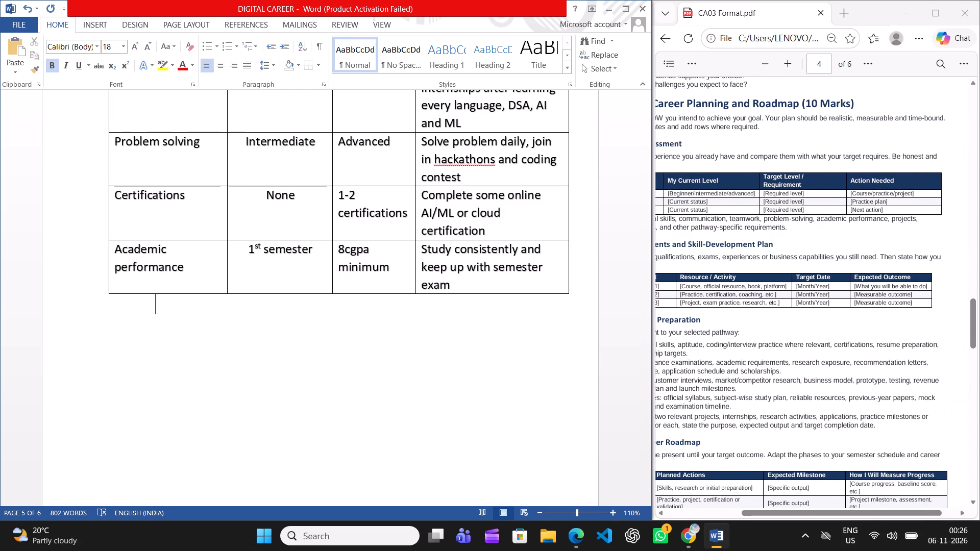
scroll(828, 292, right, 2)
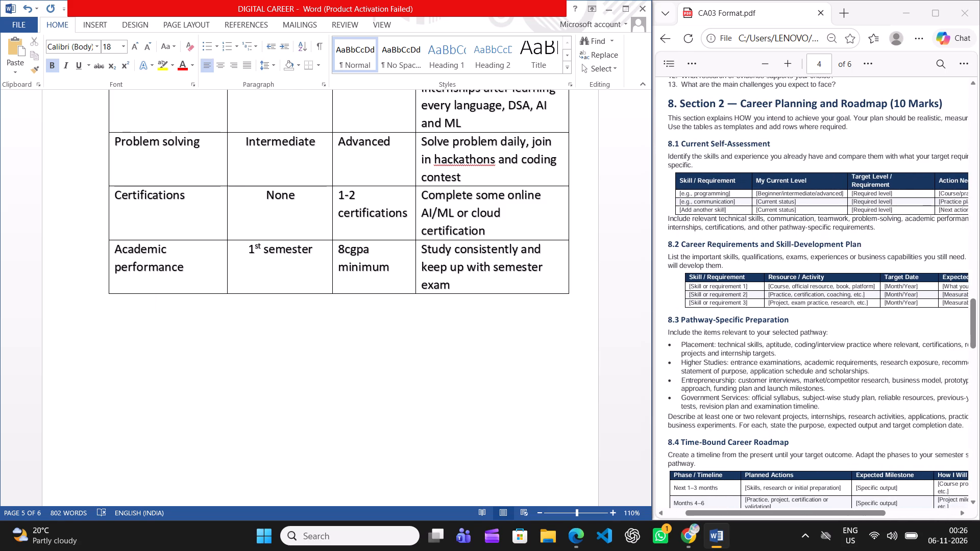
scroll(828, 292, right, 1)
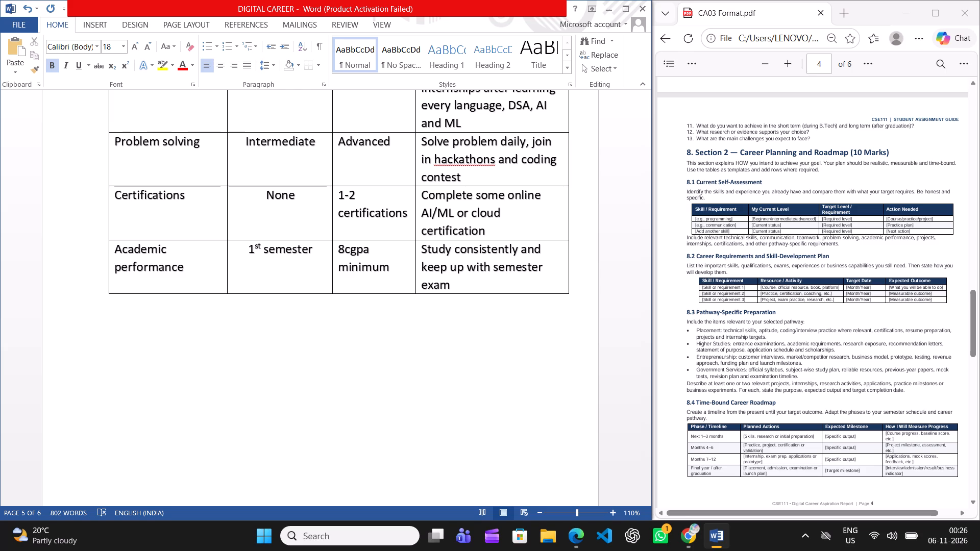
scroll(741, 308, up, 2)
scroll(402, 286, up, 1)
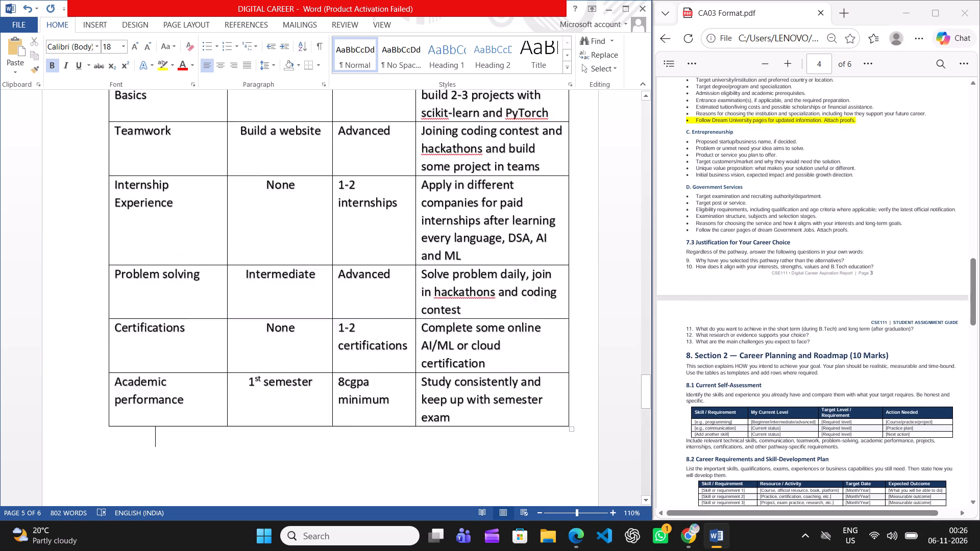
scroll(402, 286, up, 2)
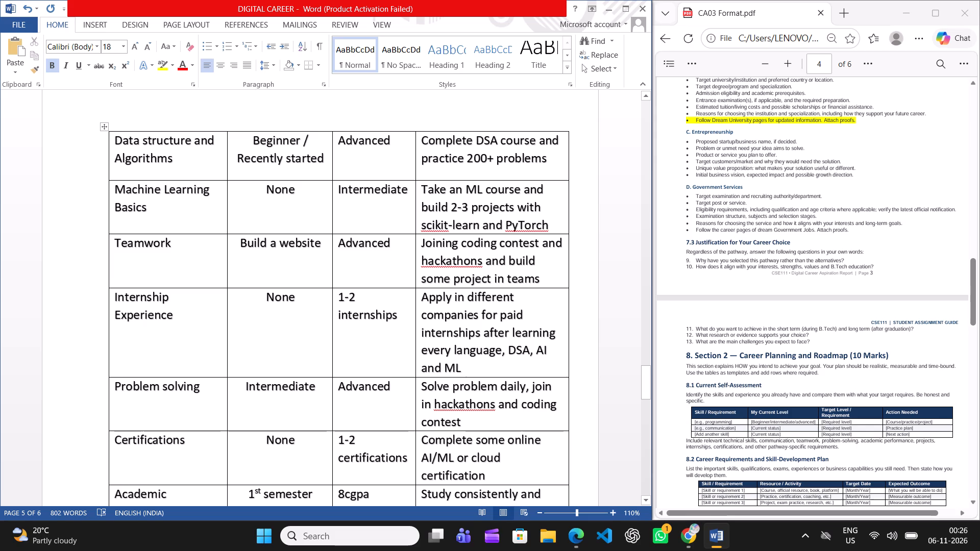
Rename the skill in the self-assessment table's "Machine Learning Basics" row as "Maths".
drag(203, 213, 121, 208)
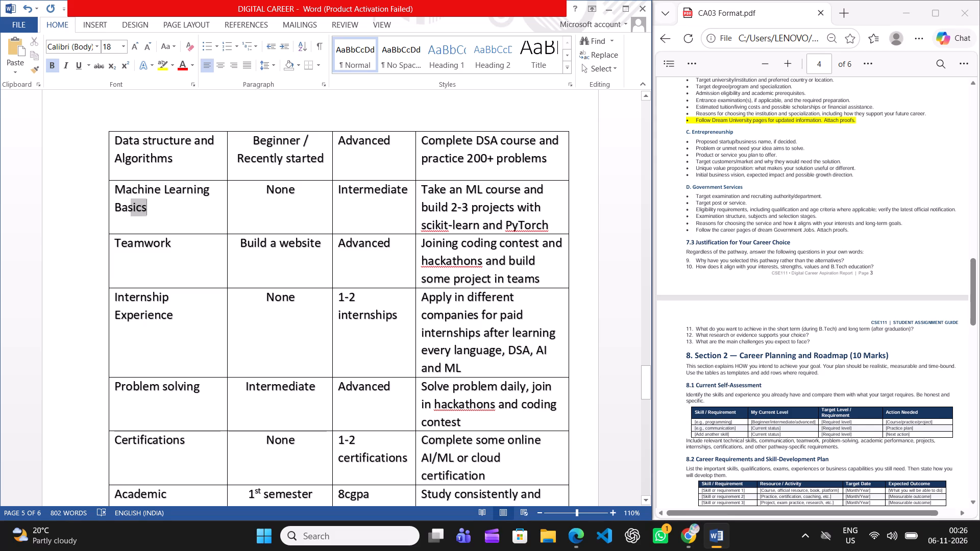
drag(121, 208, 112, 193)
key(ctrl+x)
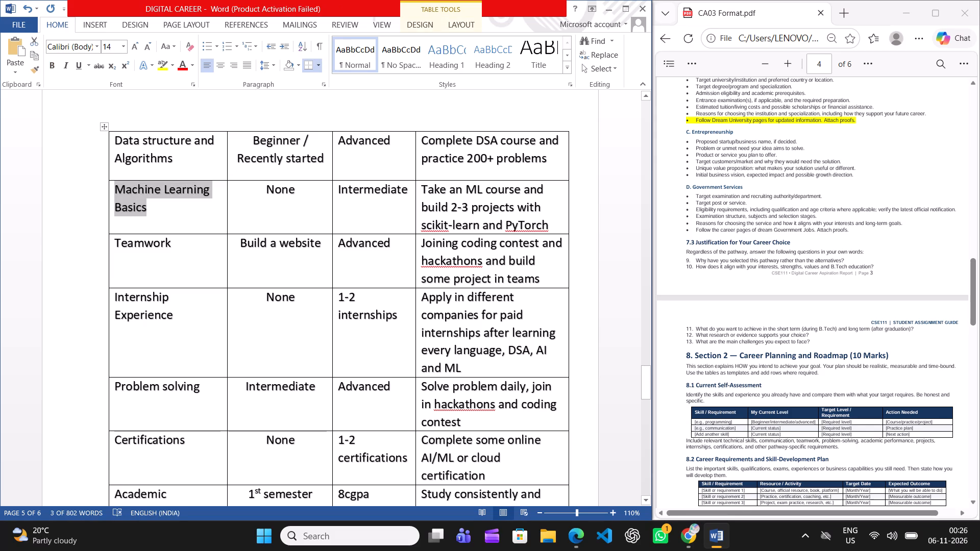
text(Maths)
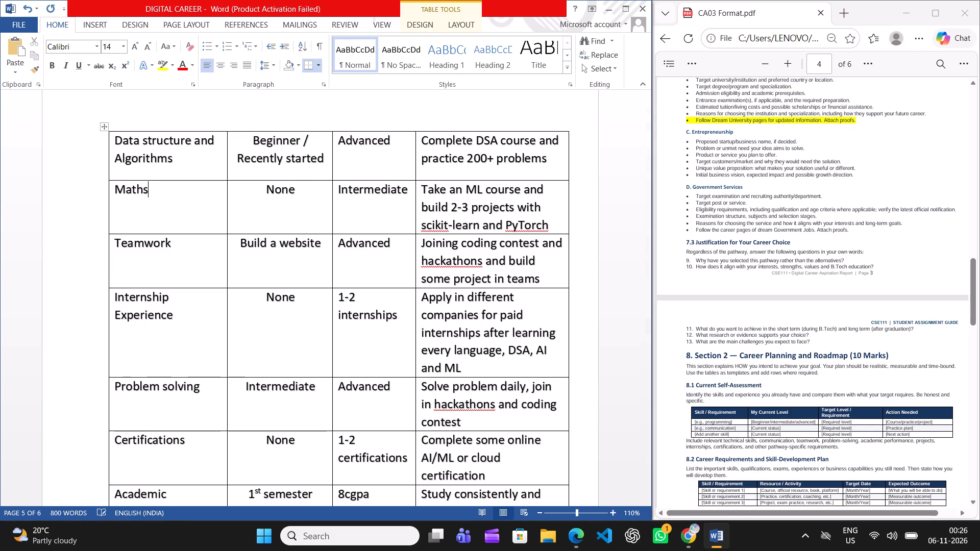
Replace the current level in the self-assessment table's "Maths" row with "Intermediate".
click(300, 196)
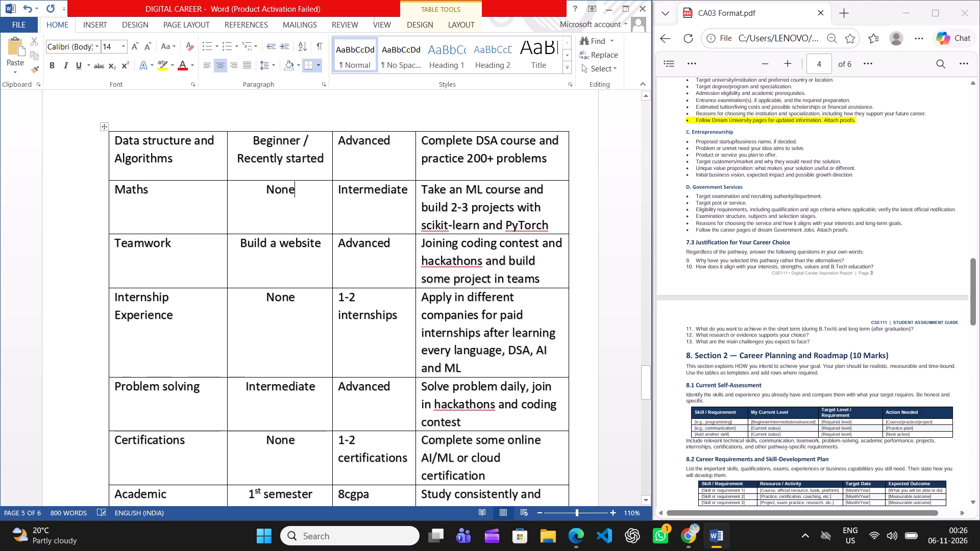
key(BackSpace)
key(BackSpace)
key(BackSpace)
key(BackSpace)
key(shift+i)
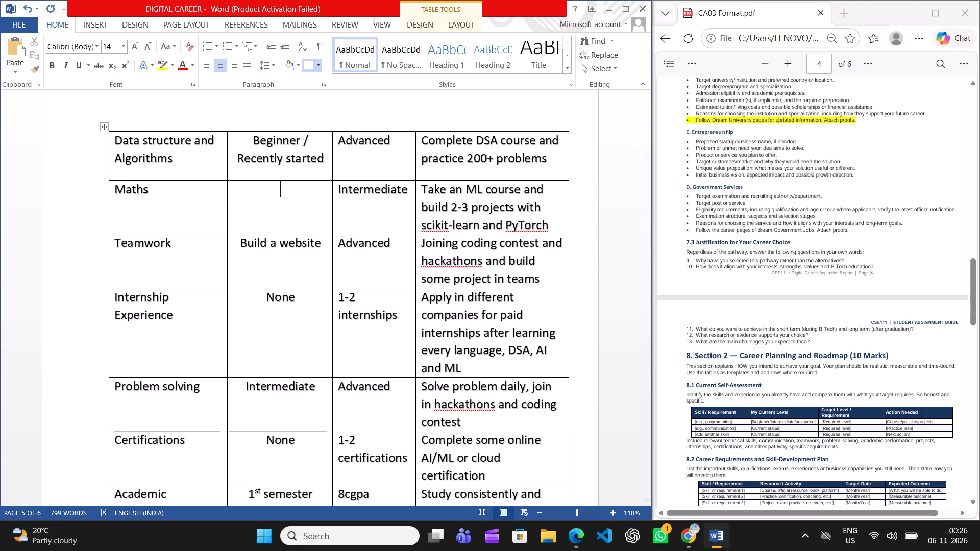
text(nterm)
key(e)
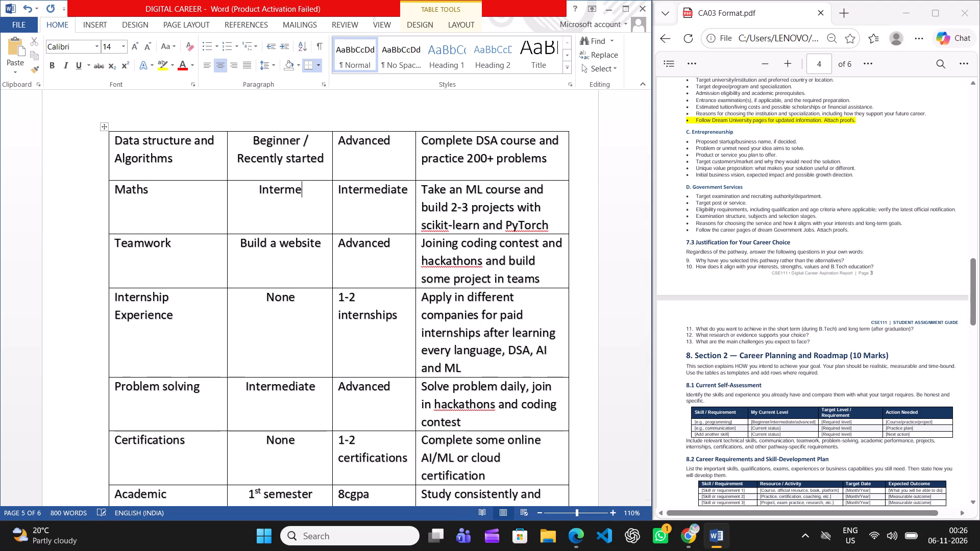
key(d)
text(iate)
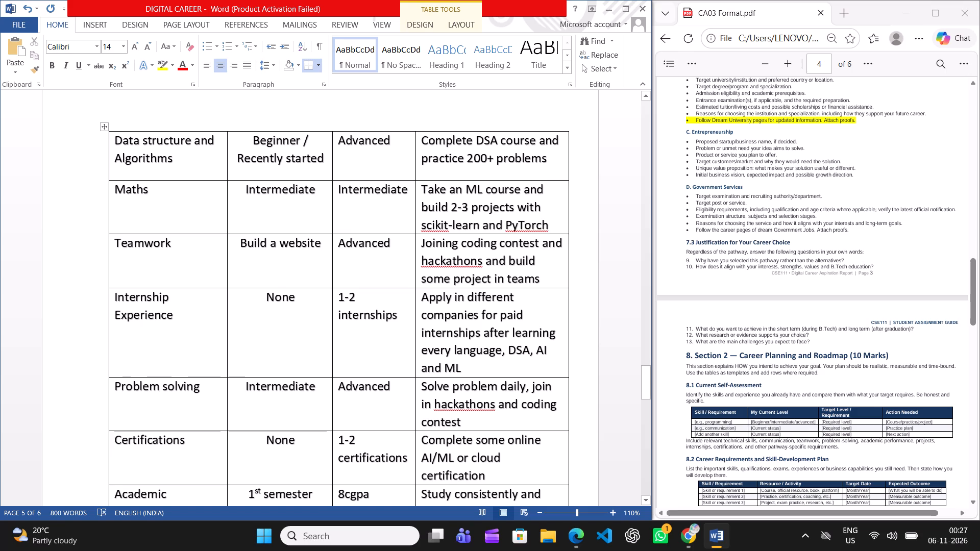
Replace the target level in the self-assessment table's "Maths" row with "Advanced".
click(412, 194)
key(BackSpace)
key(BackSpace)
key(BackSpace)
key(BackSpace)
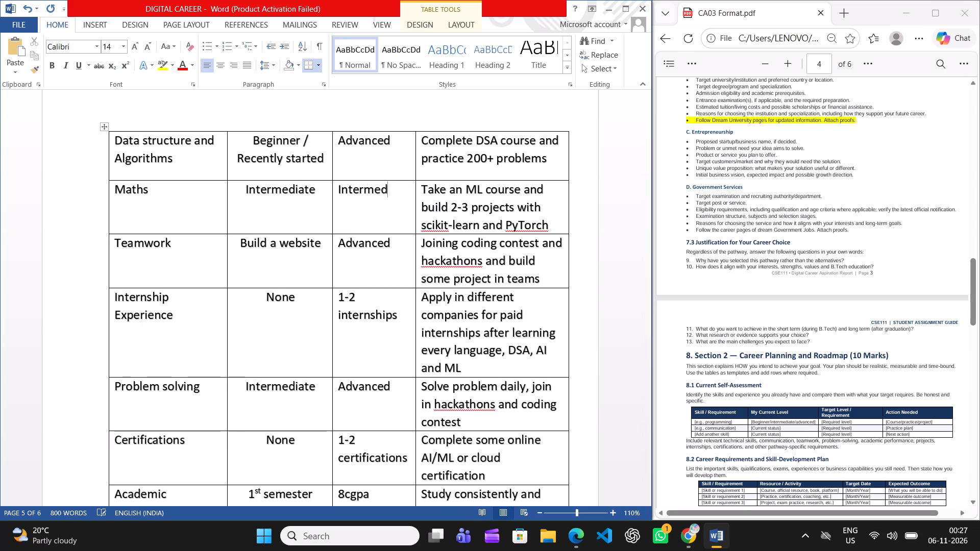
key(BackSpace)
key(BackSpace)
key(BackSpace)
key(BackSpace)
key(BackSpace)
key(BackSpace)
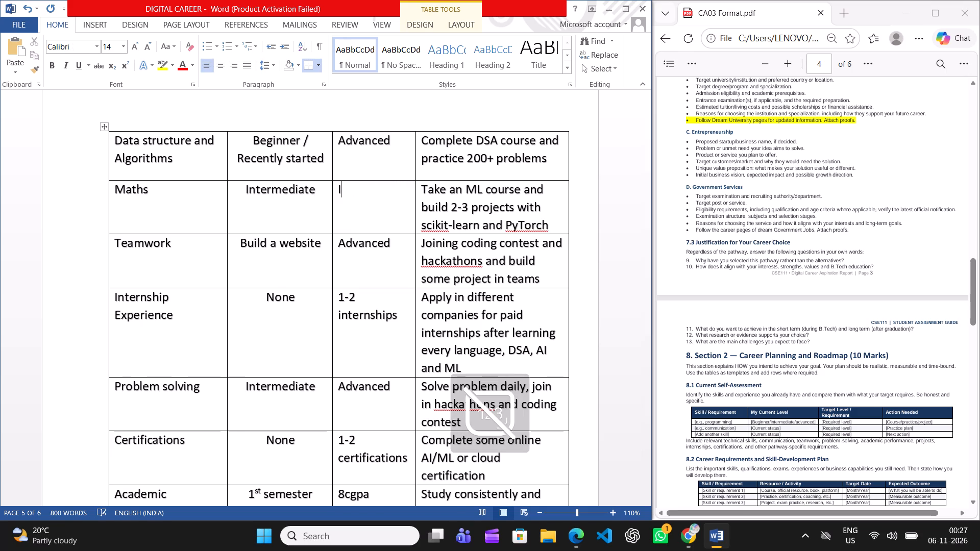
key(BackSpace)
text(Advanced)
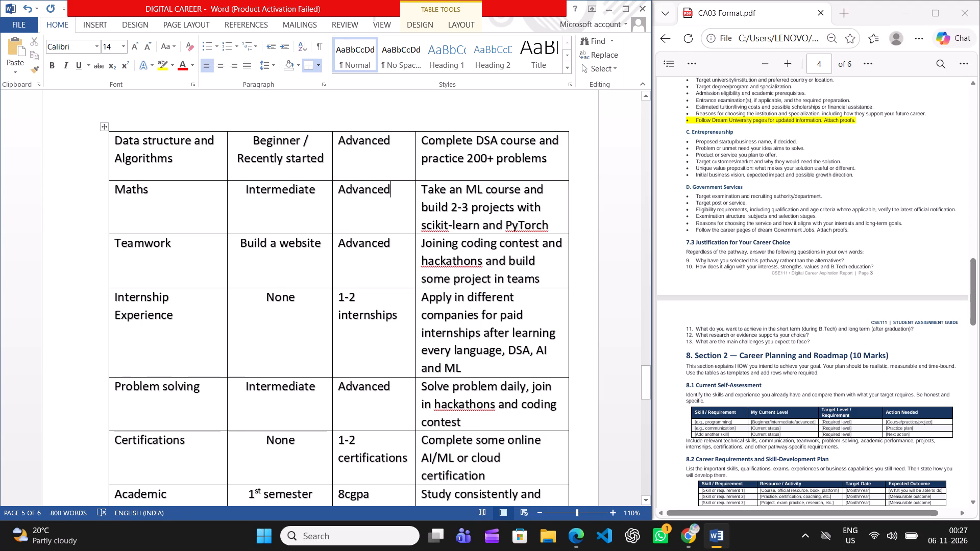
Replace the action needed in the "Maths" row with "Revise maths(linear algebra, statics, probability, calculas)".
drag(550, 230, 450, 206)
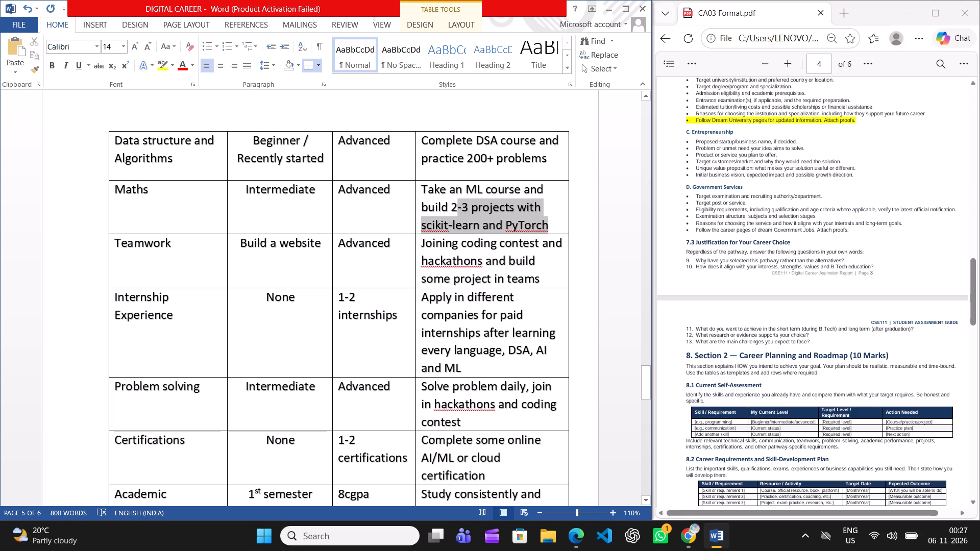
drag(450, 206, 430, 194)
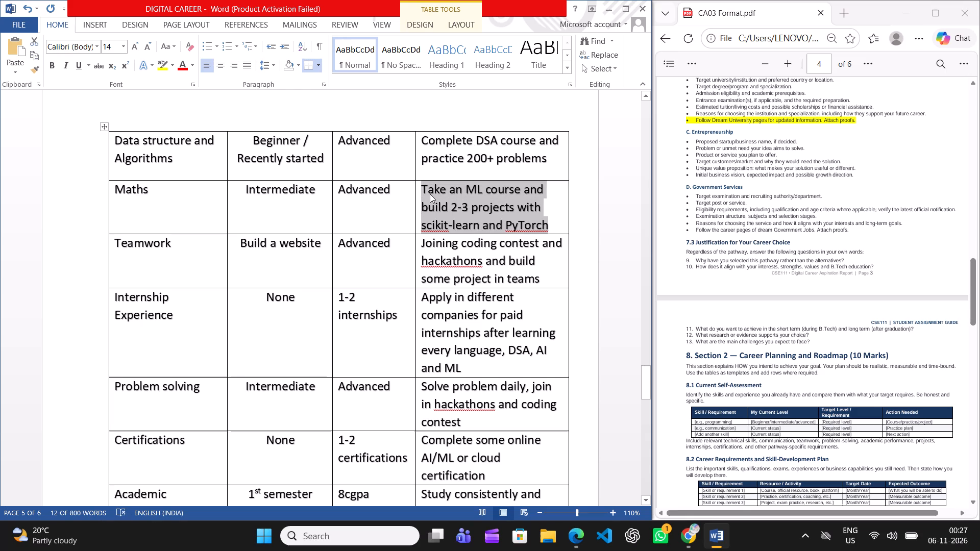
key(ctrl+x)
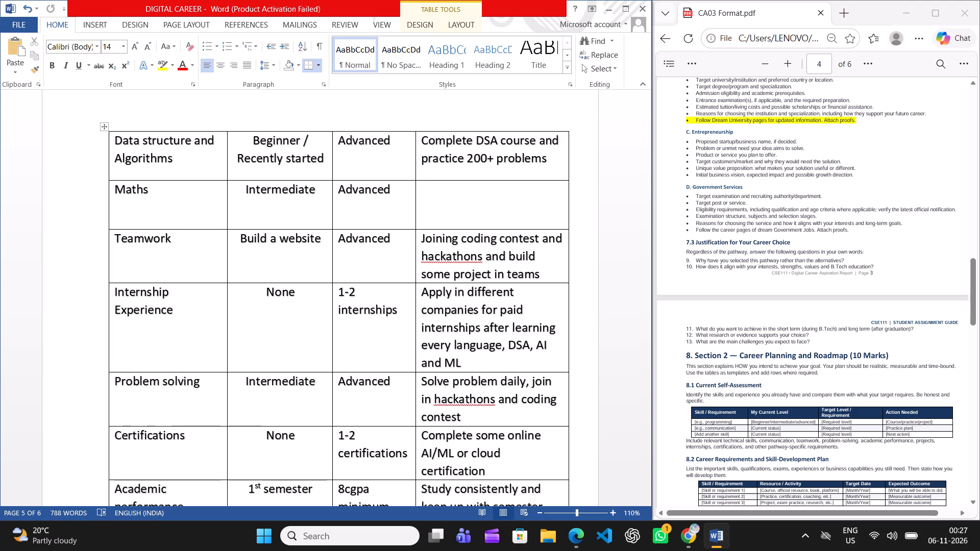
text(Revisr)
key(space)
key(BackSpace)
key(BackSpace)
text(e)
key(space)
text(maths)
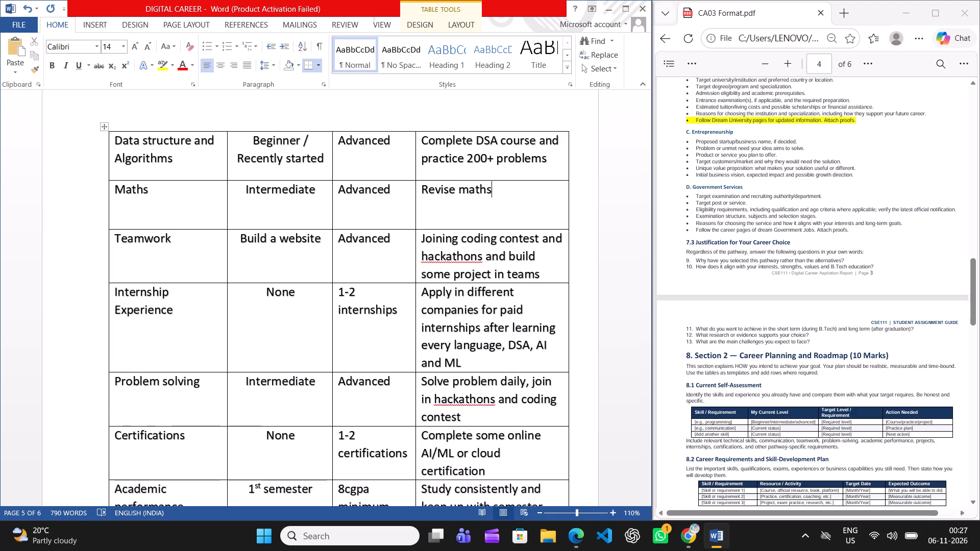
text((linear al)
text(gebra)
text(,)
key(space)
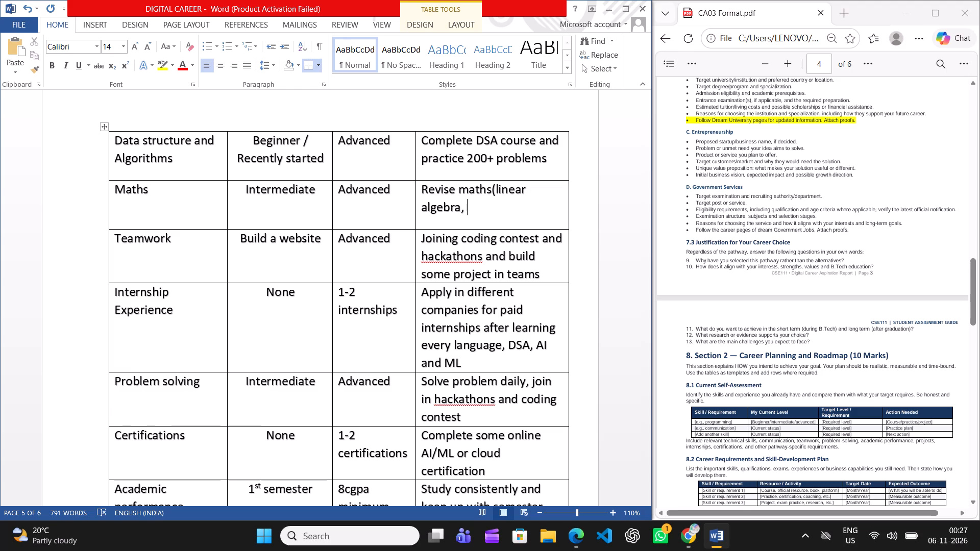
key(s)
text(tat)
text(ics)
key(space)
key(BackSpace)
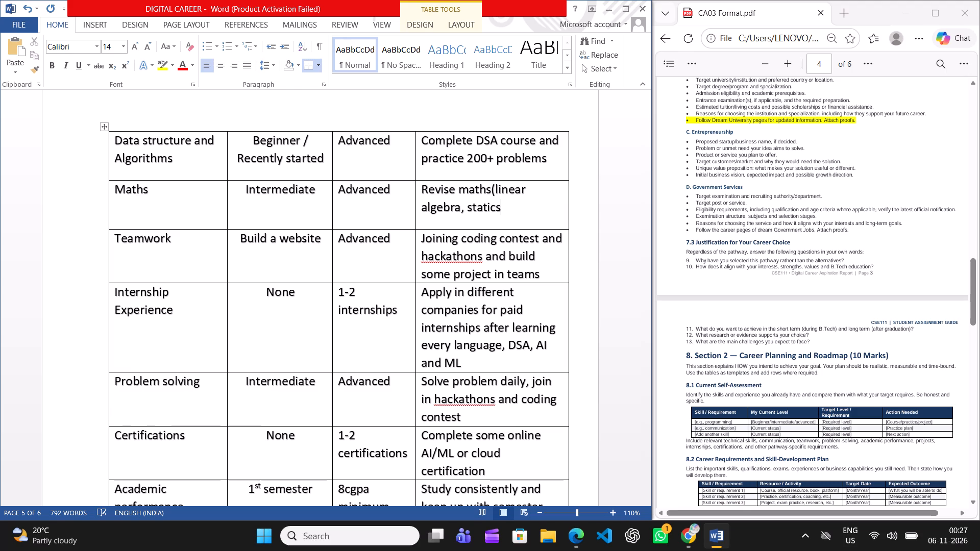
text(, probaa)
key(BackSpace)
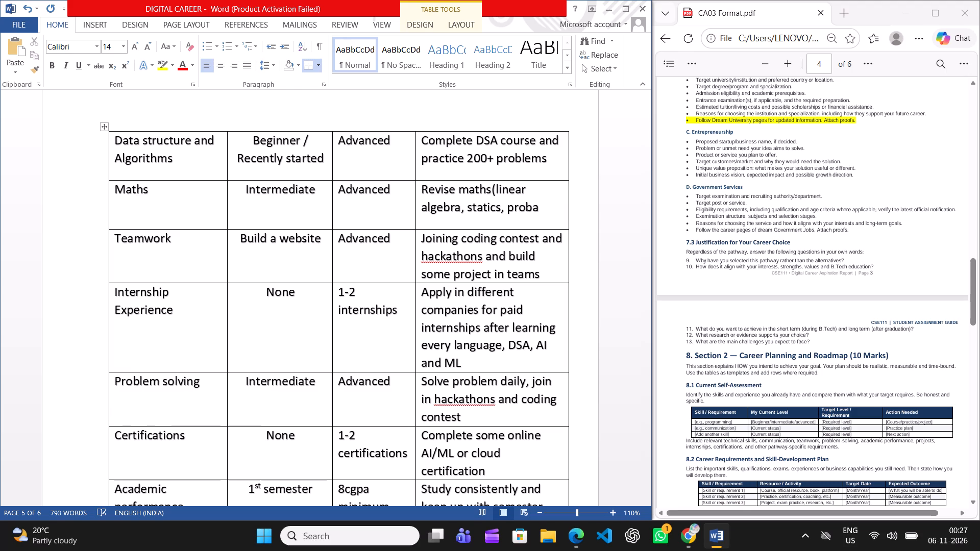
text(bl)
text(it)
text(y,)
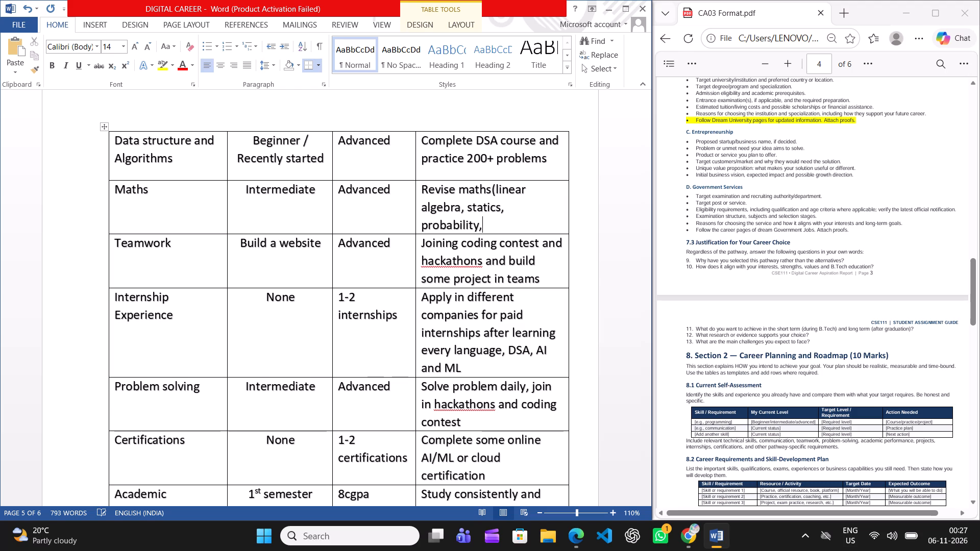
key(space)
text(cal)
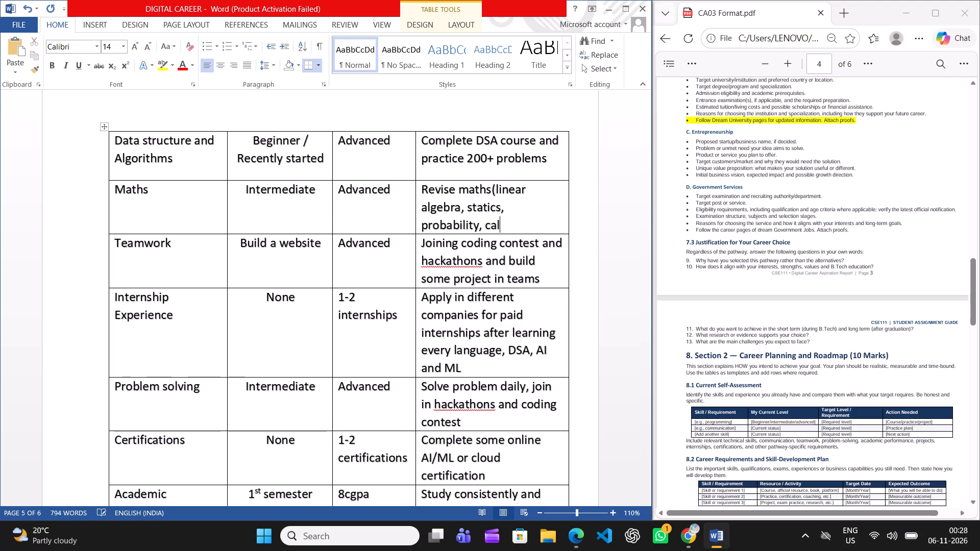
text(culas)
key(shift+parenright)
Review the self-assessment table's rows through "Academic performance" and check them against the format guide's sections 8.1 and 8.2.
scroll(357, 265, down, 3)
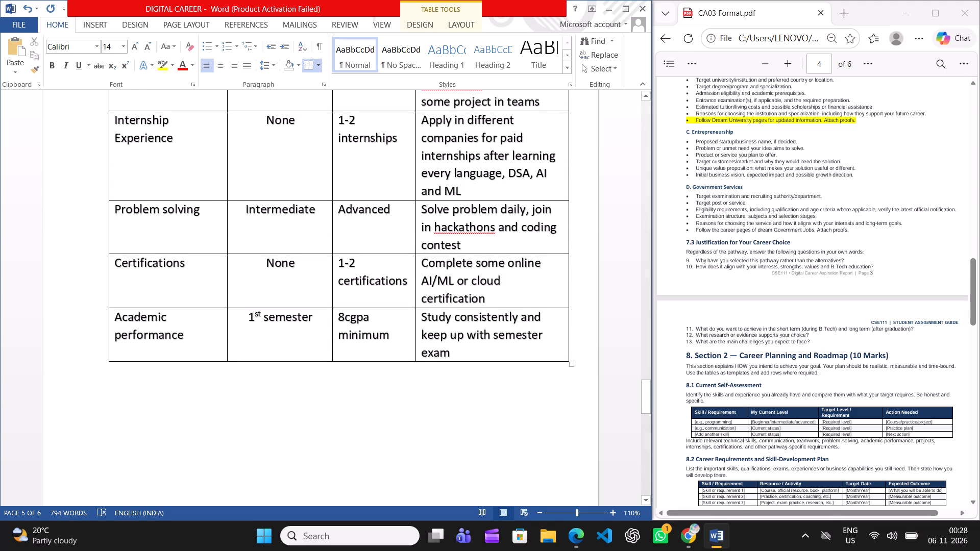
scroll(357, 265, up, 12)
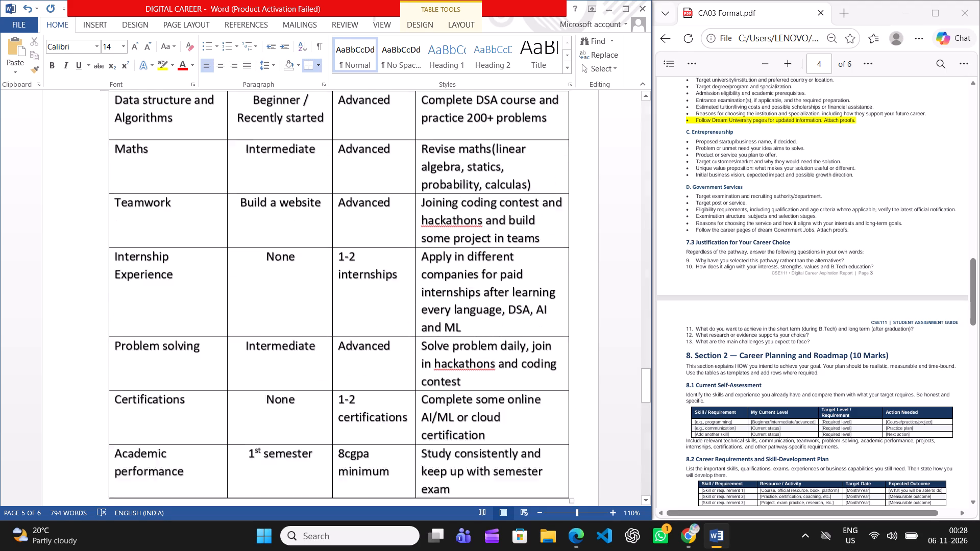
scroll(357, 265, up, 2)
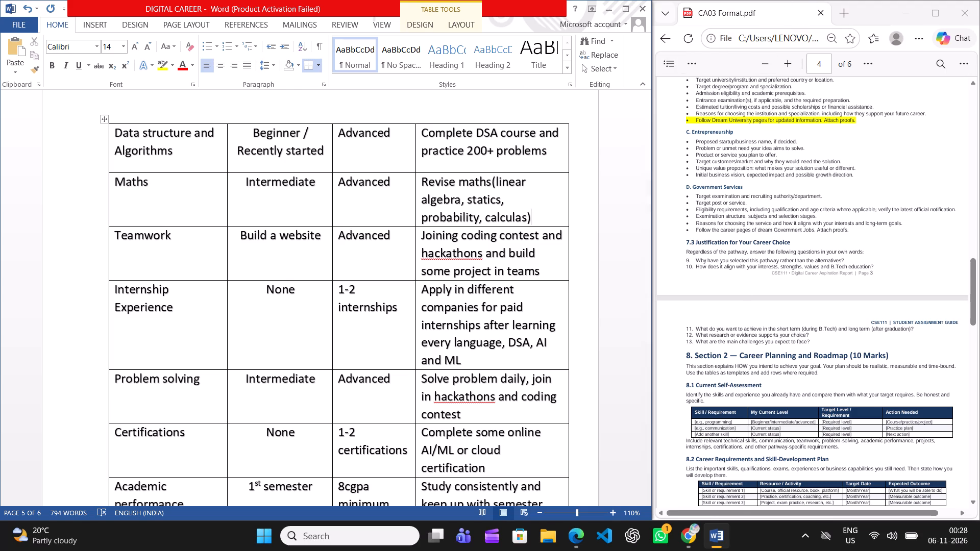
scroll(732, 203, down, 1)
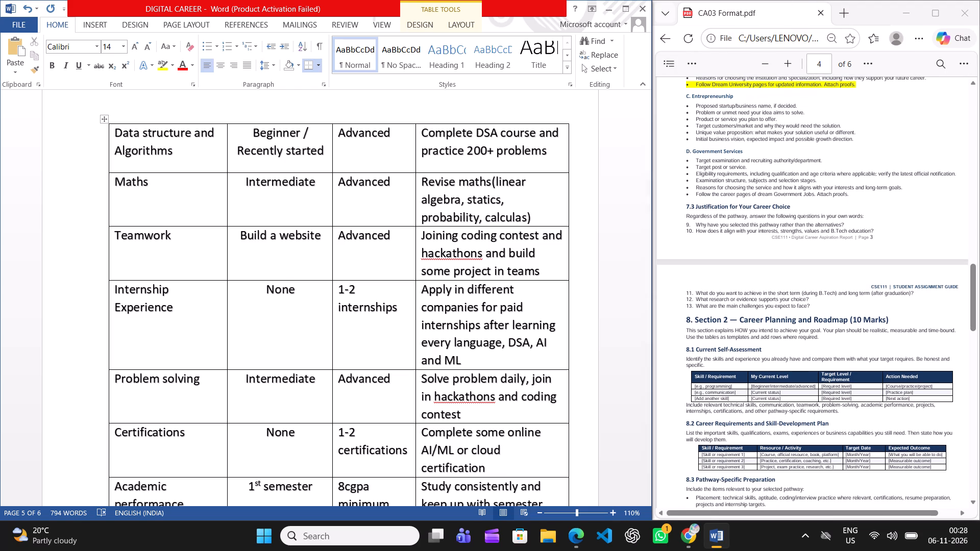
scroll(500, 319, down, 2)
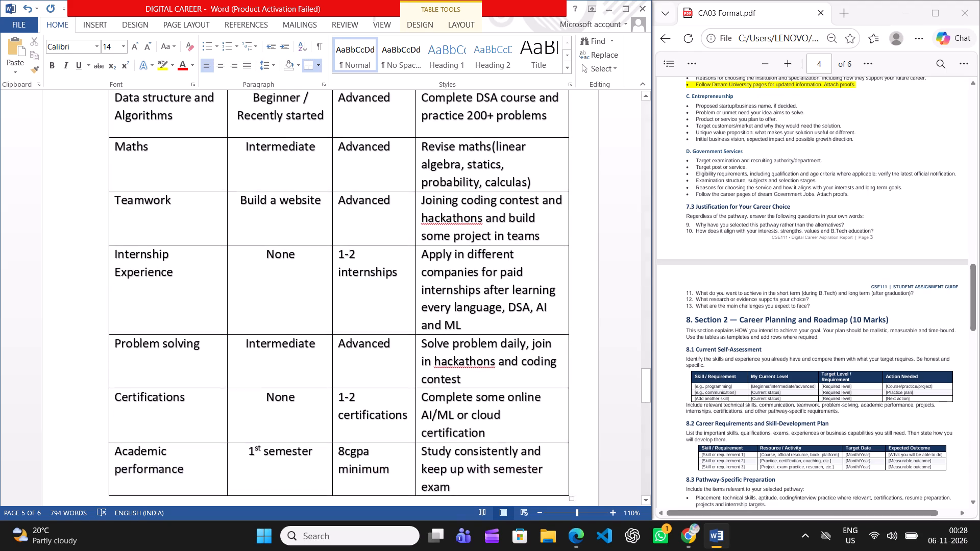
scroll(500, 319, down, 2)
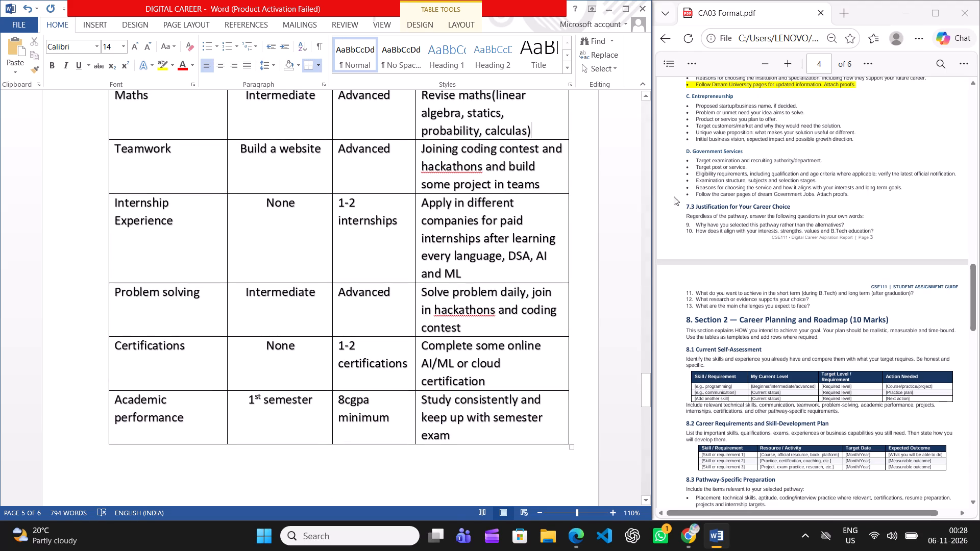
Copy the format guide's "8.2 Career Requirements and Skill-Development Plan" heading and instructions, with the template table's header and first row.
click(933, 3)
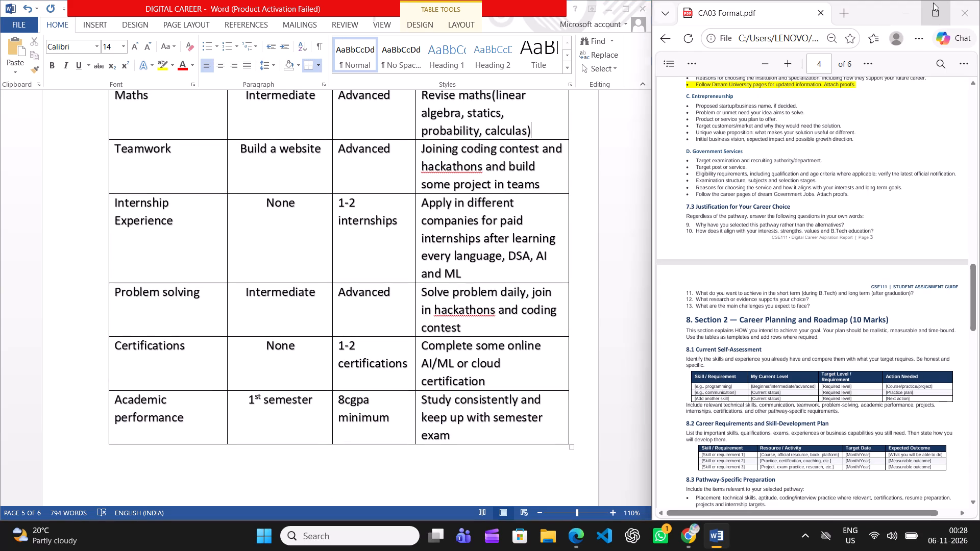
scroll(592, 465, down, 2)
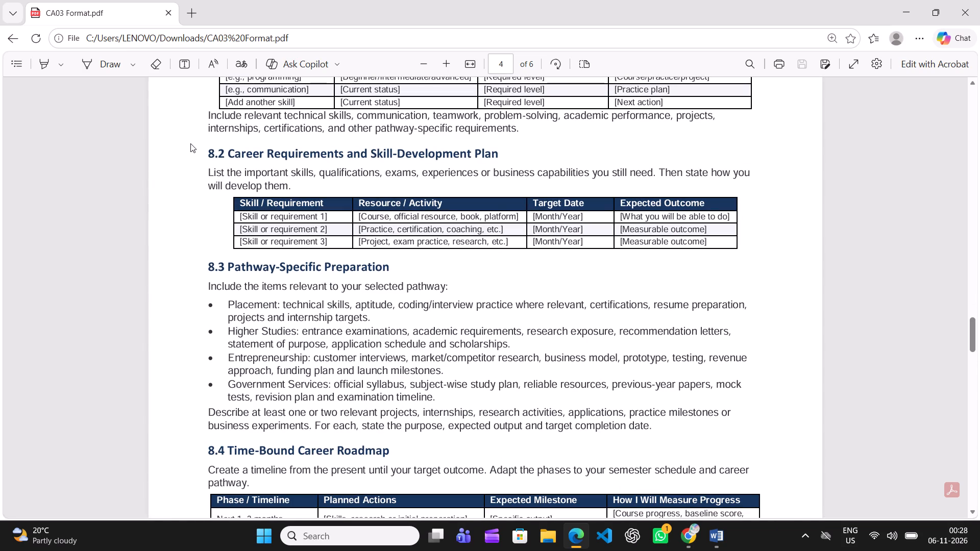
drag(207, 152, 243, 157)
drag(243, 157, 747, 241)
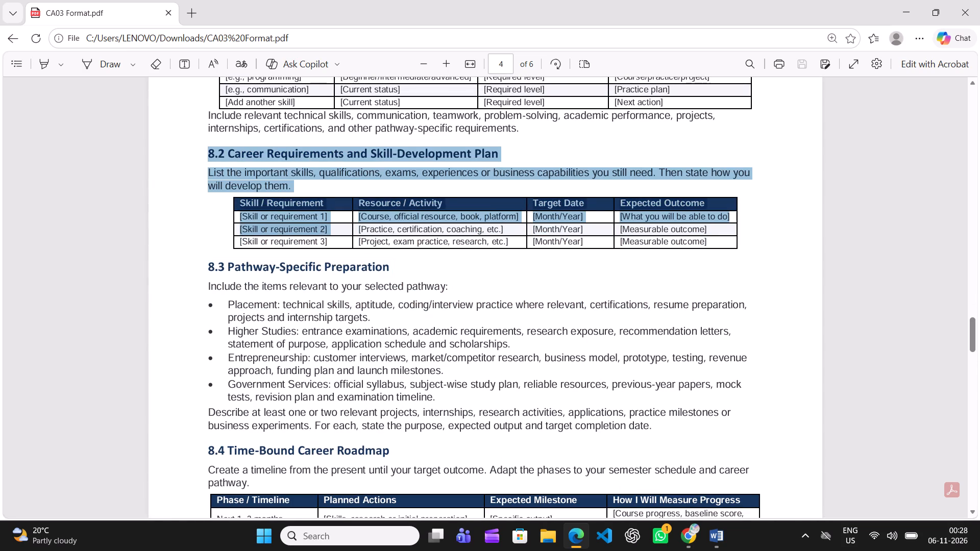
drag(747, 241, 764, 250)
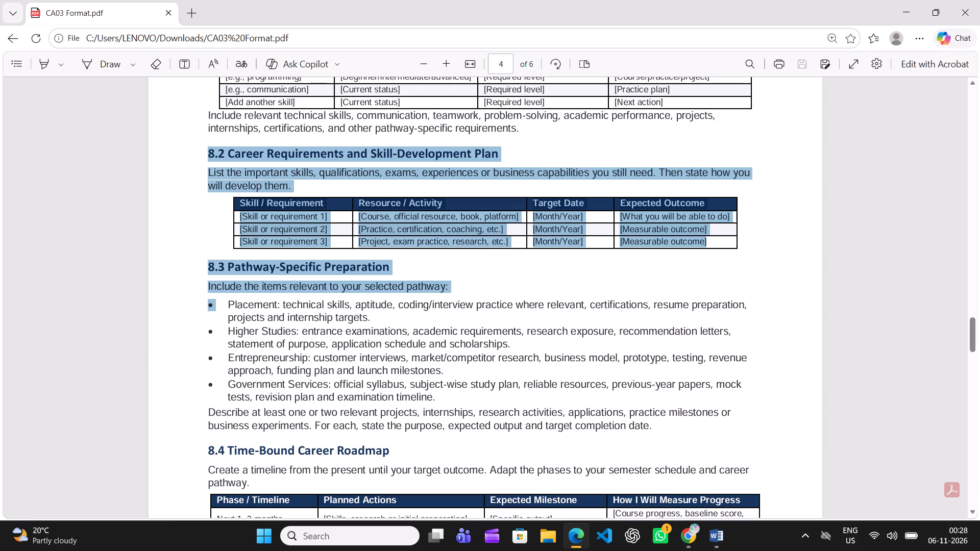
drag(764, 250, 703, 262)
drag(703, 262, 640, 240)
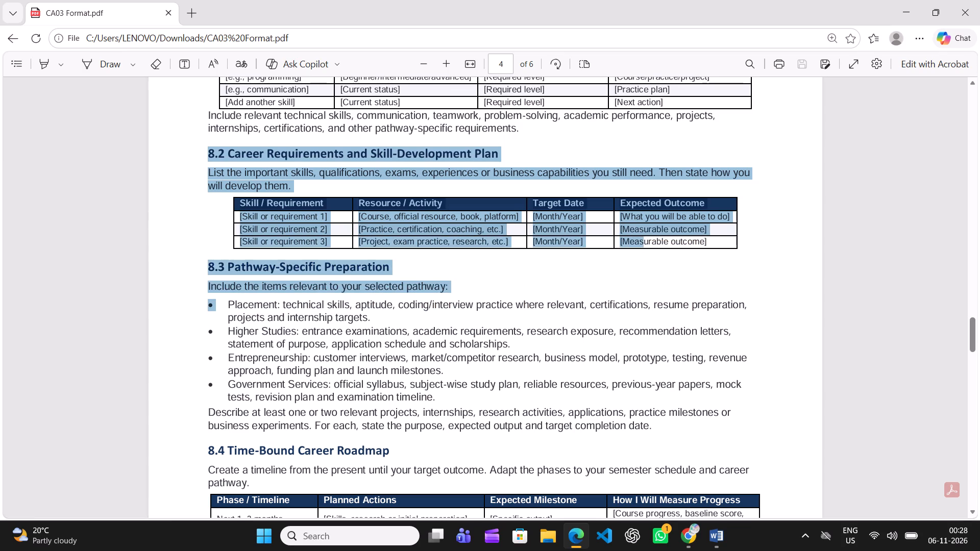
drag(640, 240, 683, 238)
drag(683, 238, 760, 238)
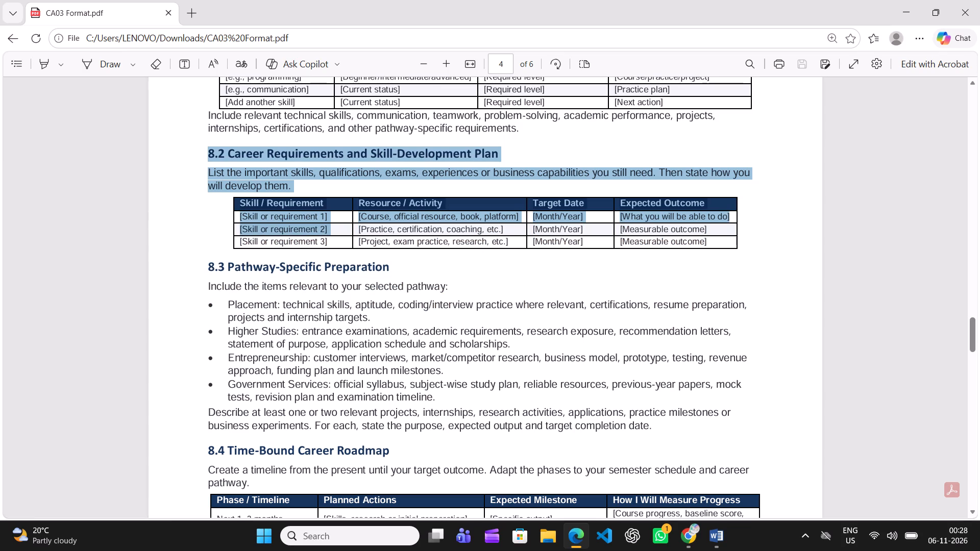
drag(760, 238, 763, 239)
drag(763, 239, 770, 229)
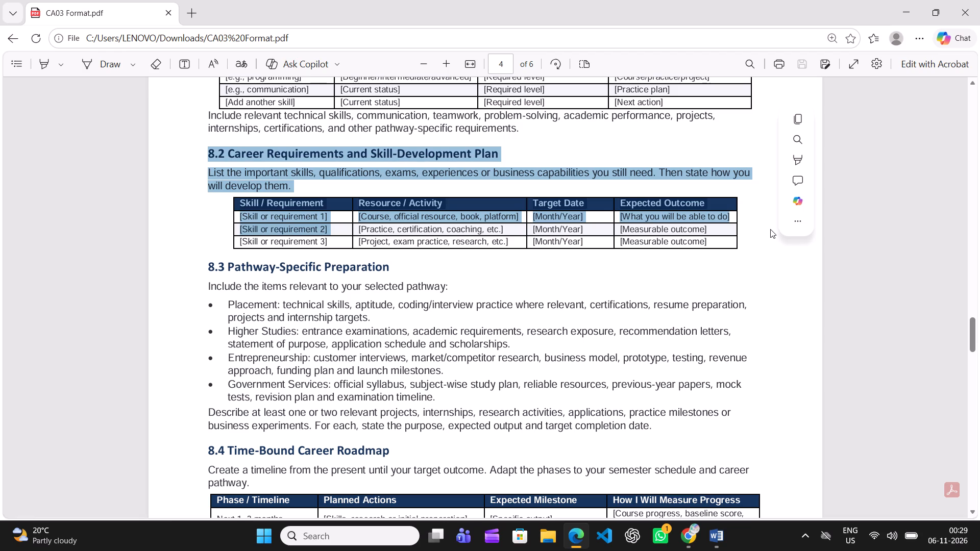
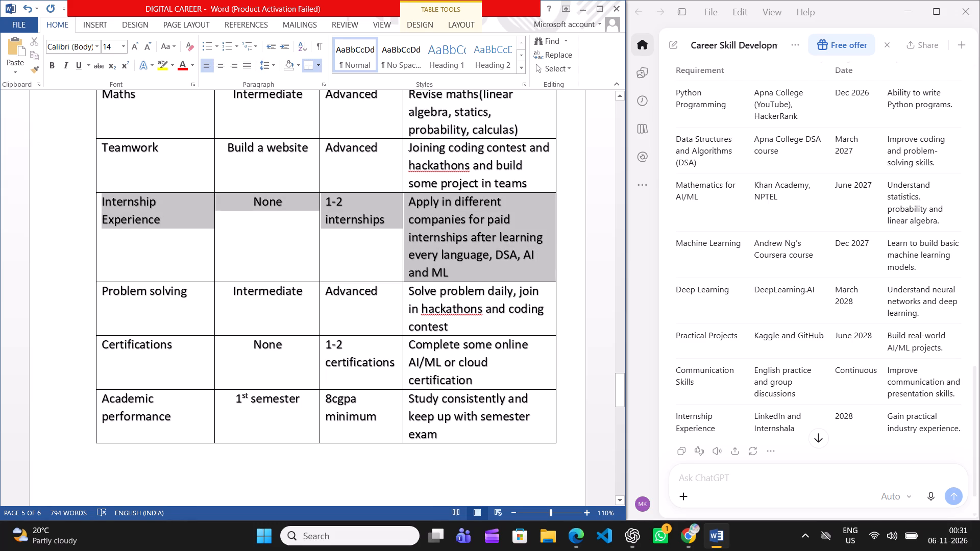
drag(151, 236, 148, 230)
click(318, 205)
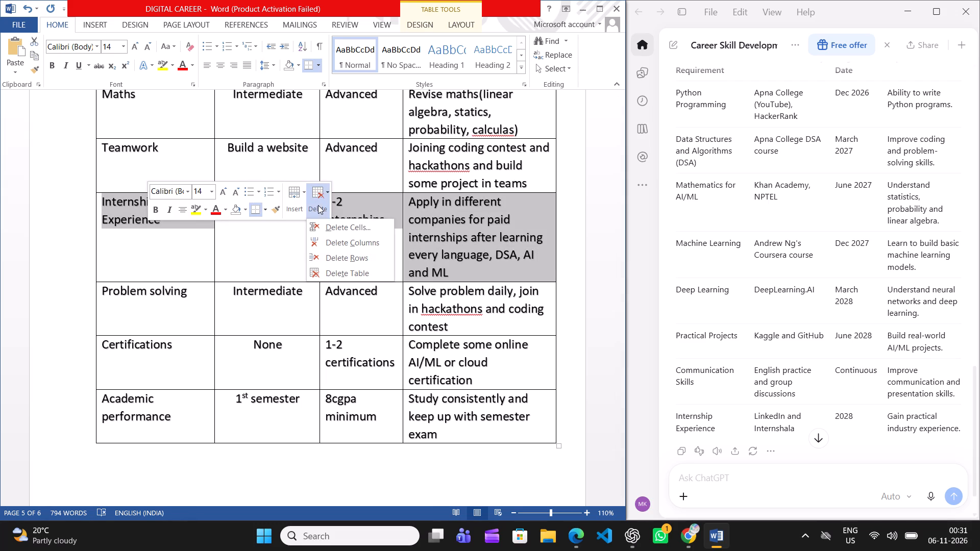
click(349, 259)
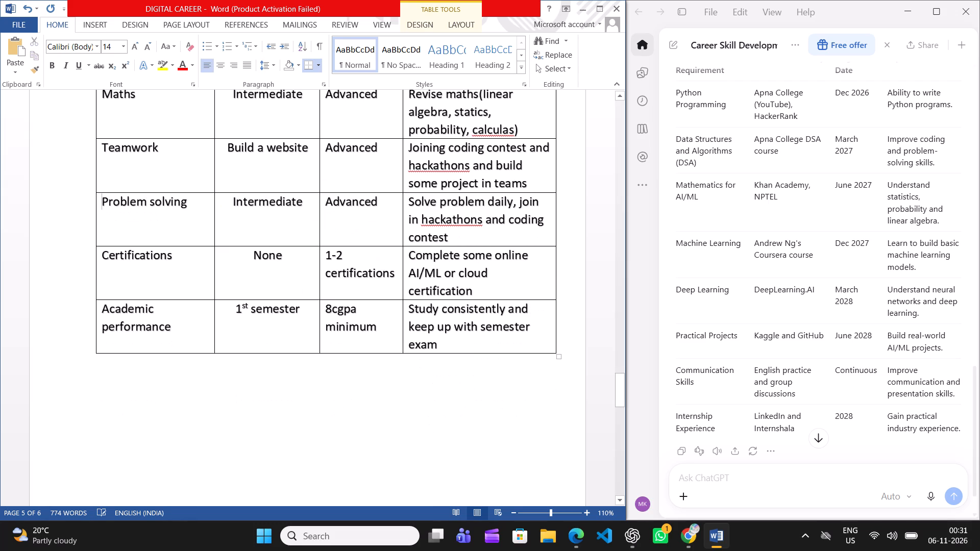
Cut the contents of the Certifications row in the self-assessment table and delete the emptied row.
scroll(349, 259, up, 1)
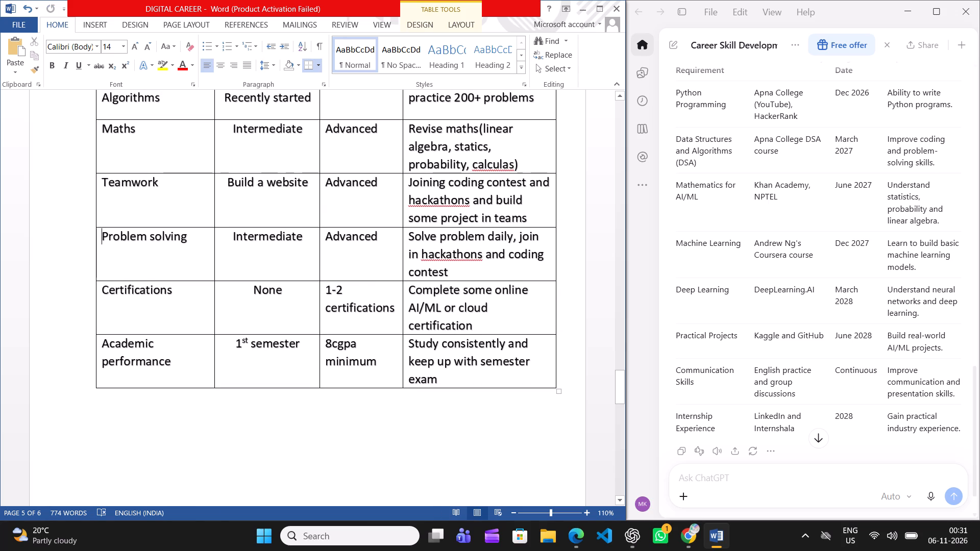
drag(510, 316, 244, 285)
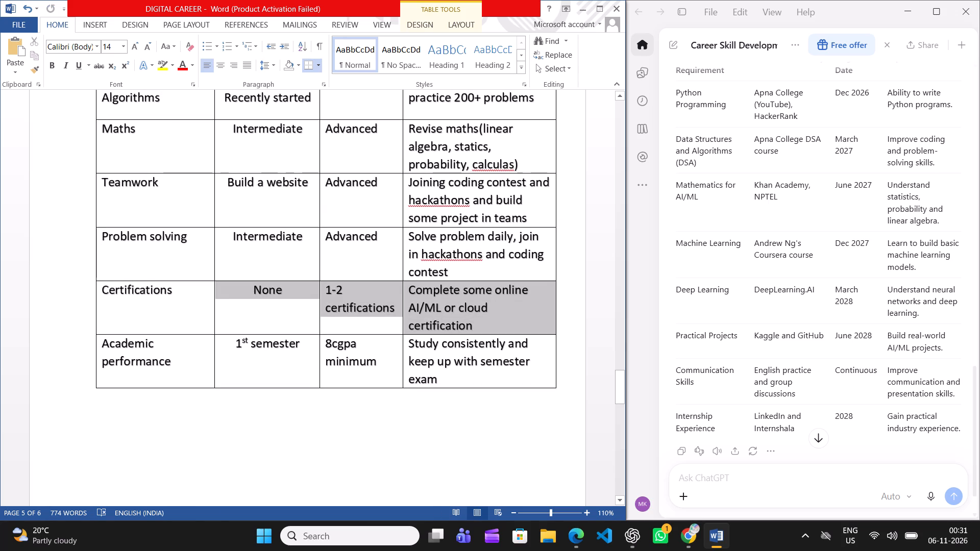
drag(244, 285, 163, 286)
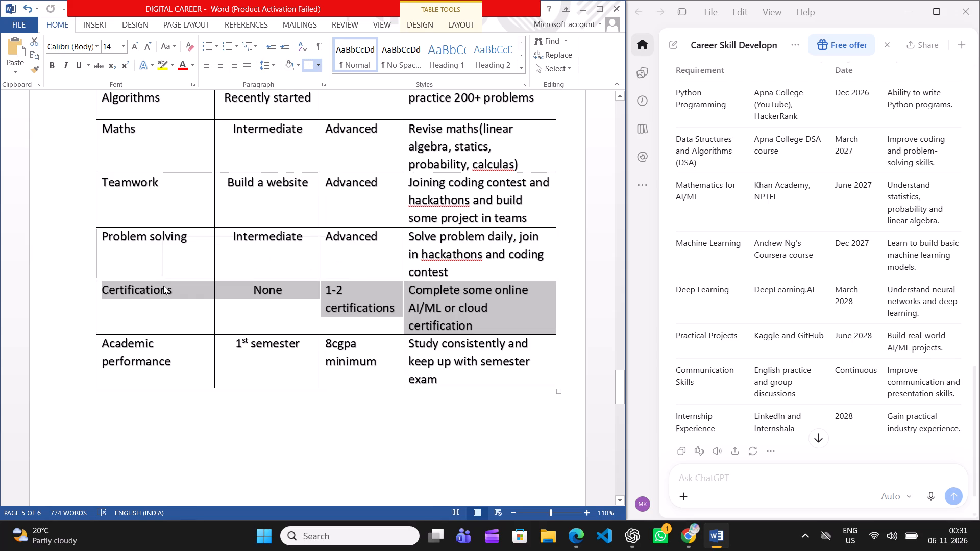
key(ctrl+x)
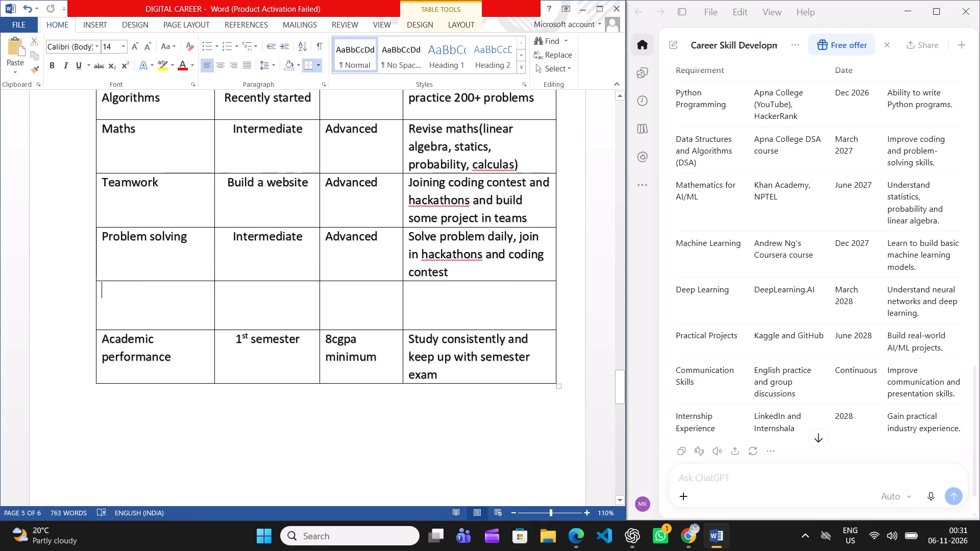
drag(448, 315, 161, 320)
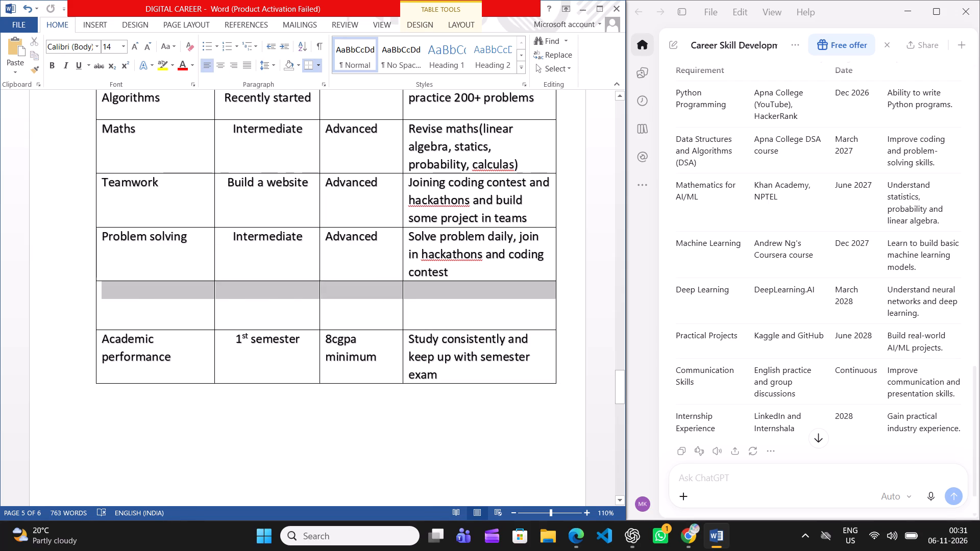
drag(161, 320, 138, 316)
click(311, 271)
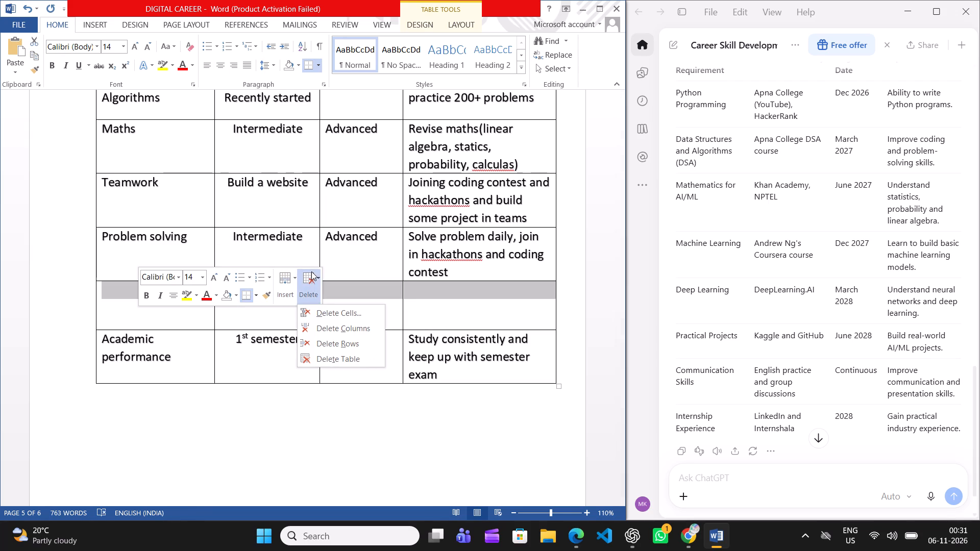
click(342, 342)
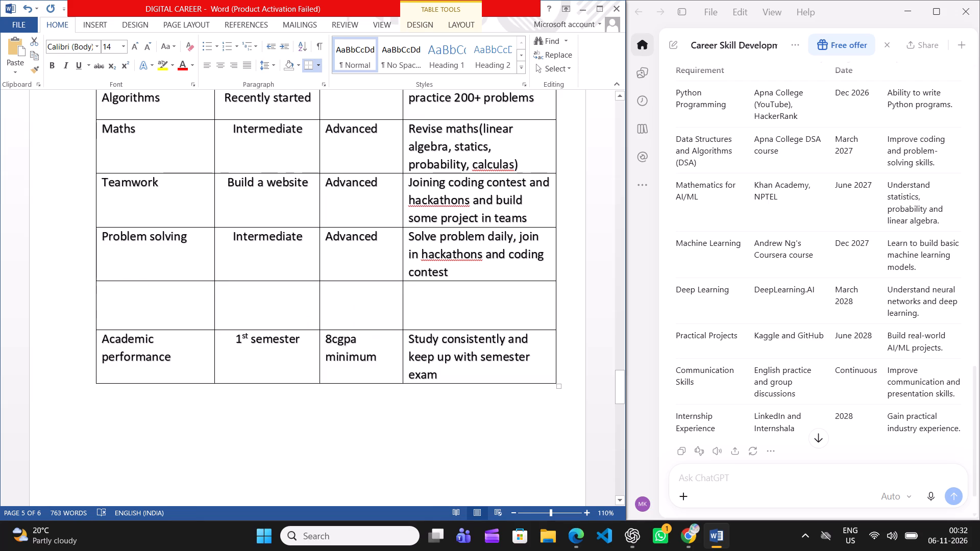
Check the whole self-assessment table and delete its Data structure and Algorithms row.
scroll(342, 342, up, 1)
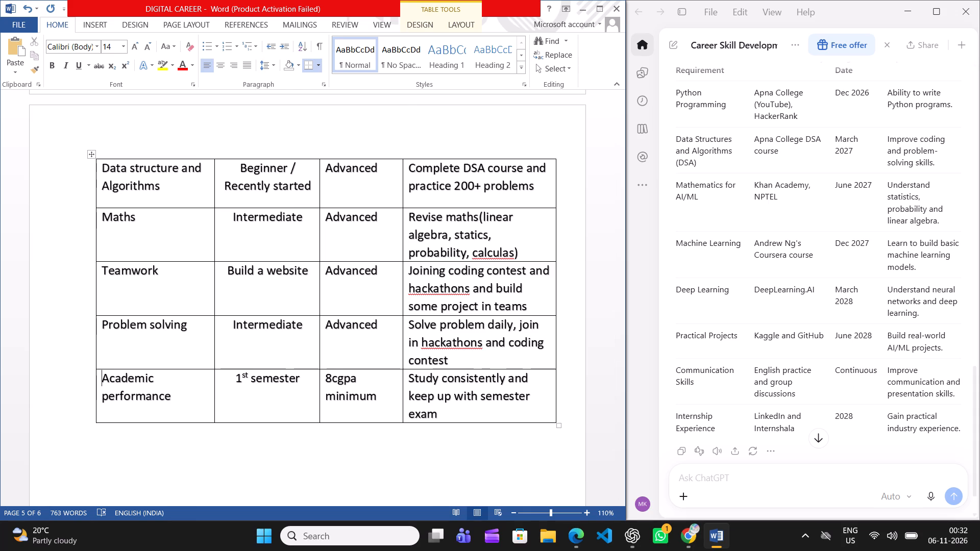
scroll(342, 342, up, 3)
scroll(342, 342, down, 1)
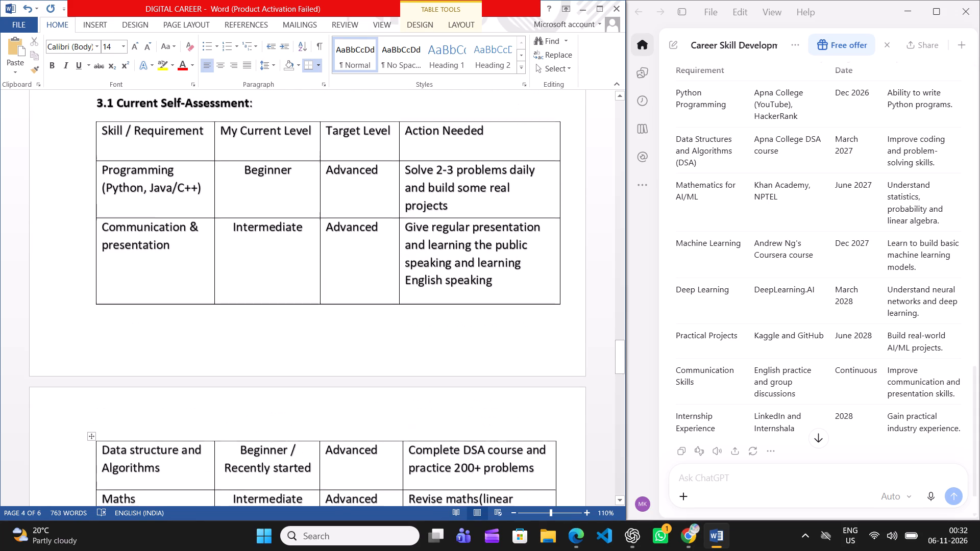
scroll(342, 342, down, 3)
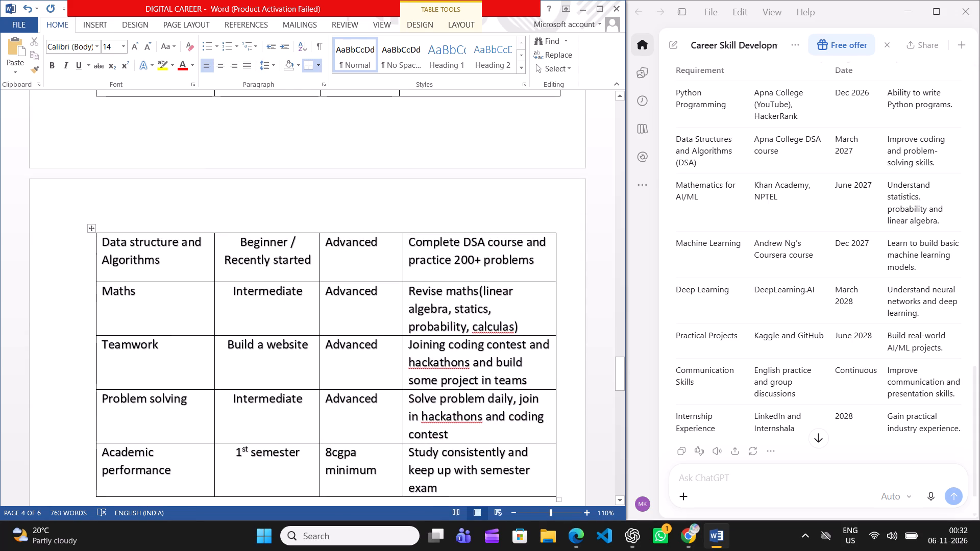
scroll(342, 342, down, 1)
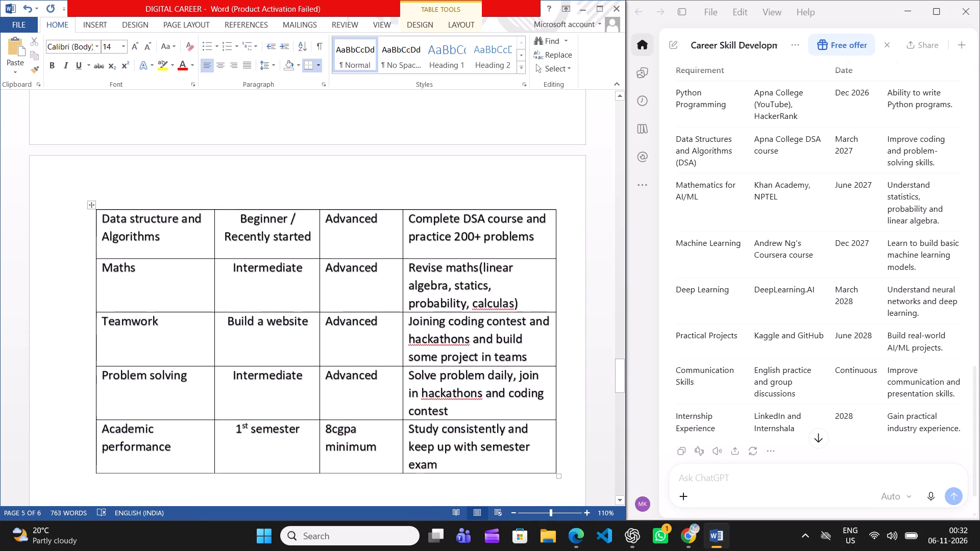
scroll(342, 342, down, 1)
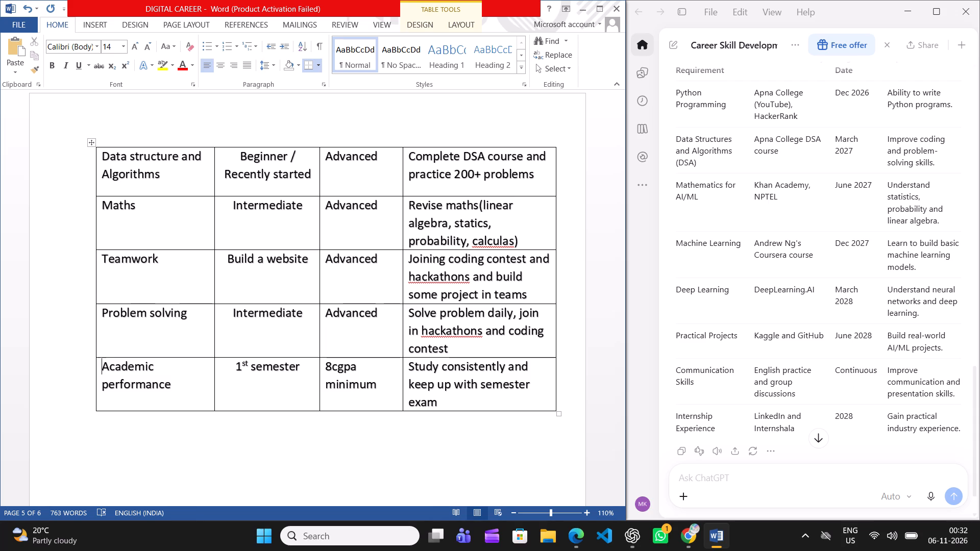
drag(542, 182, 152, 148)
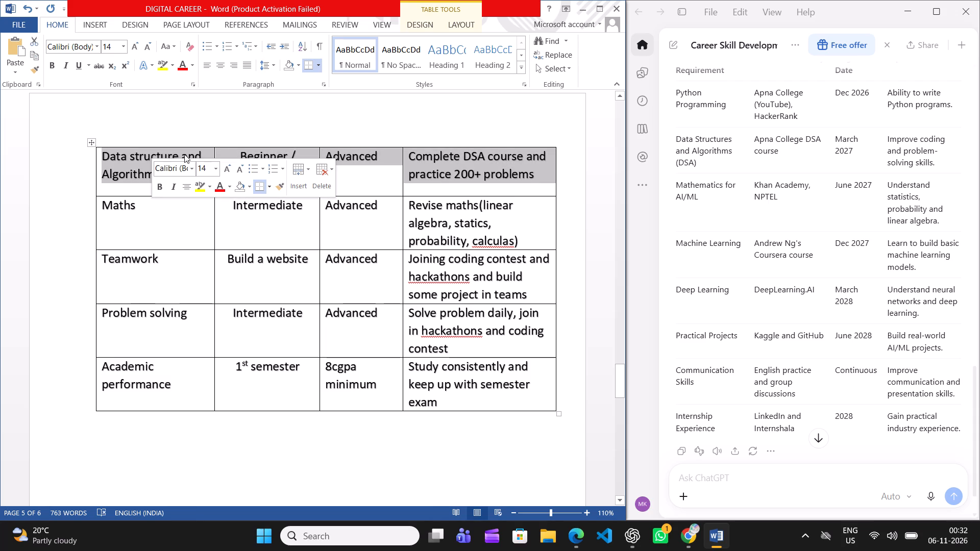
click(318, 177)
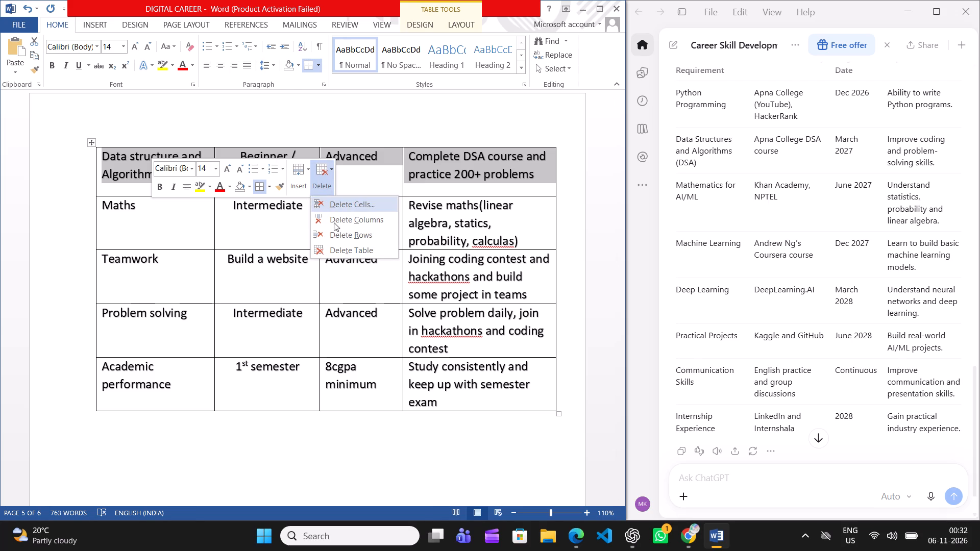
click(346, 242)
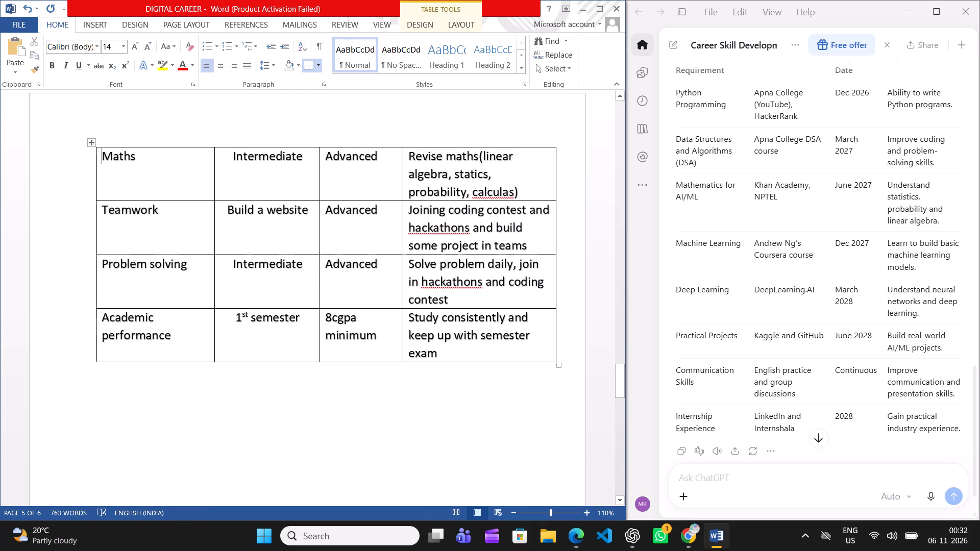
Start a new paragraph below the 3.1 self-assessment table and enter the heading number 3.2.
click(311, 386)
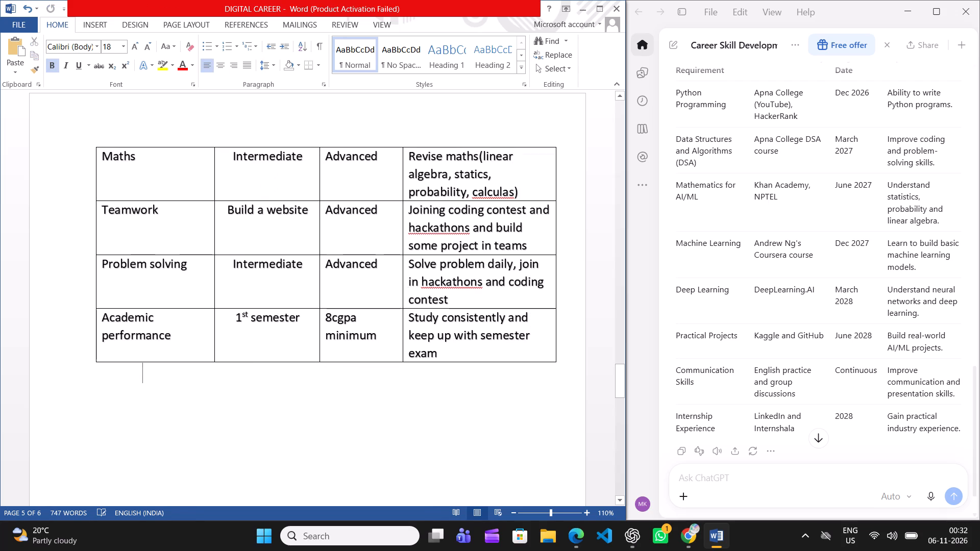
scroll(219, 417, down, 1)
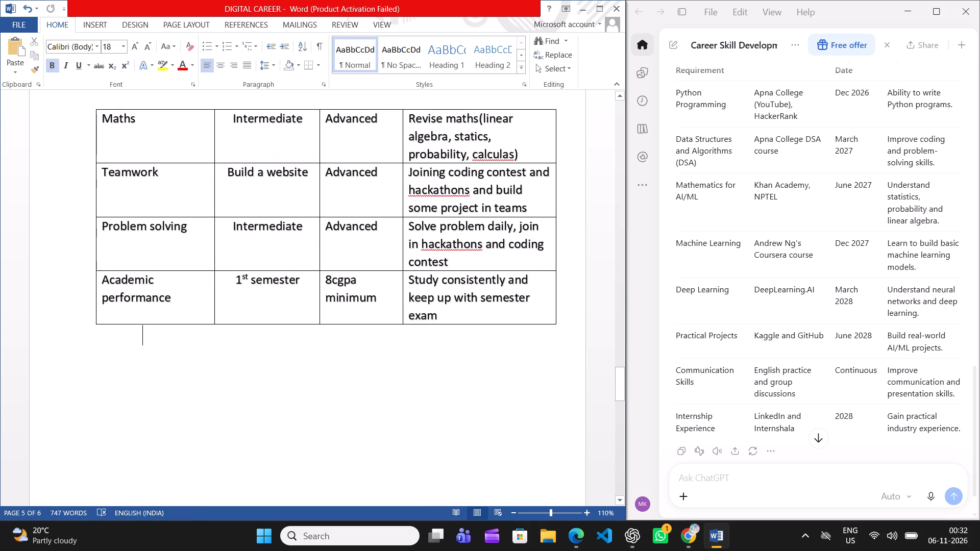
click(134, 390)
key(Return)
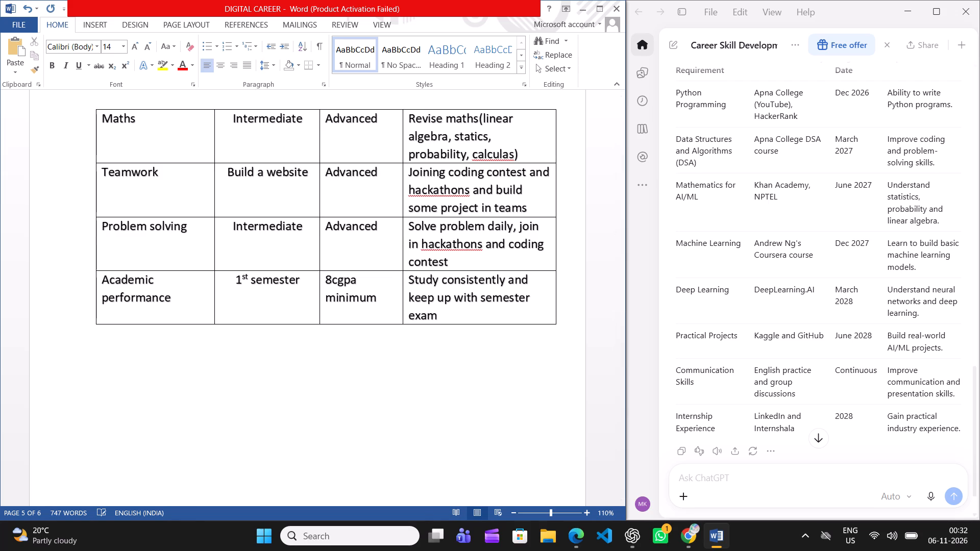
click(126, 365)
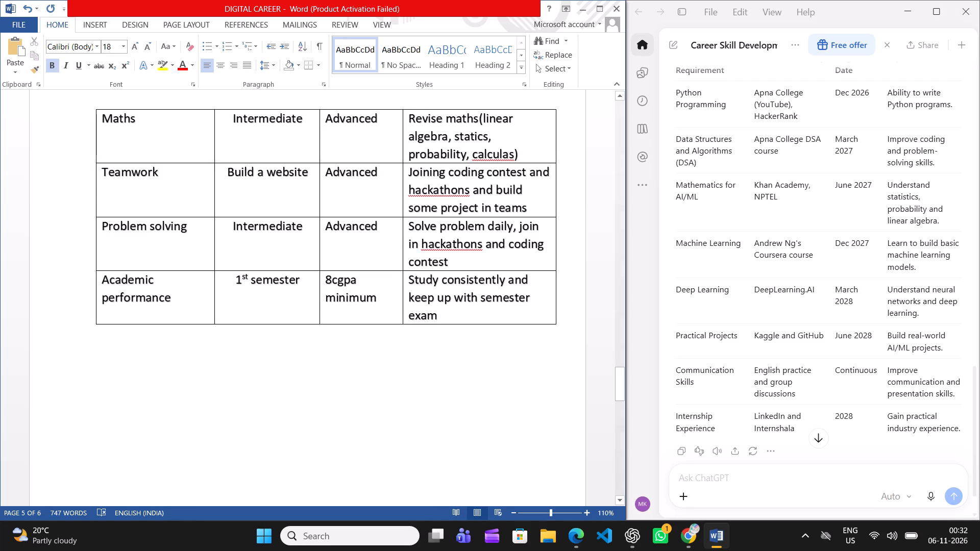
scroll(126, 365, up, 5)
scroll(126, 365, down, 1)
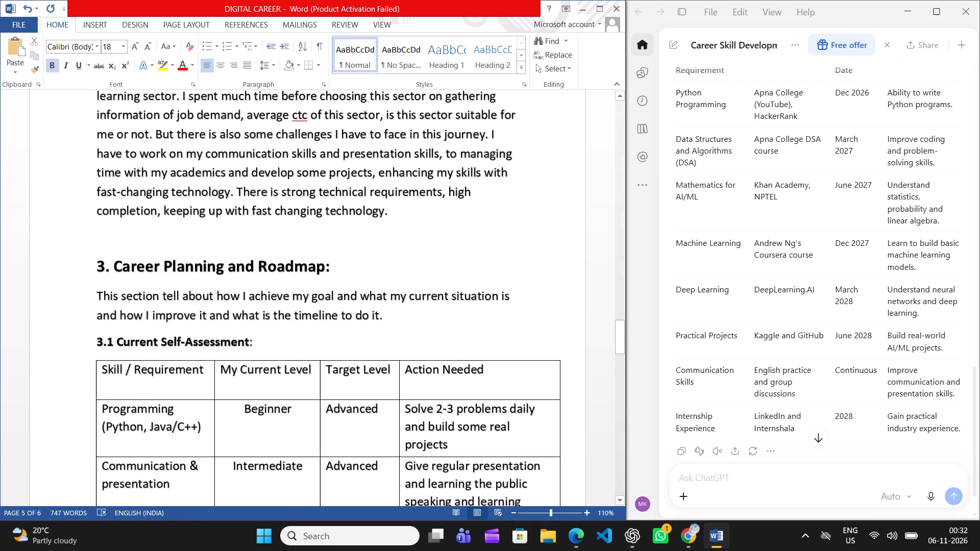
scroll(126, 365, down, 3)
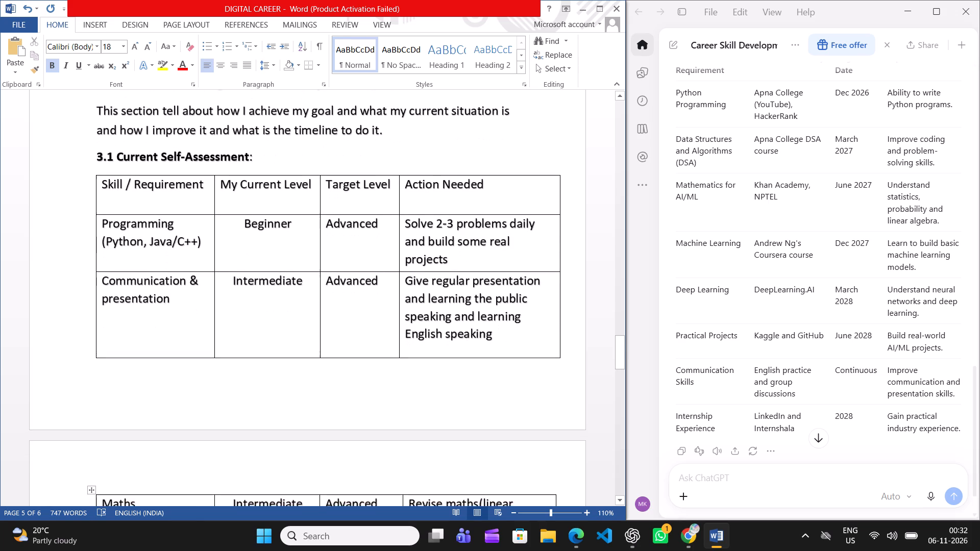
scroll(126, 365, down, 4)
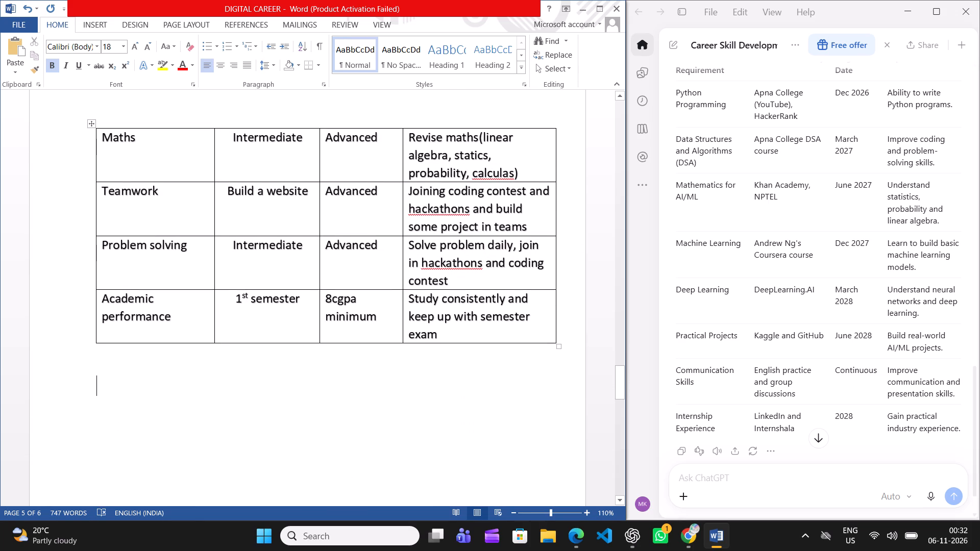
key(3)
text(.2)
key(space)
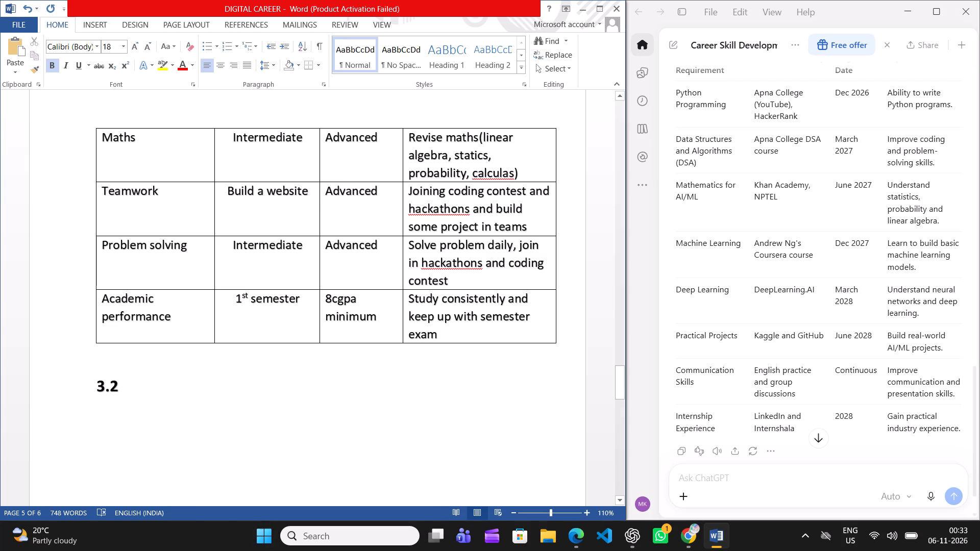
Check the 8.2 title in the CA03 Format PDF in Edge and continue the Word heading with "Career Requirements and Skill development Pla".
click(573, 537)
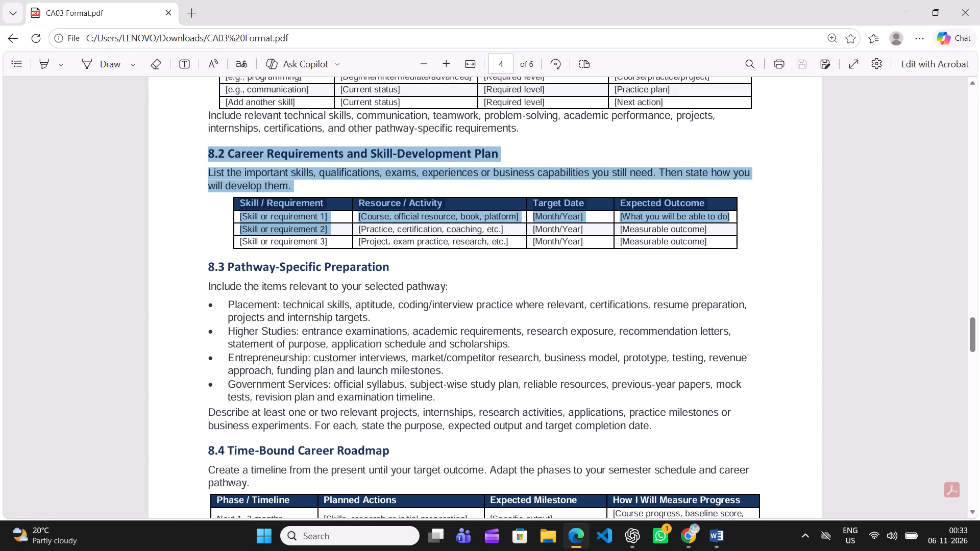
click(609, 156)
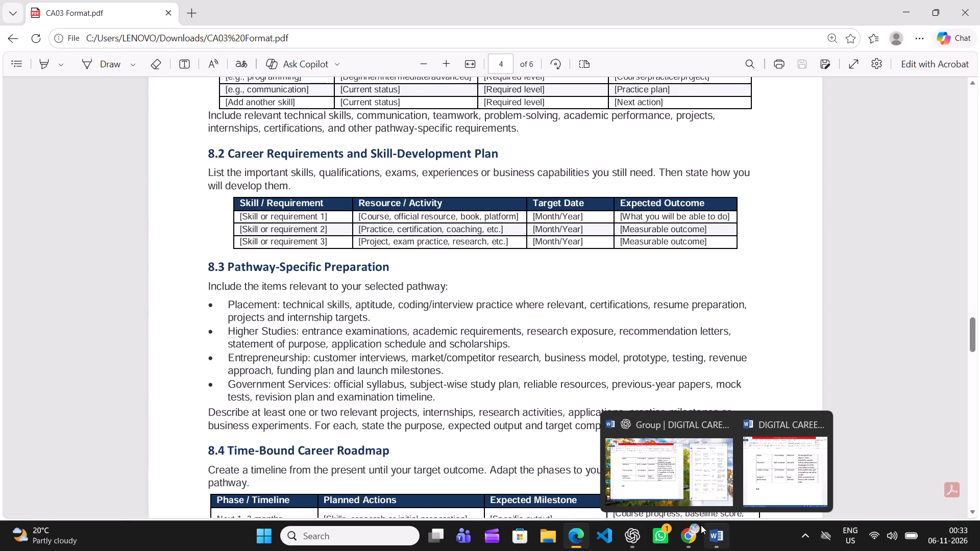
click(682, 492)
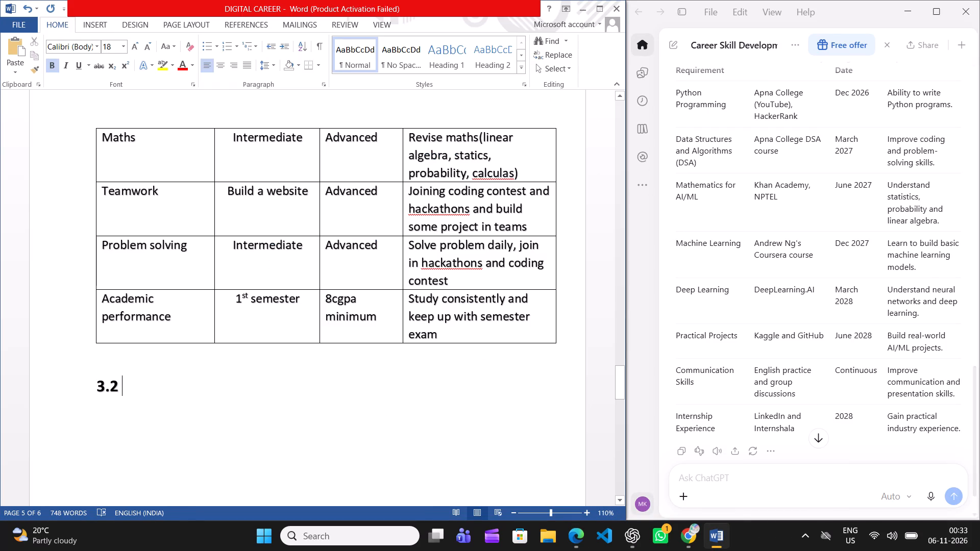
text(Career)
key(space)
text(Re)
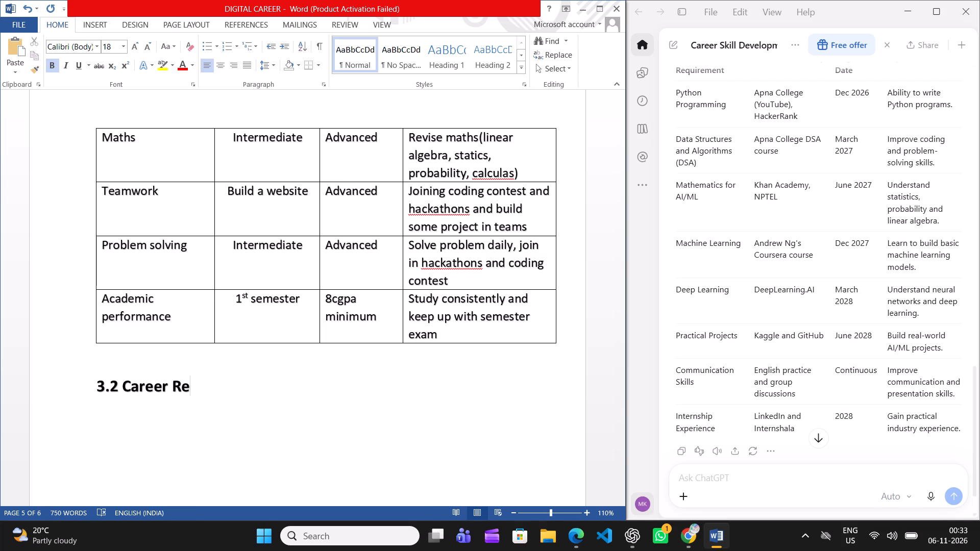
text(qu)
text(ir)
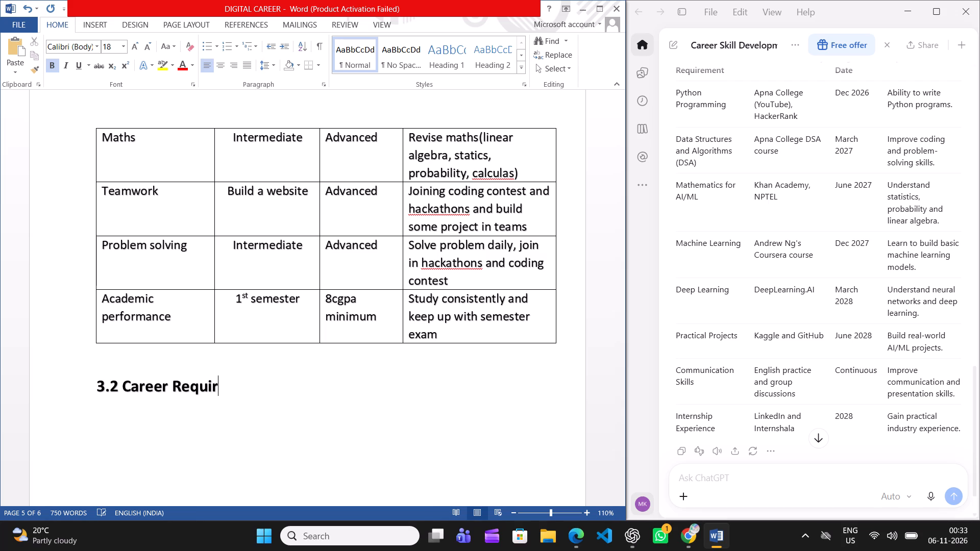
key(m)
key(BackSpace)
text(ementa)
key(BackSpace)
text(s and skill)
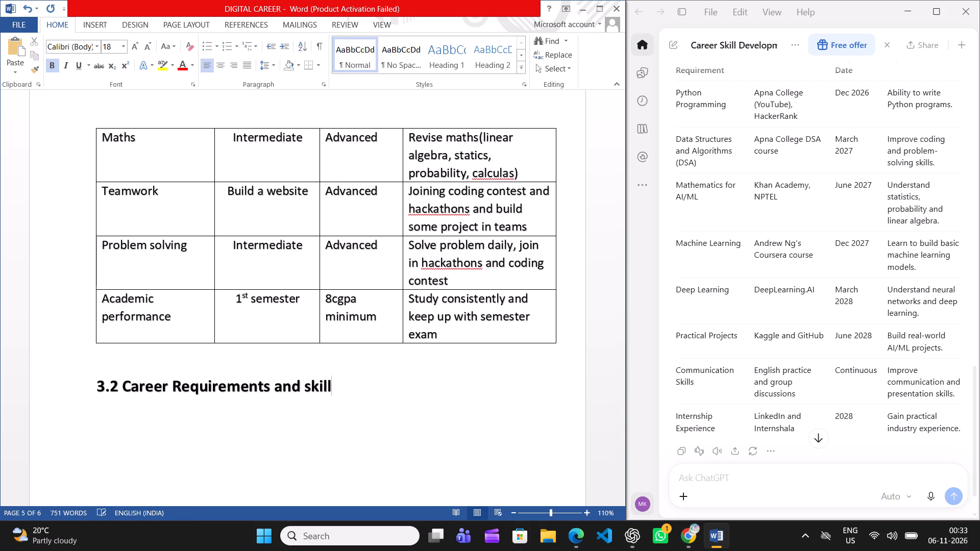
key(BackSpace)
key(BackSpace)
key(BackSpace)
key(BackSpace)
key(BackSpace)
text(Skill develop)
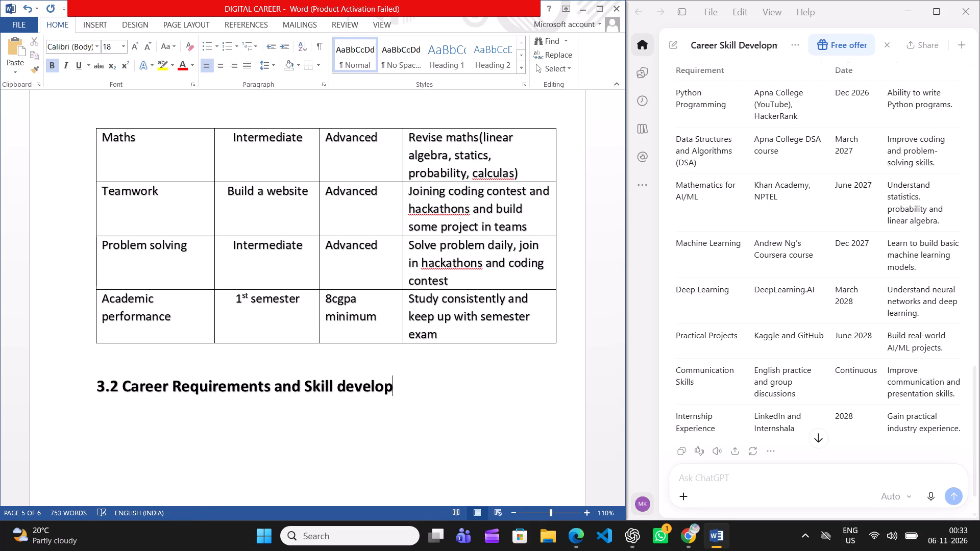
text(ment Pla)
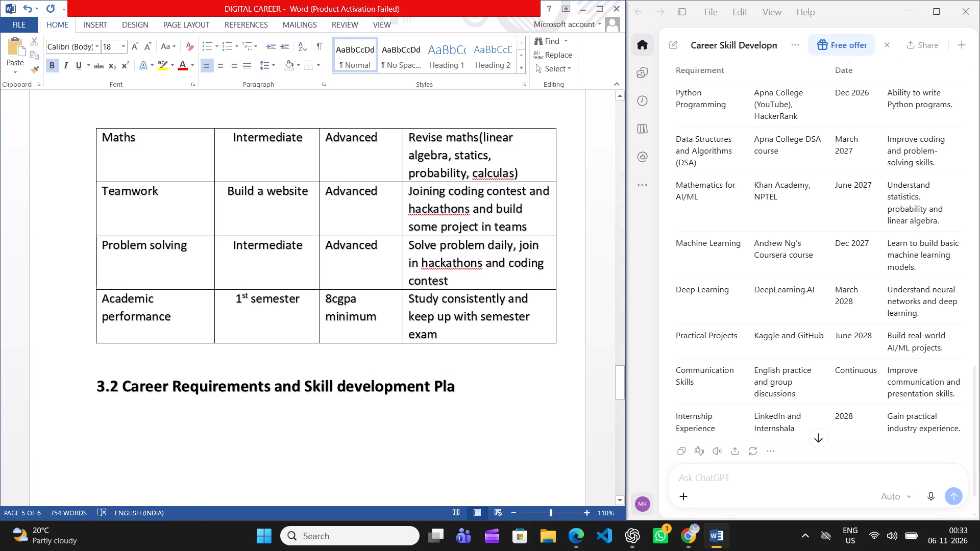
Capitalise the word Development in the 3.2 heading and complete its ending as "Plans:".
click(348, 384)
key(BackSpace)
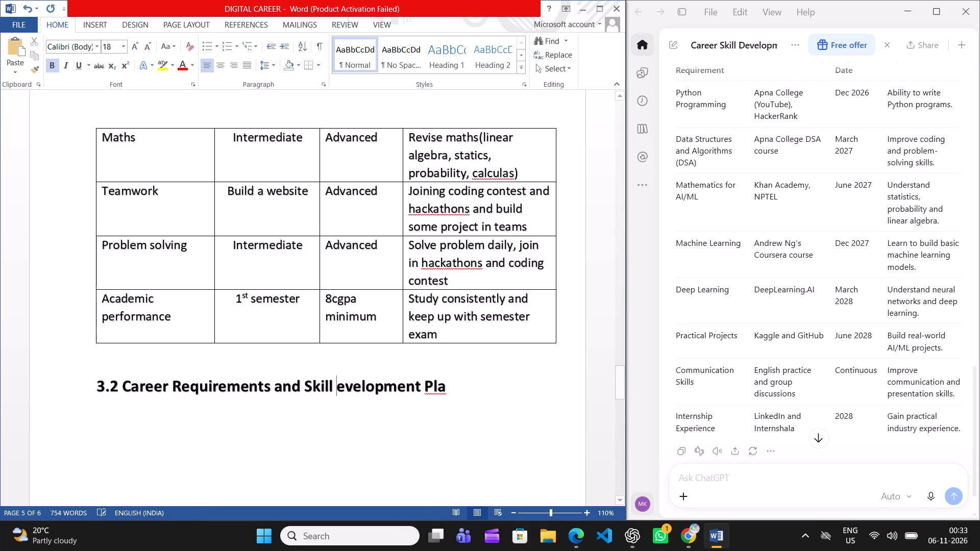
key(shift+d)
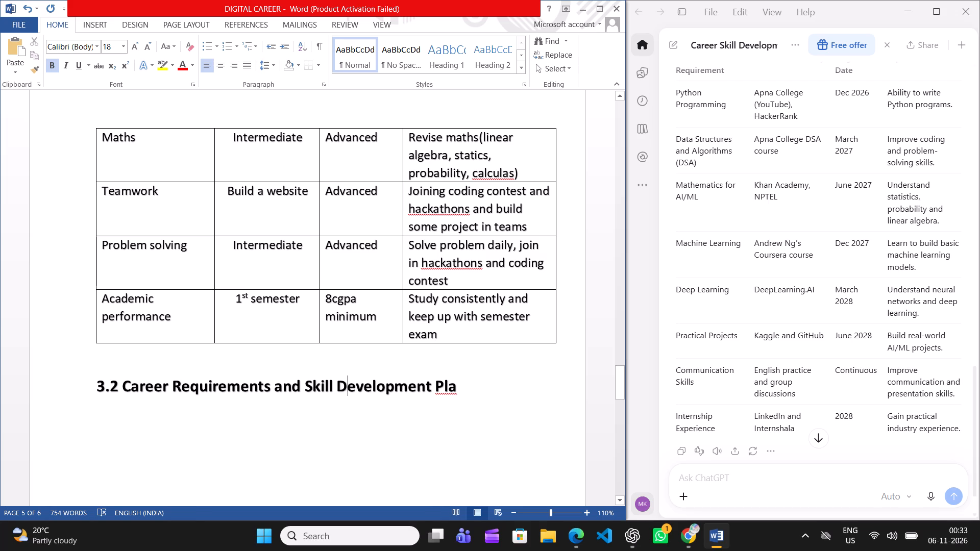
click(465, 382)
text(ns;)
key(BackSpace)
key(shift+colon)
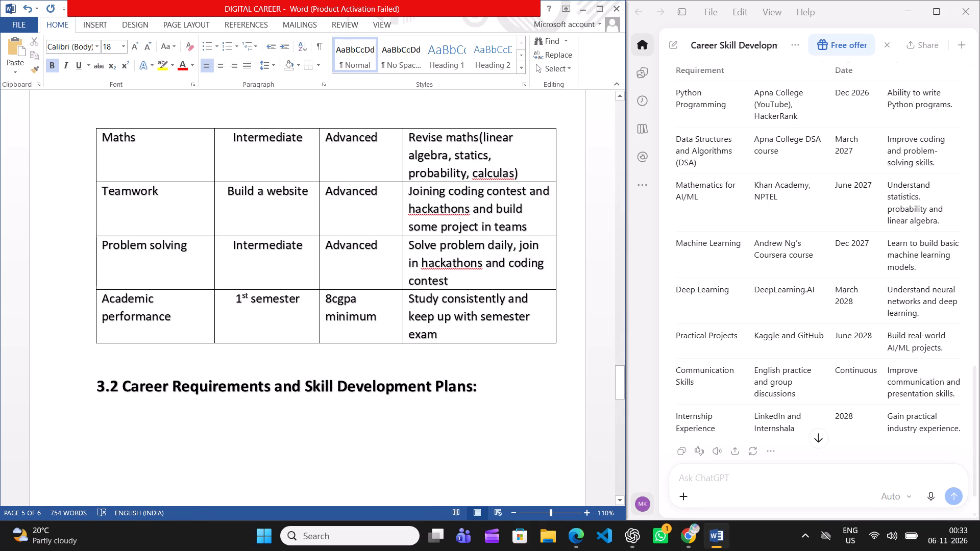
Set the font size of the whole 3.2 heading line to 14.
drag(488, 383, 160, 373)
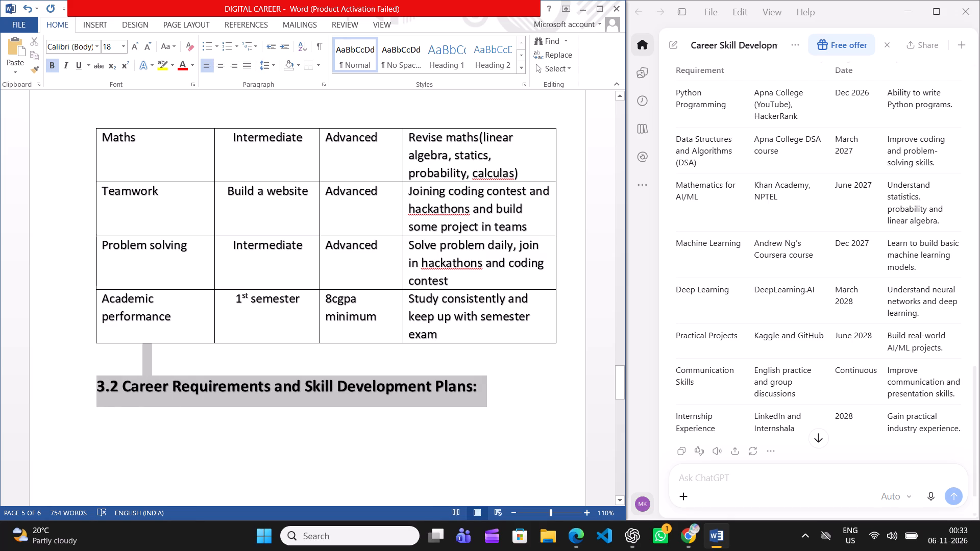
drag(160, 373, 76, 409)
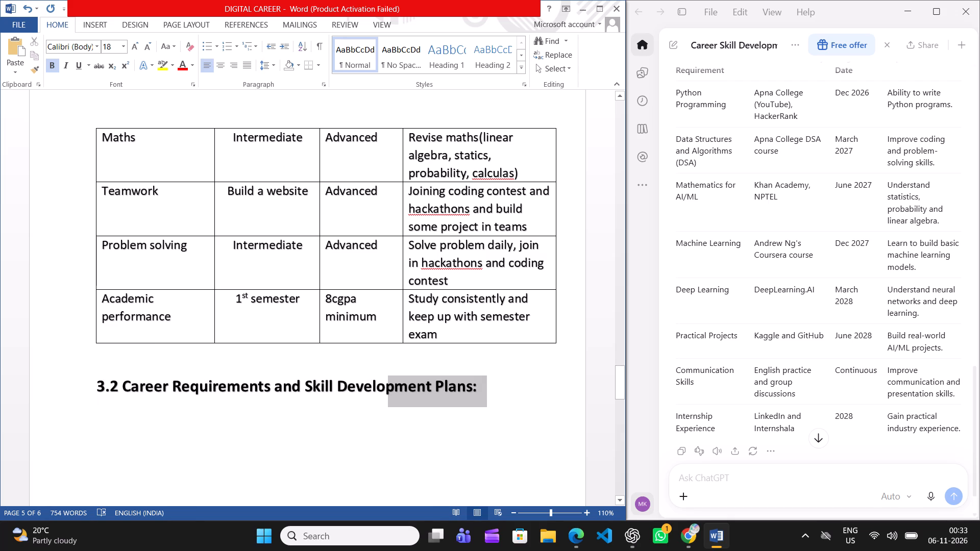
drag(76, 409, 50, 388)
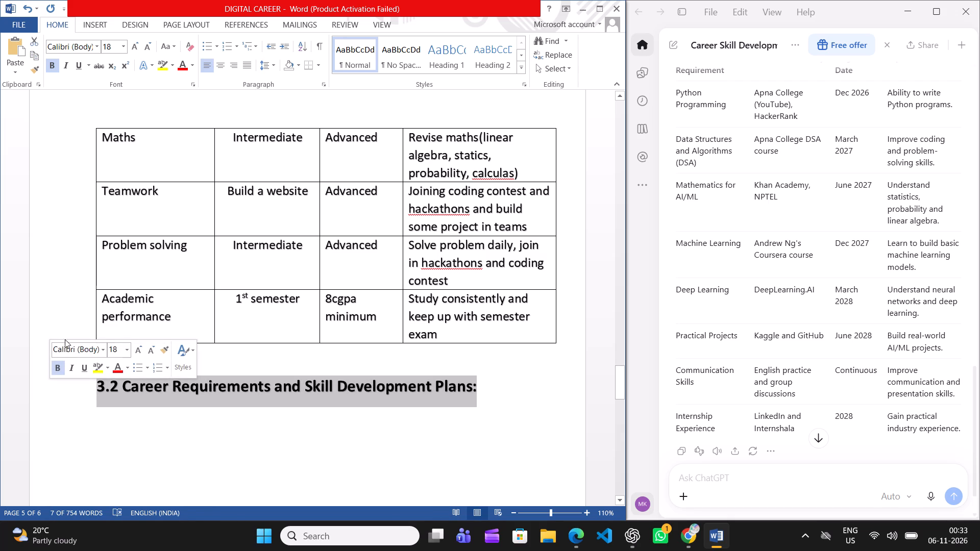
click(120, 347)
text(14)
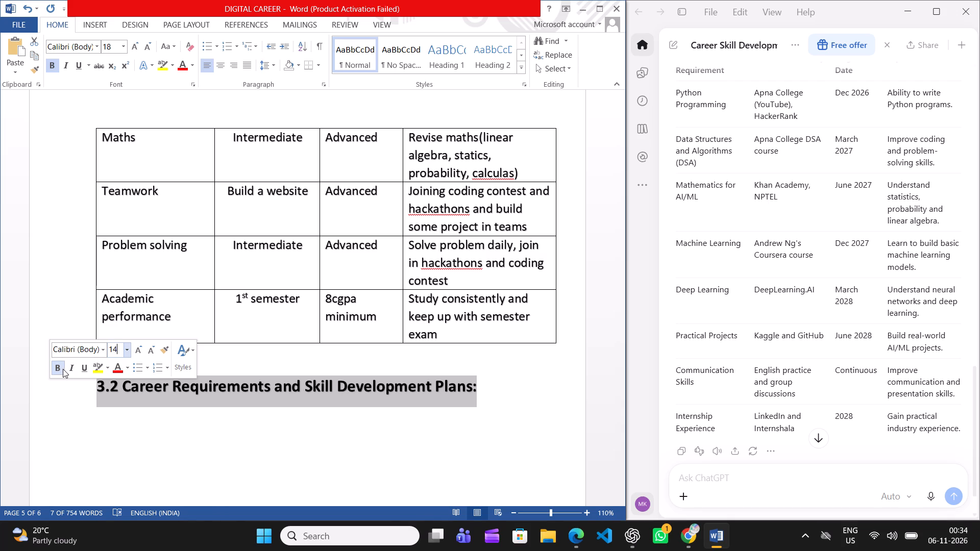
click(63, 369)
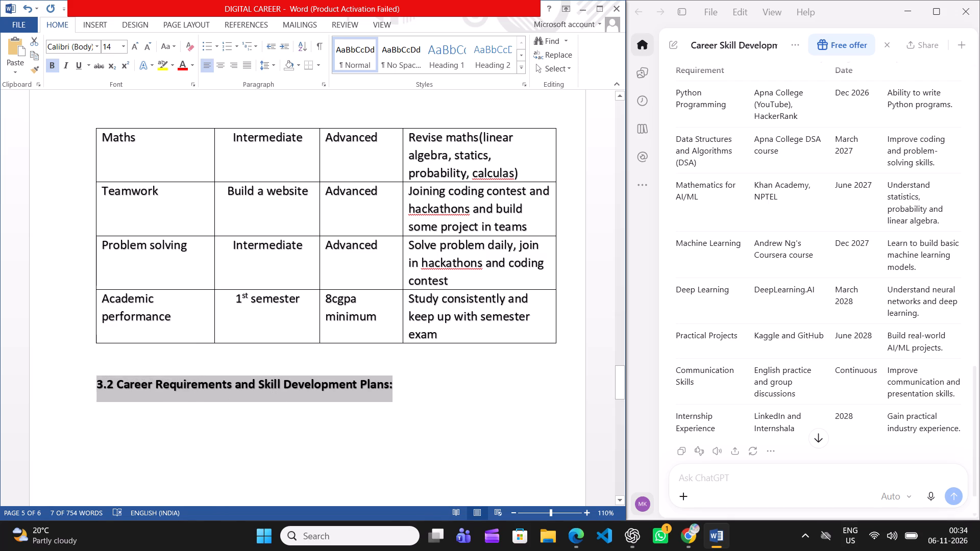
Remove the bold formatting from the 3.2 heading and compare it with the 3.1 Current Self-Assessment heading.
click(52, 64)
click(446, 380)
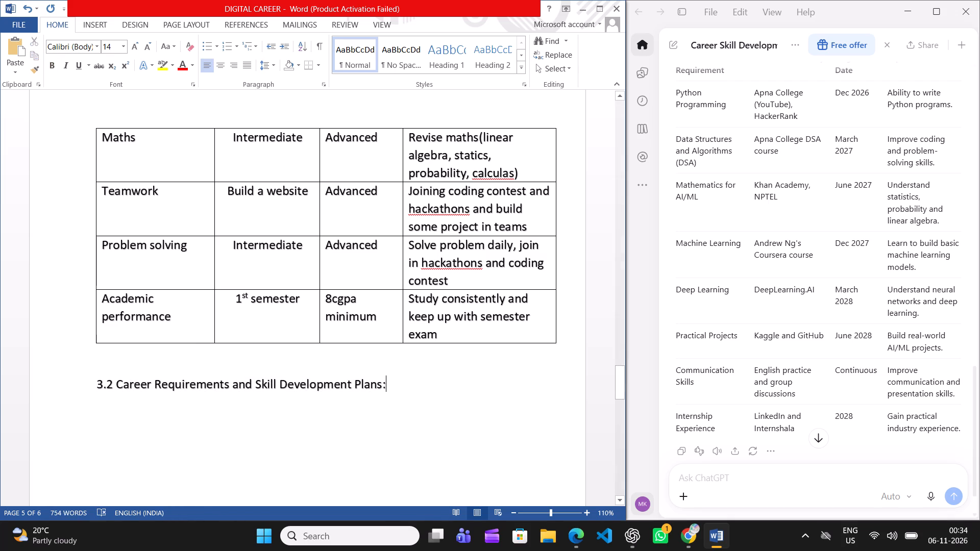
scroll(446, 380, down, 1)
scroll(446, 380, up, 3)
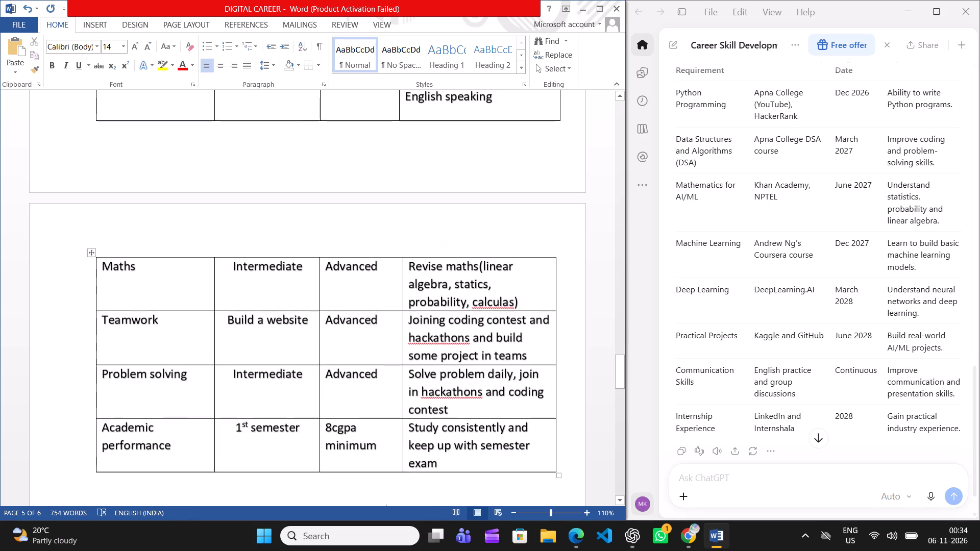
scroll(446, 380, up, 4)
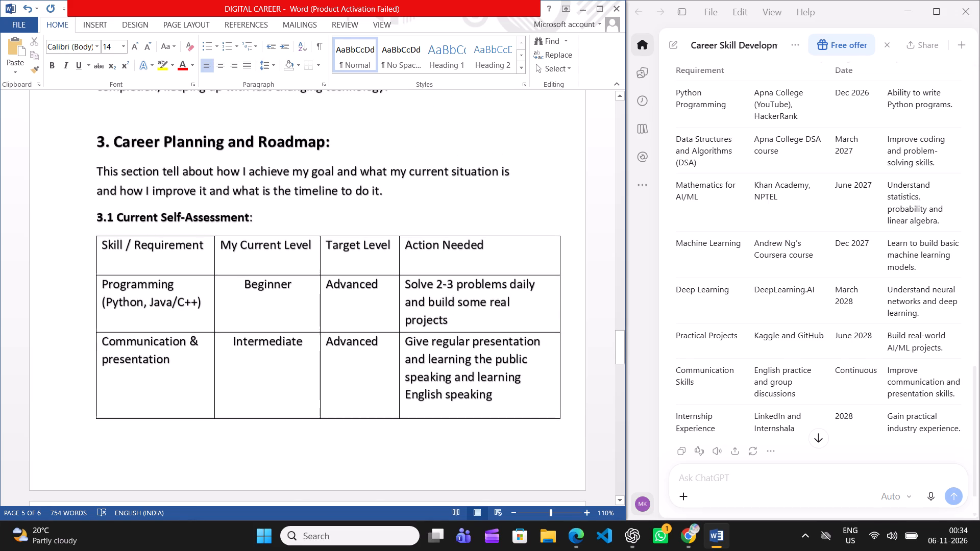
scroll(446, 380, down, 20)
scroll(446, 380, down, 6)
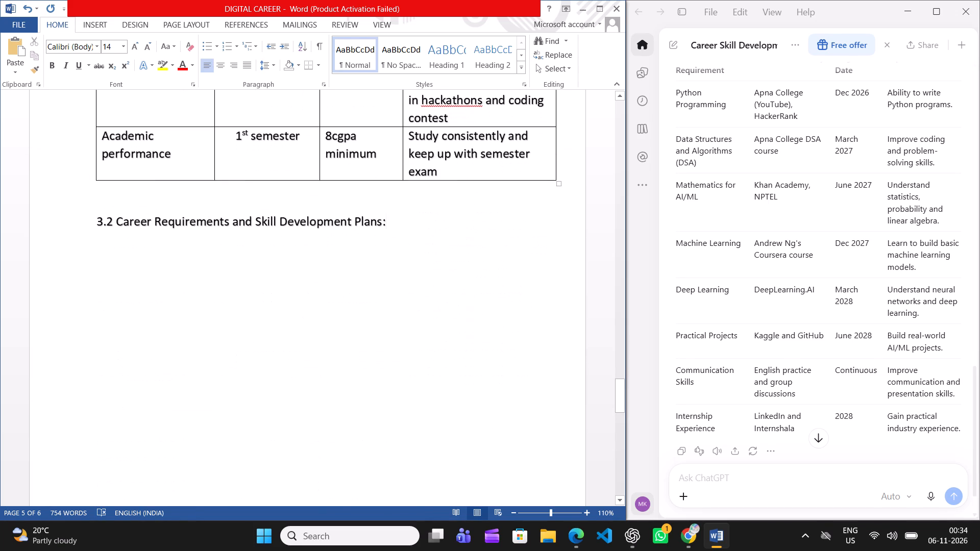
Make the whole 3.2 Career Requirements and Skill Development Plans heading bold.
drag(413, 225, 93, 209)
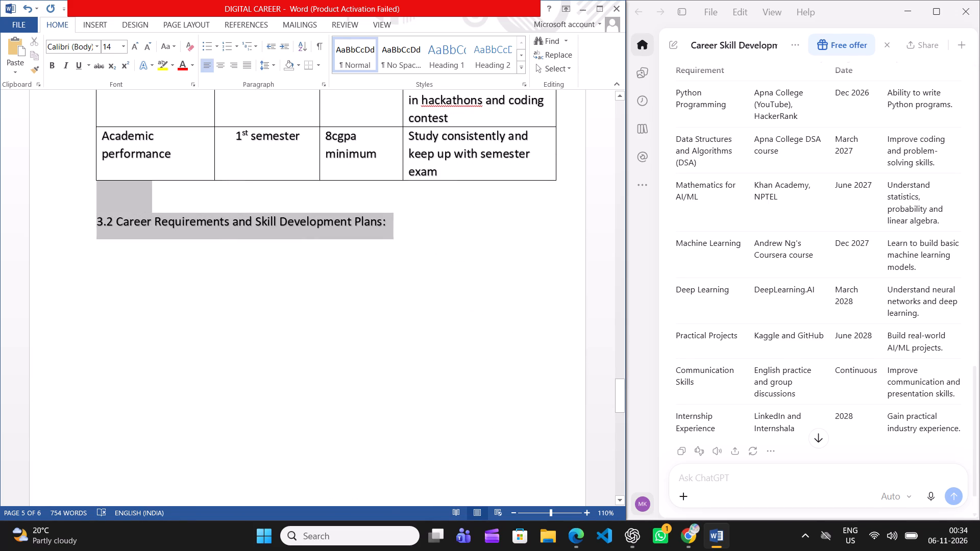
drag(93, 209, 53, 227)
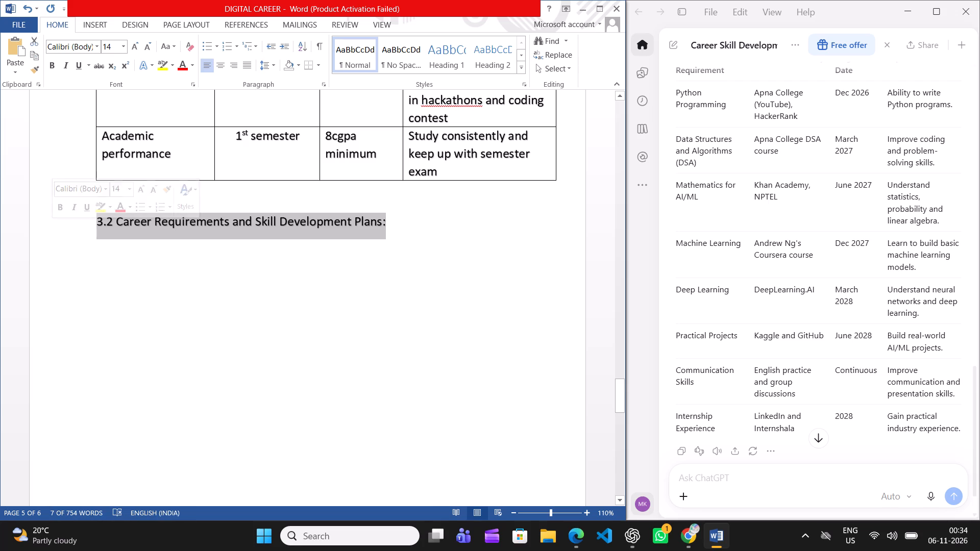
click(52, 66)
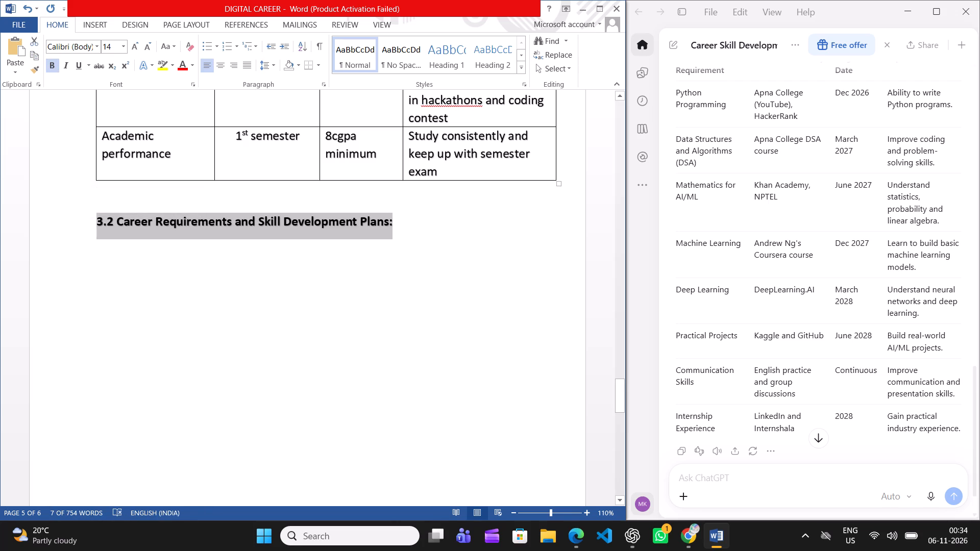
Start a new empty line directly below the 3.2 Career Requirements and Skill Development Plans heading.
click(178, 291)
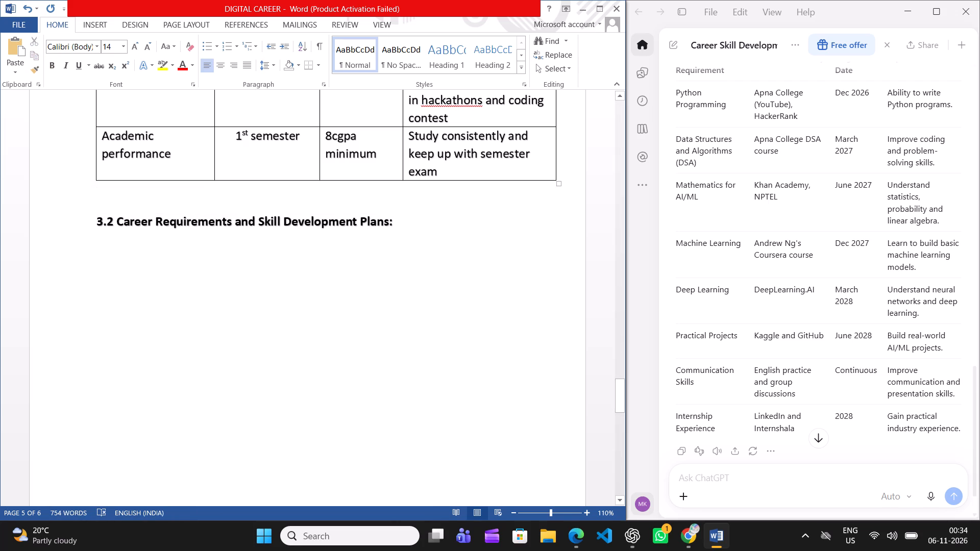
click(191, 306)
click(398, 225)
key(Return)
Look through the document's existing pages, from the Contents table through sections 2 and 3.1 to the 3.2 heading.
scroll(398, 225, down, 1)
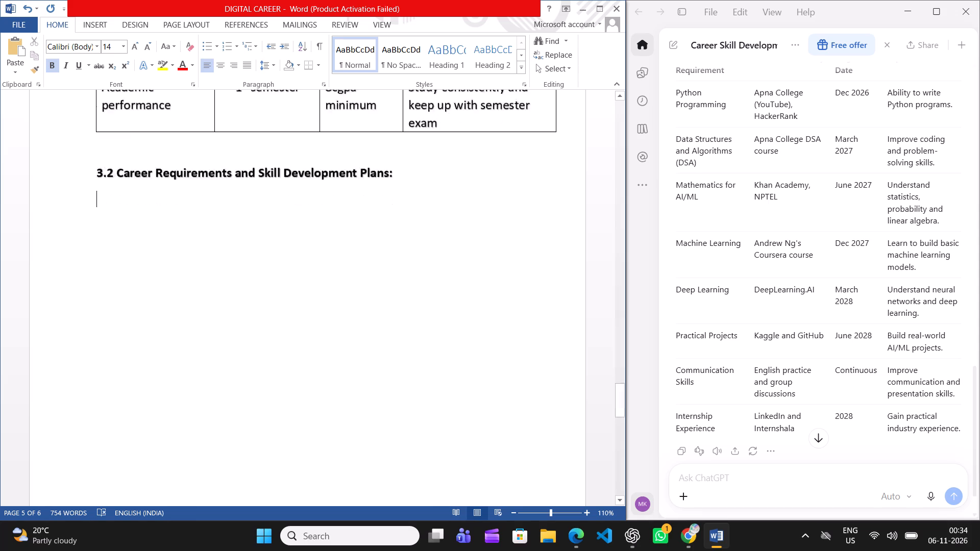
scroll(398, 225, down, 3)
scroll(398, 225, up, 3)
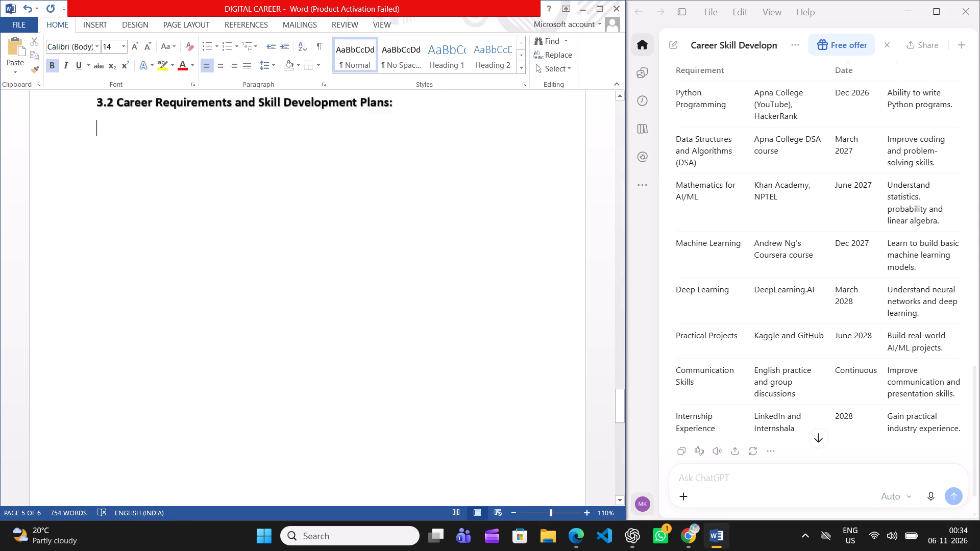
scroll(398, 225, up, 1)
scroll(242, 240, down, 2)
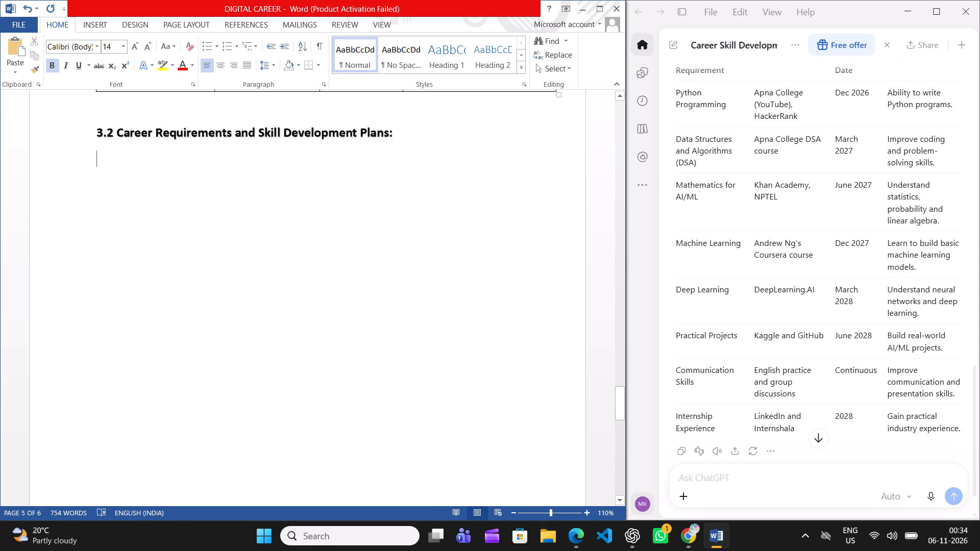
scroll(242, 240, down, 6)
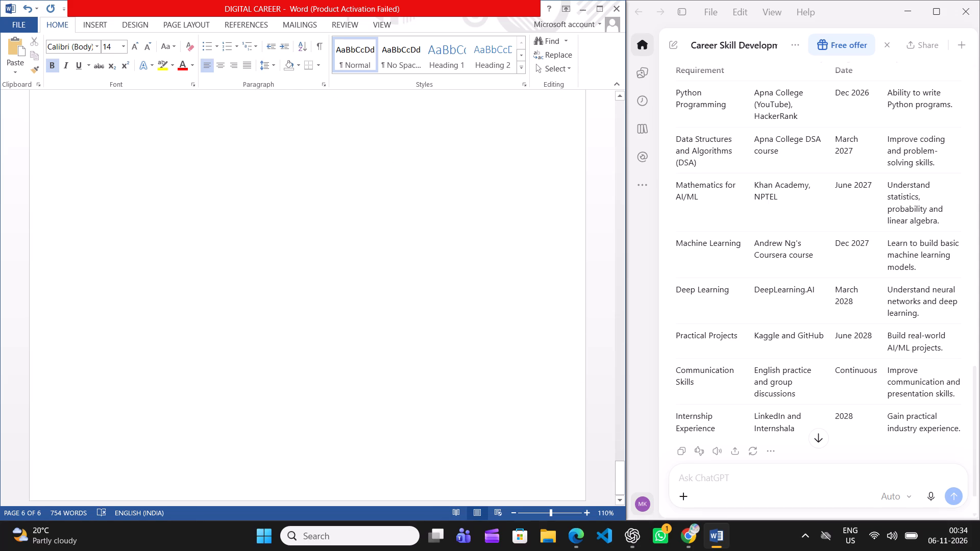
scroll(242, 240, up, 10)
scroll(242, 240, up, 12)
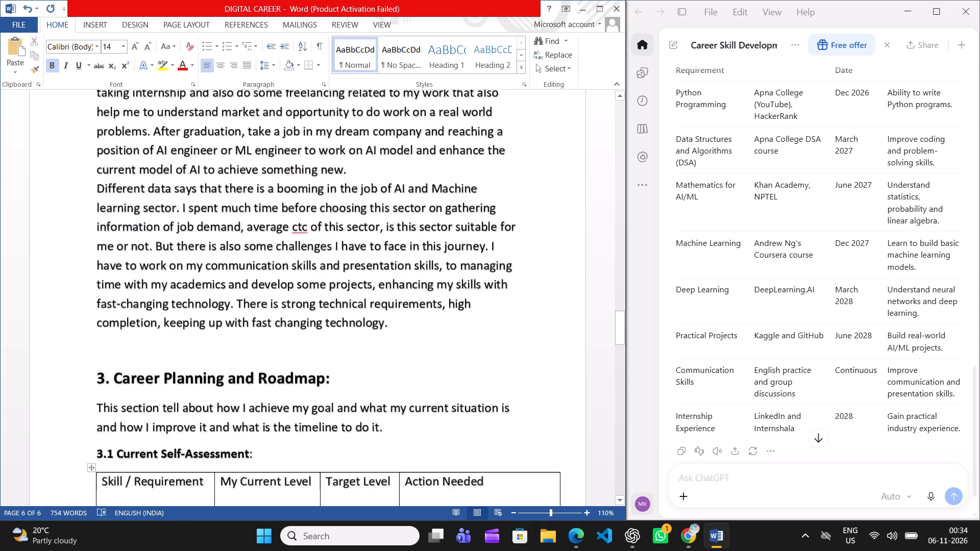
scroll(242, 240, down, 5)
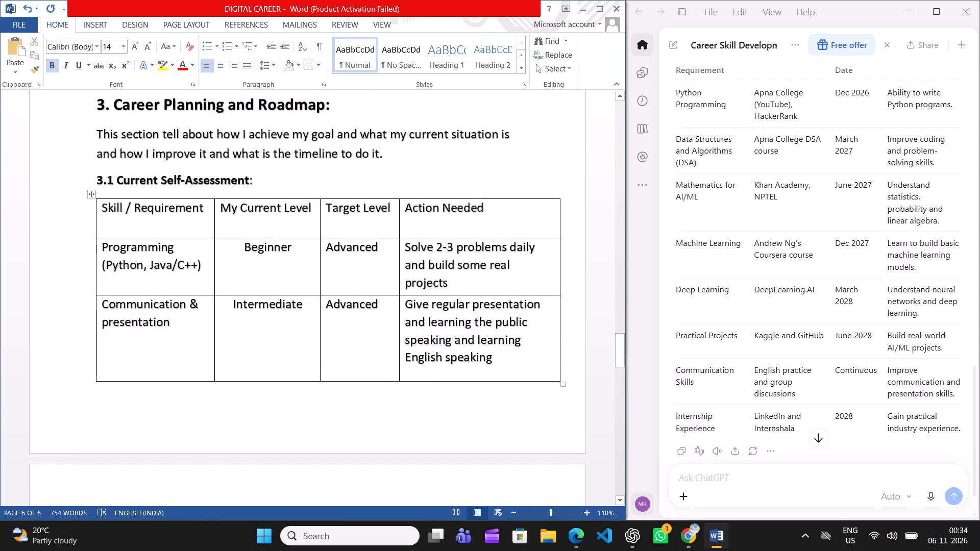
scroll(242, 240, down, 3)
scroll(242, 240, up, 10)
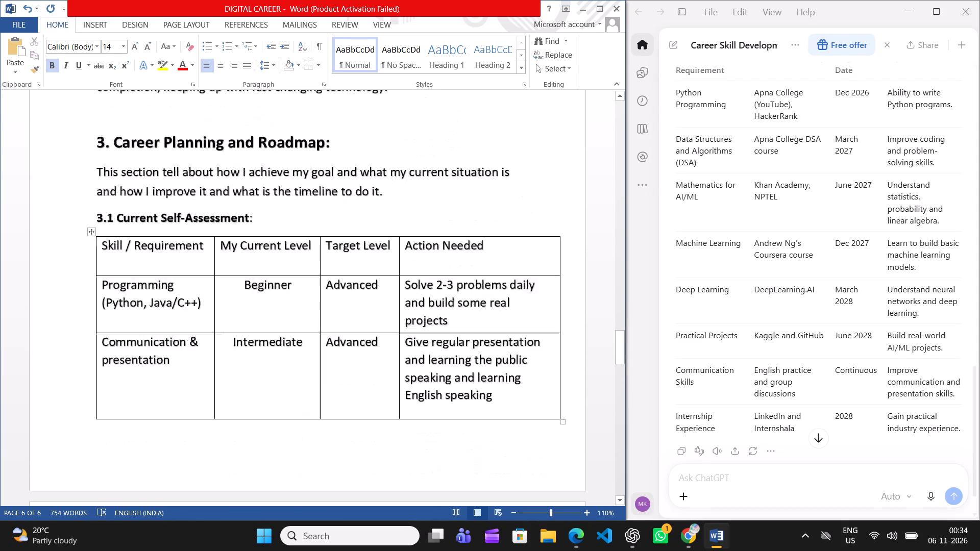
scroll(242, 240, up, 6)
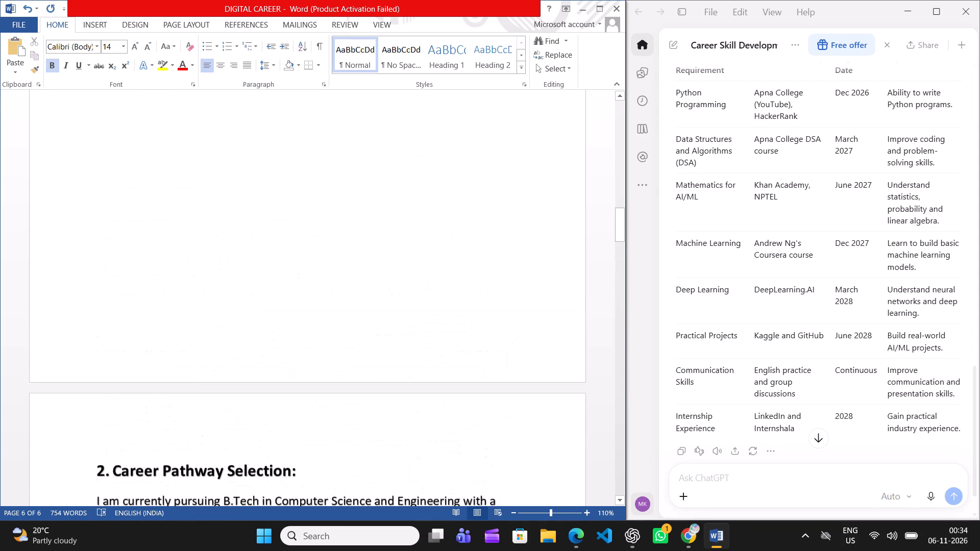
scroll(242, 240, down, 5)
scroll(242, 240, up, 3)
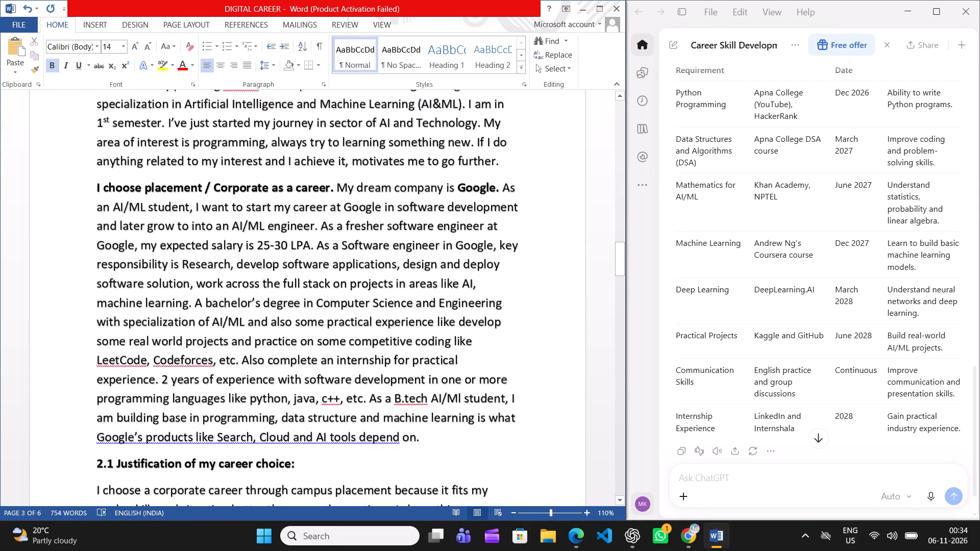
scroll(242, 240, up, 19)
scroll(242, 240, down, 4)
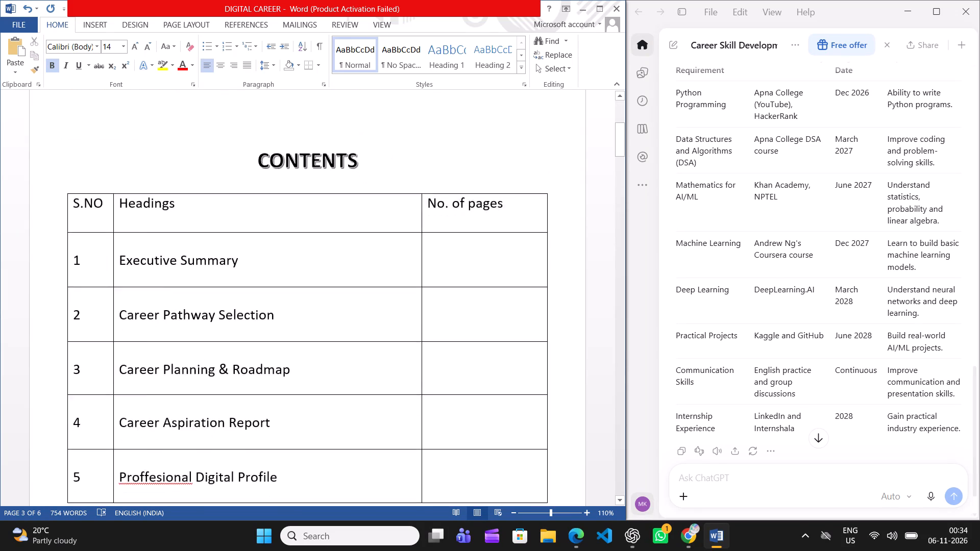
scroll(242, 240, down, 11)
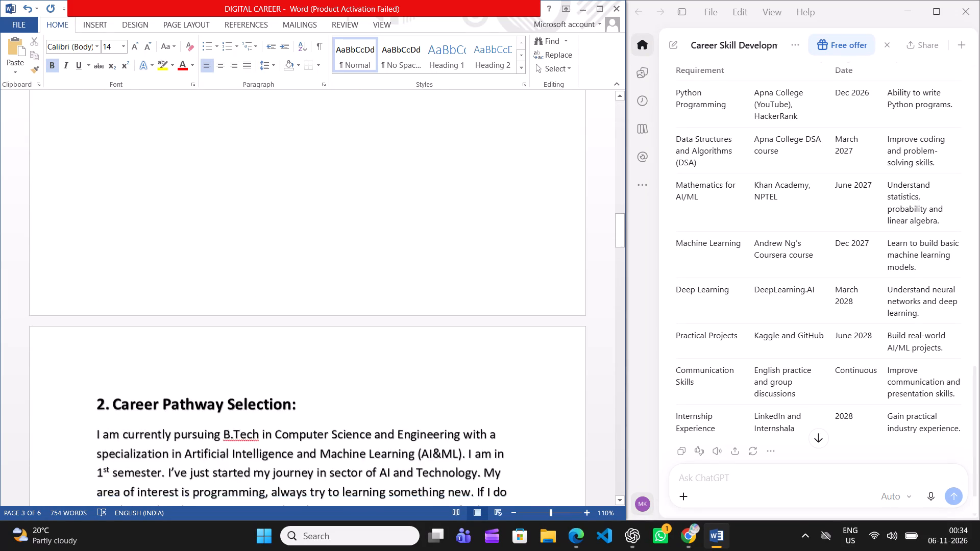
scroll(242, 240, down, 5)
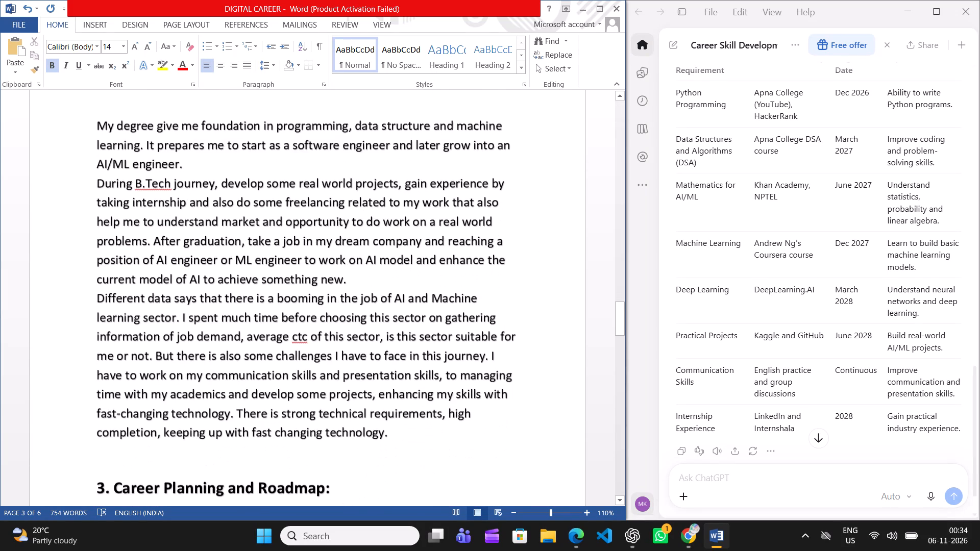
scroll(242, 240, down, 7)
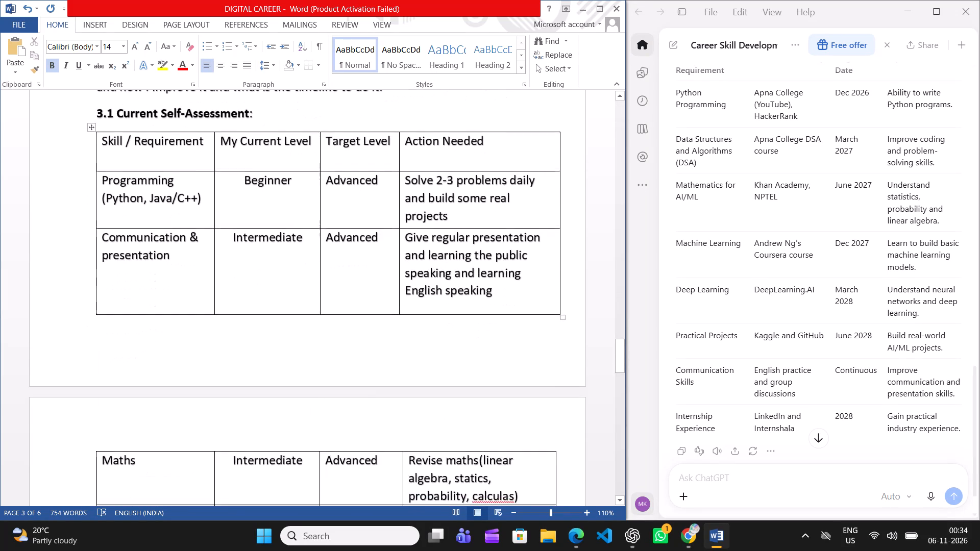
scroll(242, 240, down, 5)
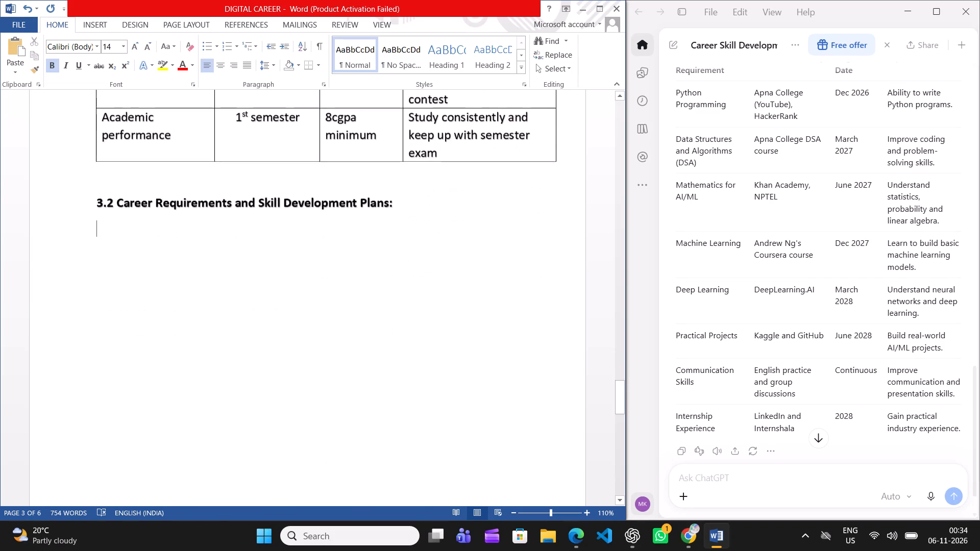
scroll(242, 240, down, 2)
scroll(242, 240, up, 1)
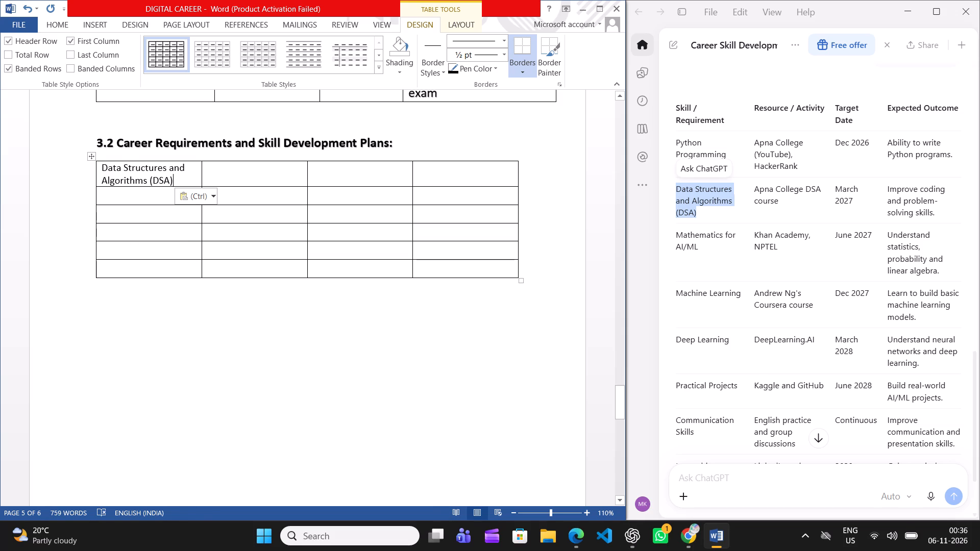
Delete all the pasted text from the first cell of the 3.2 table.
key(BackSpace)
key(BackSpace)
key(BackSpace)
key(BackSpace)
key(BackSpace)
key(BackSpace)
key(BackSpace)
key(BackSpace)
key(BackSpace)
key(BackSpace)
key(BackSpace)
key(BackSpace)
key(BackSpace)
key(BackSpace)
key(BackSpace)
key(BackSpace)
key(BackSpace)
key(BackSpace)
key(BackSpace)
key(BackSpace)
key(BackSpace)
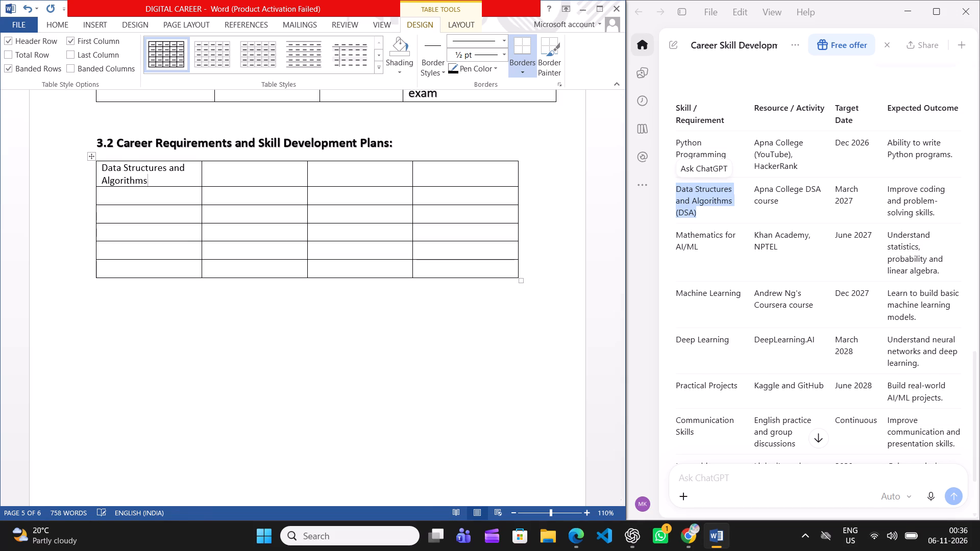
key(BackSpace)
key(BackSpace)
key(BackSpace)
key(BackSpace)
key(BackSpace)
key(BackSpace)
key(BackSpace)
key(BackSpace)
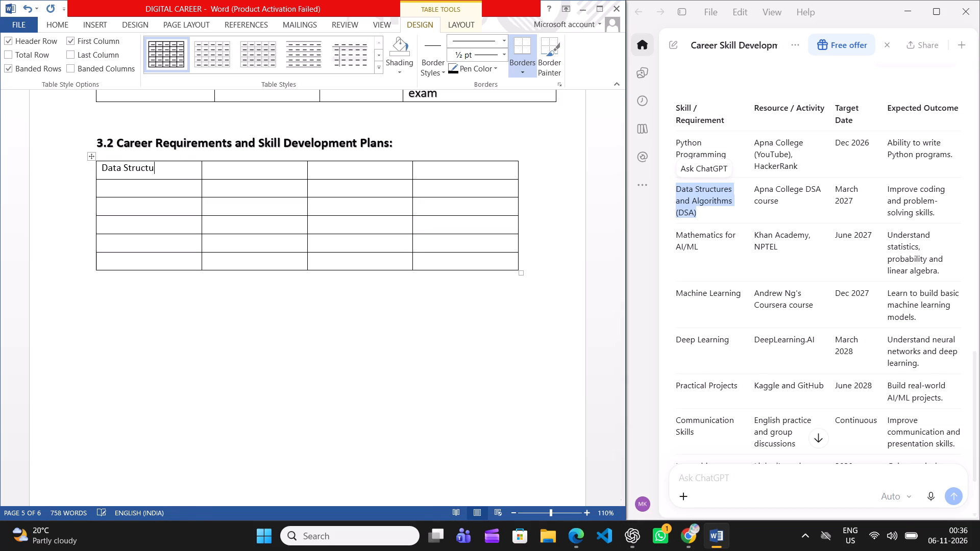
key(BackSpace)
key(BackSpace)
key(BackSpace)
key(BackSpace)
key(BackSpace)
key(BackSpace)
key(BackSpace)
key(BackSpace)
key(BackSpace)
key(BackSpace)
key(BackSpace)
Set the text format in the first cell of the 3.2 table to size 14 without bold.
click(64, 17)
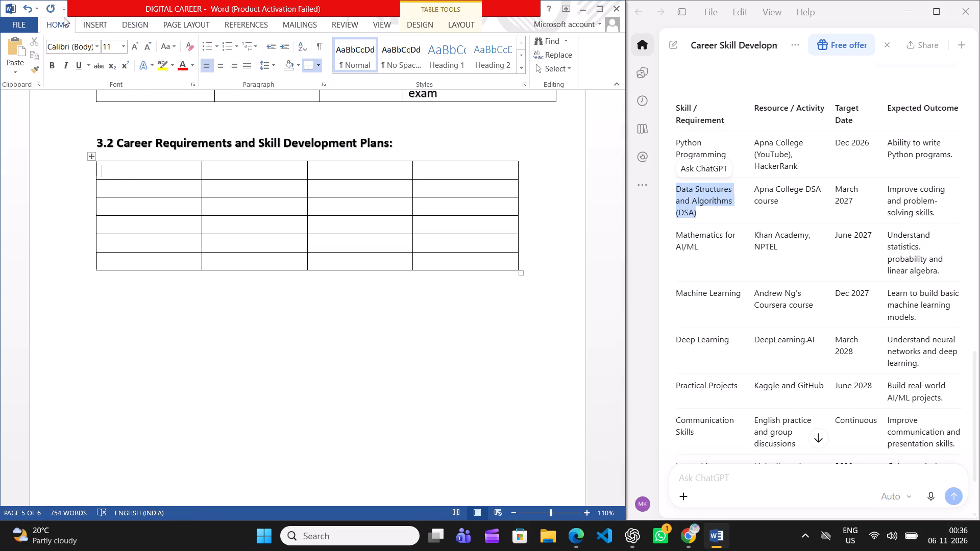
click(113, 45)
text(14)
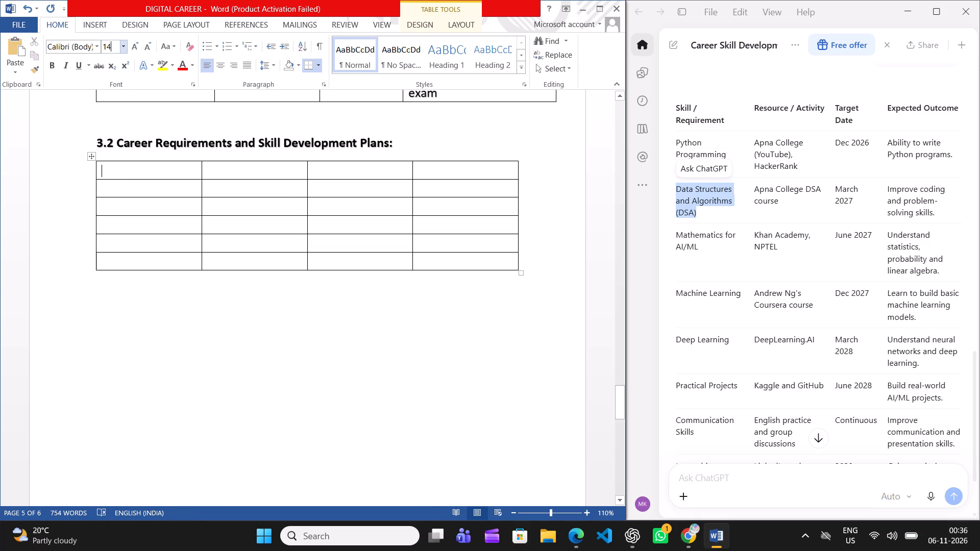
click(120, 168)
key(shift+s)
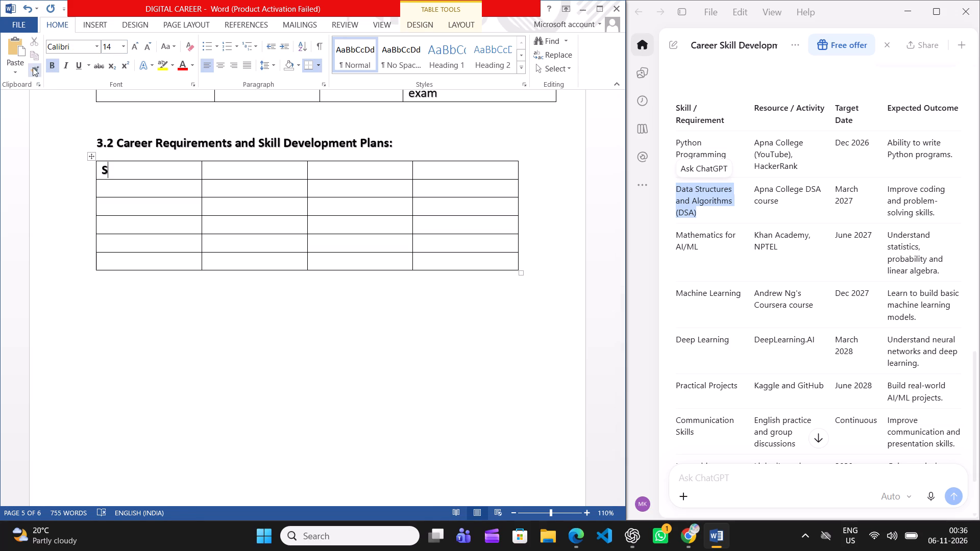
click(48, 67)
key(BackSpace)
key(s)
key(BackSpace)
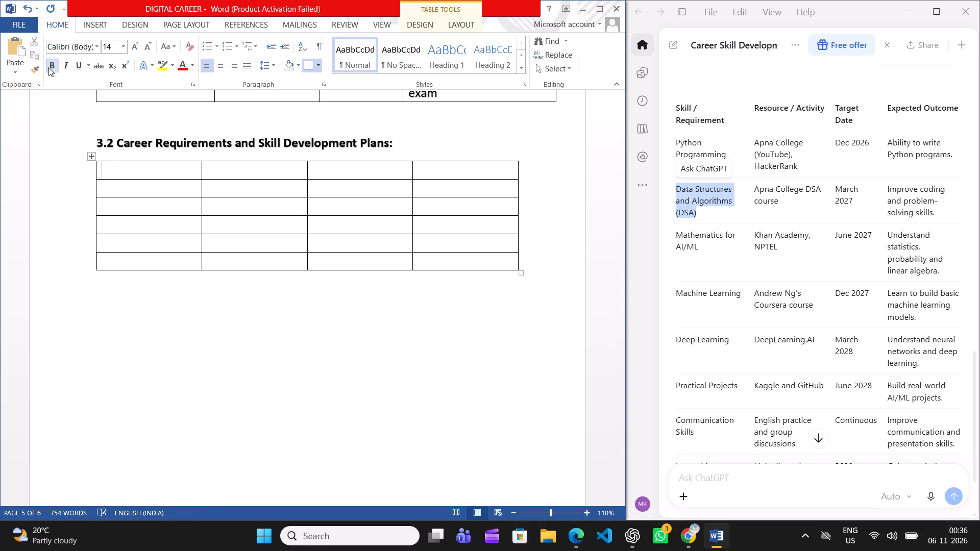
double_click(48, 67)
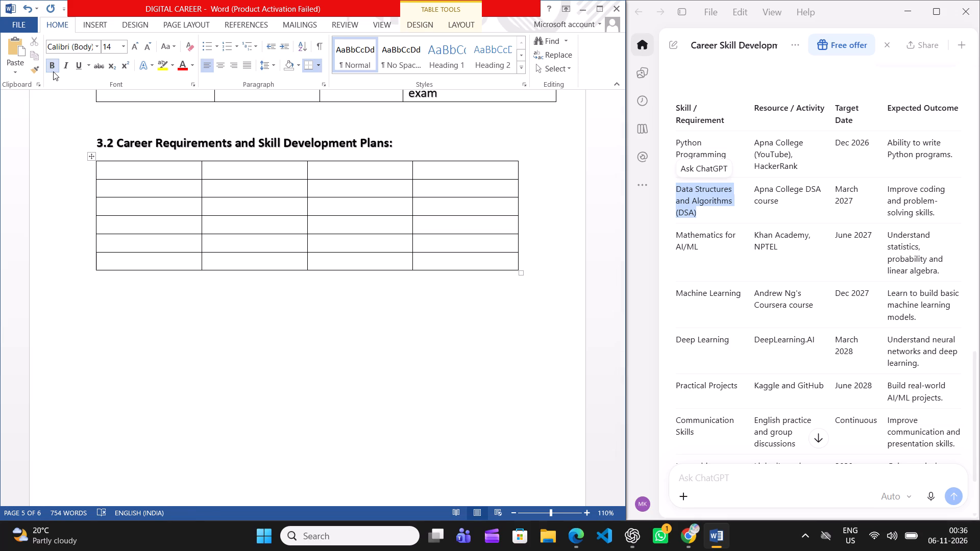
click(53, 71)
Enter "Skill / Requirements" as the first column's header in the 3.2 table.
key(shift+s)
text(kill)
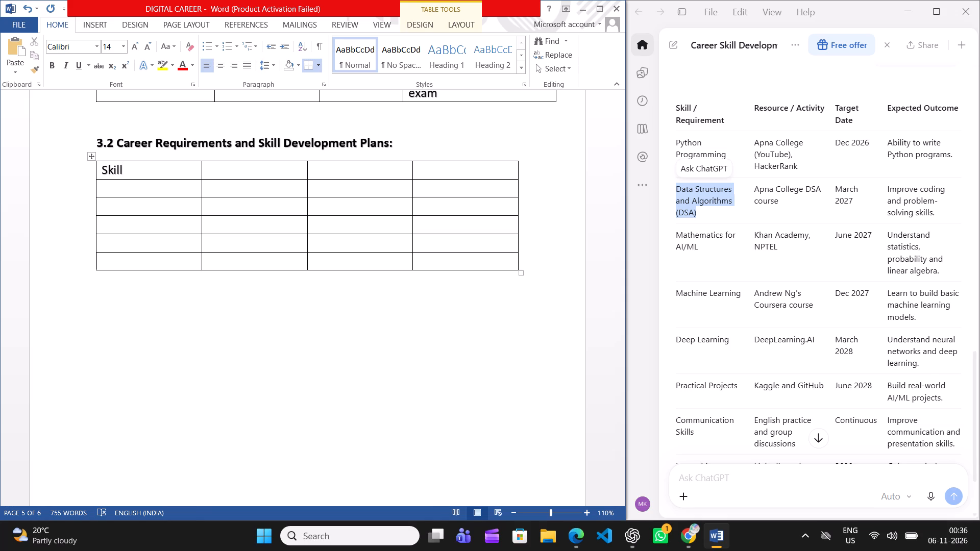
key(slash)
key(BackSpace)
key(space)
text(/)
key(space)
text(re)
key(BackSpace)
key(BackSpace)
text(Re)
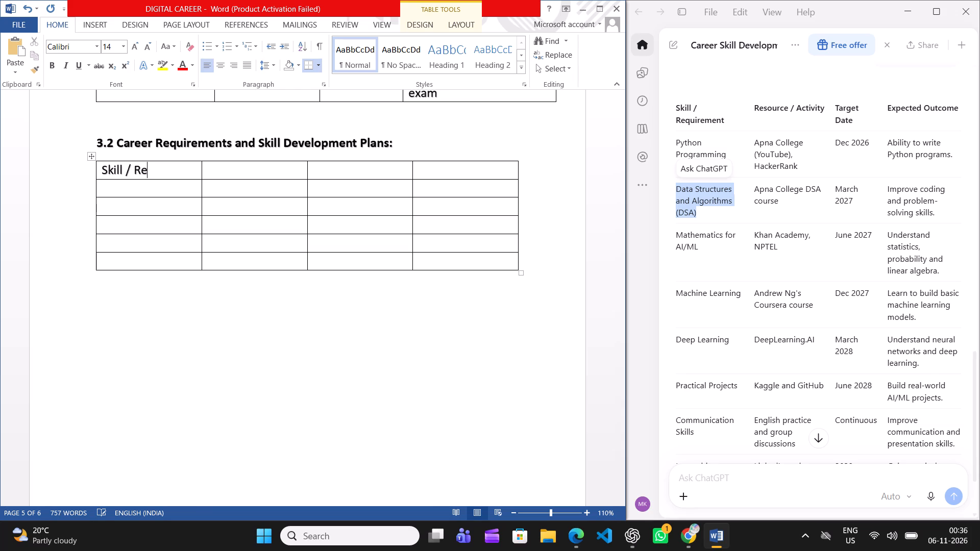
text(quirements)
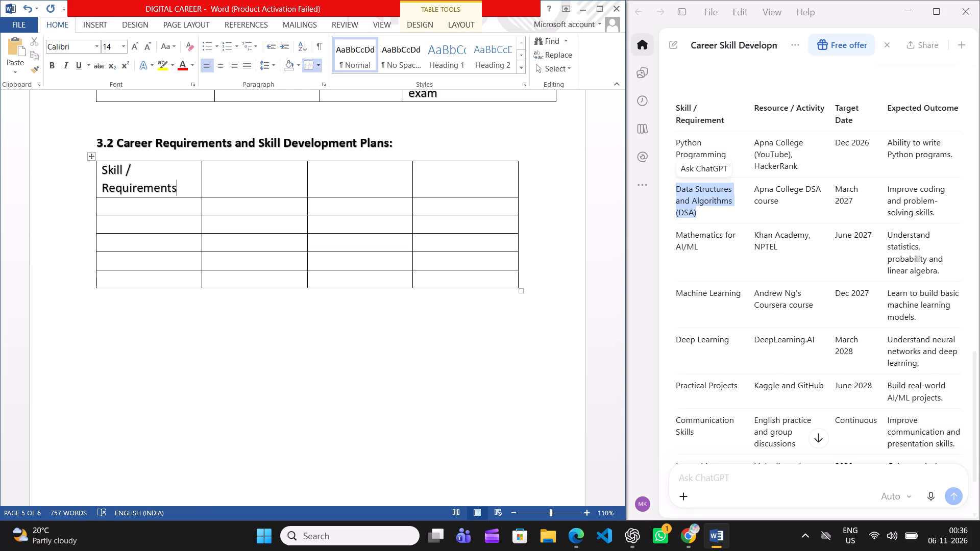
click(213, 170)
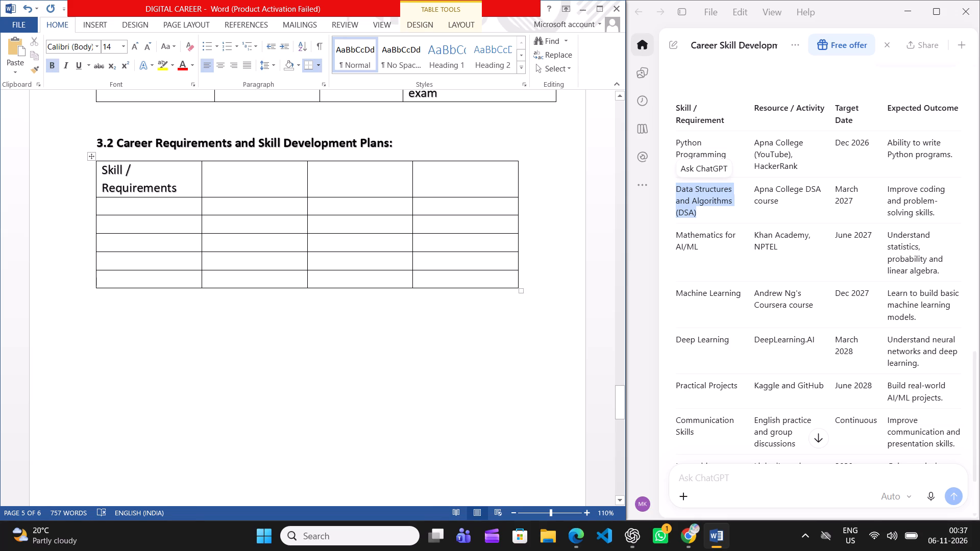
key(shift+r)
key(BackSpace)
Set the text format of all cells in the 3.2 table to size 14 without bold.
drag(103, 166, 293, 222)
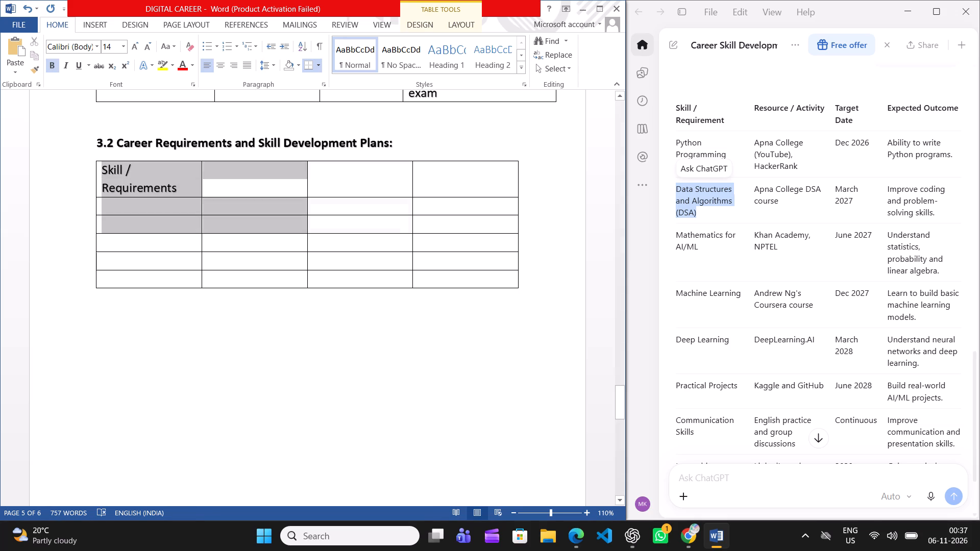
drag(293, 222, 464, 279)
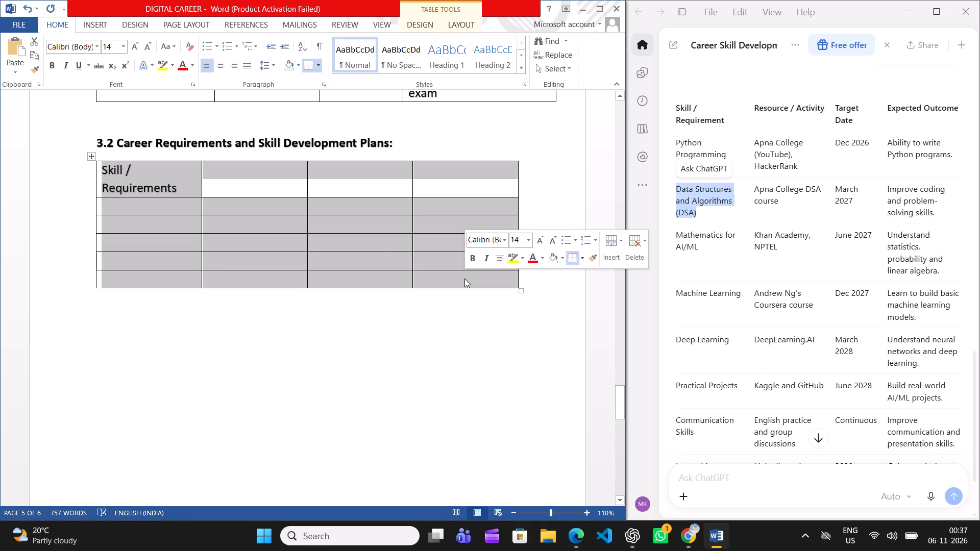
click(112, 46)
text(14)
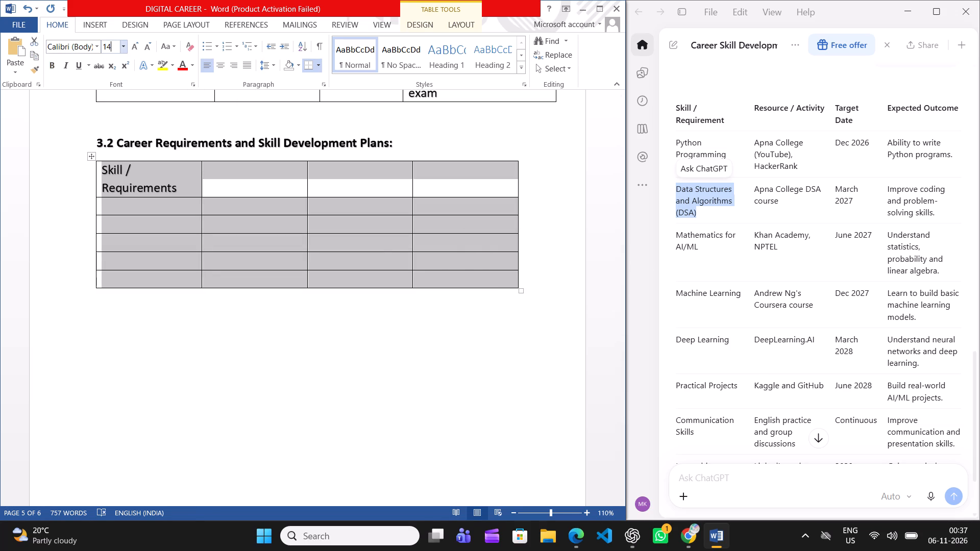
click(55, 62)
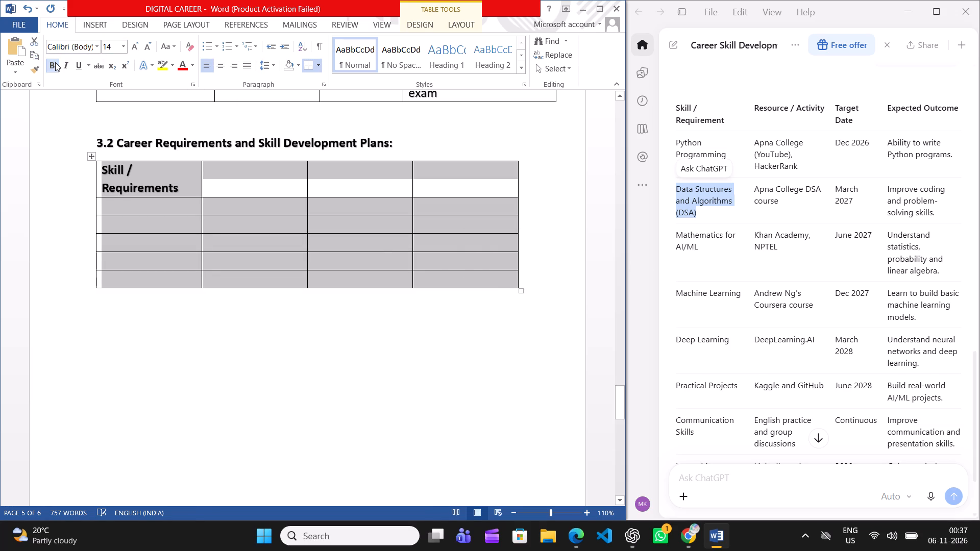
click(55, 62)
click(59, 128)
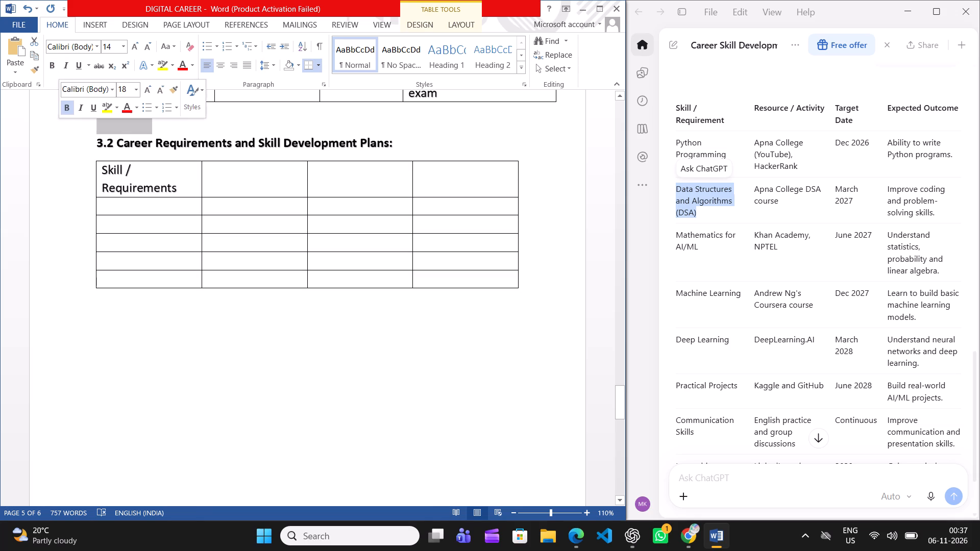
Enter "Resource / Activity" as the second column's header in the 3.2 table.
click(220, 178)
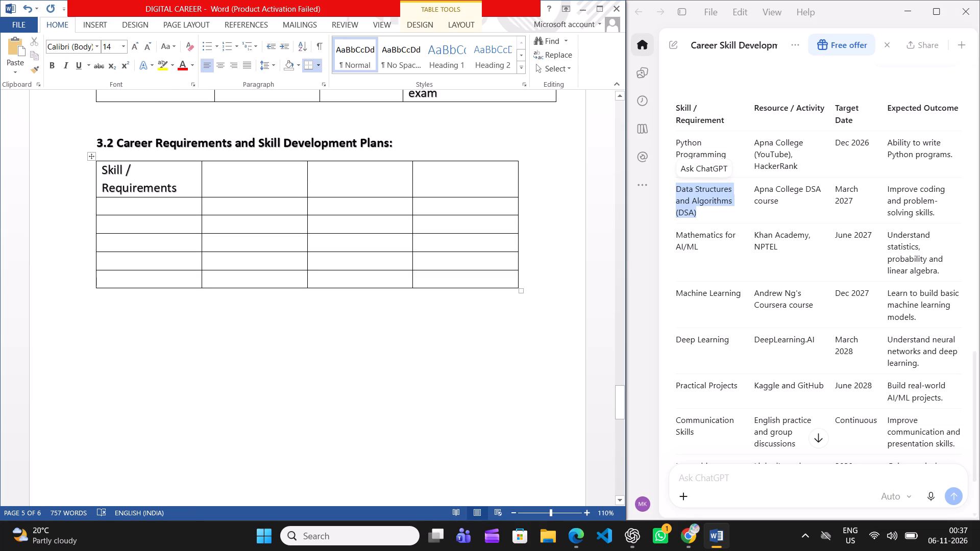
drag(180, 189, 104, 172)
click(219, 173)
text(Resou)
text(rce /)
key(space)
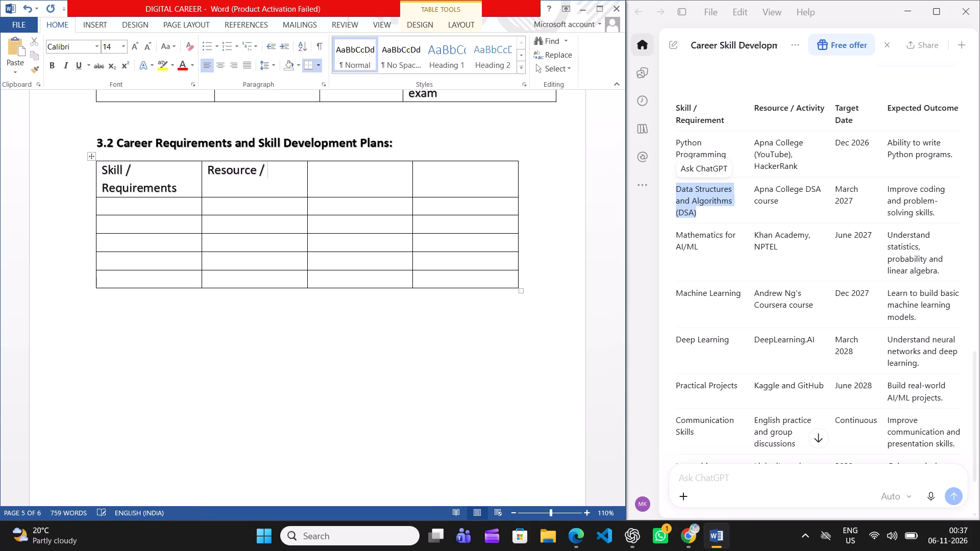
text(Activity)
Enter "Target Date" as the third column's header in the 3.2 table.
click(317, 172)
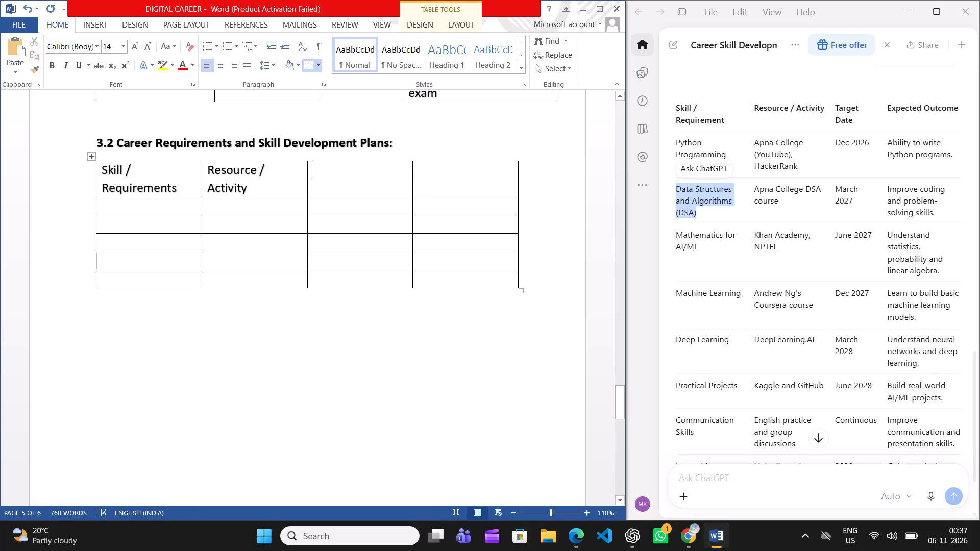
text(Tar)
text(get)
key(space)
text(Date)
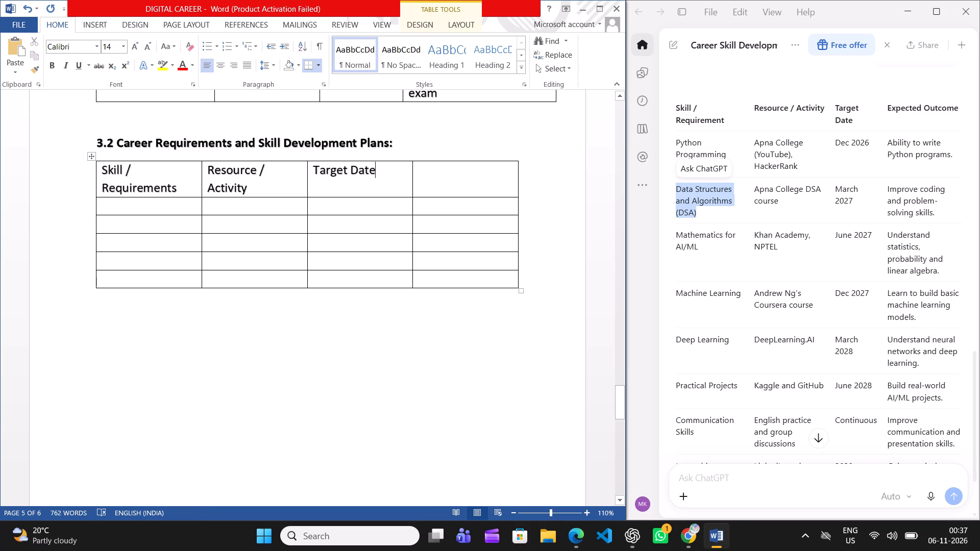
Enter "Expected outcome" as the fourth column's header in the 3.2 table.
click(419, 179)
text(Ec)
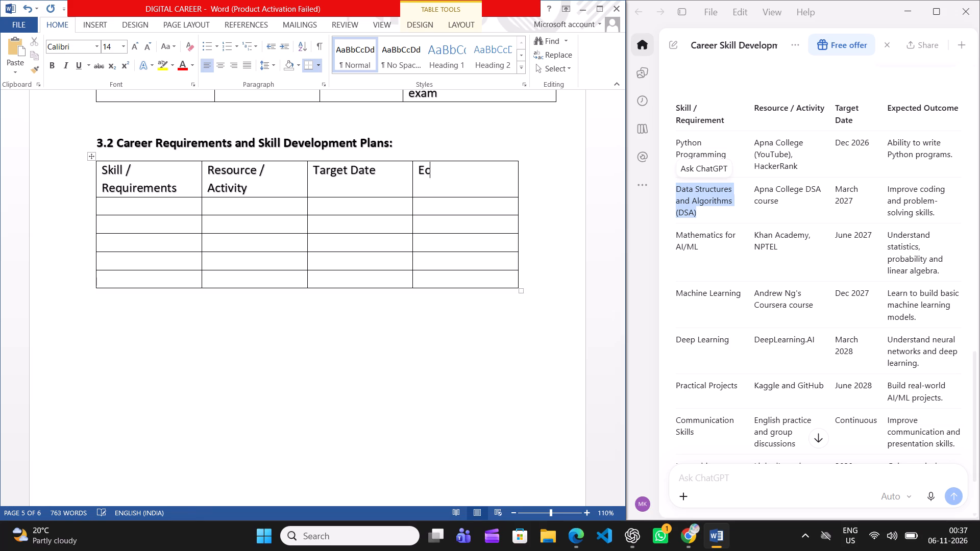
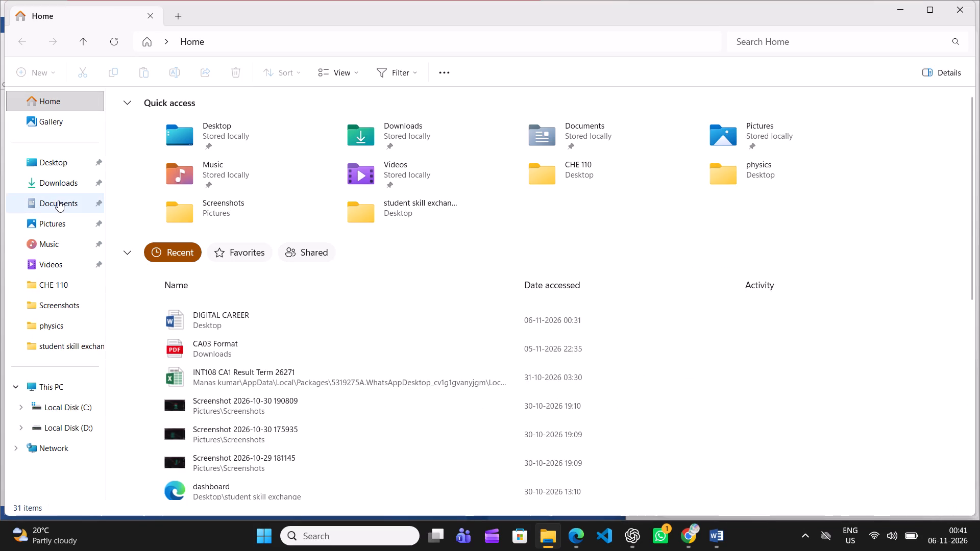
click(60, 190)
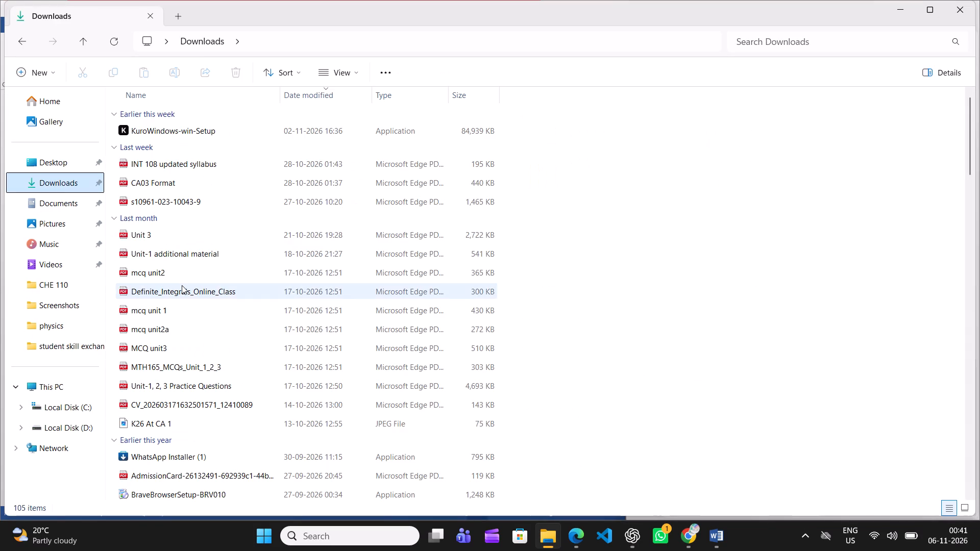
scroll(182, 285, down, 3)
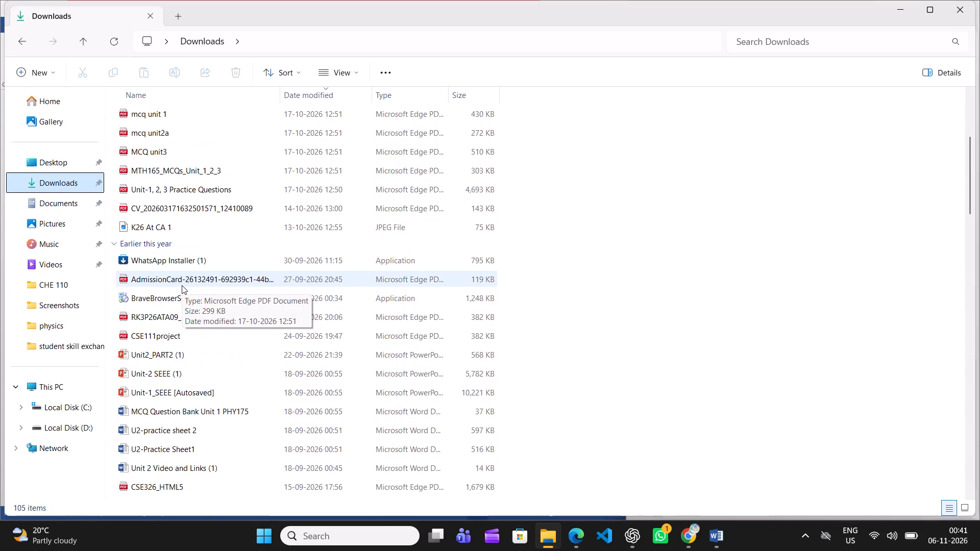
scroll(182, 285, down, 4)
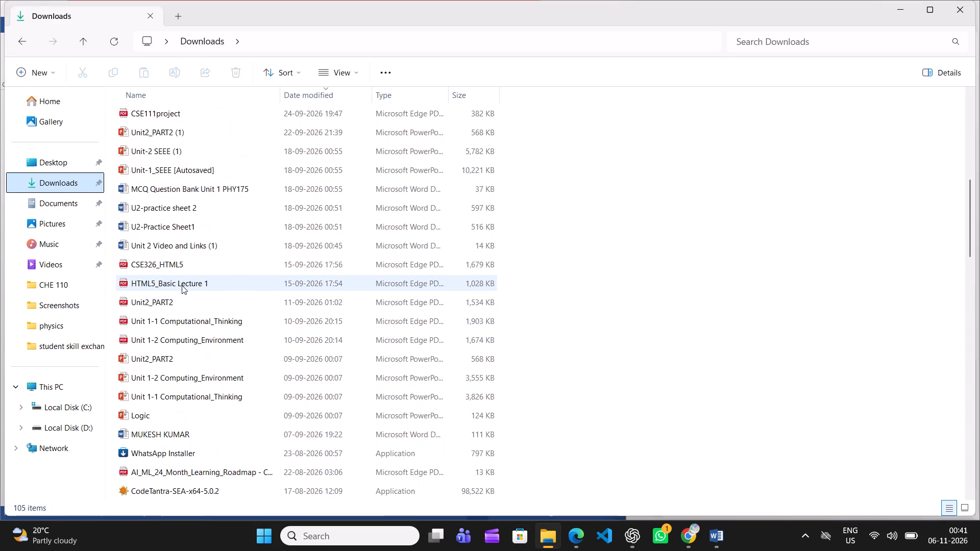
scroll(182, 285, down, 1)
double_click(168, 372)
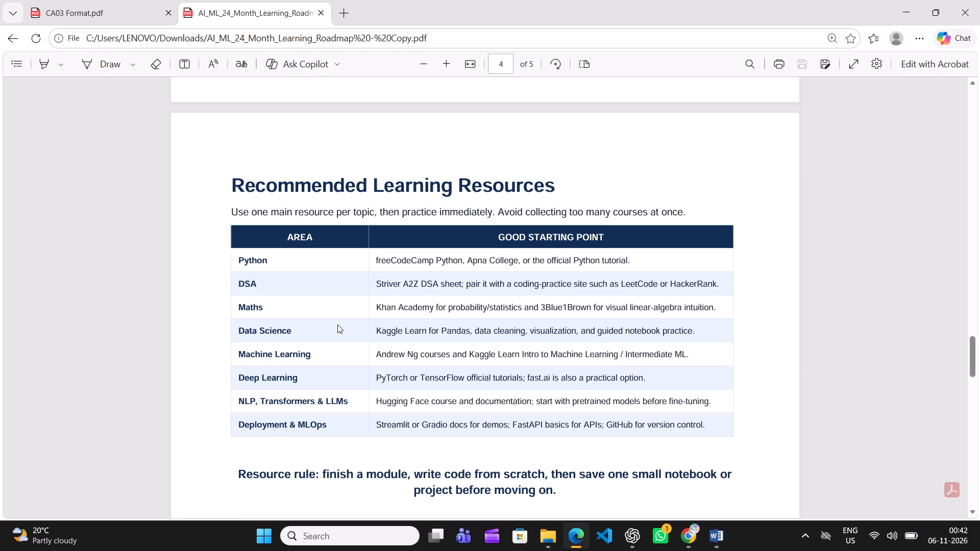
Look through the roadmap's Recommended Learning Resources and Daily Study Schedule pages.
scroll(337, 324, down, 3)
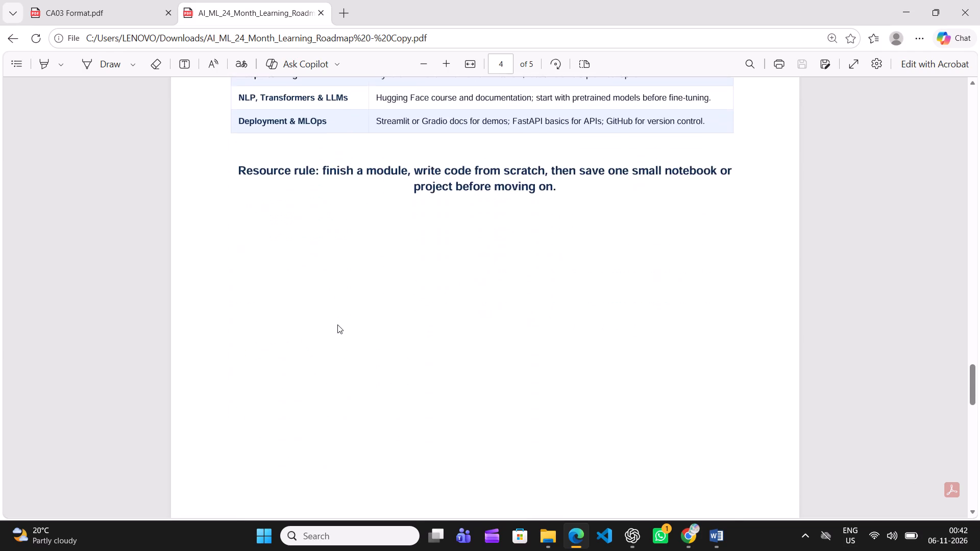
scroll(337, 324, down, 5)
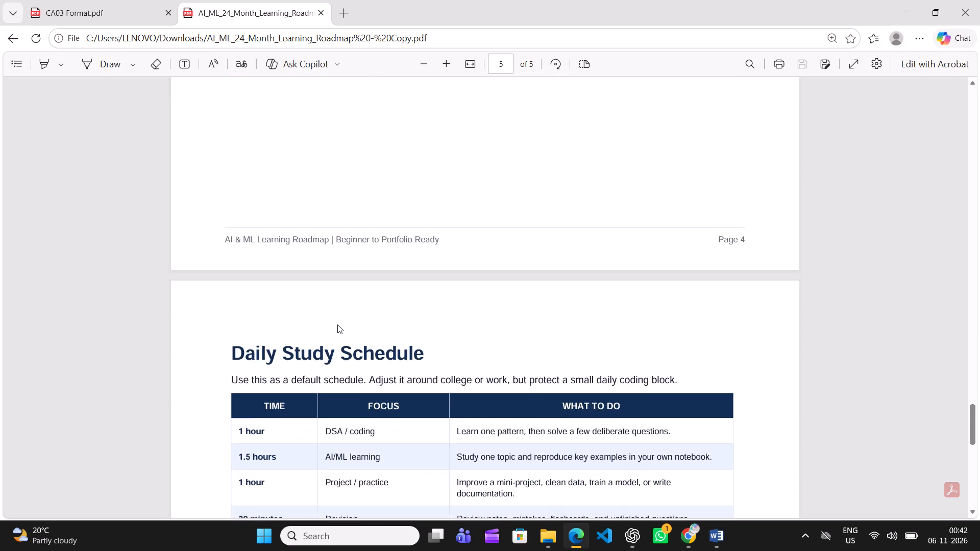
scroll(337, 324, up, 12)
scroll(337, 324, up, 11)
Examine the roadmap's Year 1: Programming + ML Foundation table for monthly topics, target projects and the Year 1 milestone.
scroll(337, 324, down, 3)
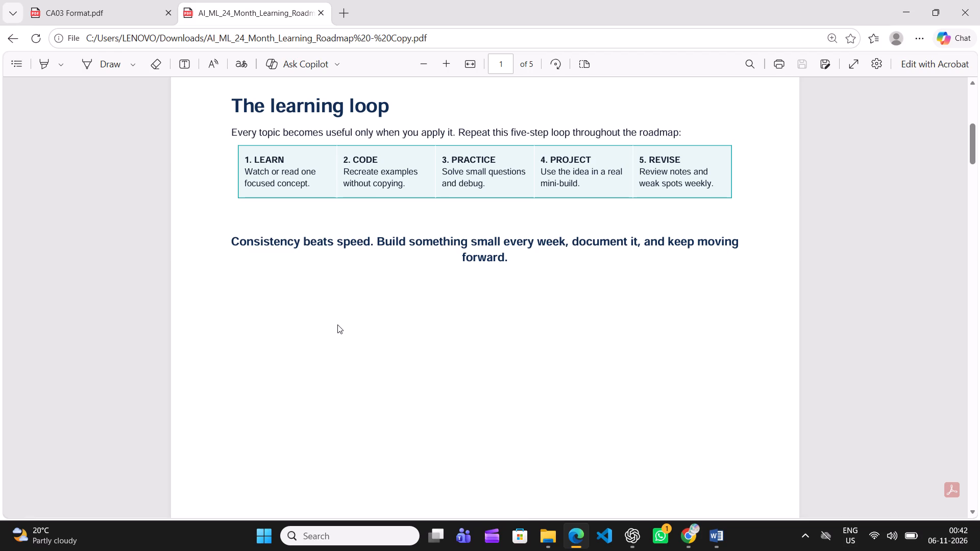
scroll(337, 324, down, 2)
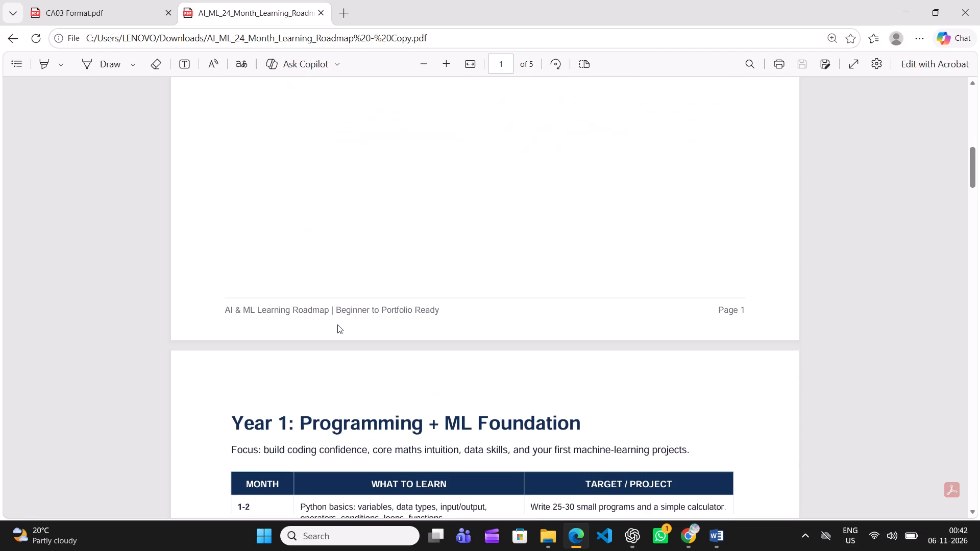
scroll(337, 324, down, 3)
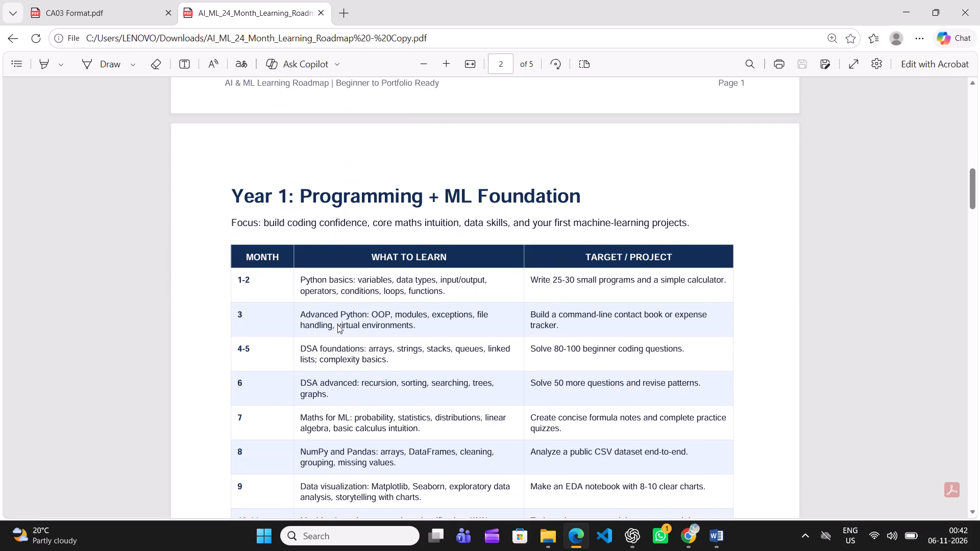
scroll(337, 324, down, 2)
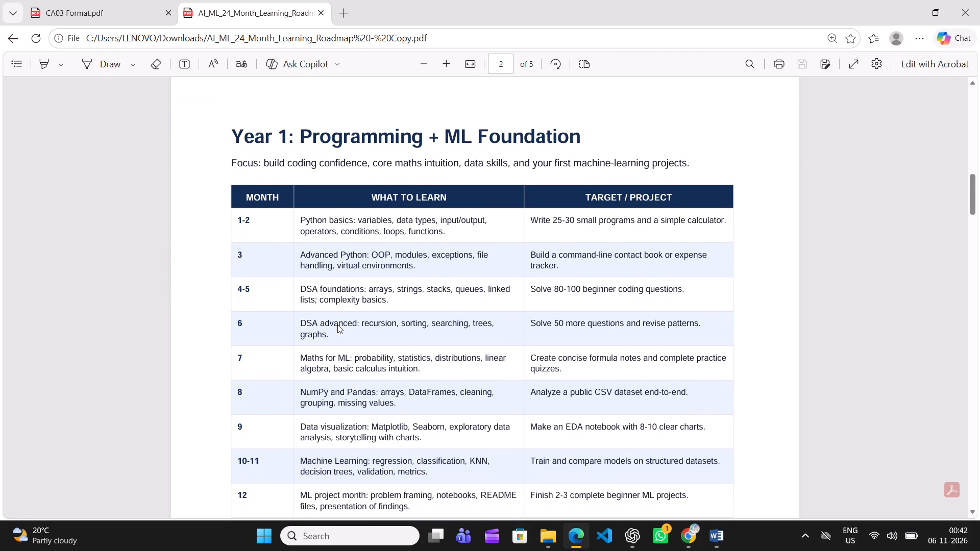
scroll(337, 324, down, 2)
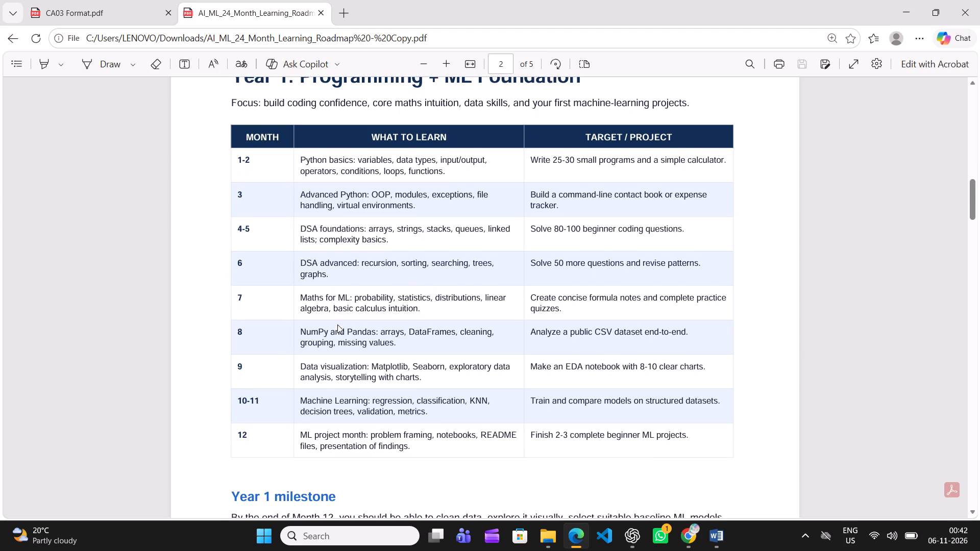
scroll(337, 324, down, 1)
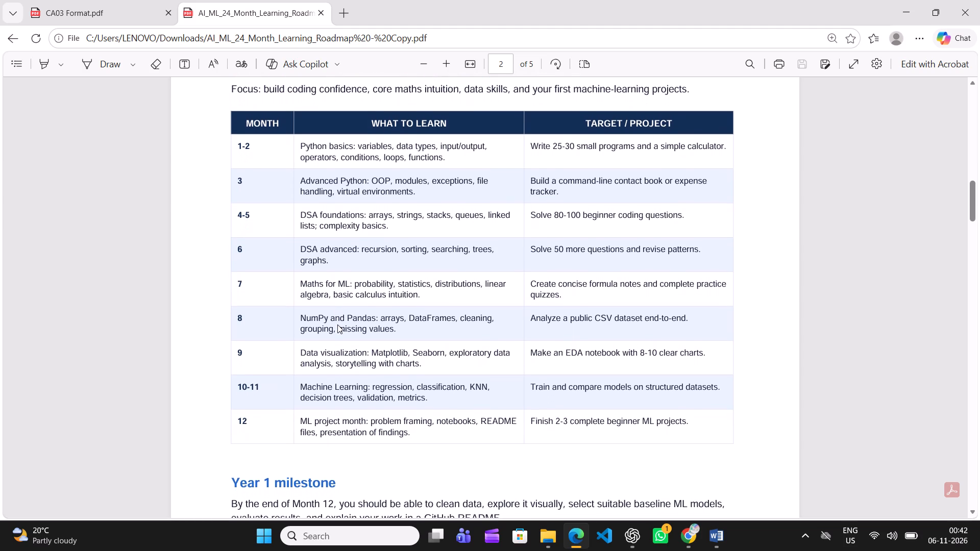
scroll(337, 324, down, 1)
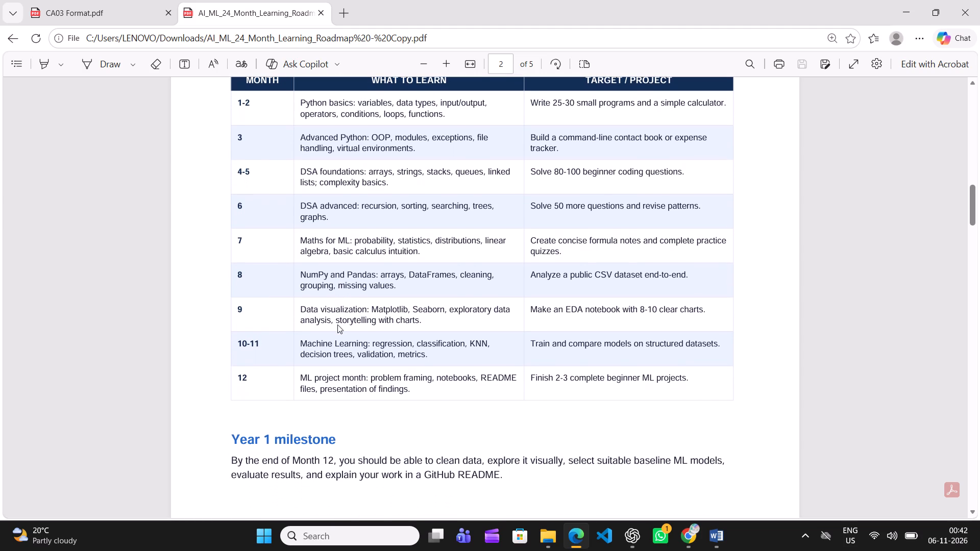
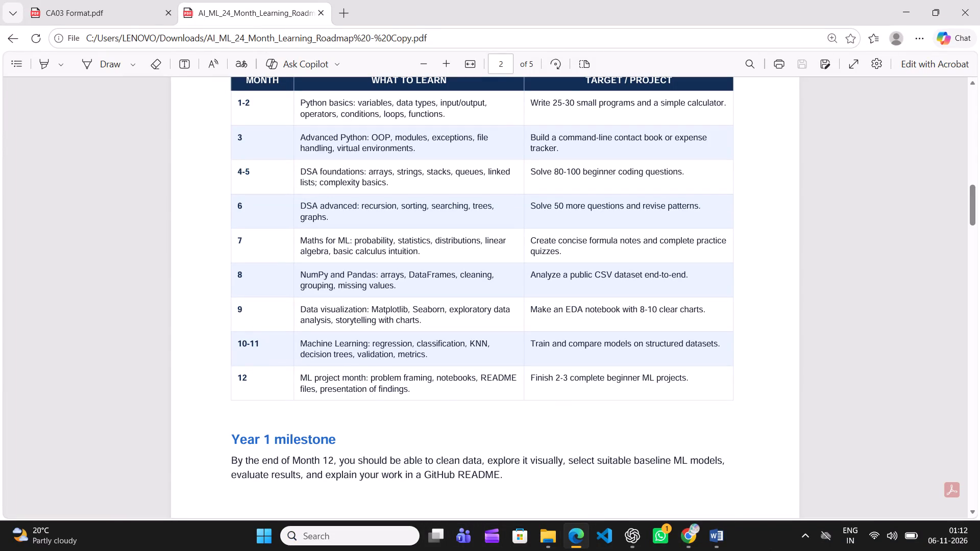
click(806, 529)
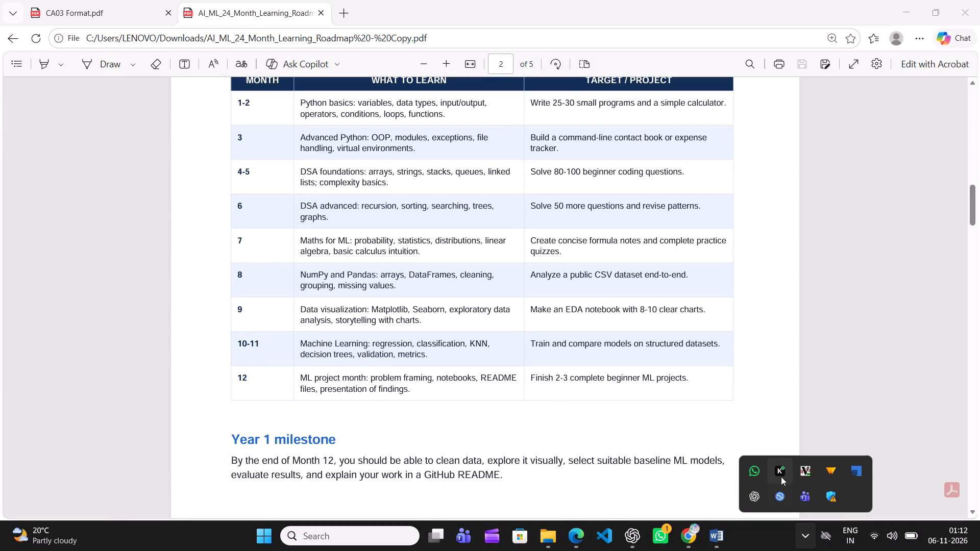